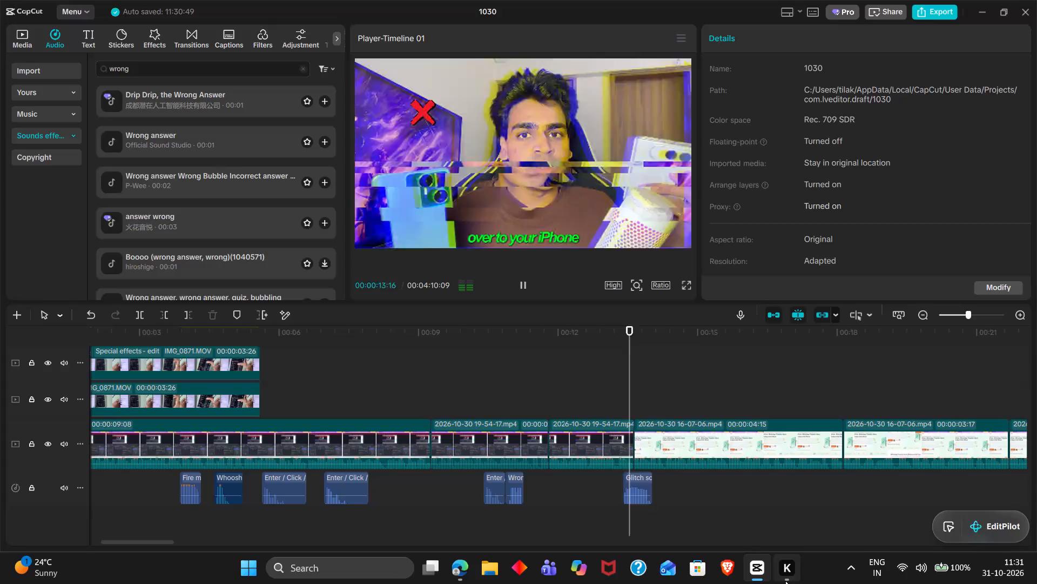
# Play back the edit from about 9 s to 14 s, through the glitch transition into the webpage clip, to review its timing.
pyautogui.click(601, 500)
pyautogui.moveTo(601, 500); pyautogui.dragTo(415, 478)
pyautogui.press('space')
pyautogui.hscroll(-1, 415, 478)
pyautogui.click(459, 491)
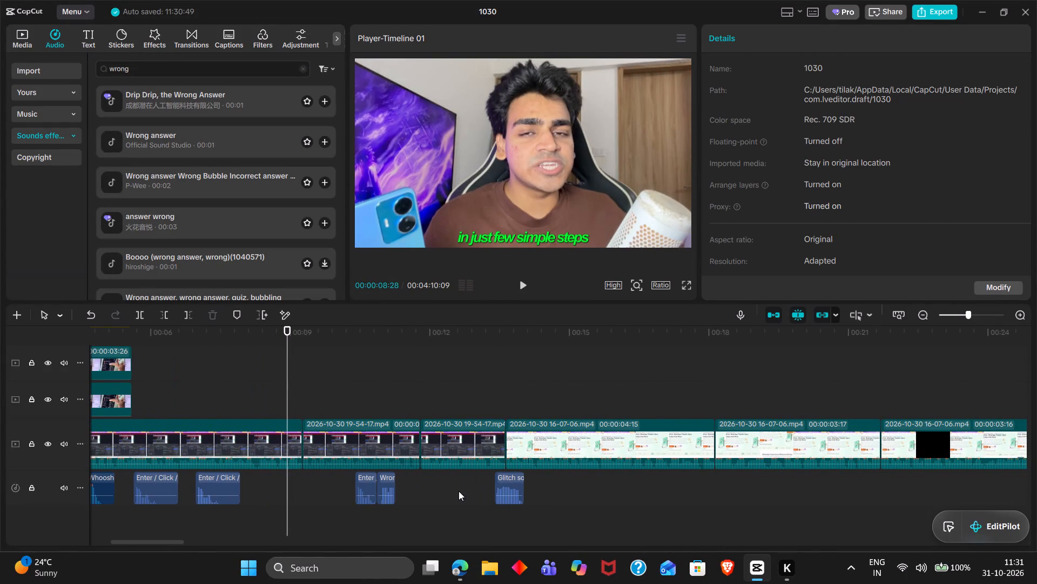
pyautogui.moveTo(459, 491); pyautogui.dragTo(484, 511)
pyautogui.press('space')
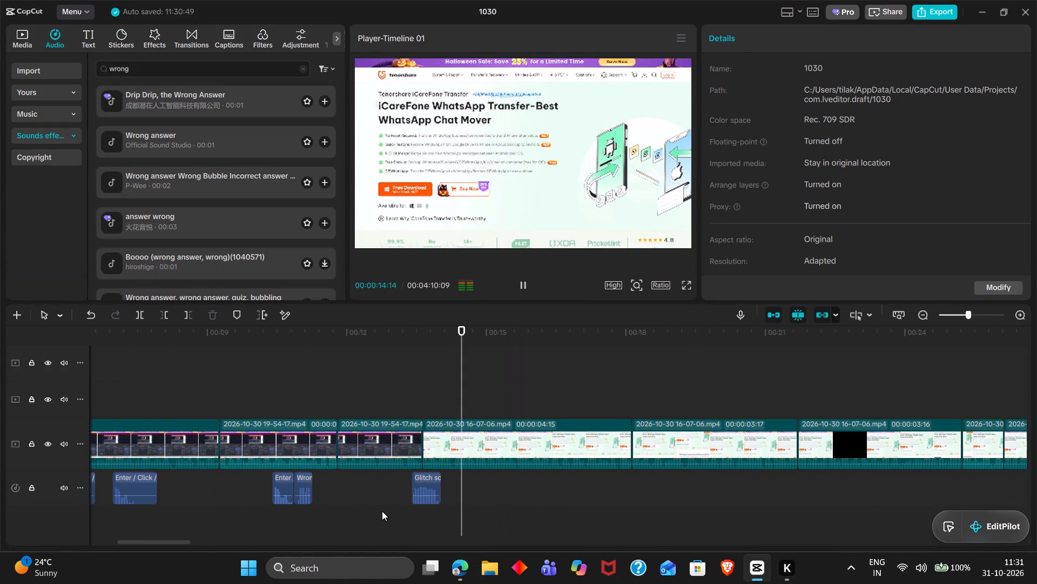
pyautogui.click(382, 511)
pyautogui.moveTo(382, 511); pyautogui.dragTo(395, 516)
# Make the Data Loss text and the red X sticker both end at 00:00:11:25, extending the text and trimming the sticker.
pyautogui.scroll(2, 395, 516)
pyautogui.click(345, 443)
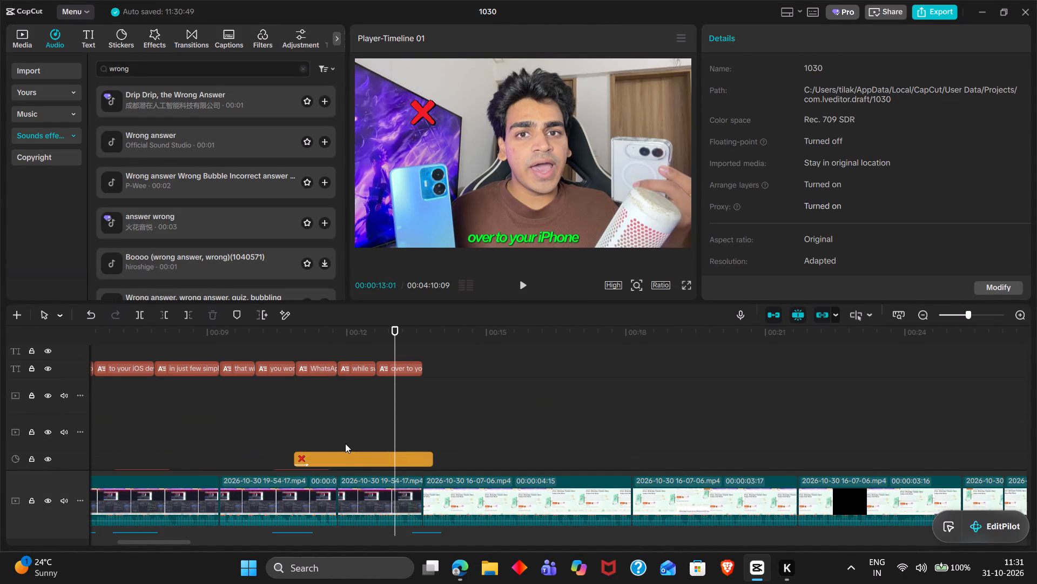
pyautogui.moveTo(345, 443); pyautogui.dragTo(322, 430)
pyautogui.scroll(-1, 322, 430)
pyautogui.click(315, 387)
pyautogui.moveTo(315, 387); pyautogui.dragTo(297, 372)
pyautogui.press('space')
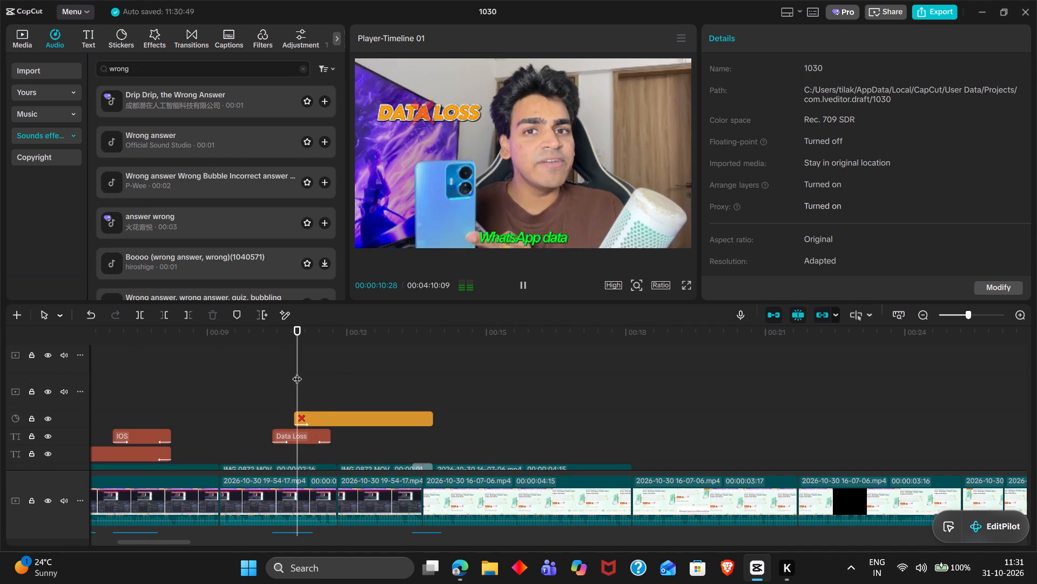
pyautogui.press('space')
pyautogui.press('space')
pyautogui.press('space')
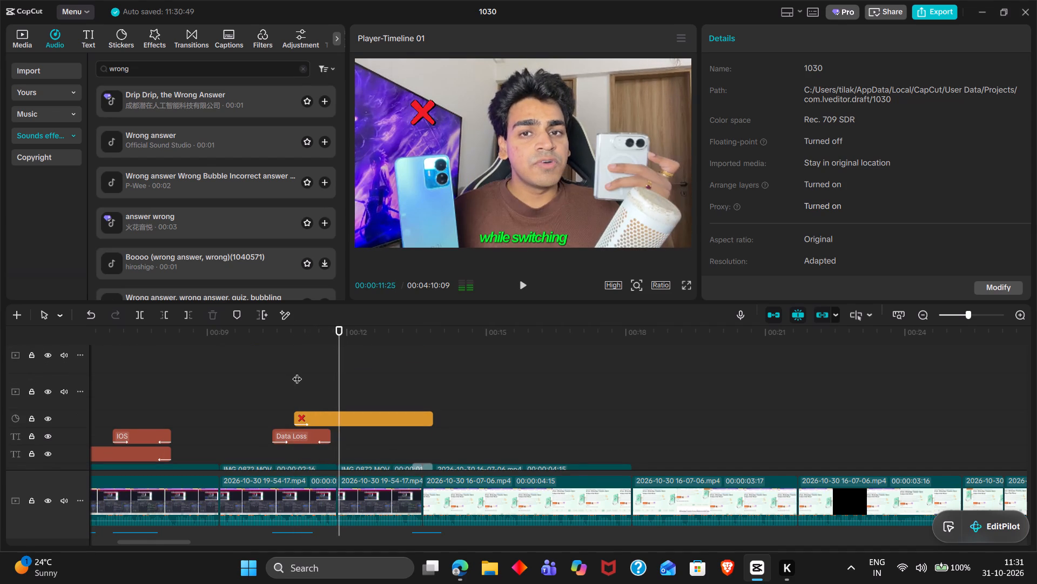
pyautogui.click(319, 441)
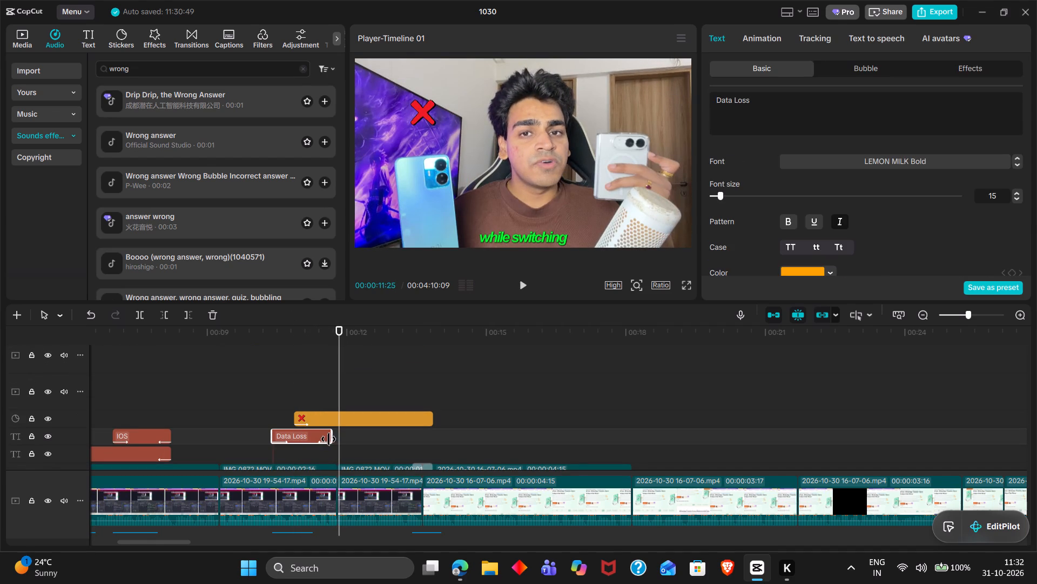
pyautogui.moveTo(328, 439); pyautogui.dragTo(335, 440)
pyautogui.click(340, 420)
pyautogui.press('w')
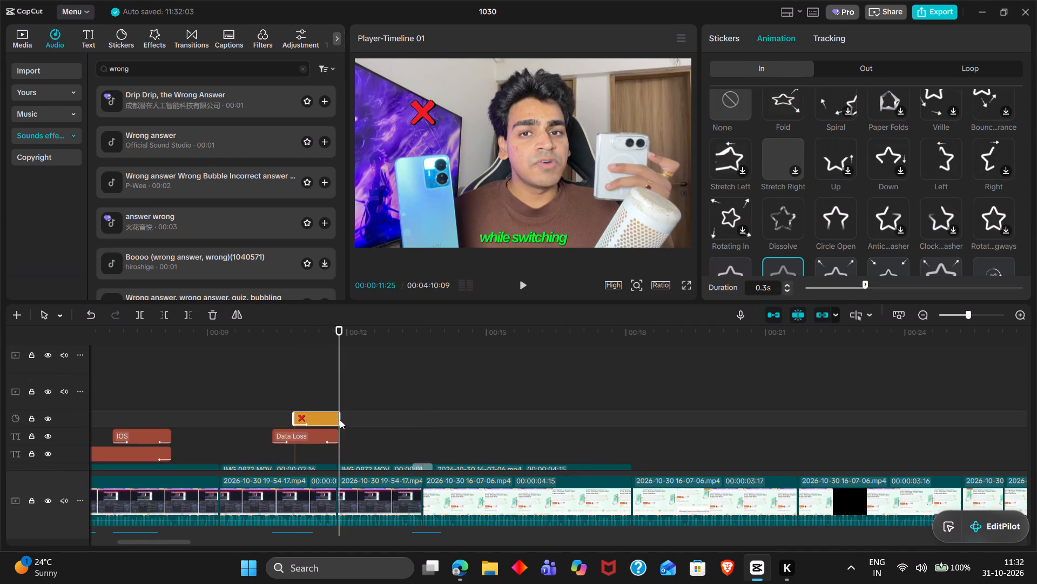
# Apply the Fade Out exit animation to the red X sticker with a duration of 0.2 s.
pyautogui.doubleClick(834, 67)
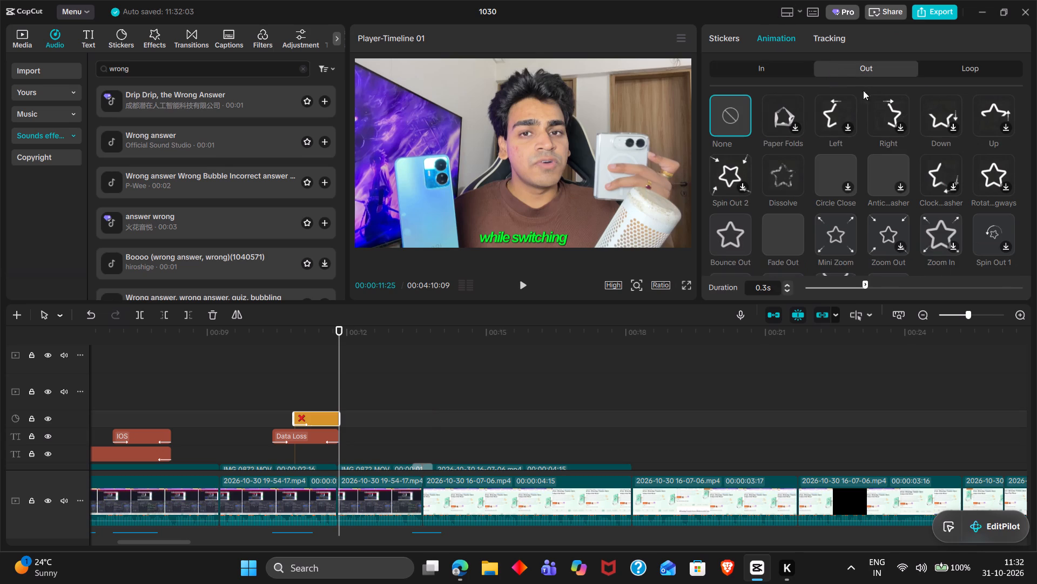
pyautogui.doubleClick(777, 227)
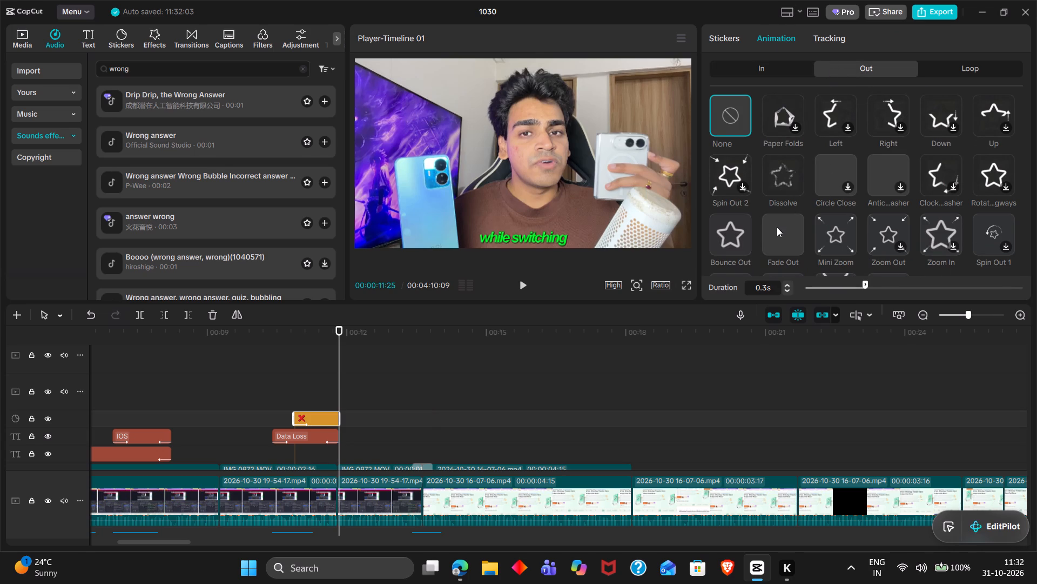
pyautogui.doubleClick(924, 285)
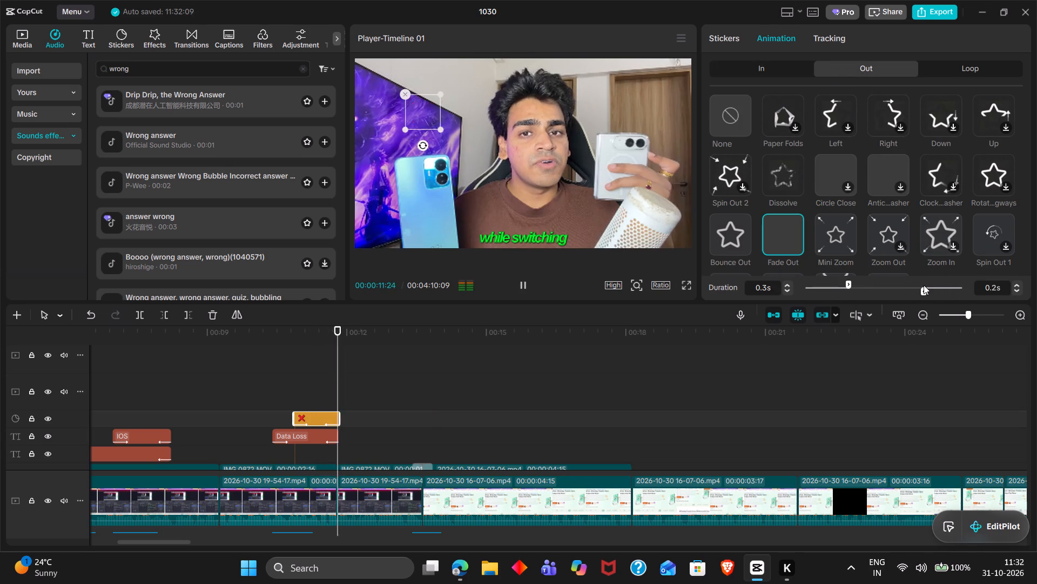
pyautogui.click(924, 285)
# Play back from about 10 s to 13 s to review how the Data Loss text and red X sticker disappear.
pyautogui.doubleClick(255, 402)
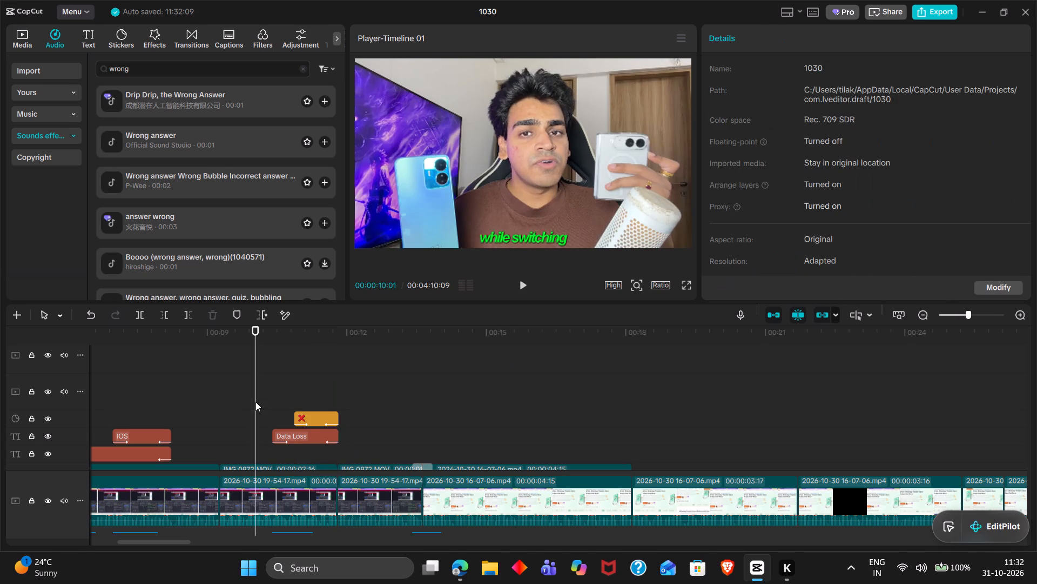
pyautogui.press('space')
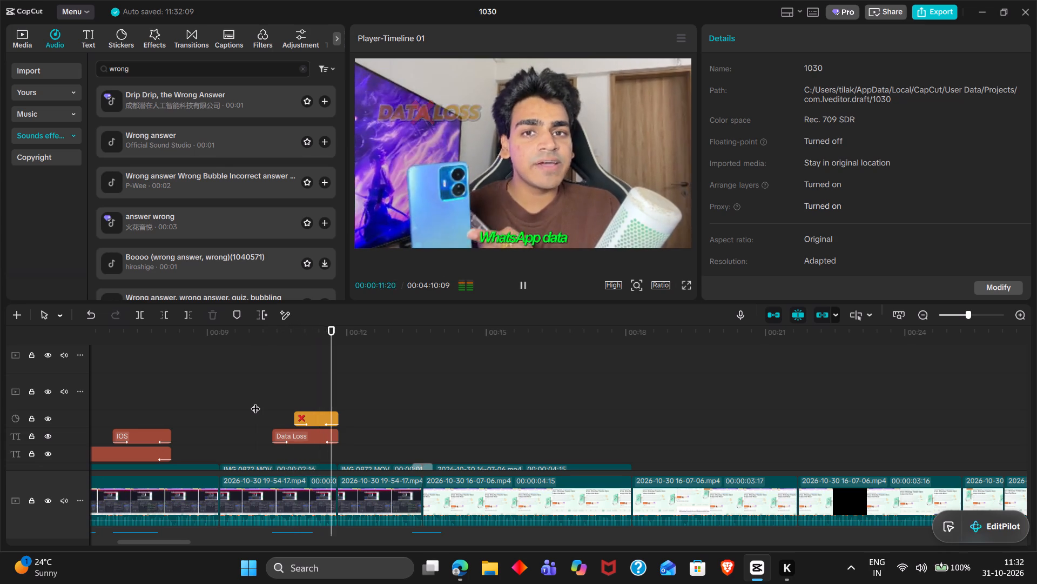
pyautogui.press('space')
pyautogui.press('space')
pyautogui.press('space')
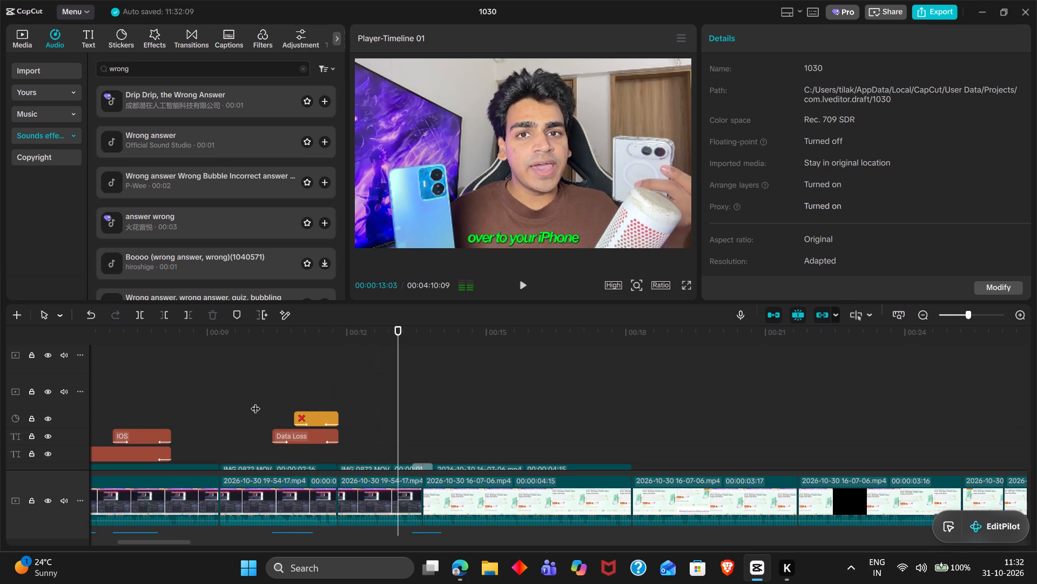
pyautogui.scroll(-1, 255, 402)
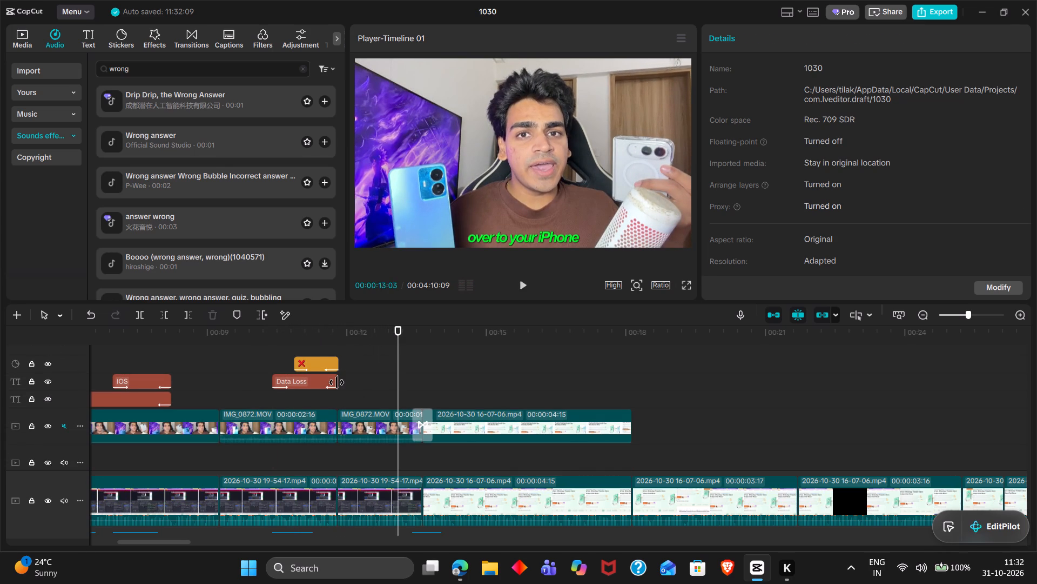
pyautogui.doubleClick(336, 382)
pyautogui.doubleClick(346, 390)
pyautogui.press('space')
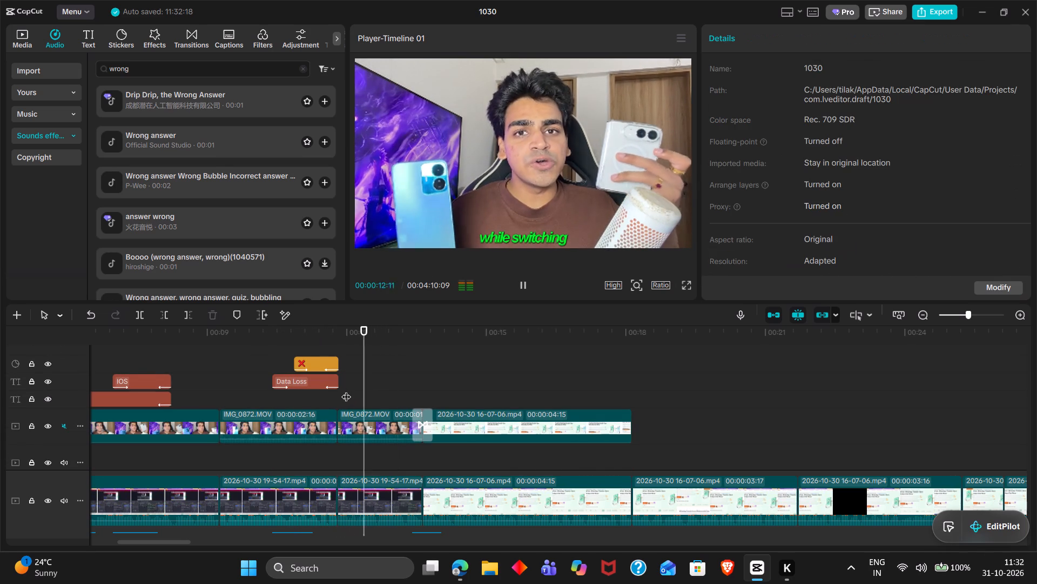
pyautogui.press('space')
pyautogui.press('space')
pyautogui.press('space')
# Copy the short yellow overlay clip near 1 s and paste it at 00:00:12:25.
pyautogui.hscroll(1, 346, 390)
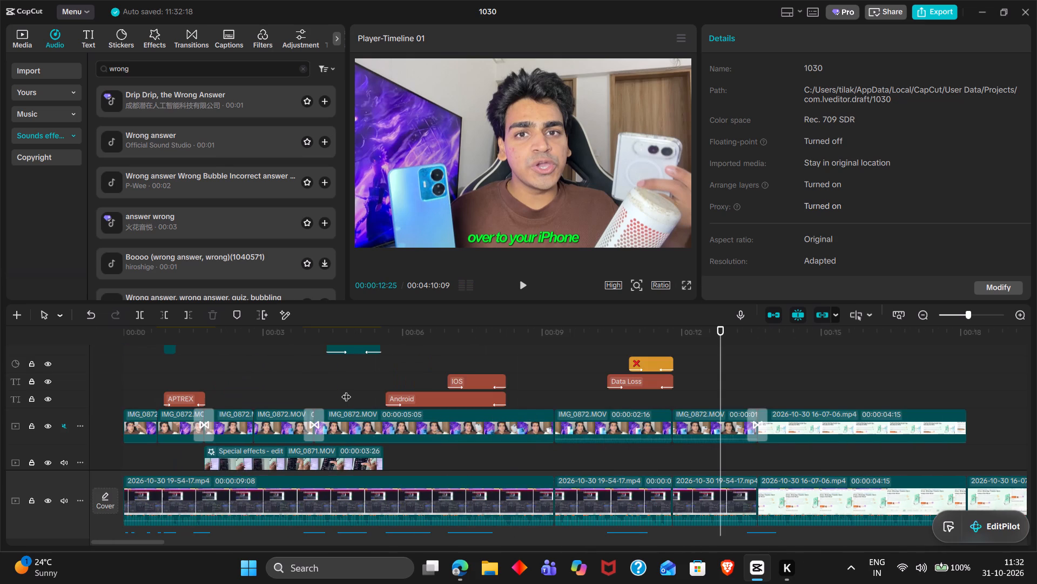
pyautogui.hscroll(1, 346, 390)
pyautogui.scroll(1, 346, 390)
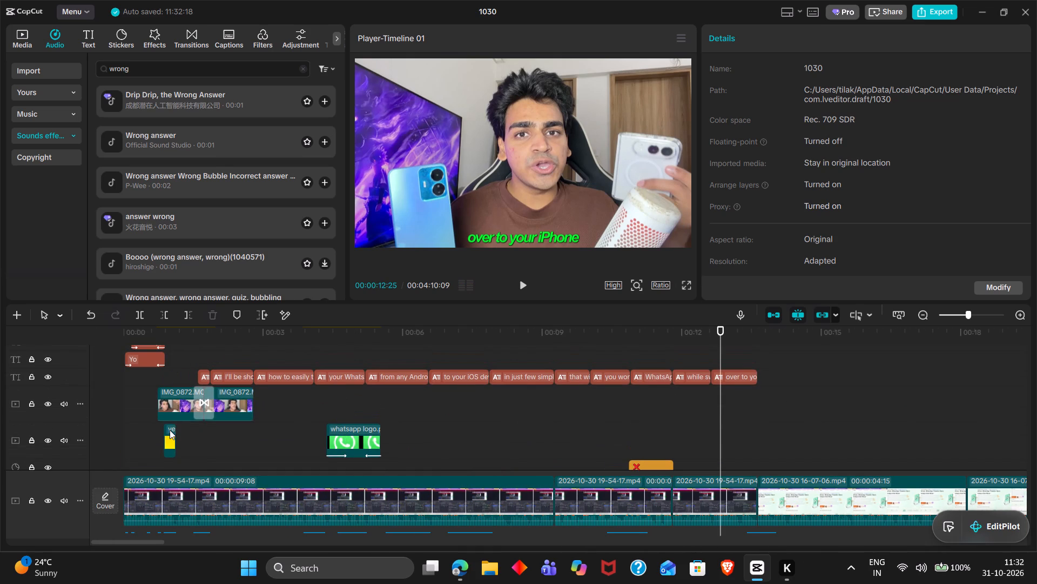
pyautogui.click(170, 430)
pyautogui.hotkey('ctrl', 'c')
pyautogui.hotkey('ctrl', 'v')
# Duplicate the Sfx sound clip that accompanies the first yellow overlay to 00:00:12:25.
pyautogui.scroll(-2, 170, 430)
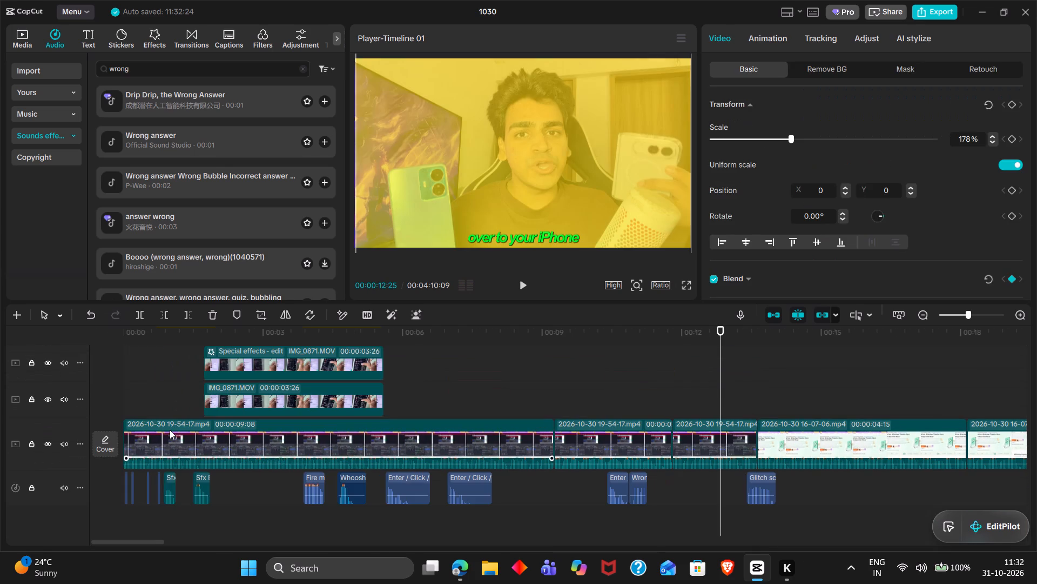
pyautogui.click(168, 497)
pyautogui.hotkey('ctrl', 'c')
pyautogui.hotkey('ctrl', 'v')
# Replace the pasted yellow overlay at 00:00:12:25 with green bg.jpg, keeping the original video effect.
pyautogui.scroll(1, 168, 497)
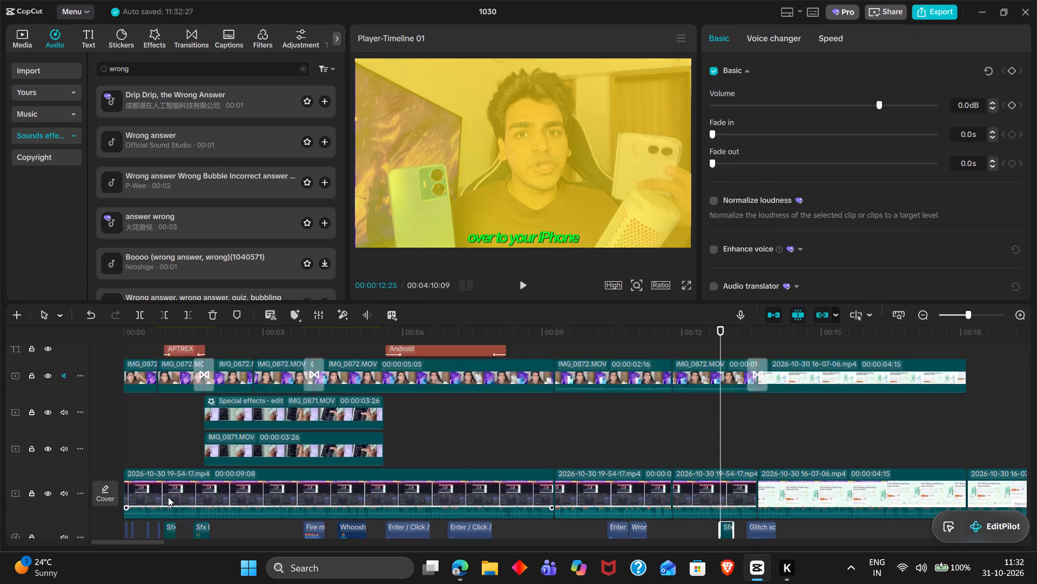
pyautogui.scroll(1, 168, 497)
pyautogui.doubleClick(25, 39)
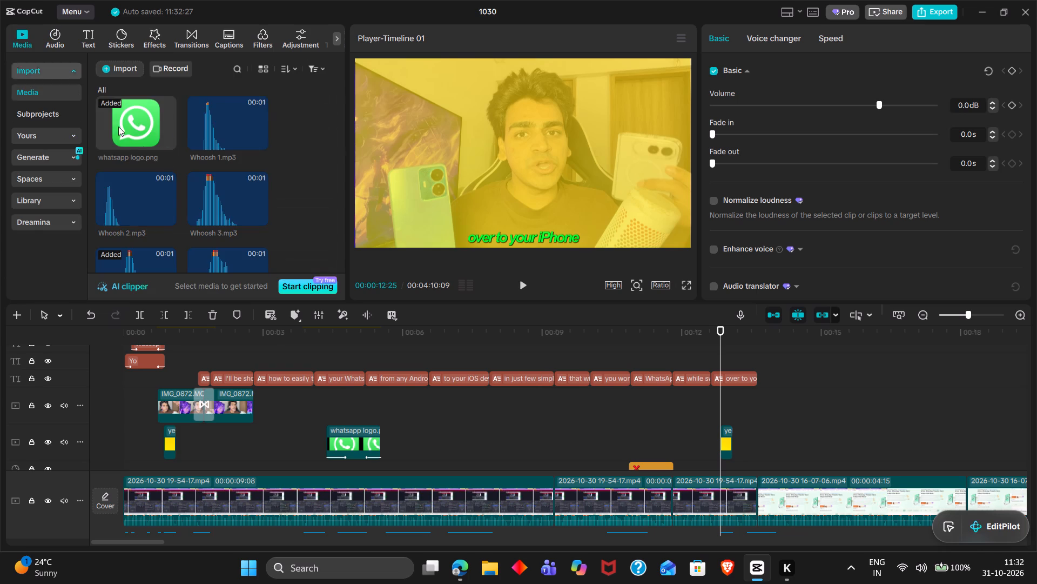
pyautogui.scroll(-1, 166, 163)
pyautogui.scroll(2, 166, 163)
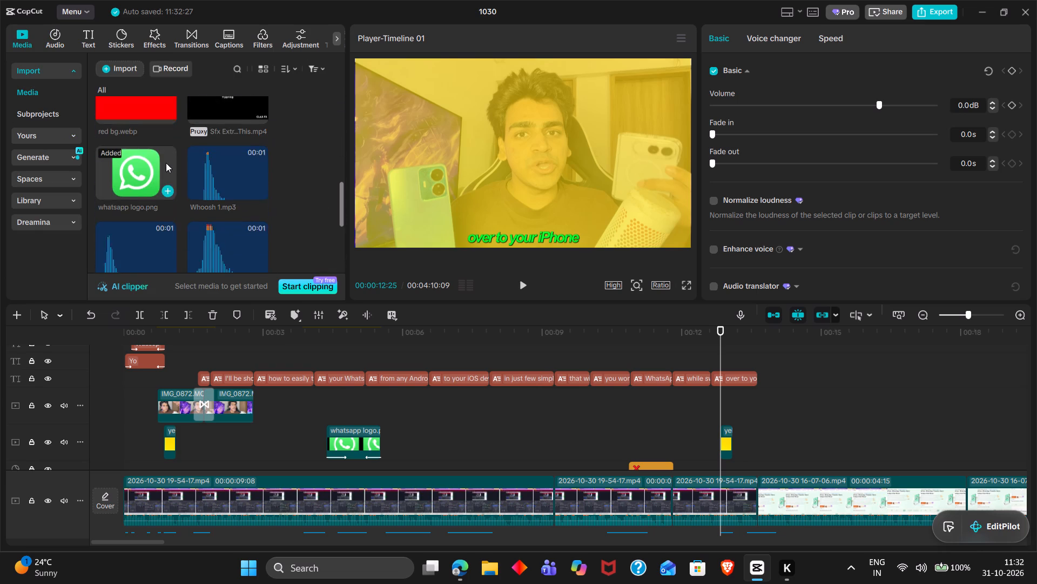
pyautogui.moveTo(160, 181); pyautogui.dragTo(719, 460)
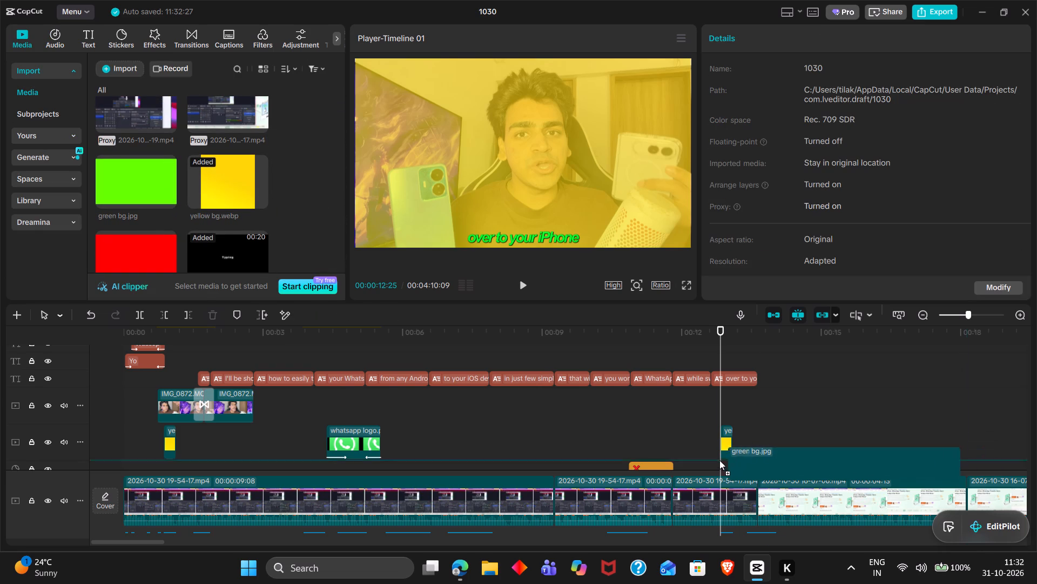
pyautogui.moveTo(719, 460); pyautogui.dragTo(725, 448)
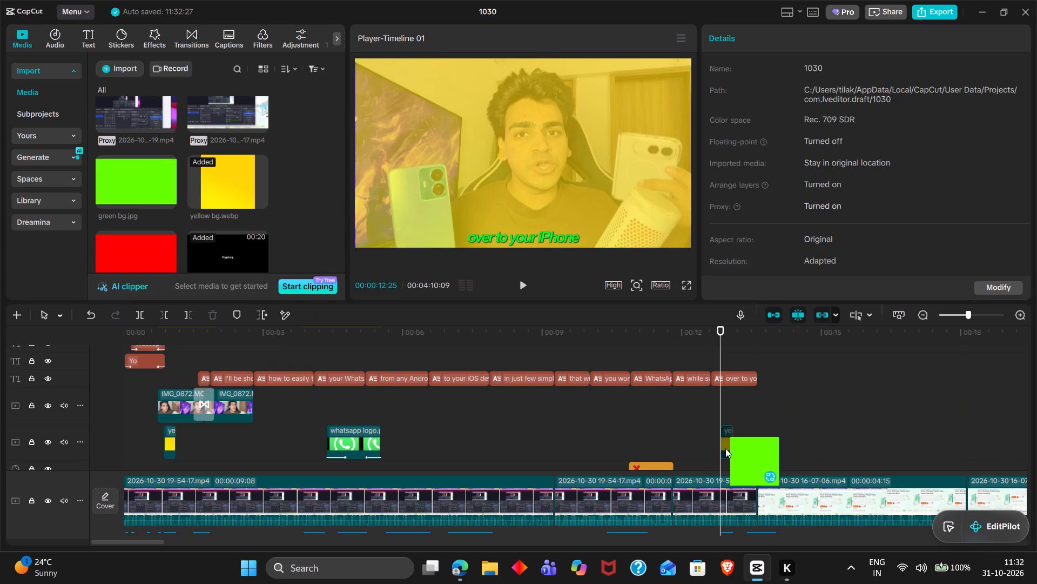
pyautogui.click(583, 401)
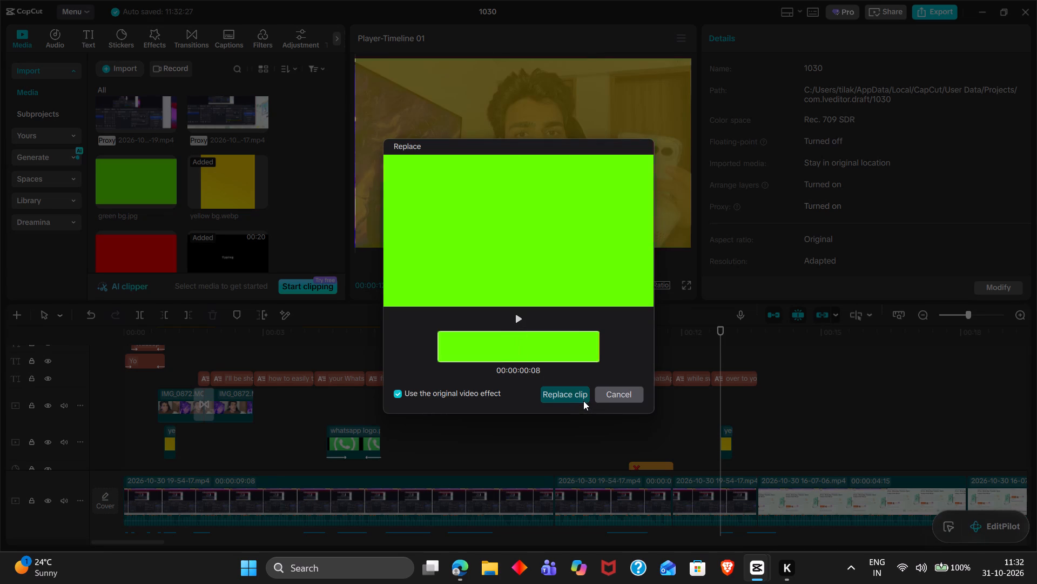
# Play back the green flash and the seconds before it to review the overlay timing.
pyautogui.press('space')
pyautogui.press('space')
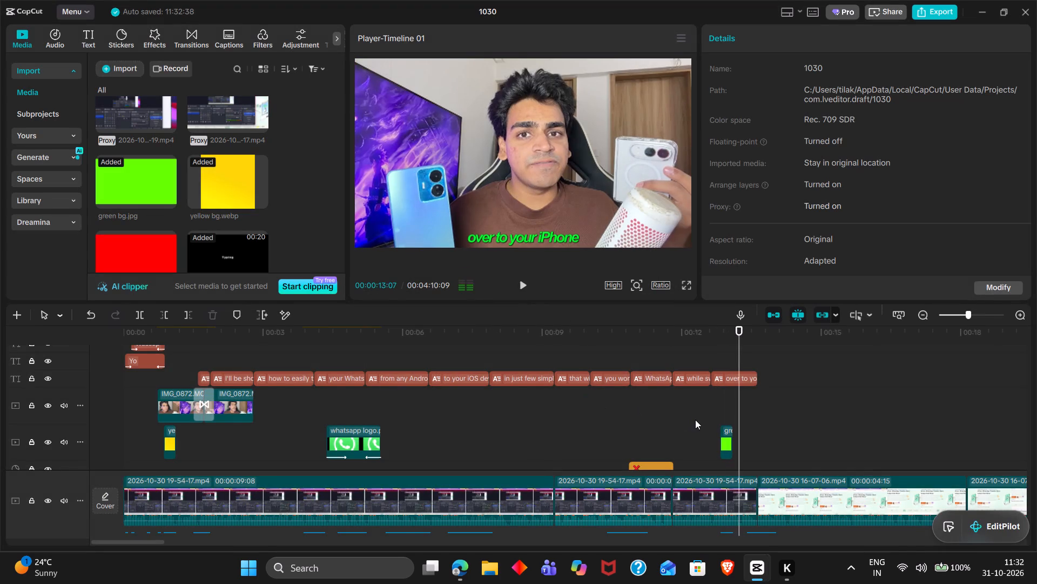
pyautogui.scroll(6, 695, 420)
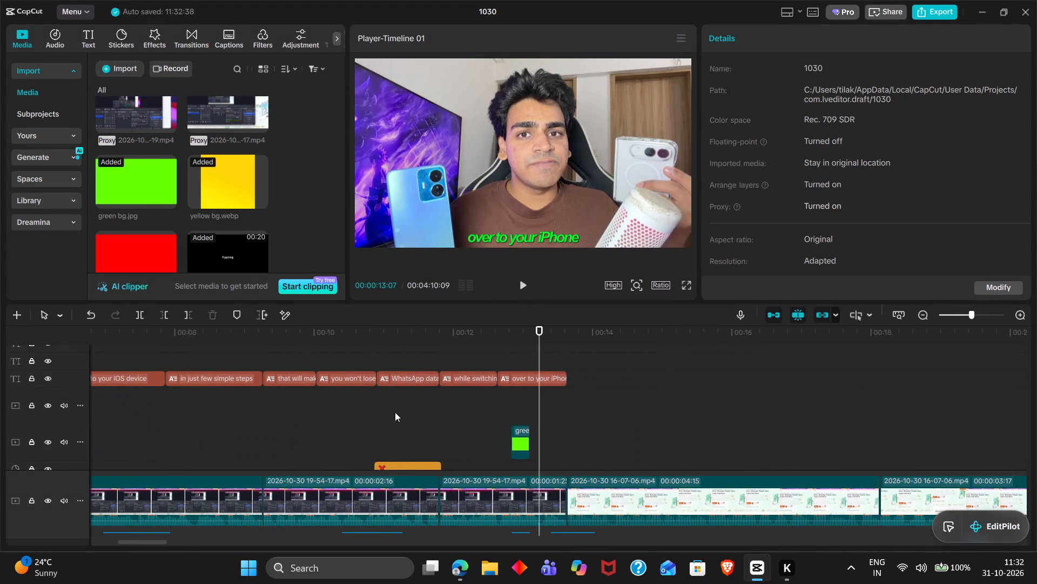
pyautogui.click(395, 412)
pyautogui.moveTo(395, 412); pyautogui.dragTo(376, 407)
pyautogui.press('space')
pyautogui.press('space')
pyautogui.press('space')
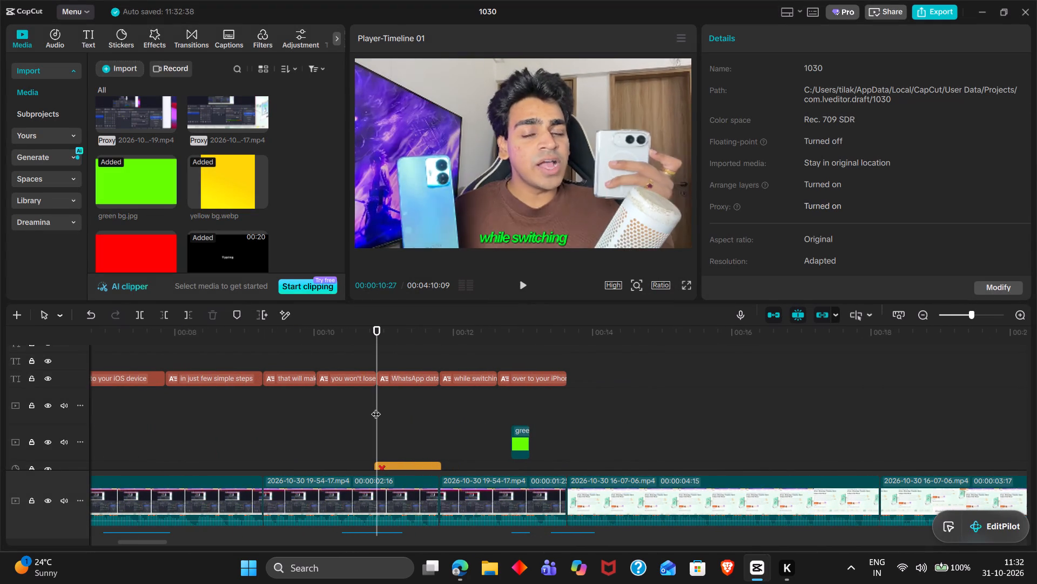
pyautogui.click(421, 423)
pyautogui.moveTo(421, 423); pyautogui.dragTo(440, 425)
pyautogui.press('space')
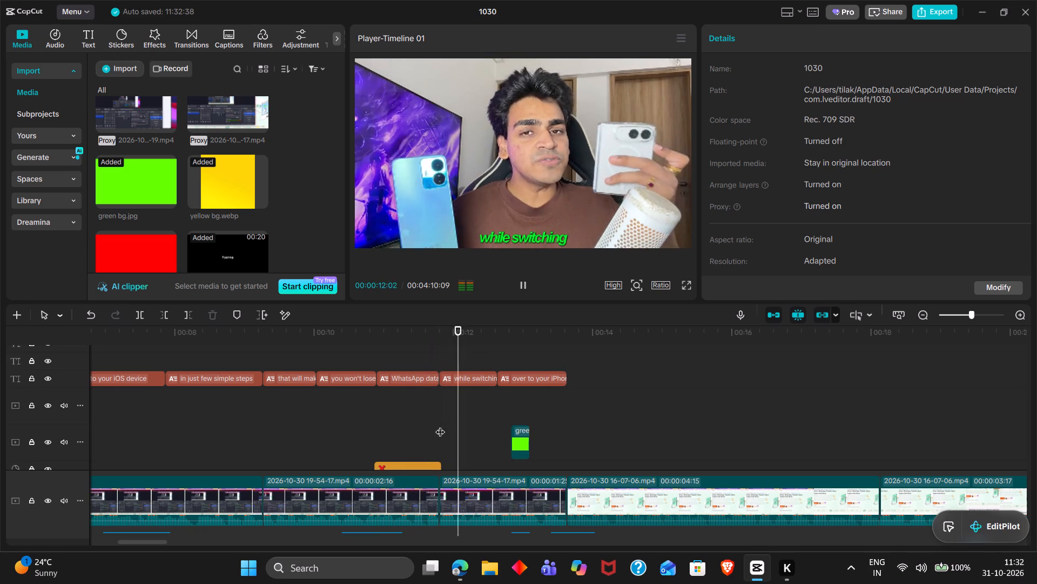
# Play back the timeline around the green flash, from about 00:00:11:24 up to the transition into the website recording.
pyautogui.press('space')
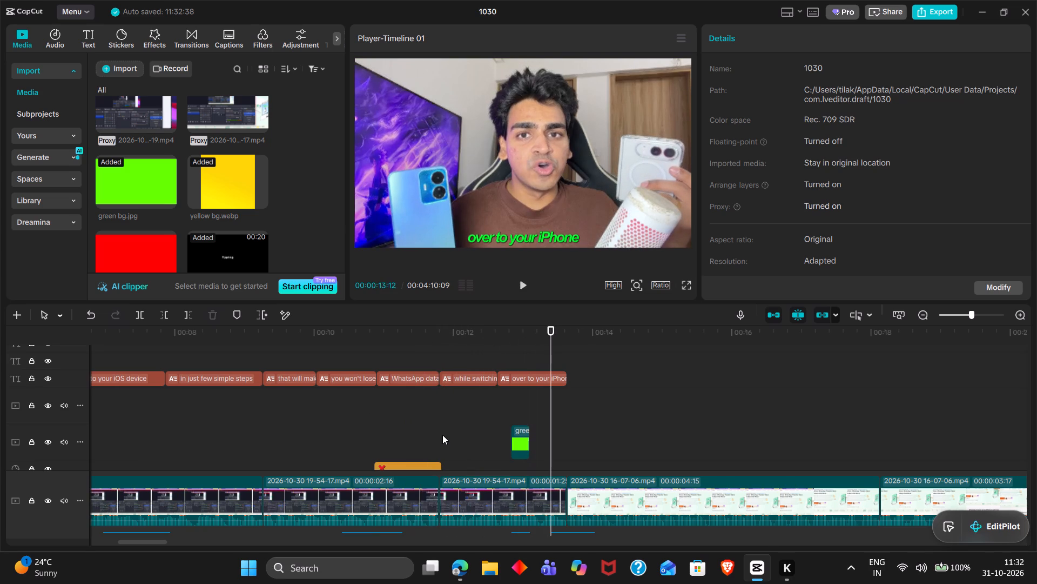
pyautogui.tripleClick(441, 437)
pyautogui.scroll(-2, 441, 437)
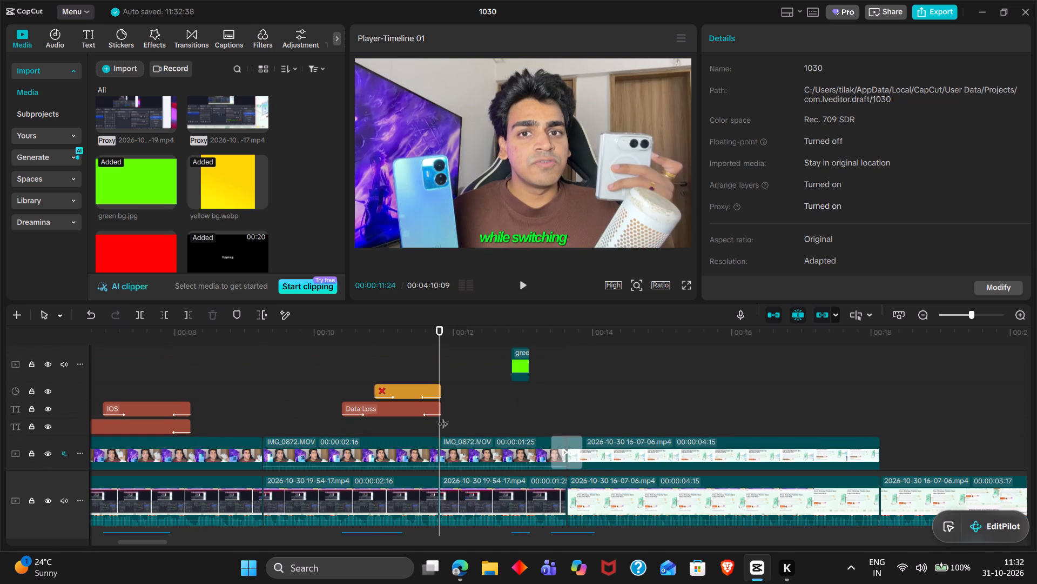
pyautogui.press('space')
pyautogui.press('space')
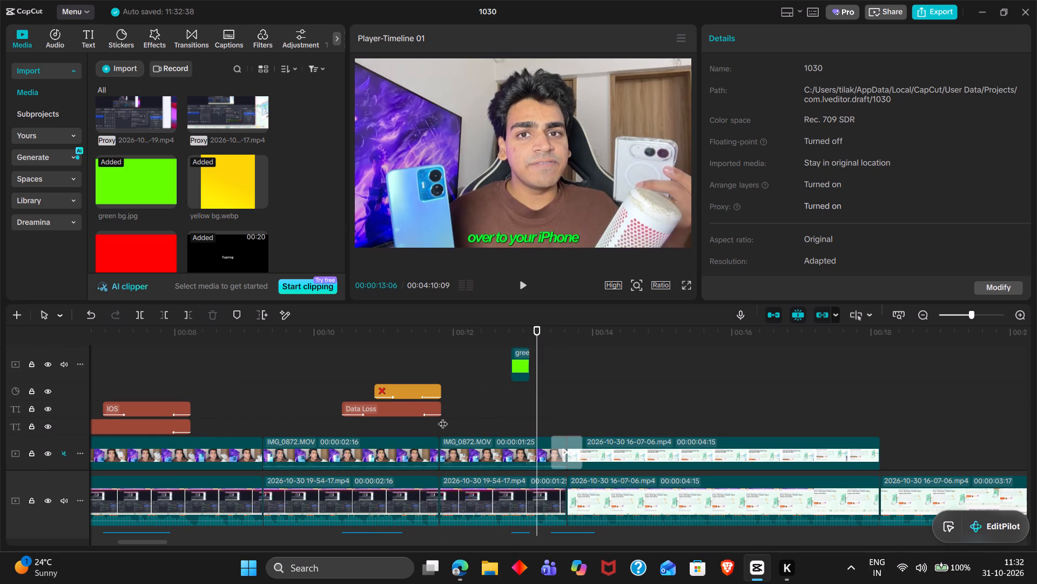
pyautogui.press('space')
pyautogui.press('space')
# Review the Tenorshare website recording that follows the transition, playing it through to about 00:00:20:26.
pyautogui.keyDown('ctrl'); pyautogui.scroll(-2, 510, 406); pyautogui.keyUp('ctrl')
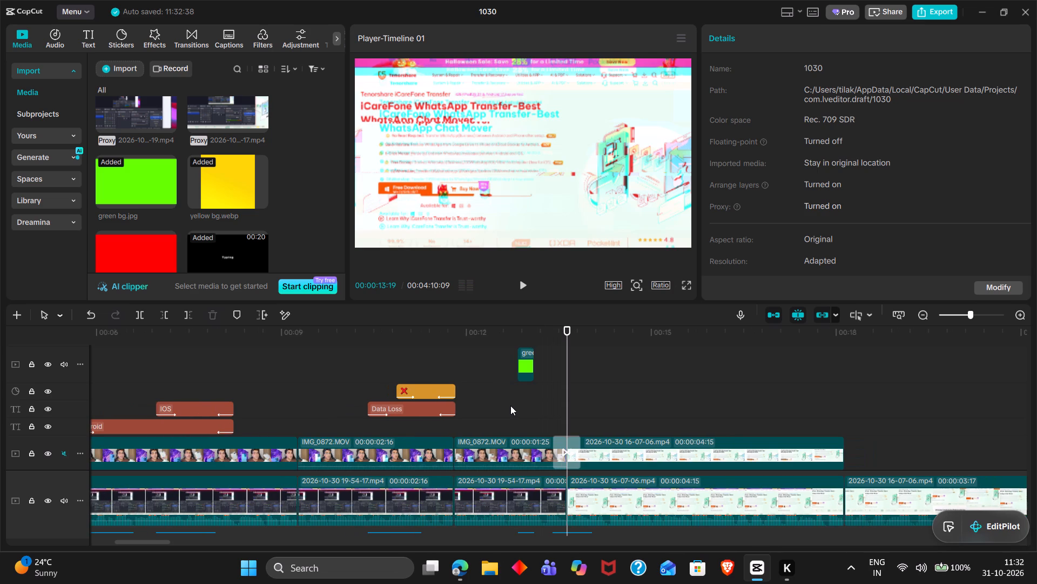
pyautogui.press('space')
pyautogui.keyDown('ctrl'); pyautogui.scroll(-2, 510, 406); pyautogui.keyUp('ctrl')
pyautogui.hscroll(-1, 510, 406)
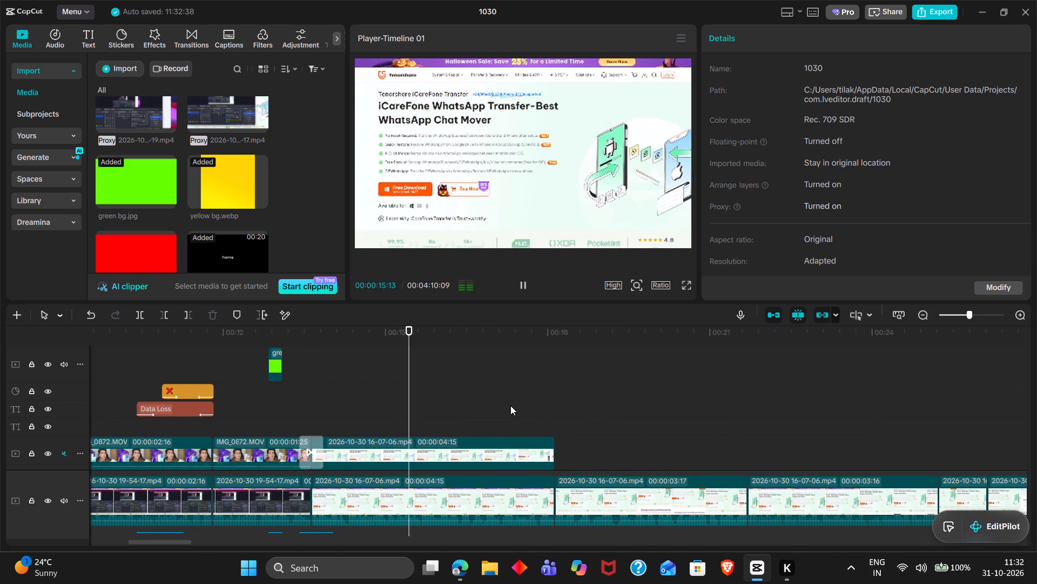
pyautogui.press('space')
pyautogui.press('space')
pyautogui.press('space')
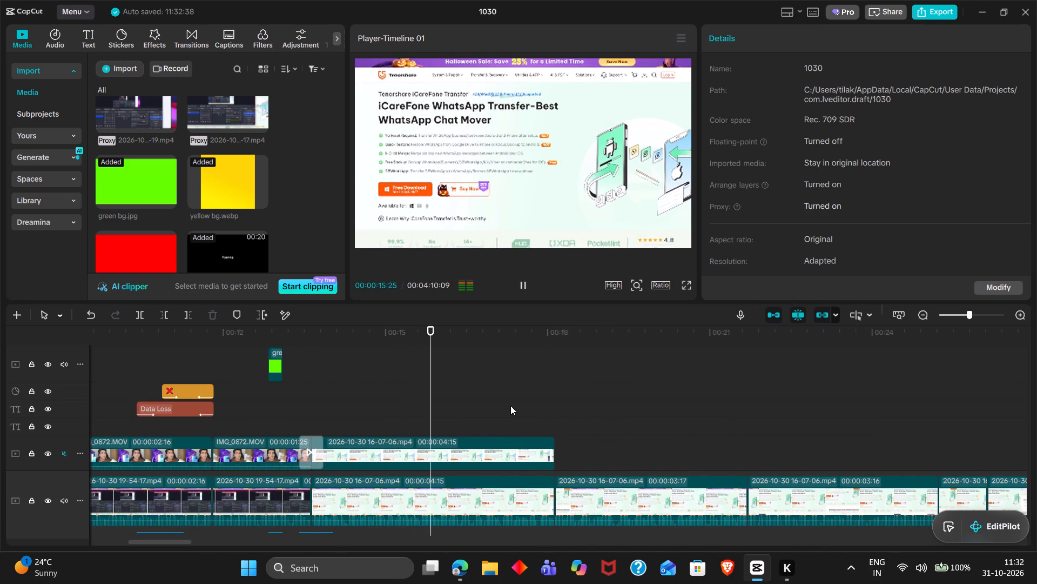
pyautogui.click(506, 413)
pyautogui.moveTo(506, 413); pyautogui.dragTo(365, 382)
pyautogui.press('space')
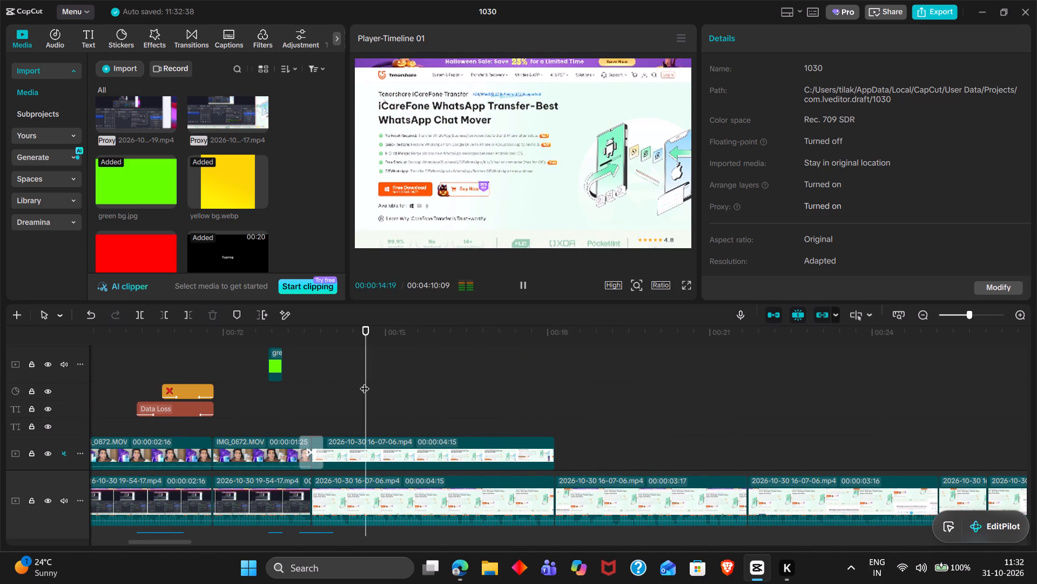
pyautogui.hscroll(-1, 365, 382)
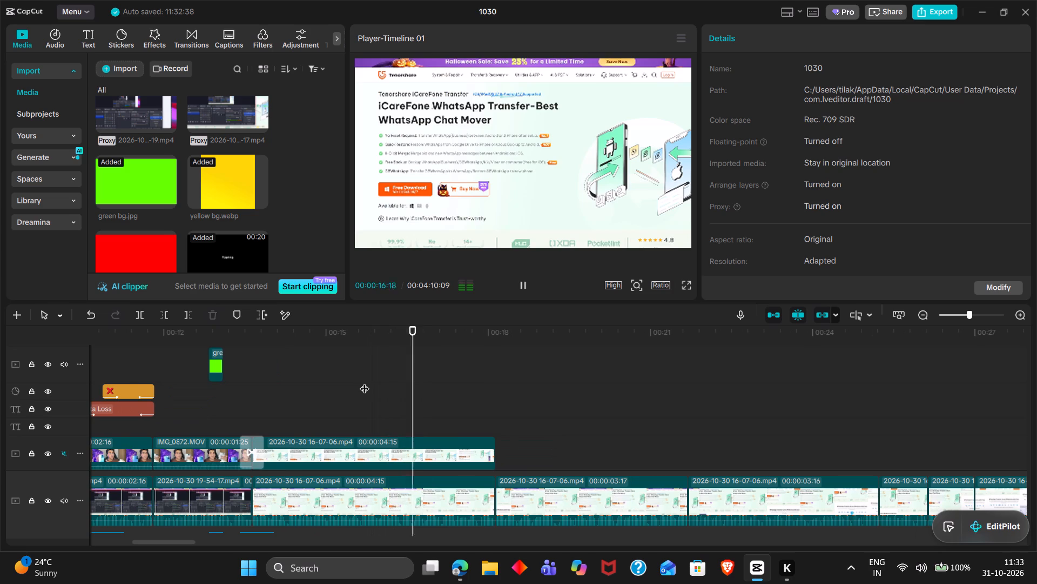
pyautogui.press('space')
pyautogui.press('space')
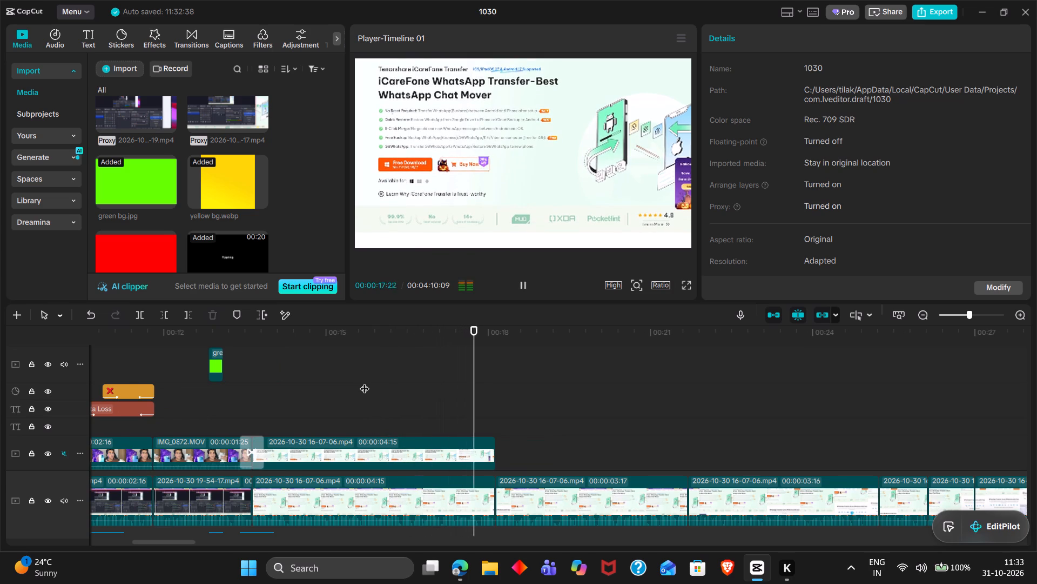
pyautogui.hscroll(-1, 365, 382)
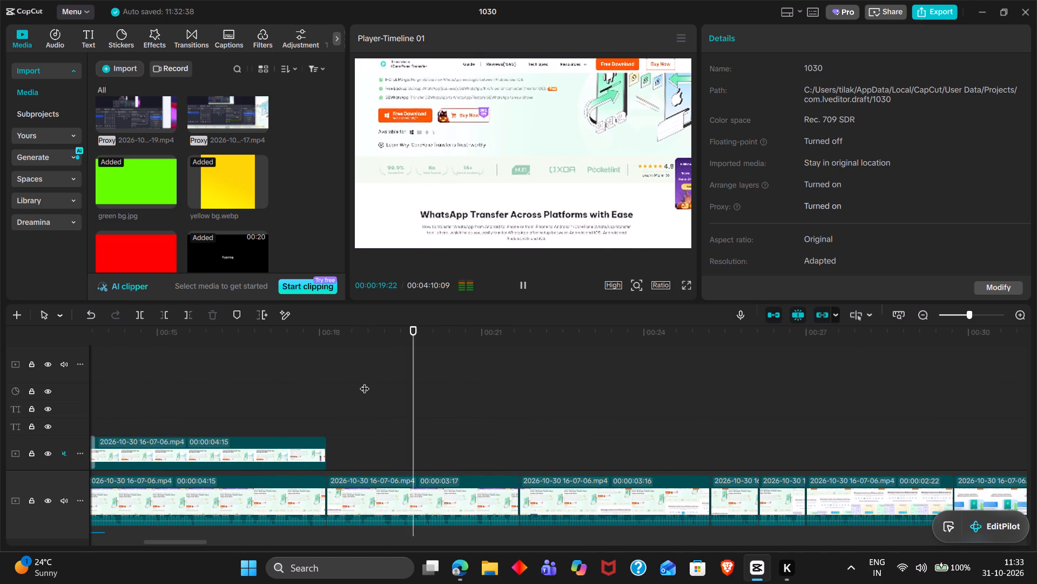
pyautogui.hscroll(-1, 365, 382)
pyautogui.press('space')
pyautogui.hscroll(1, 365, 382)
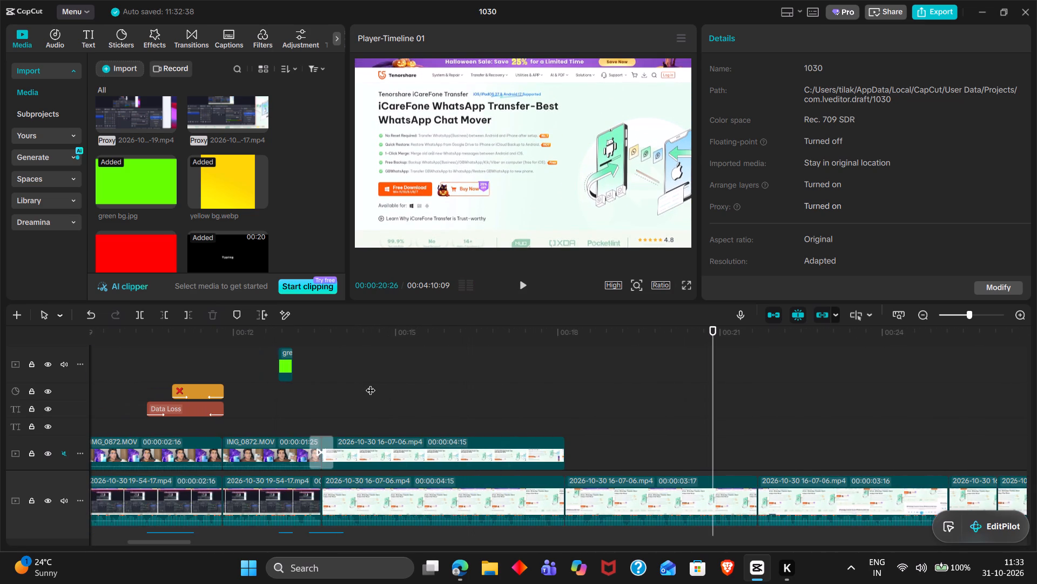
pyautogui.click(401, 394)
pyautogui.moveTo(401, 394); pyautogui.dragTo(332, 374)
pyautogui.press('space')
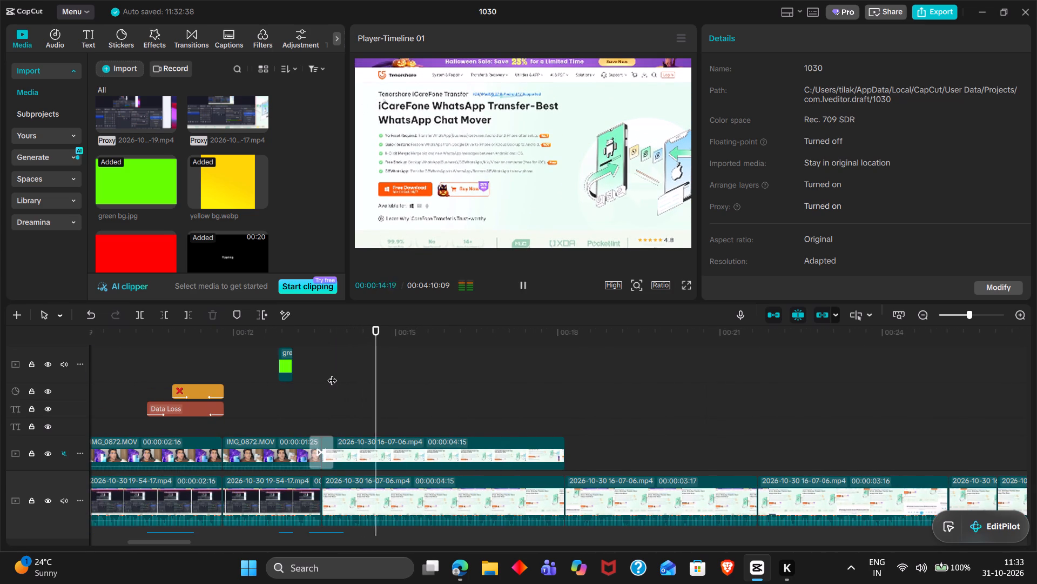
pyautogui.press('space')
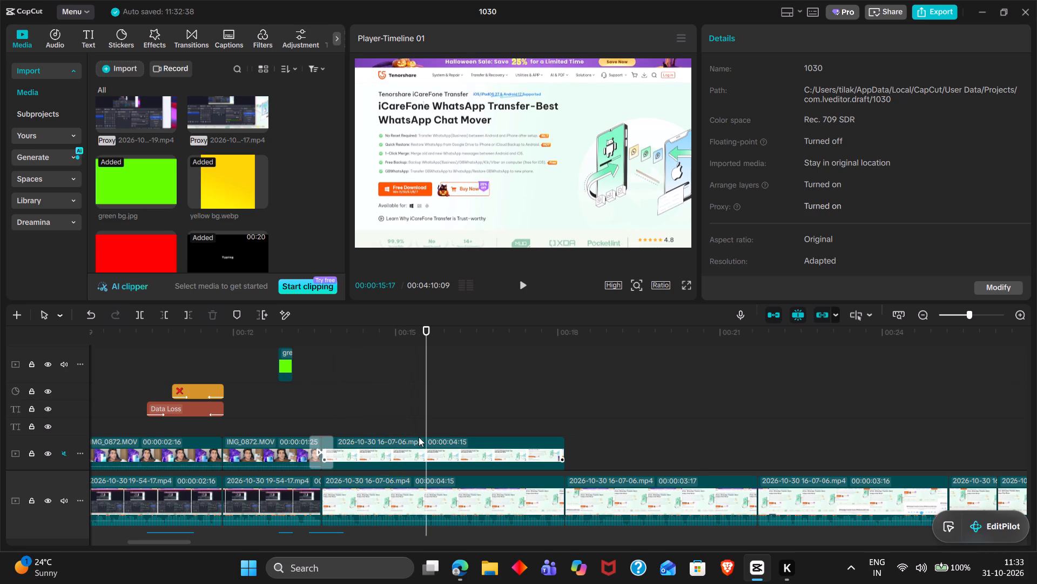
pyautogui.click(419, 437)
pyautogui.click(1016, 104)
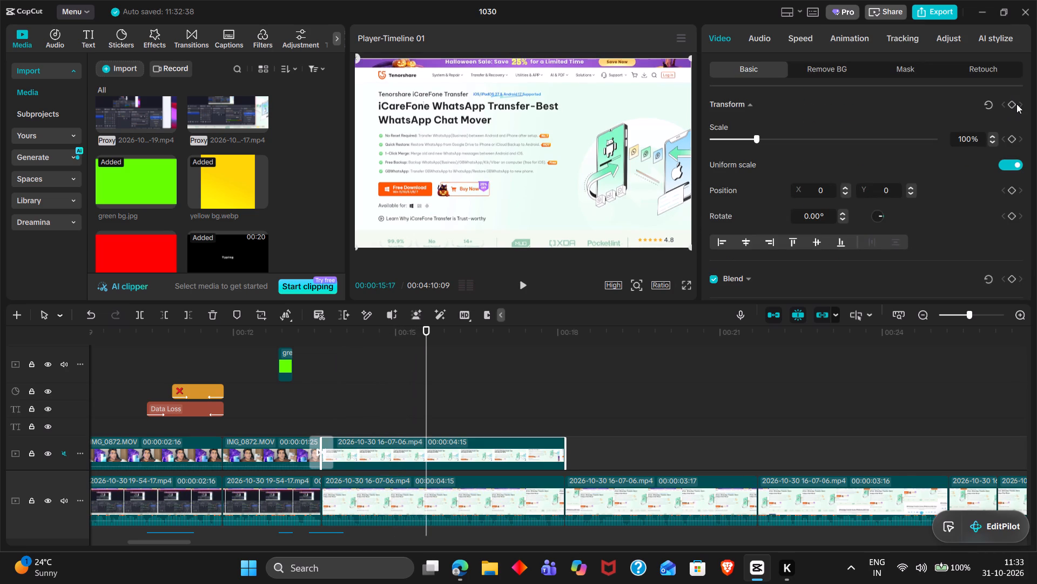
pyautogui.click(1013, 104)
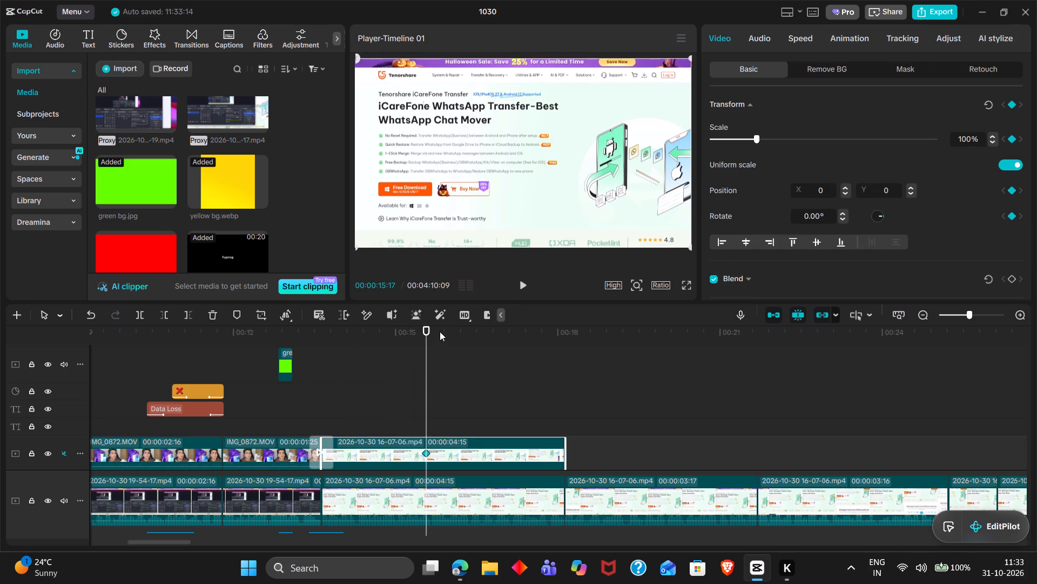
# At 00:00:15:24, scale the overlay website clip to 123% and reposition it so the upper-left part of the page, with logo and headline, fills the frame.
pyautogui.click(440, 331)
pyautogui.click(767, 137)
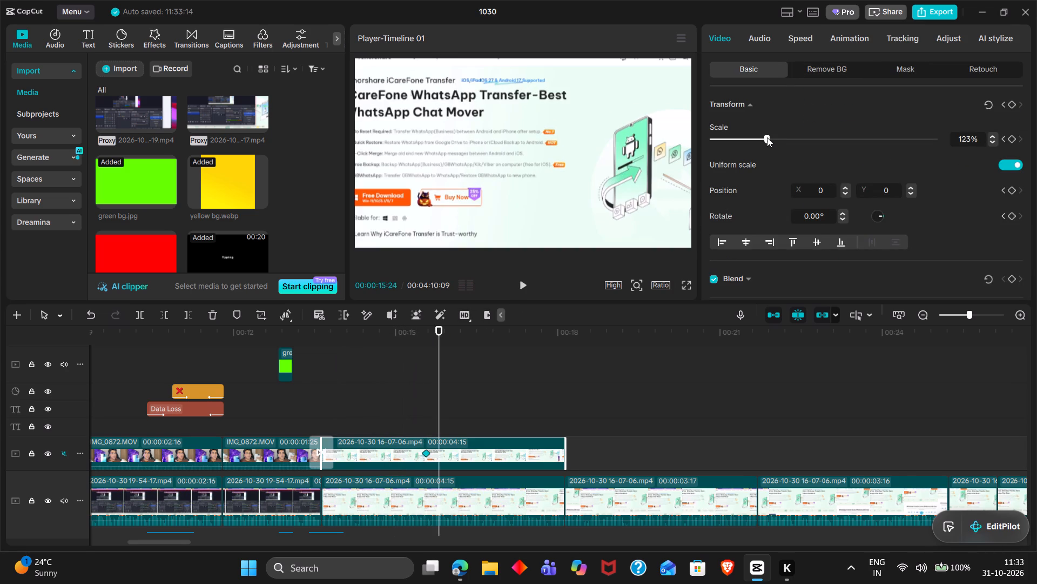
pyautogui.moveTo(597, 160); pyautogui.dragTo(637, 181)
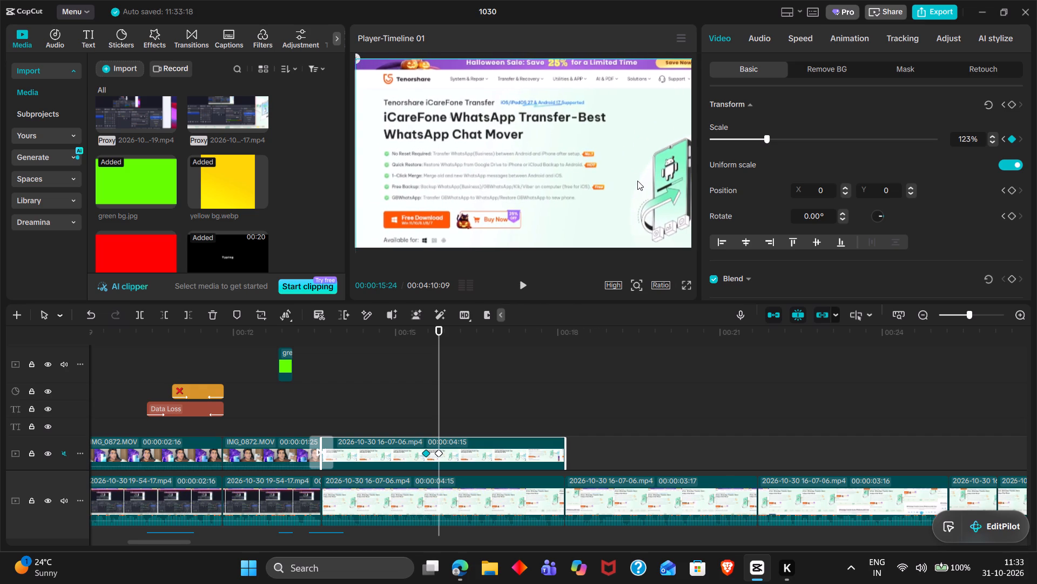
# Copy the Whoosh 4 sound effect and paste it at the webpage clip's first zoom keyframe, 00:00:15:17.
pyautogui.click(425, 453)
pyautogui.scroll(-6, 425, 453)
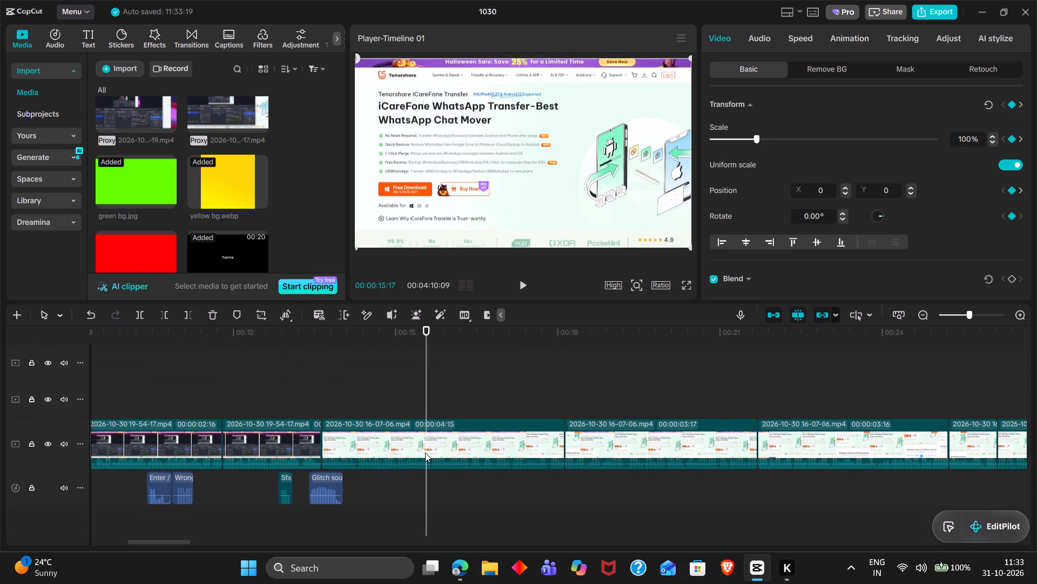
pyautogui.hscroll(1, 368, 479)
pyautogui.click(267, 489)
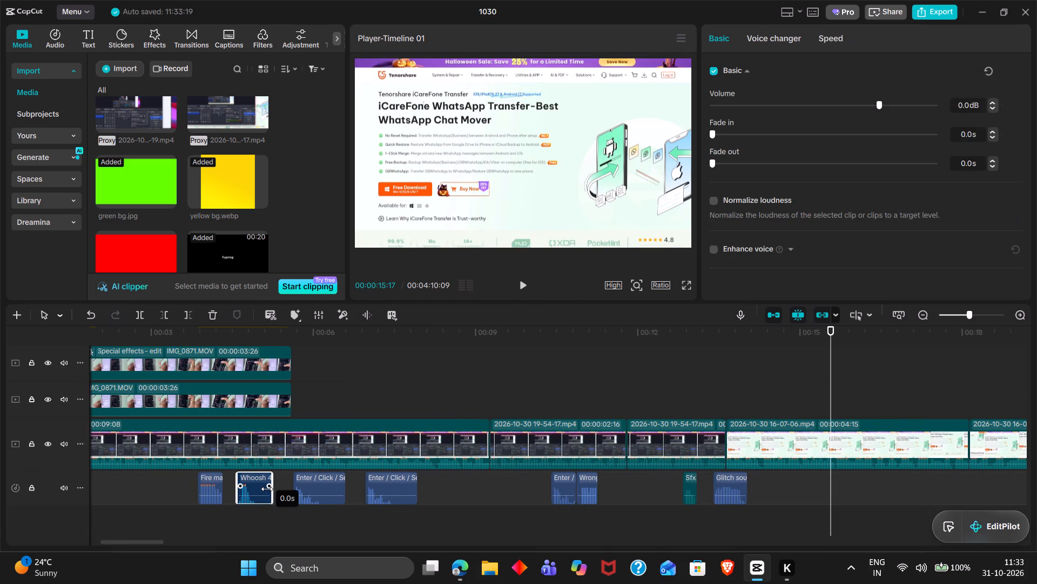
pyautogui.hotkey('ctrl', 'c')
pyautogui.hotkey('ctrl', 'v')
pyautogui.hscroll(-1, 734, 479)
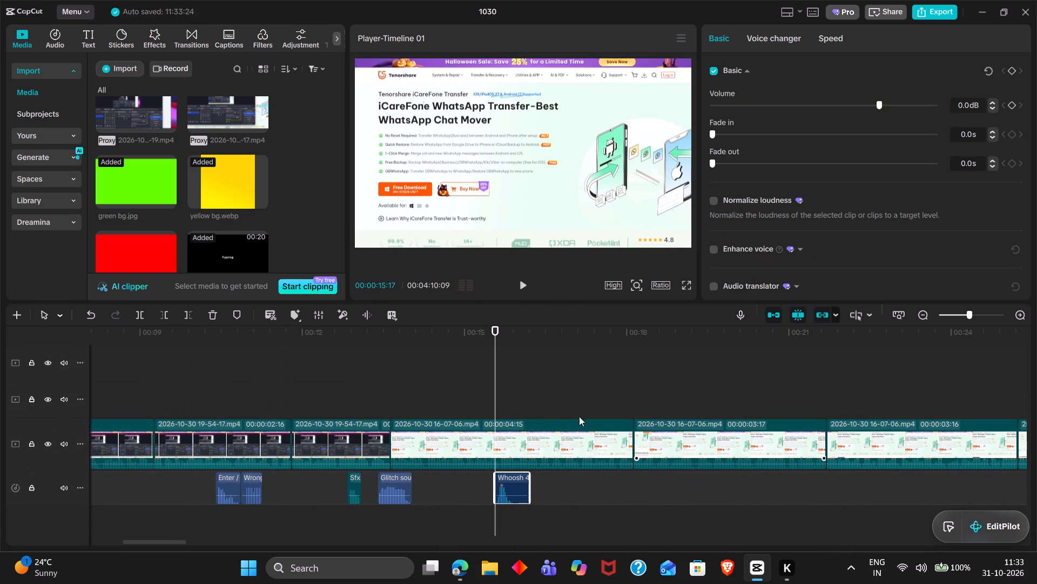
# Inspect the upper webpage clip's zoom keyframes and play back the zoom with its whoosh sound.
pyautogui.click(506, 395)
pyautogui.moveTo(506, 395); pyautogui.dragTo(511, 397)
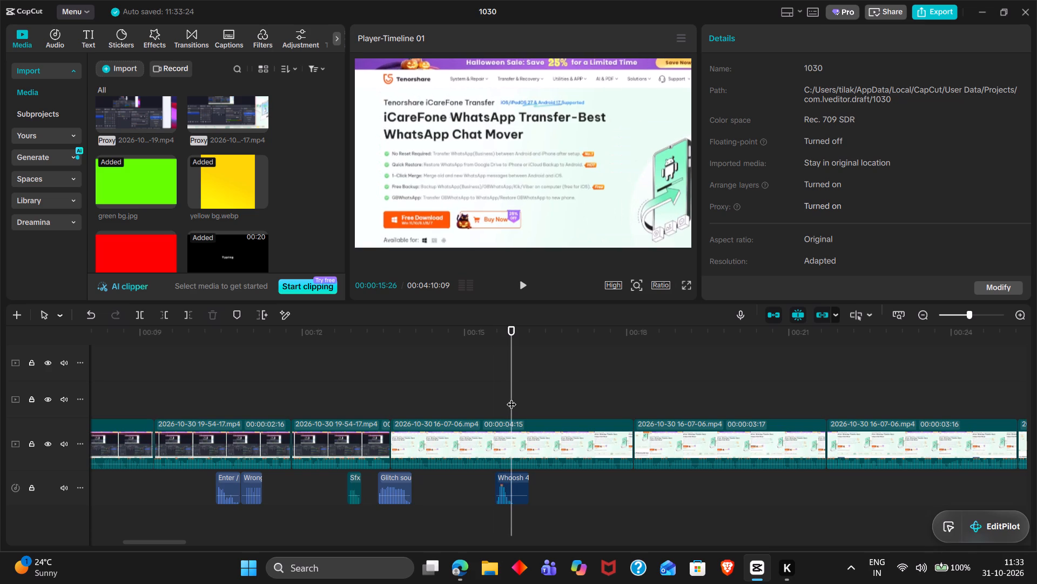
pyautogui.click(522, 460)
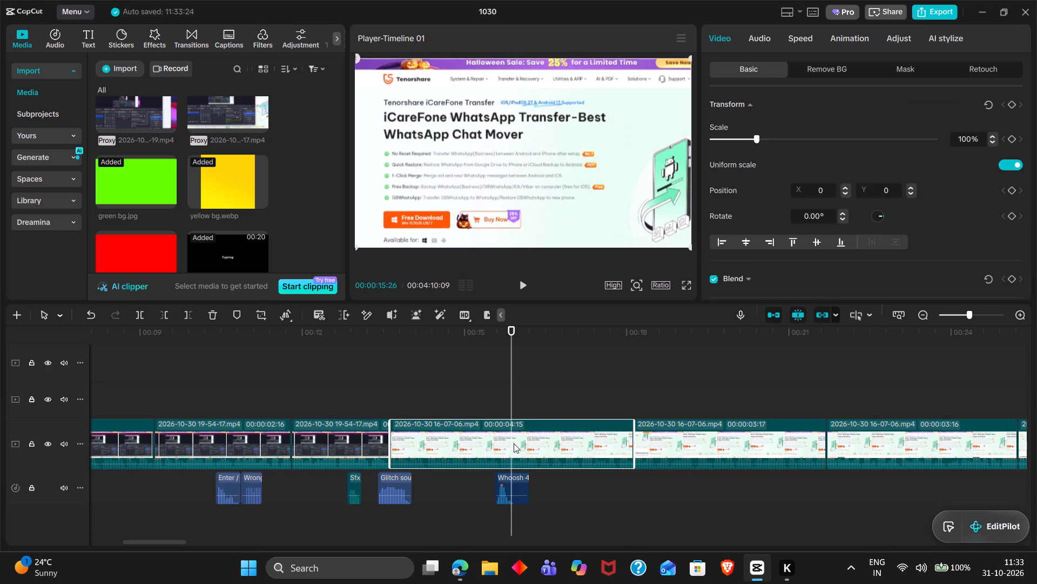
pyautogui.scroll(1, 514, 443)
pyautogui.click(511, 418)
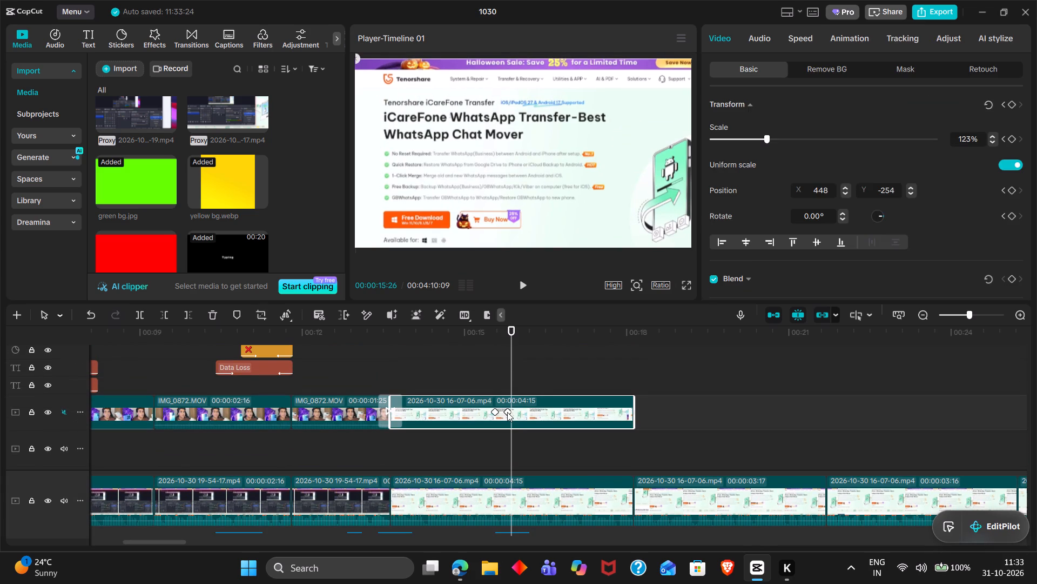
pyautogui.click(507, 412)
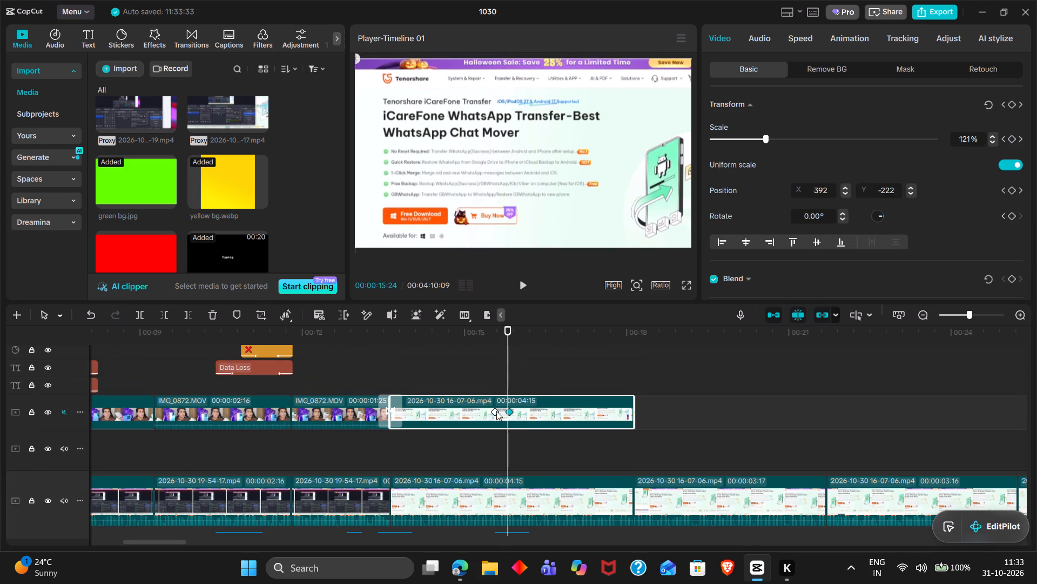
pyautogui.click(493, 410)
pyautogui.click(481, 454)
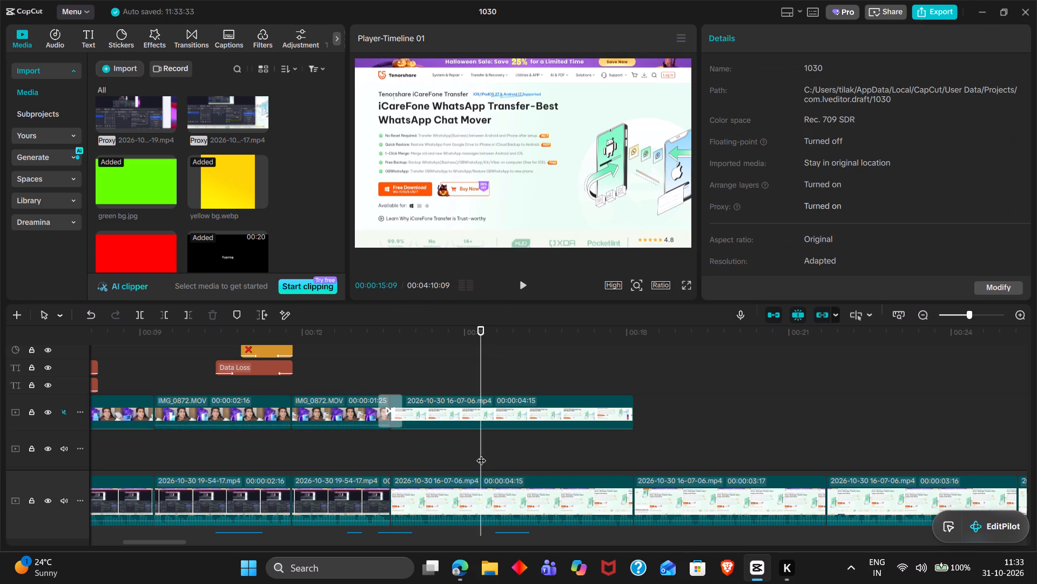
pyautogui.press('space')
pyautogui.hscroll(-1, 481, 454)
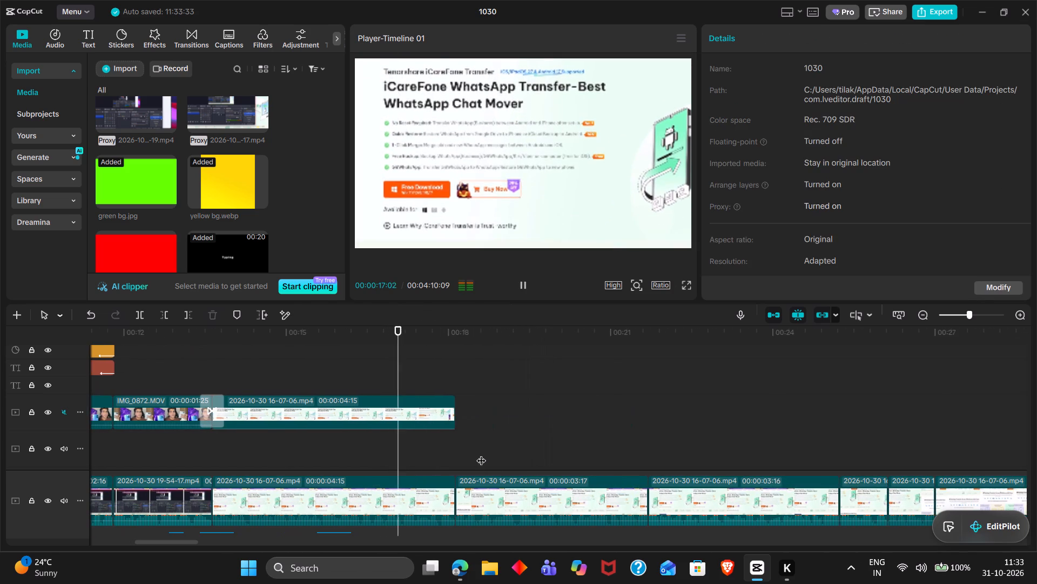
pyautogui.press('space')
pyautogui.press('space')
pyautogui.press('space')
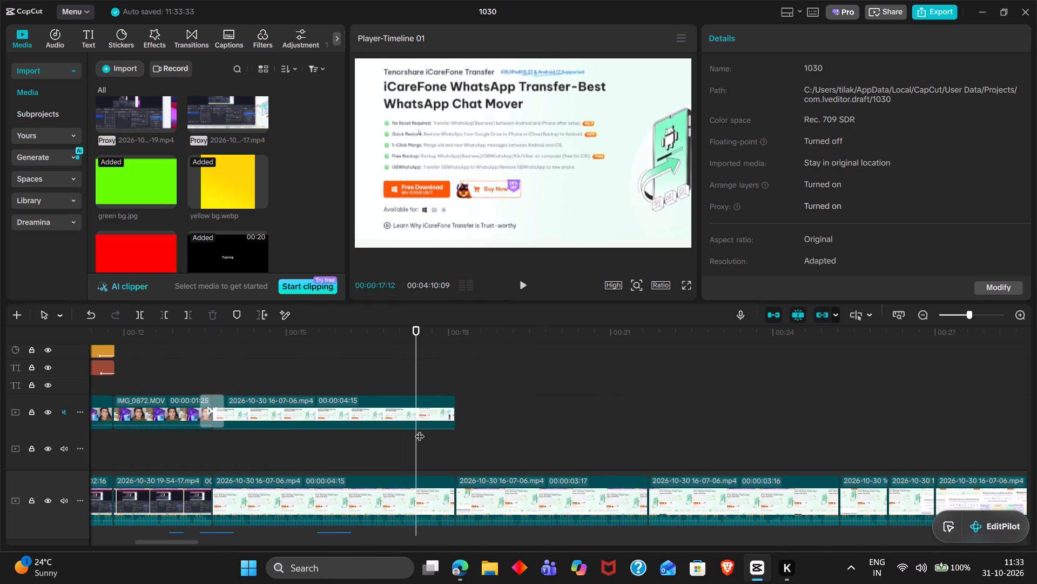
# Keyframe the upper webpage clip's zoom-out, holding the transform at 00:00:17:12 and setting scale 100% with the picture recentred at 00:00:17:19.
pyautogui.click(395, 415)
pyautogui.click(1015, 105)
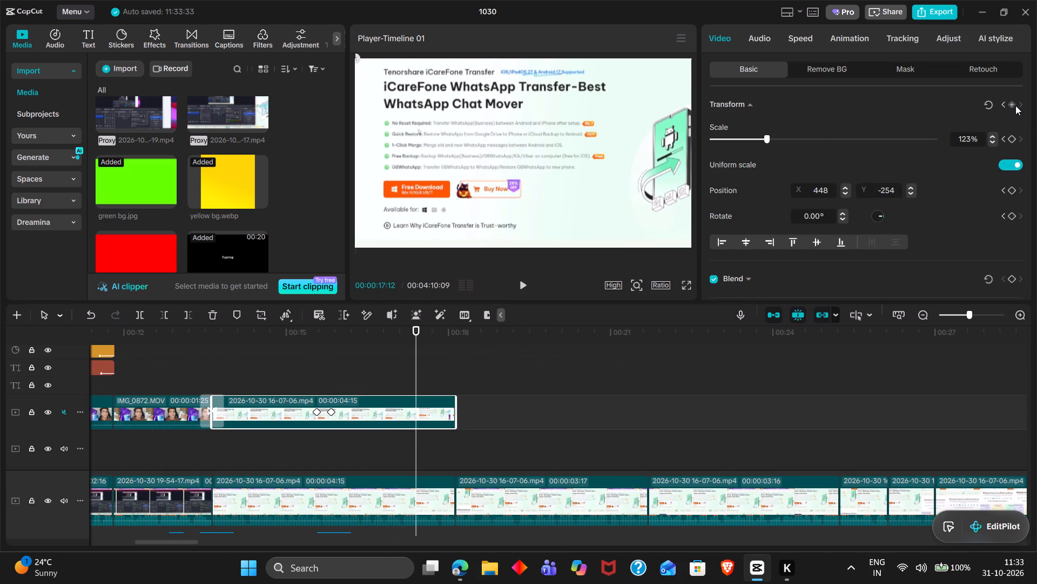
pyautogui.tripleClick(429, 330)
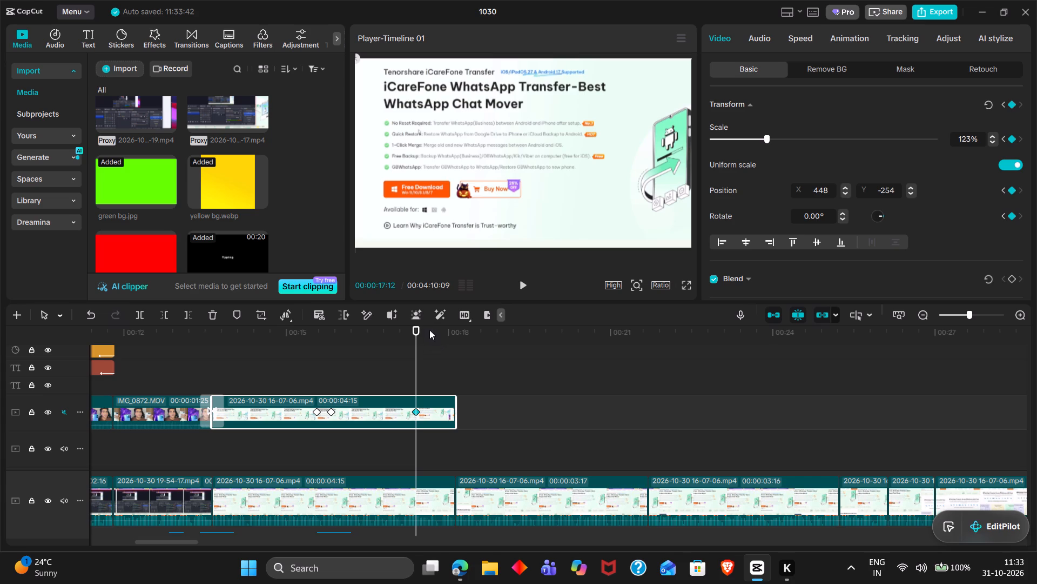
pyautogui.doubleClick(966, 138)
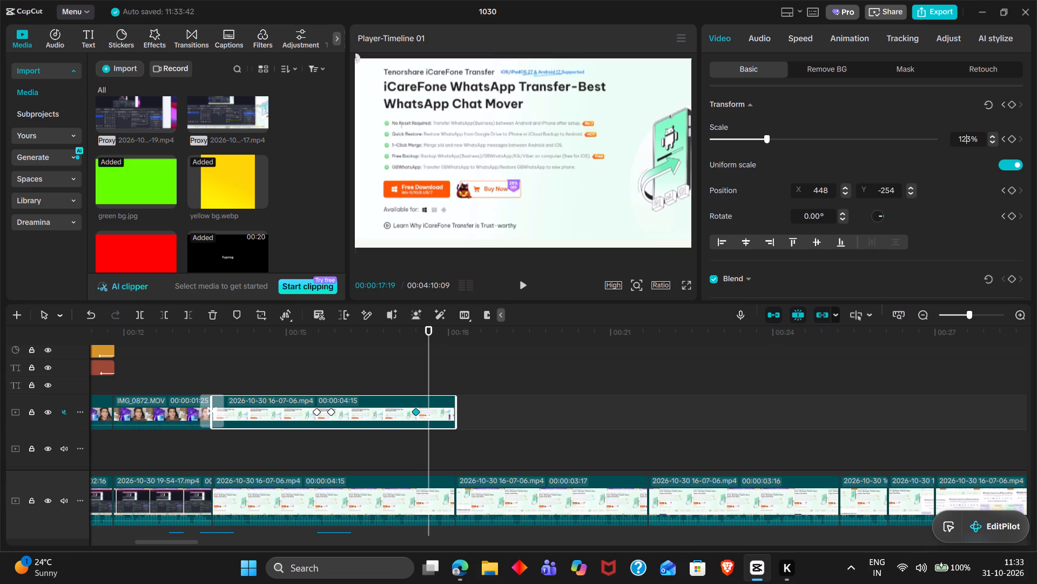
pyautogui.write('100')
pyautogui.press('Return')
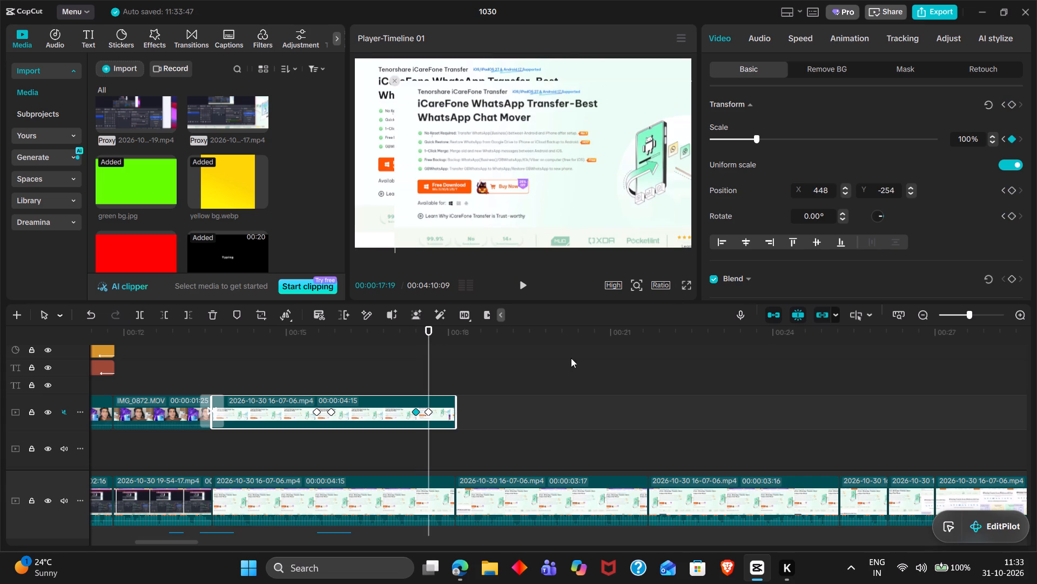
pyautogui.moveTo(562, 185); pyautogui.dragTo(523, 167)
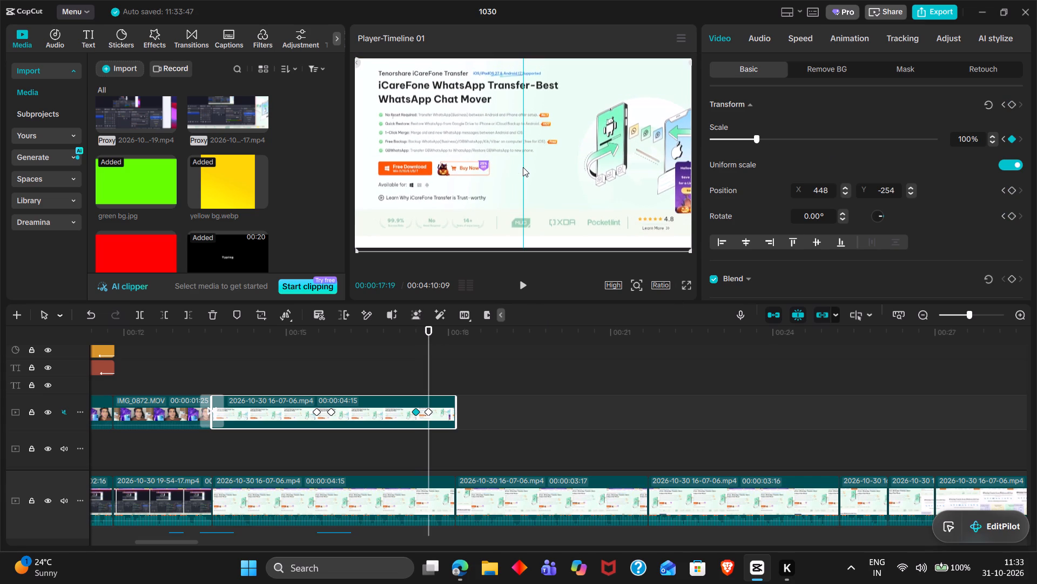
# Recentre the upper webpage clip's picture at 00:00:17:19, giving position X 0, Y 0.
pyautogui.moveTo(523, 167); pyautogui.dragTo(523, 164)
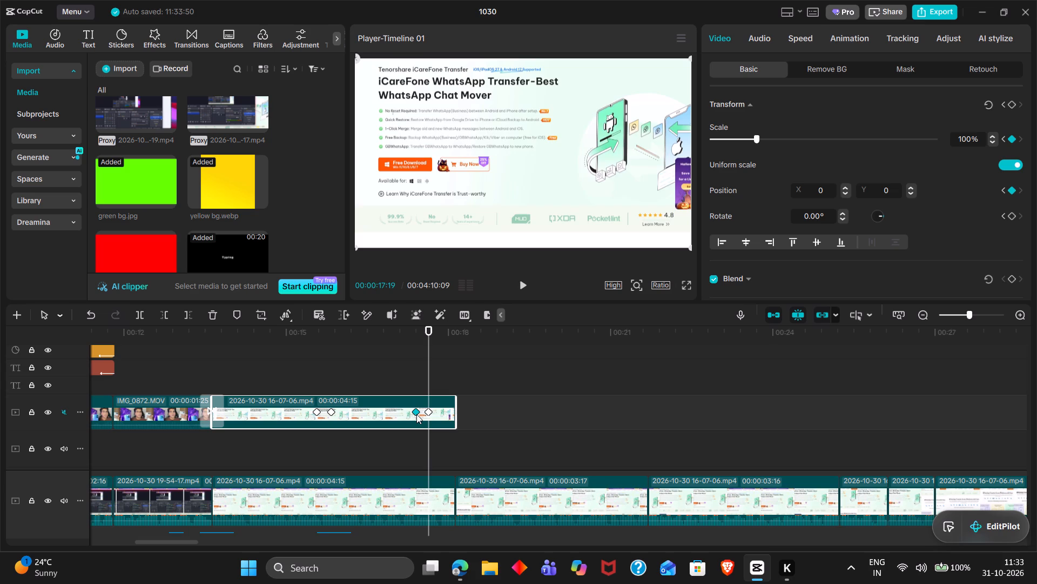
# Copy the Whoosh 4 sound effect and paste it at the upper webpage clip's zoom-out start keyframe, 00:00:17:12.
pyautogui.click(416, 414)
pyautogui.scroll(-3, 417, 492)
pyautogui.click(339, 501)
pyautogui.hotkey('ctrl', 'c')
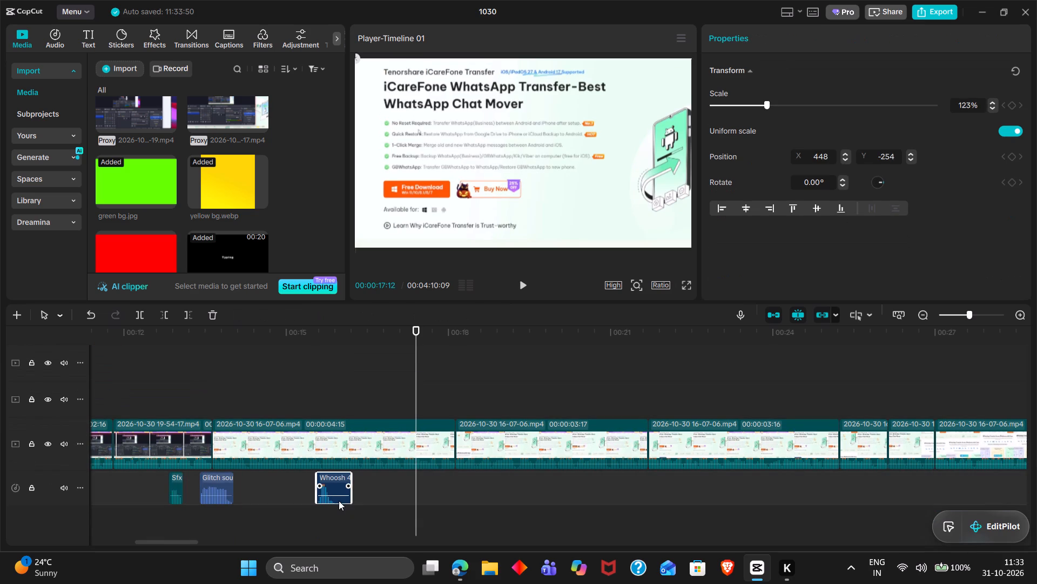
pyautogui.hotkey('ctrl', 'v')
pyautogui.click(333, 485)
pyautogui.hotkey('ctrl', 'c')
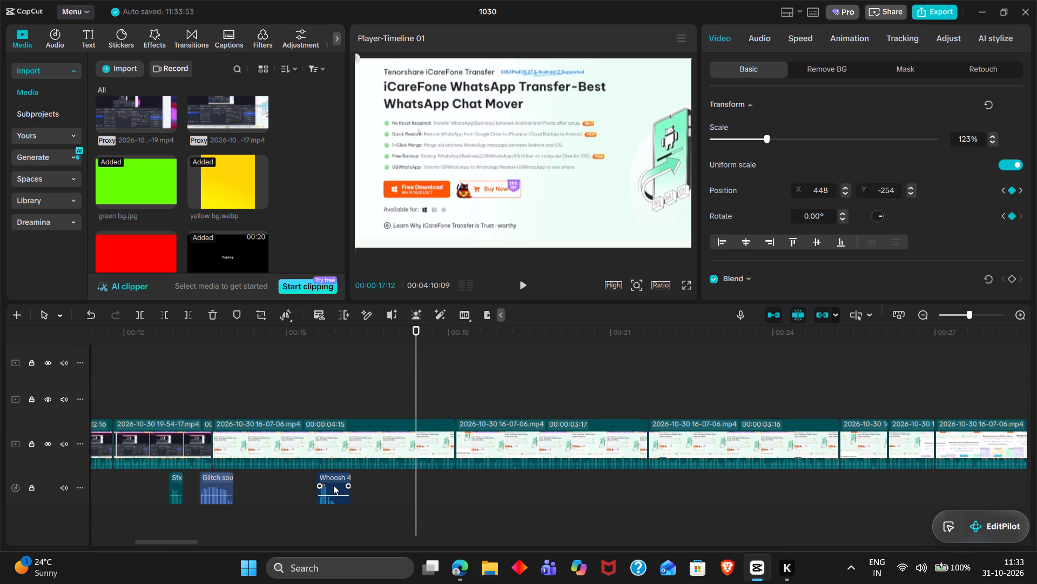
pyautogui.hotkey('ctrl', 'v')
pyautogui.click(333, 485)
pyautogui.hotkey('ctrl', 'c')
pyautogui.hotkey('ctrl', 'v')
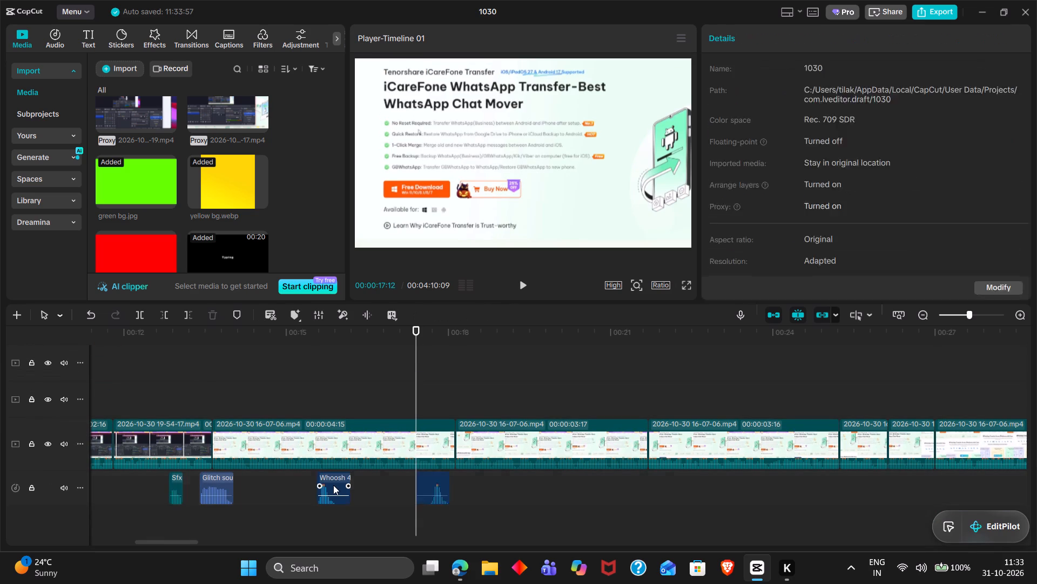
# Play back the zoom-out with its whoosh sound and the webpage clips that follow it.
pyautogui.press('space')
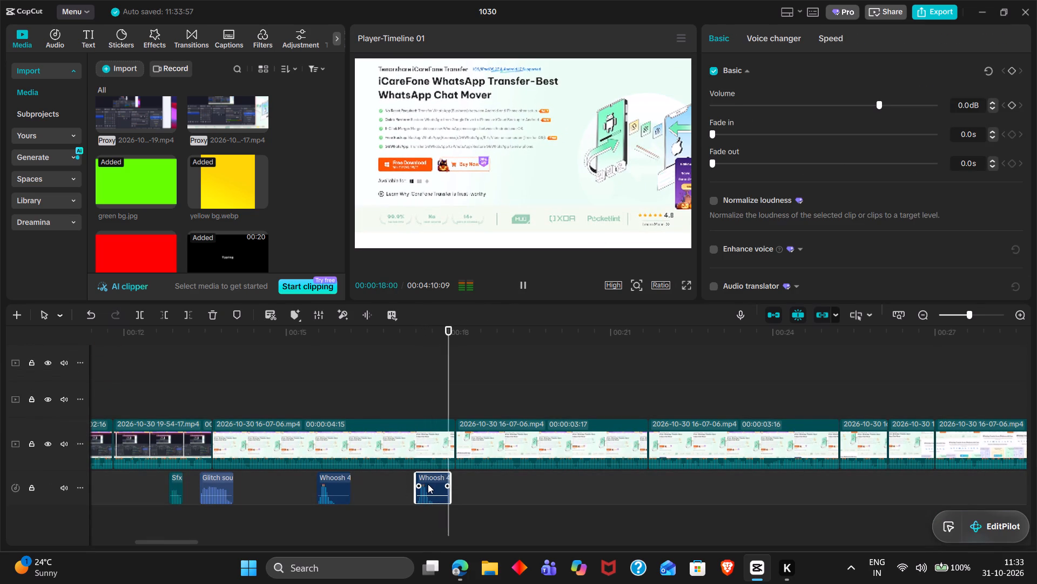
pyautogui.keyDown('ctrl'); pyautogui.scroll(-3, 428, 484); pyautogui.keyUp('ctrl')
pyautogui.hscroll(-1, 428, 484)
pyautogui.scroll(2, 428, 484)
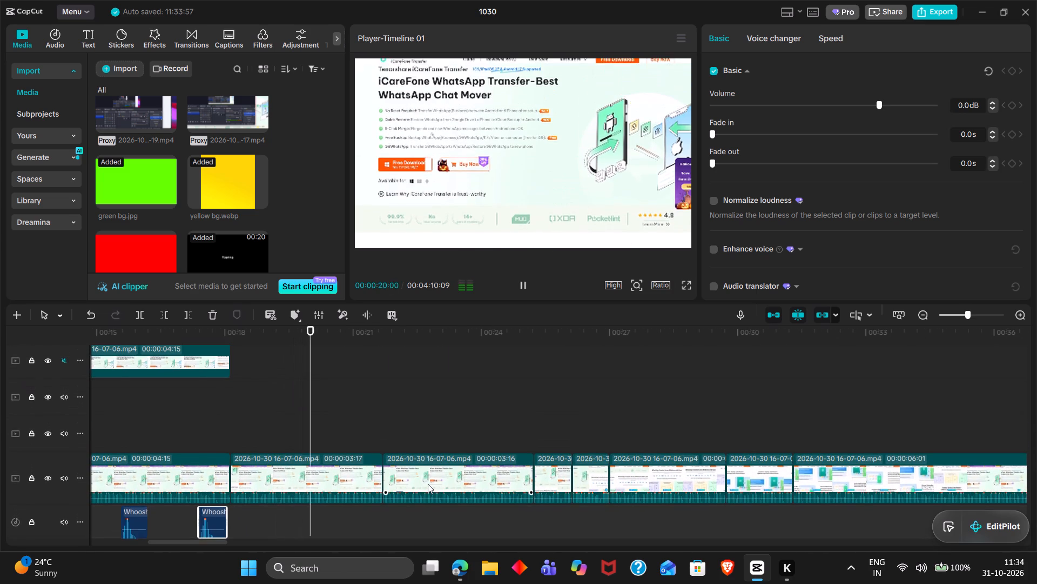
pyautogui.scroll(1, 428, 484)
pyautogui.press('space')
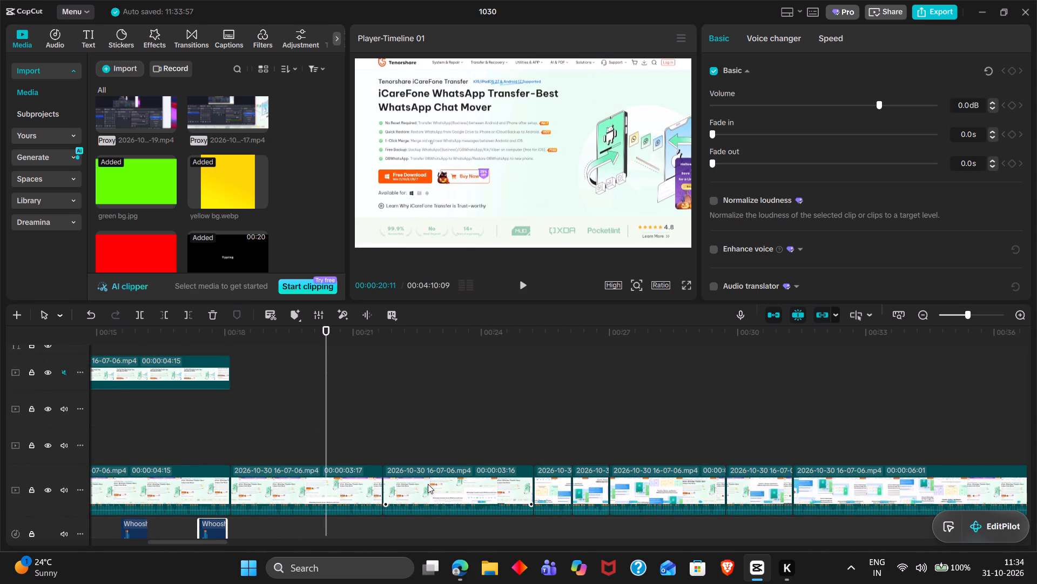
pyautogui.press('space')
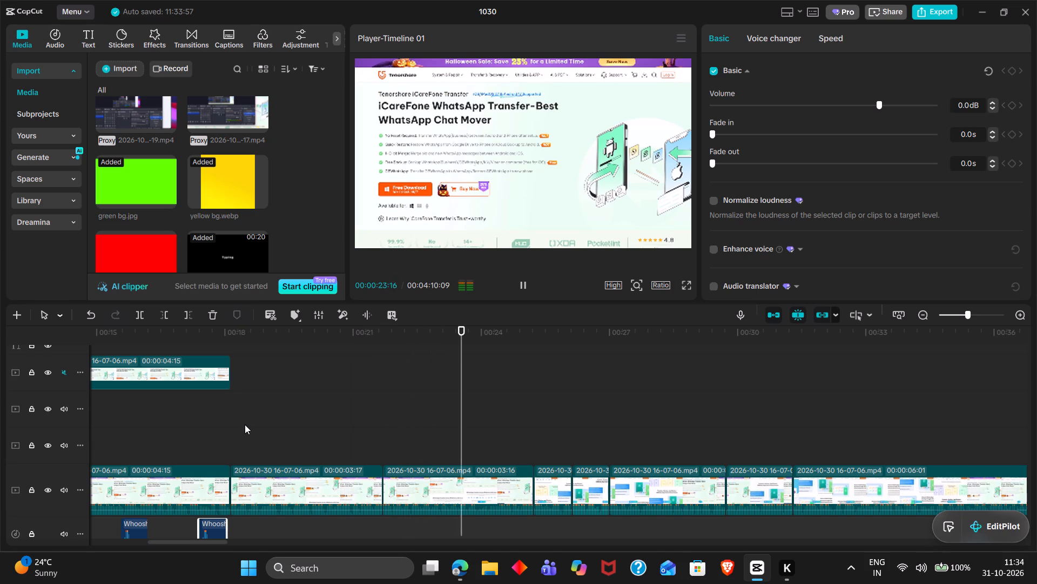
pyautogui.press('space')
# Review the webpage footage full screen from 00:00:18:07, playing it in short stretches.
pyautogui.moveTo(225, 442); pyautogui.dragTo(235, 443)
pyautogui.tripleClick(235, 443)
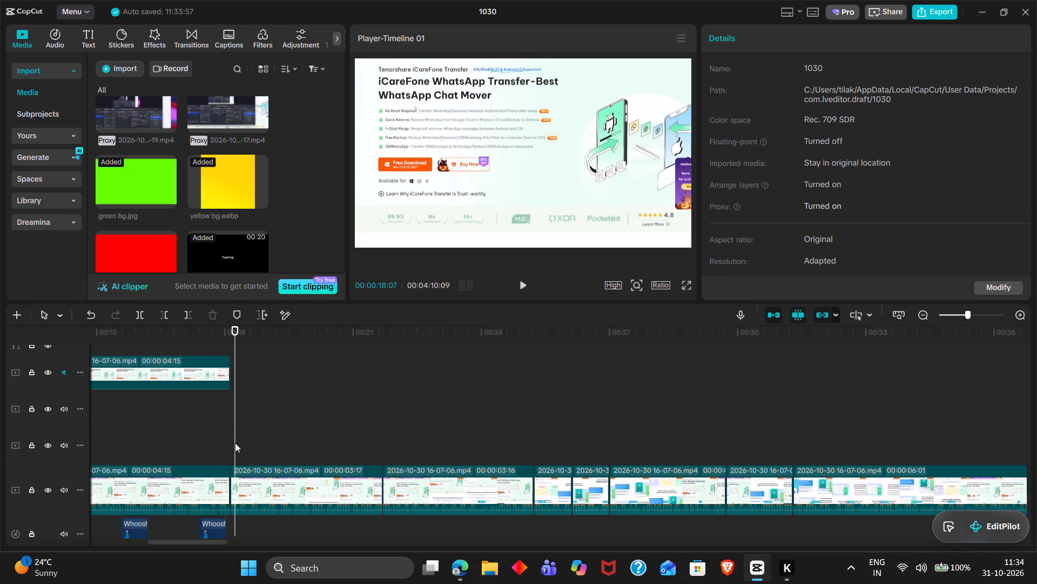
pyautogui.click(684, 283)
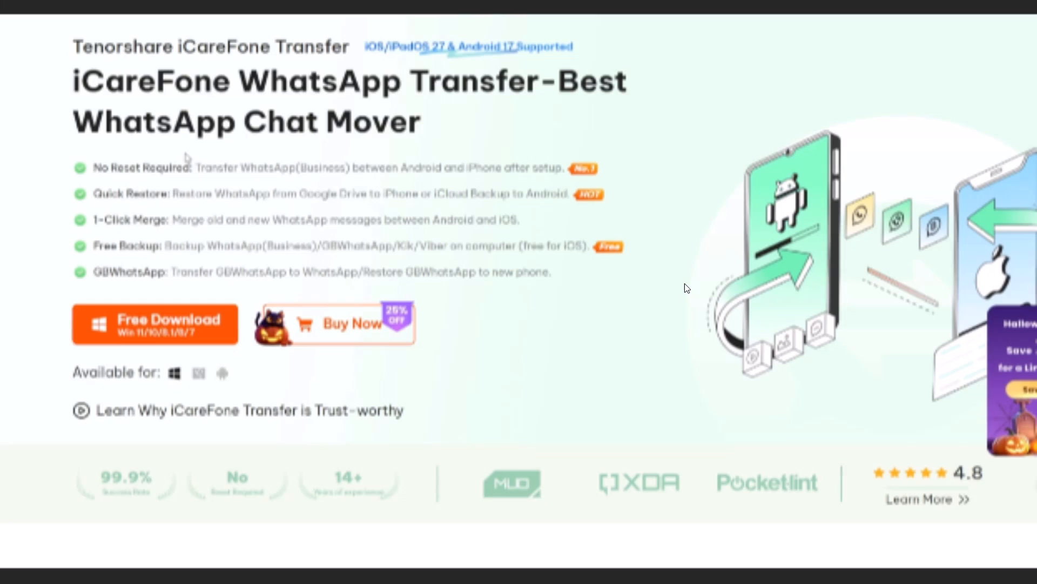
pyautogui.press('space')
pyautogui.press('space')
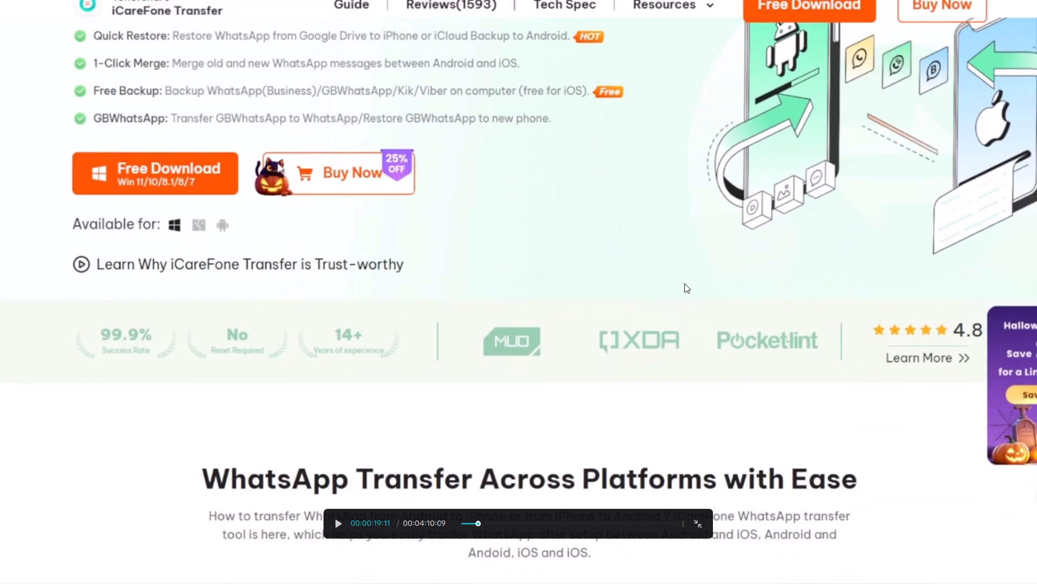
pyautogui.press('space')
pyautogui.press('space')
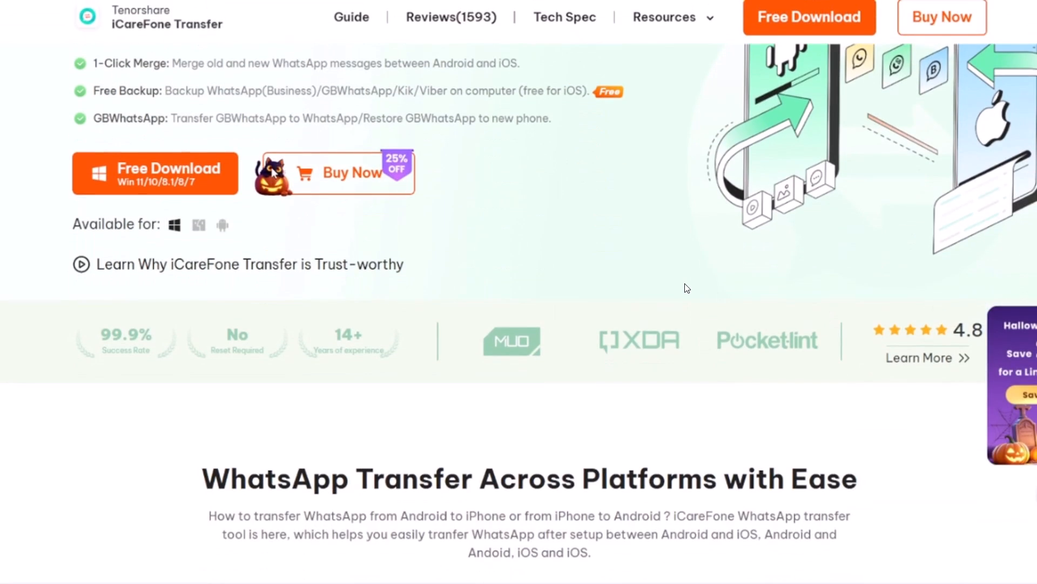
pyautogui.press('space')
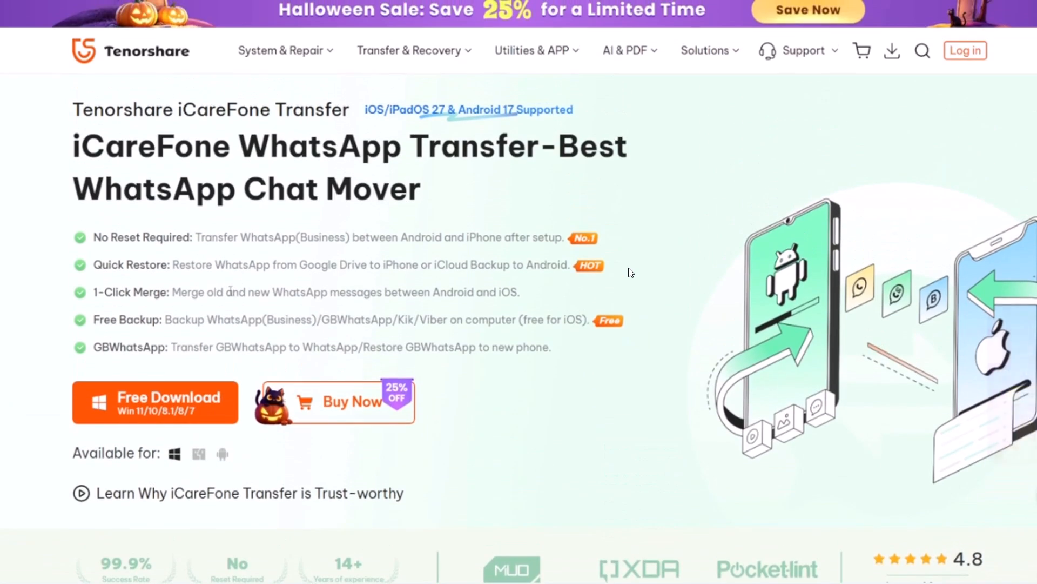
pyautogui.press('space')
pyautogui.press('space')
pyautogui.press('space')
pyautogui.press('Escape')
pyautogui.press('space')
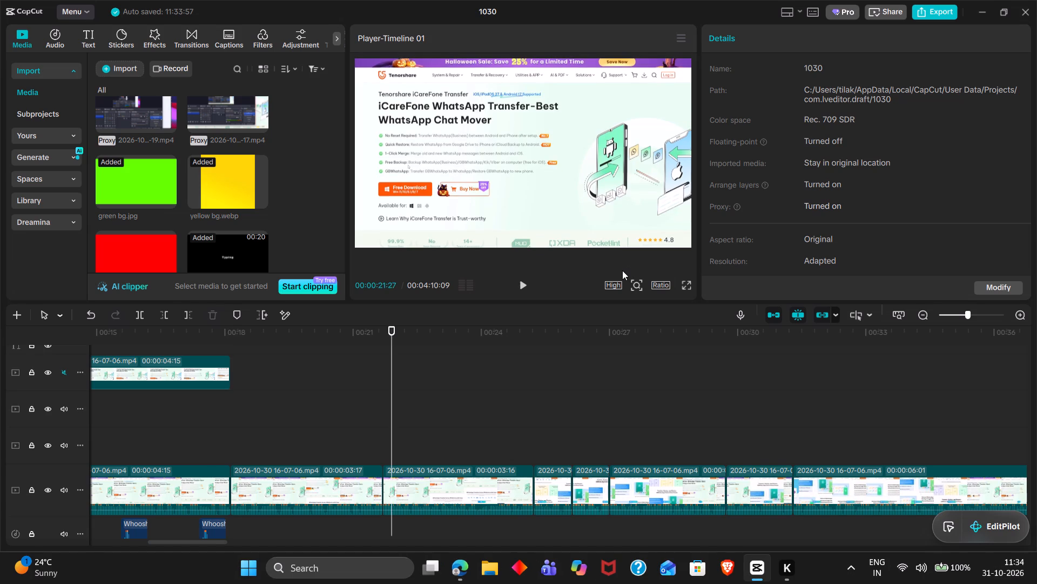
# Play the main-track webpage clip in short stretches from its start at 00:00:18:04 to examine the timing.
pyautogui.click(226, 409)
pyautogui.moveTo(226, 409); pyautogui.dragTo(231, 415)
pyautogui.click(264, 493)
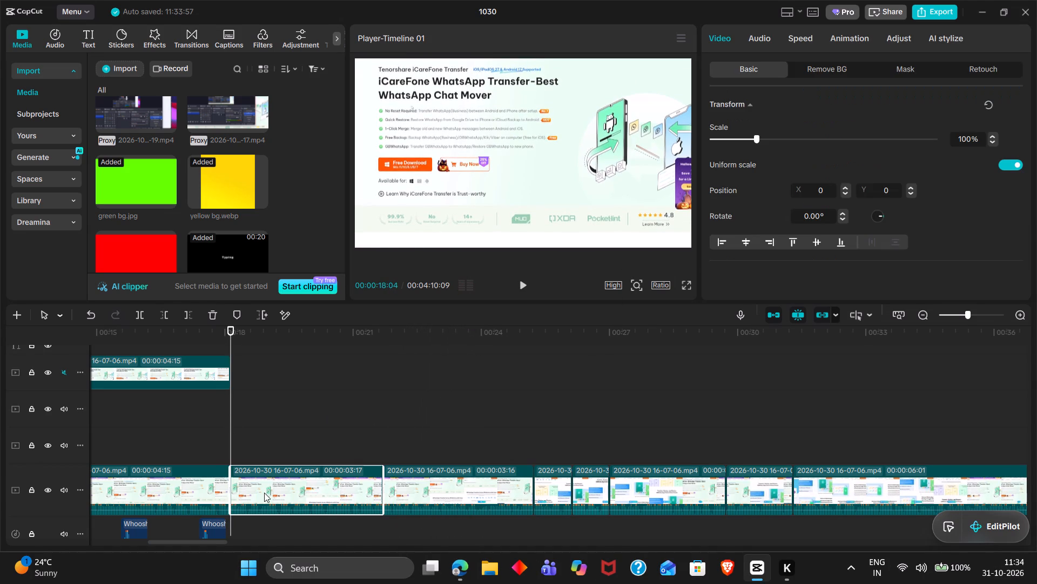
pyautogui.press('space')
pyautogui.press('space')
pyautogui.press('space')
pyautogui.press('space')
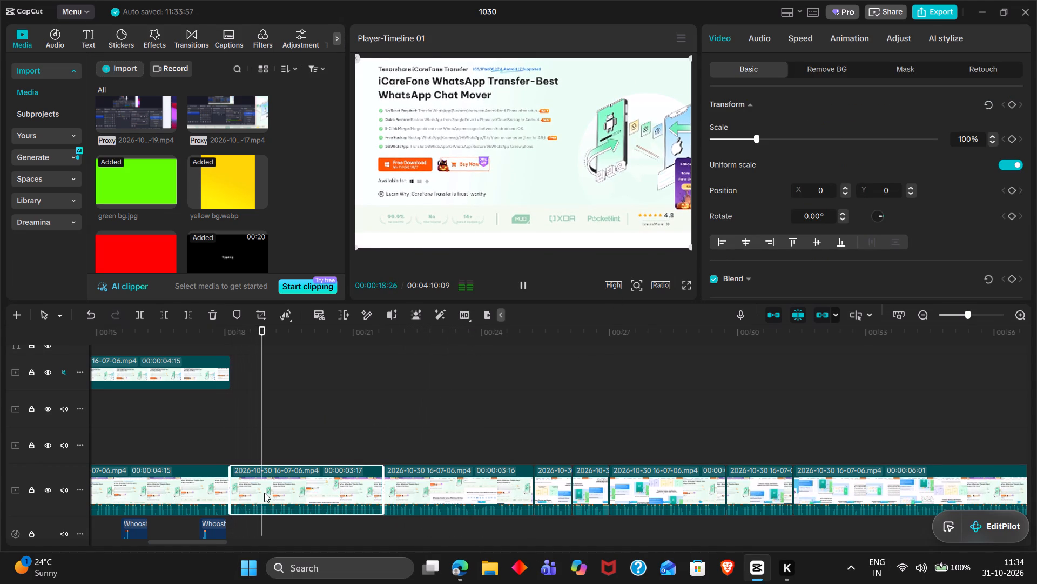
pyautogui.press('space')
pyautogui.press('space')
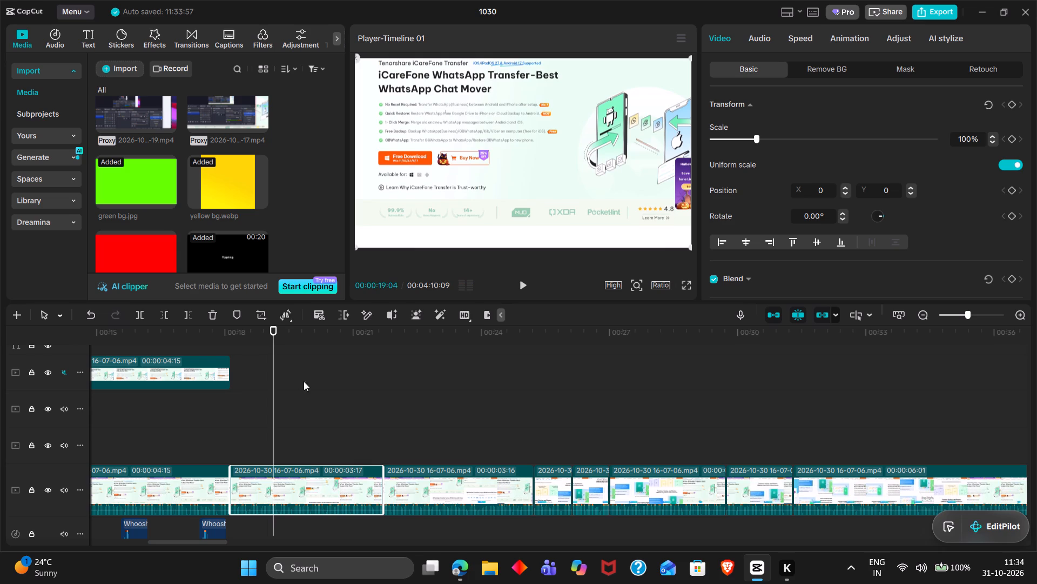
# Move the playhead to 00:00:18:29 and import the image motorola-edge-70-fusion.webp from the Downloads folder.
pyautogui.doubleClick(269, 361)
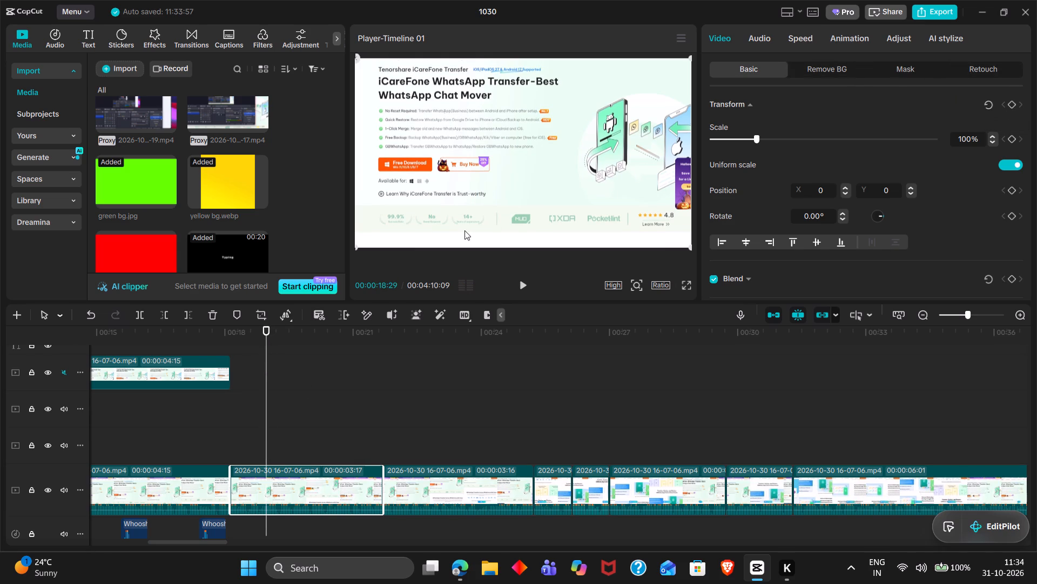
pyautogui.click(126, 69)
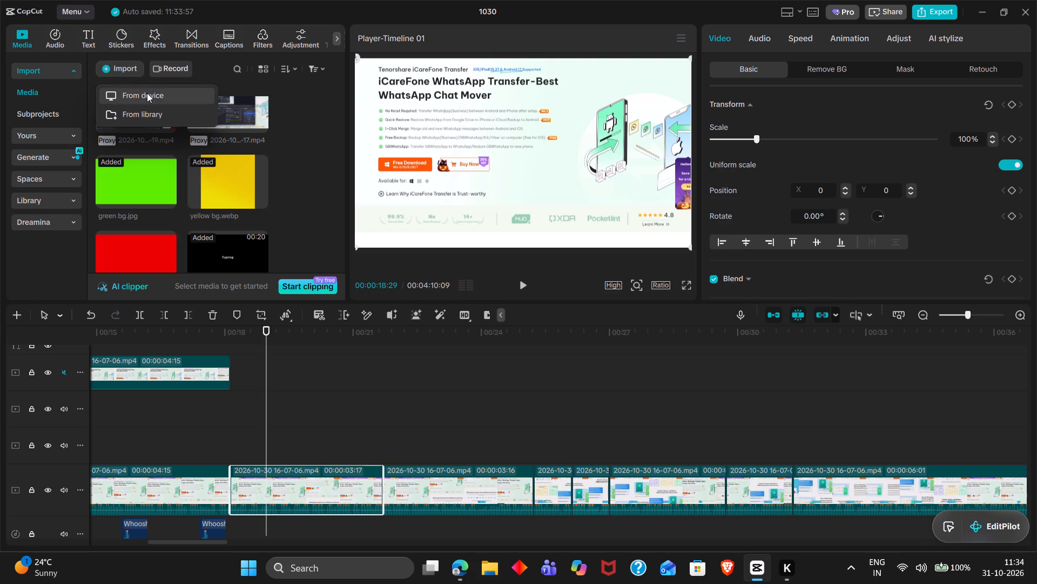
pyautogui.click(147, 93)
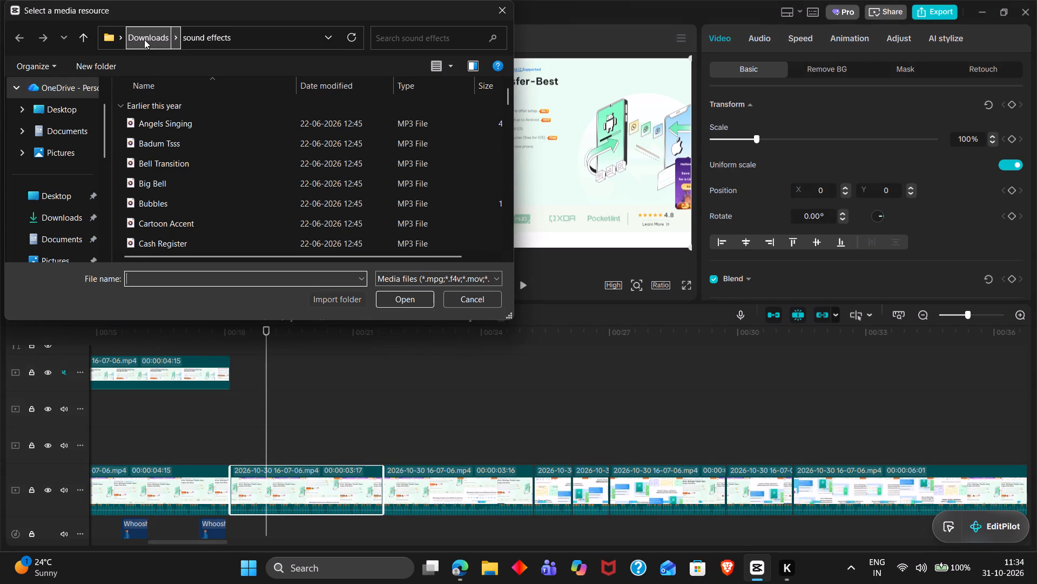
pyautogui.click(144, 39)
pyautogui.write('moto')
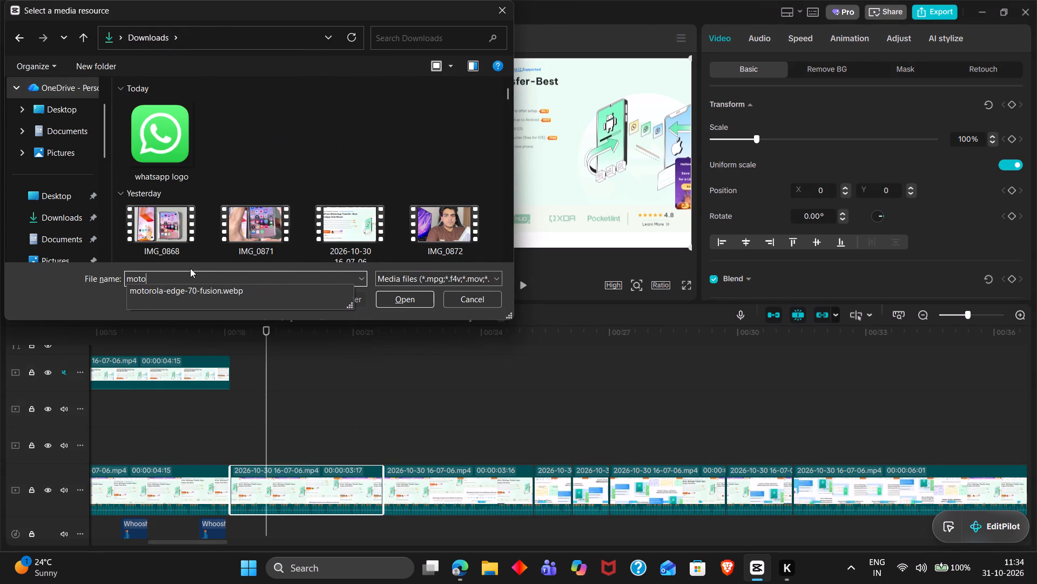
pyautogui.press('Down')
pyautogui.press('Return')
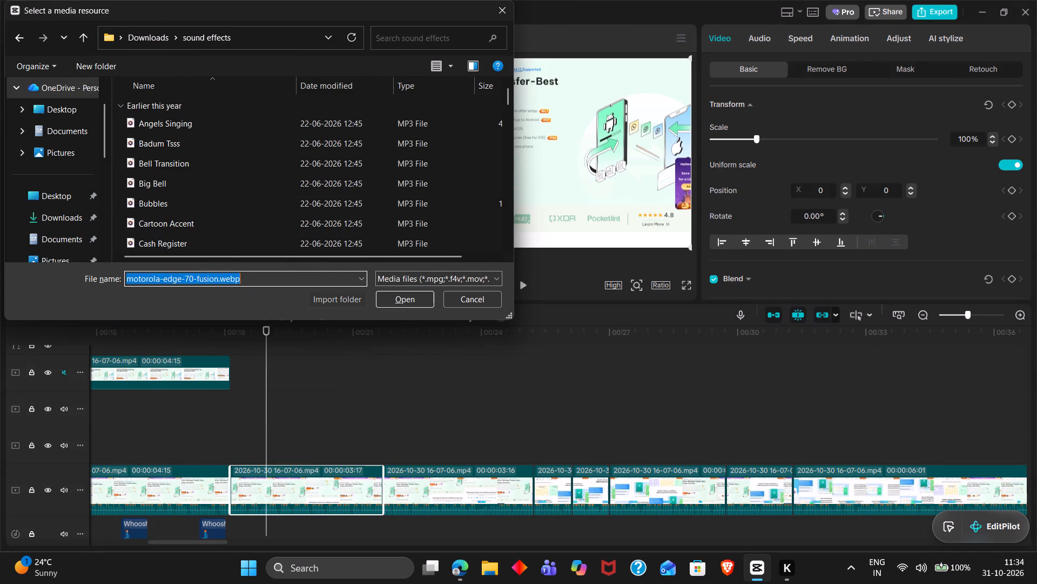
pyautogui.click(150, 30)
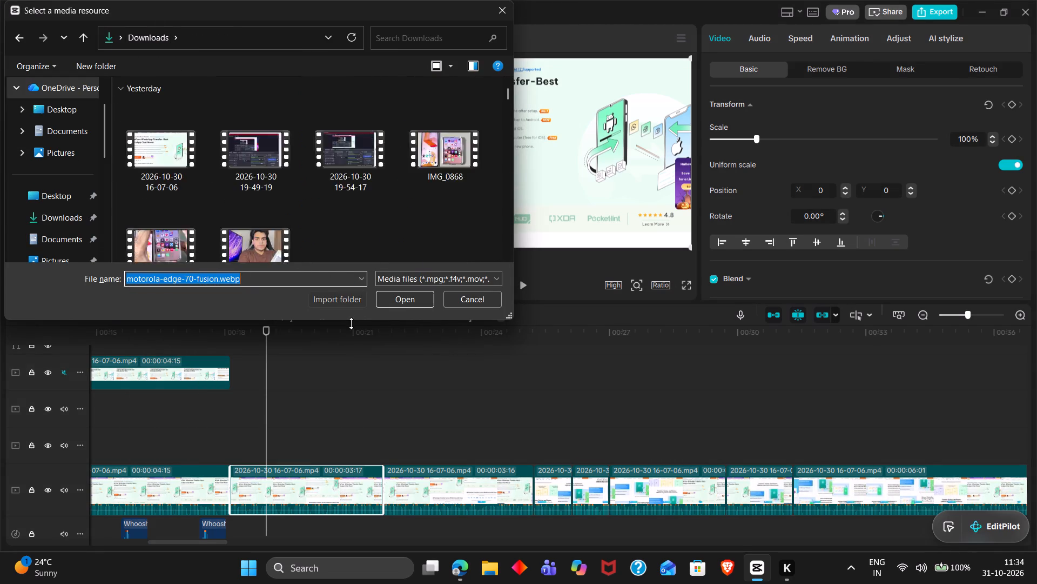
pyautogui.click(410, 301)
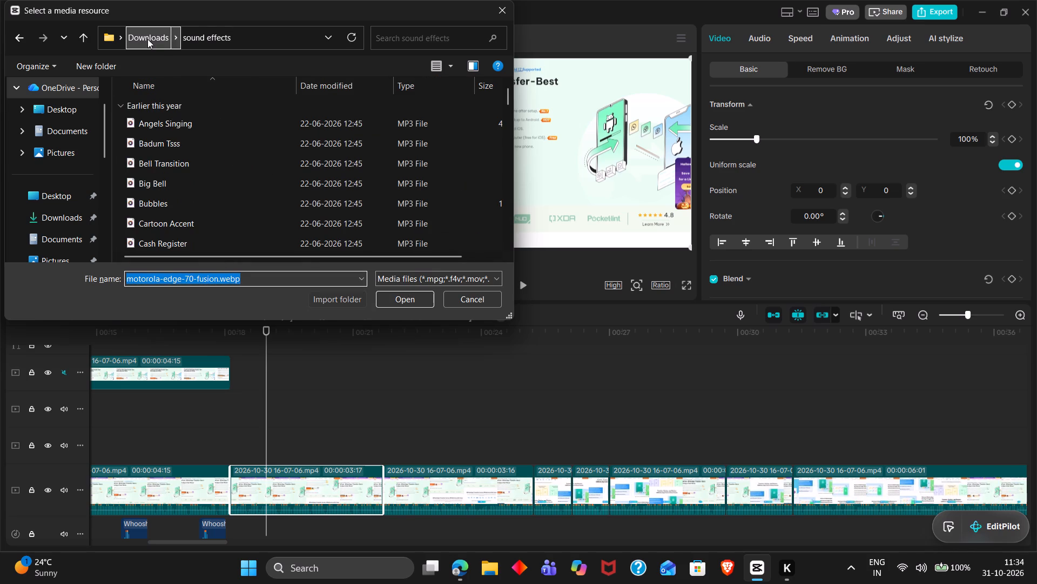
pyautogui.click(147, 39)
pyautogui.tripleClick(258, 281)
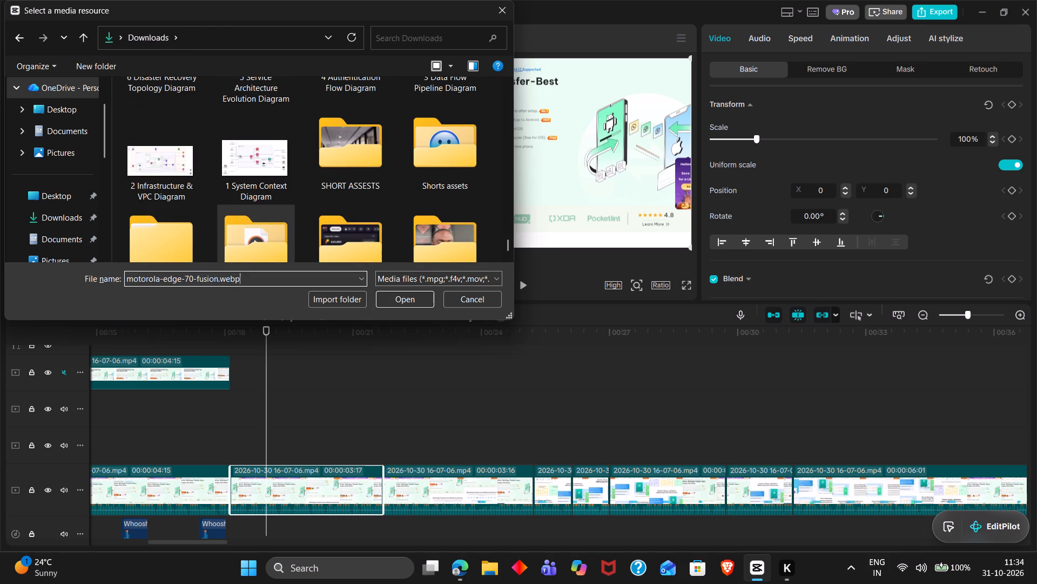
pyautogui.hotkey('ctrl', 'a')
pyautogui.hotkey('ctrl', 'BackSpace')
pyautogui.press('BackSpace')
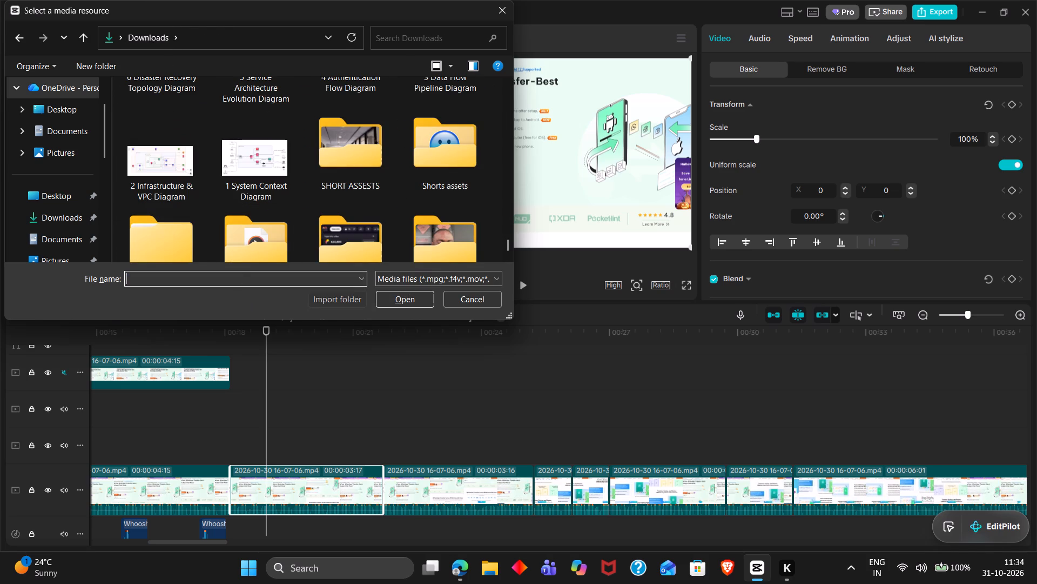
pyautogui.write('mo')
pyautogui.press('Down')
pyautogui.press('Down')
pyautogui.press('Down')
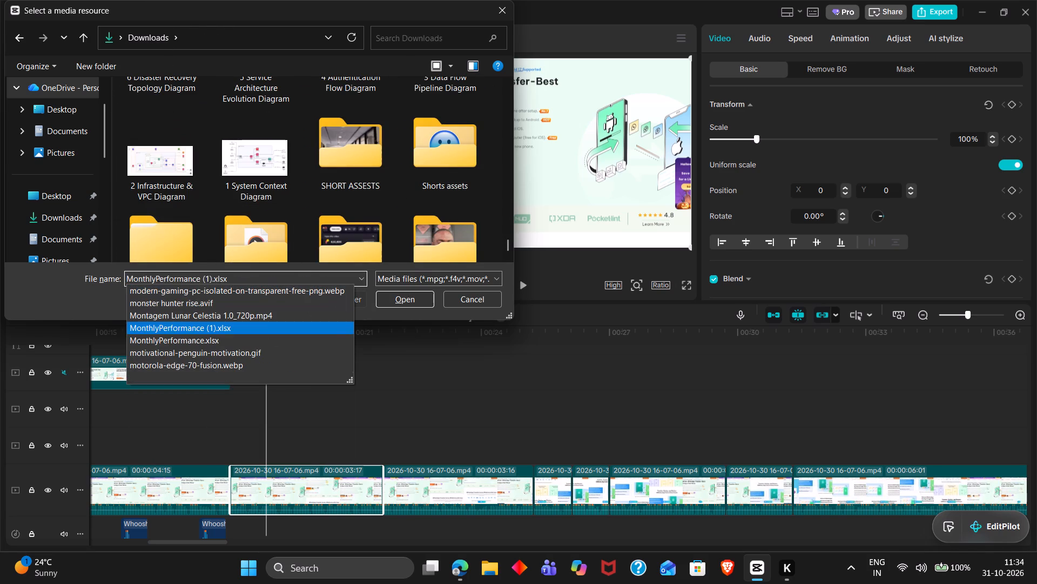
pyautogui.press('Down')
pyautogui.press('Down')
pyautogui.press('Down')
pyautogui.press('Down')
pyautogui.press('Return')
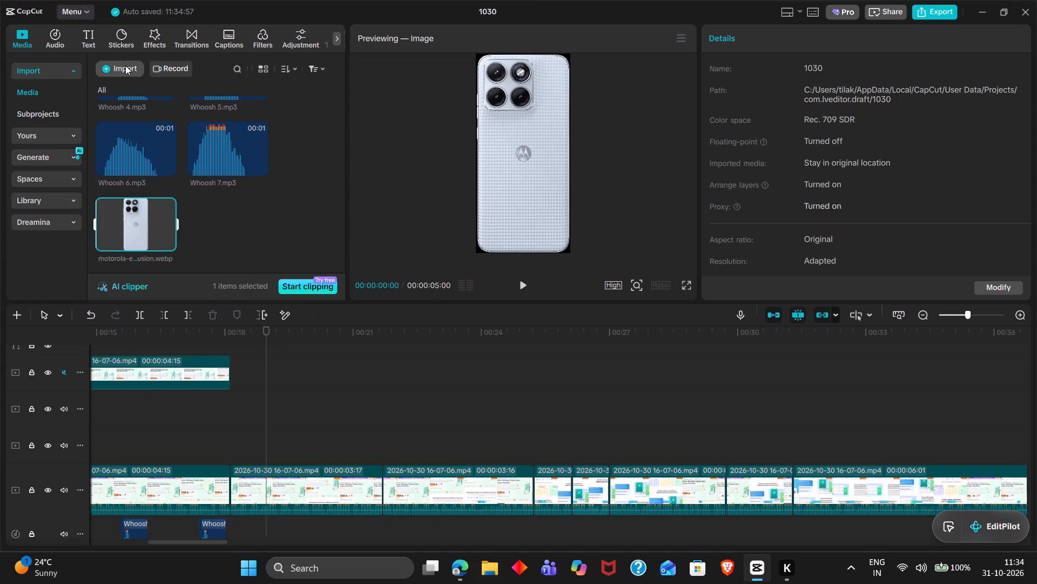
# Import the iPhone image download.png from the Downloads folder.
pyautogui.click(125, 65)
pyautogui.click(144, 90)
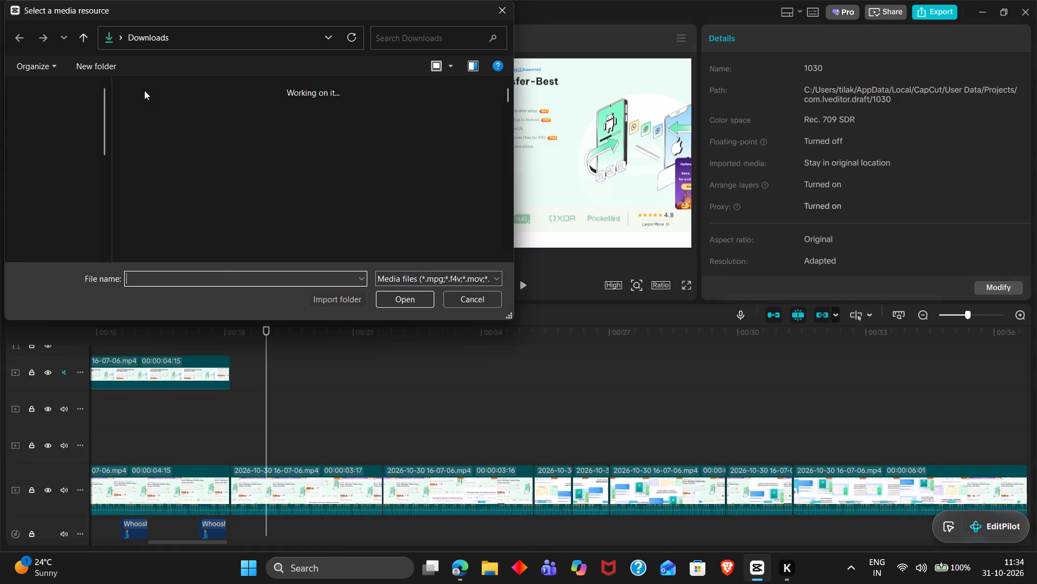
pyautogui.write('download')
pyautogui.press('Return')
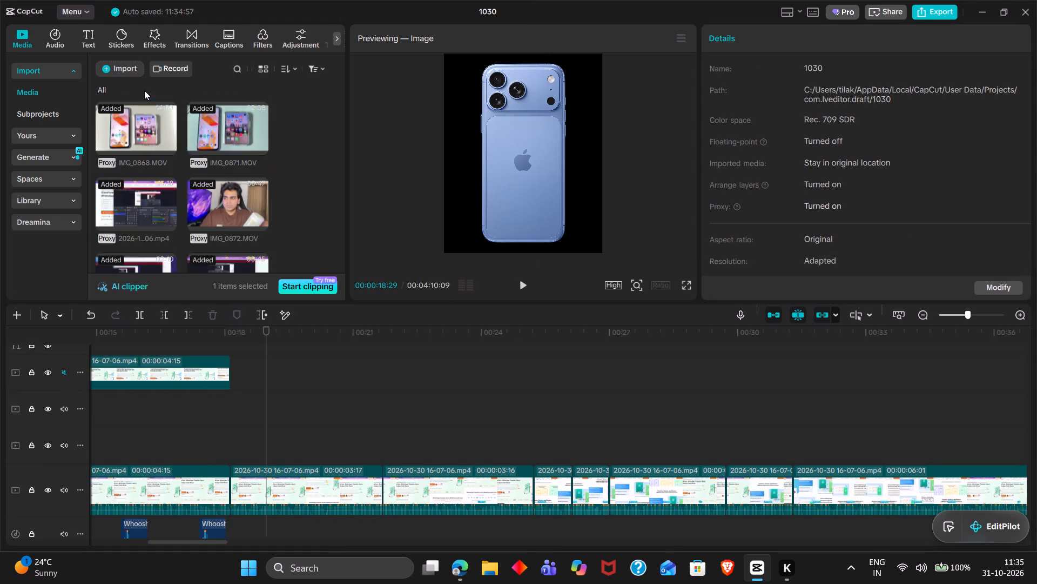
# Place the Motorola phone image on the upper video track, starting at 00:00:18:29.
pyautogui.moveTo(131, 214); pyautogui.dragTo(282, 394)
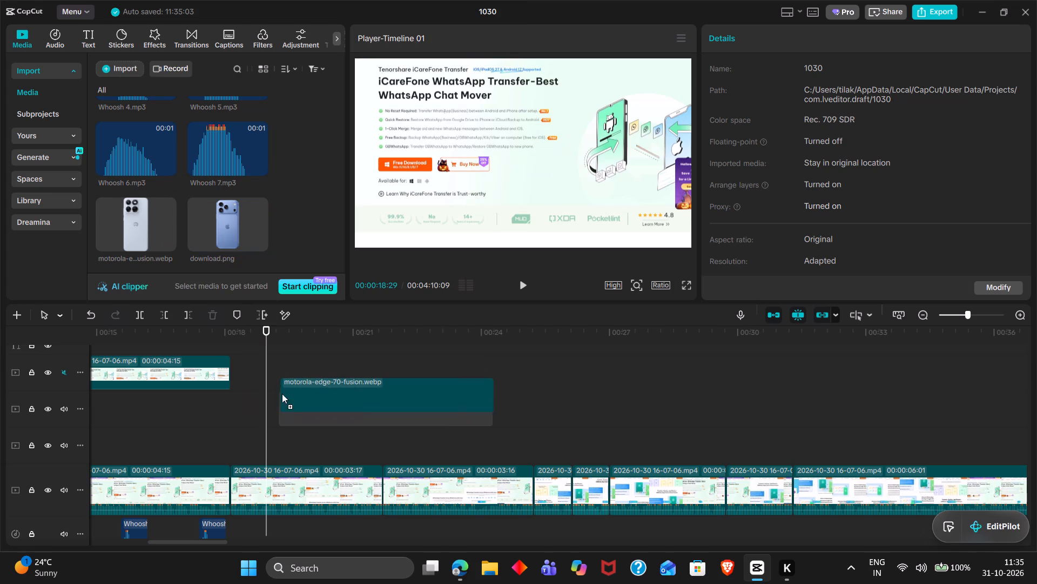
pyautogui.moveTo(282, 394); pyautogui.dragTo(268, 377)
# Add a Blend keyframe at 00:00:18:29 to the main-track webpage clip beneath the phone image and move the playhead to 00:00:19:04.
pyautogui.click(301, 485)
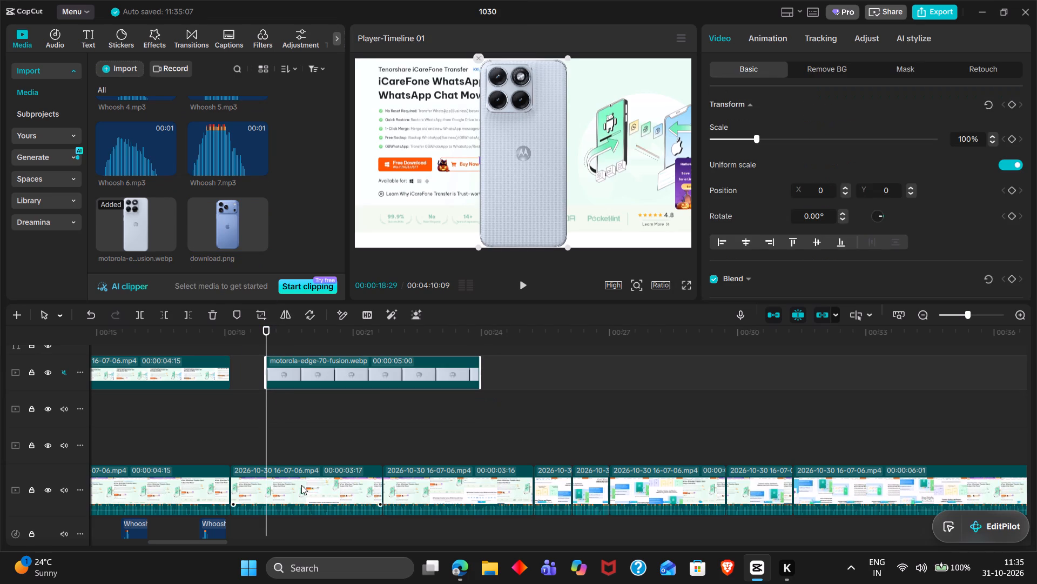
pyautogui.click(1013, 269)
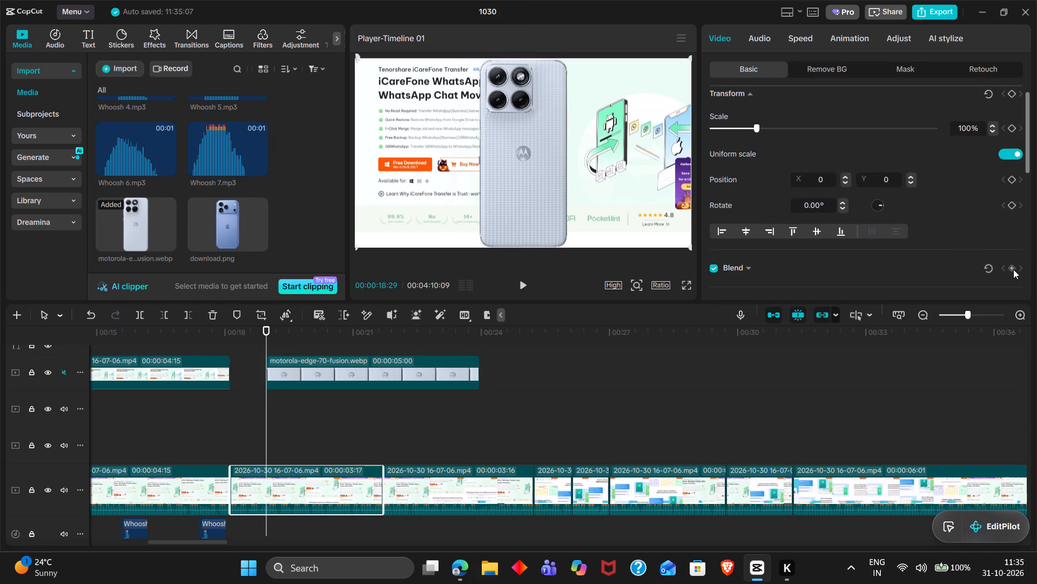
pyautogui.scroll(6, 363, 459)
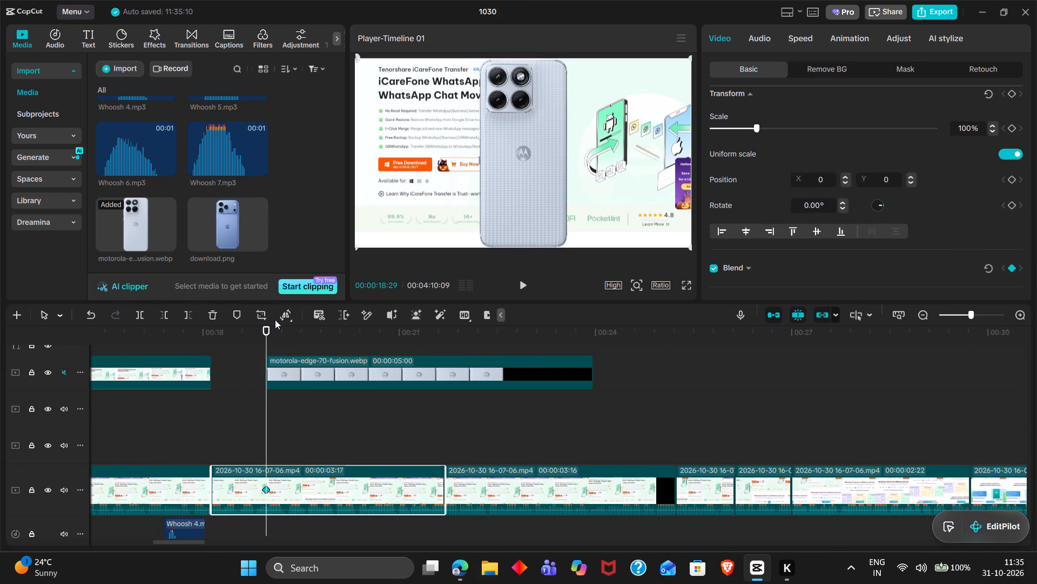
pyautogui.doubleClick(275, 333)
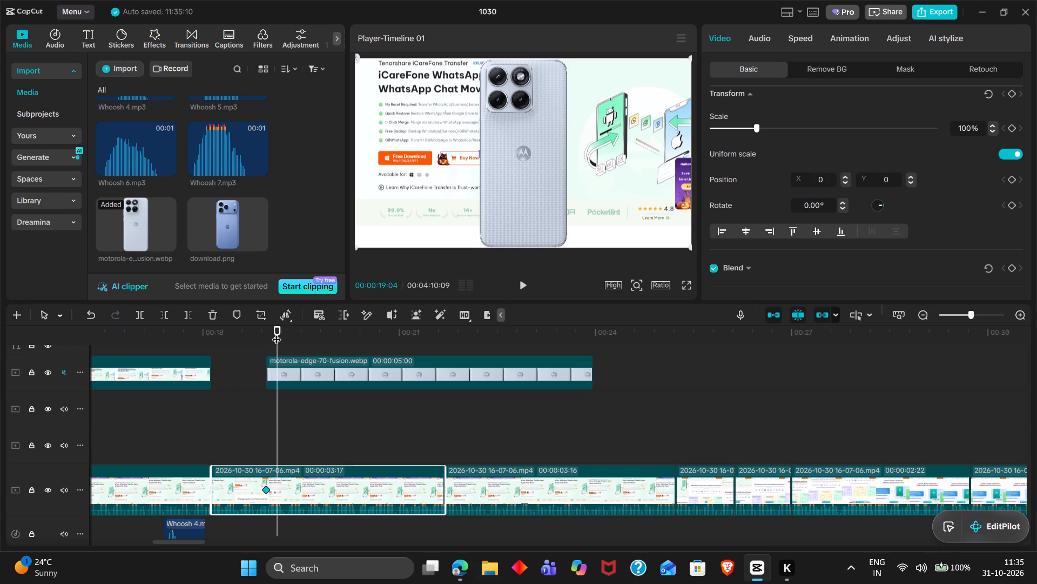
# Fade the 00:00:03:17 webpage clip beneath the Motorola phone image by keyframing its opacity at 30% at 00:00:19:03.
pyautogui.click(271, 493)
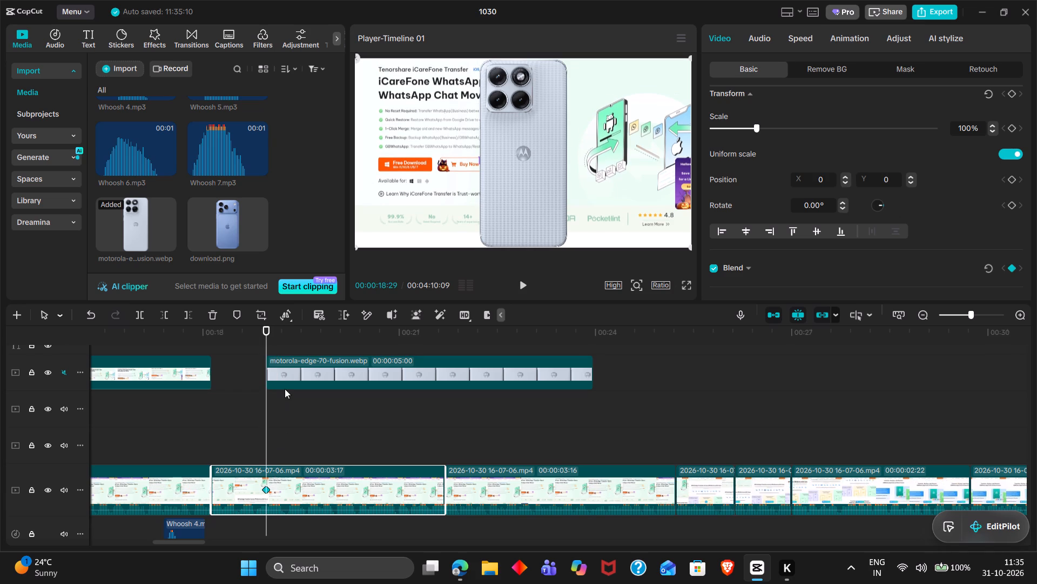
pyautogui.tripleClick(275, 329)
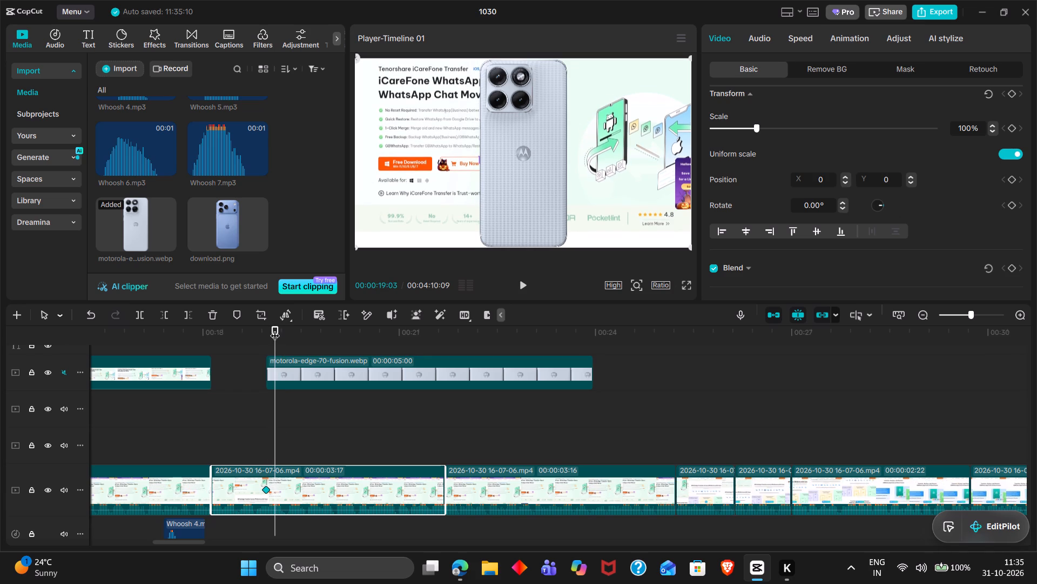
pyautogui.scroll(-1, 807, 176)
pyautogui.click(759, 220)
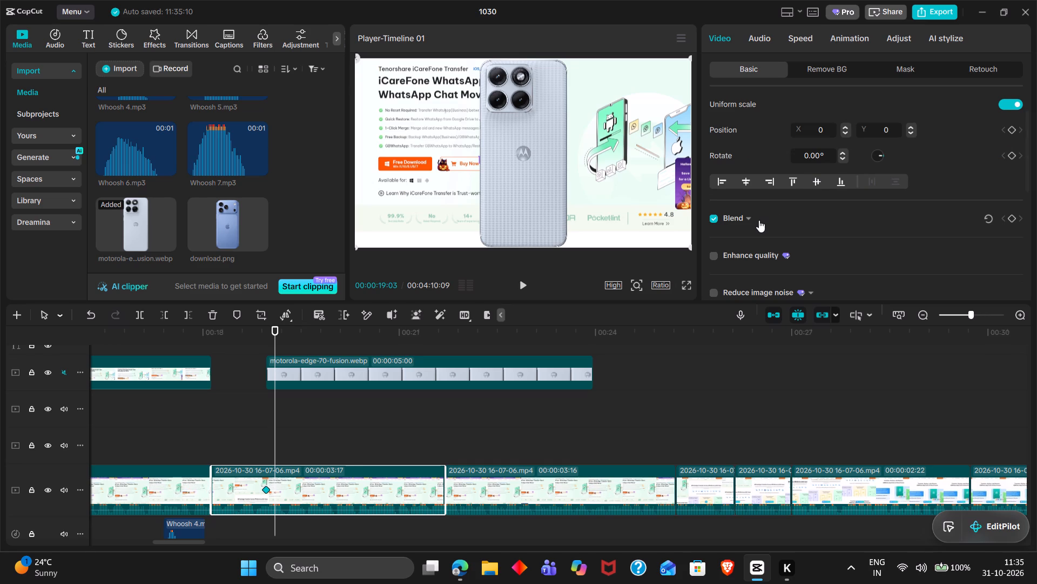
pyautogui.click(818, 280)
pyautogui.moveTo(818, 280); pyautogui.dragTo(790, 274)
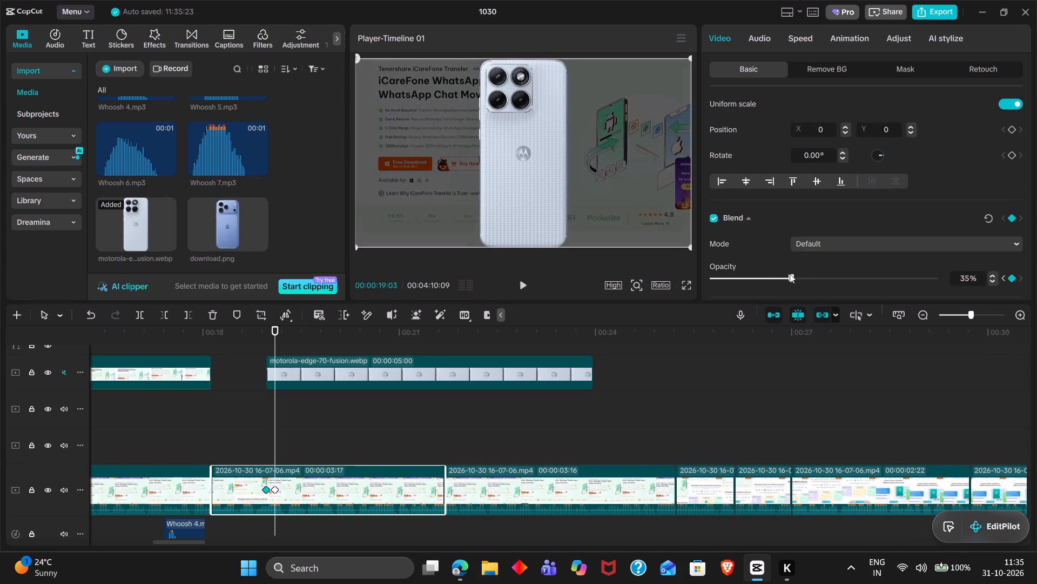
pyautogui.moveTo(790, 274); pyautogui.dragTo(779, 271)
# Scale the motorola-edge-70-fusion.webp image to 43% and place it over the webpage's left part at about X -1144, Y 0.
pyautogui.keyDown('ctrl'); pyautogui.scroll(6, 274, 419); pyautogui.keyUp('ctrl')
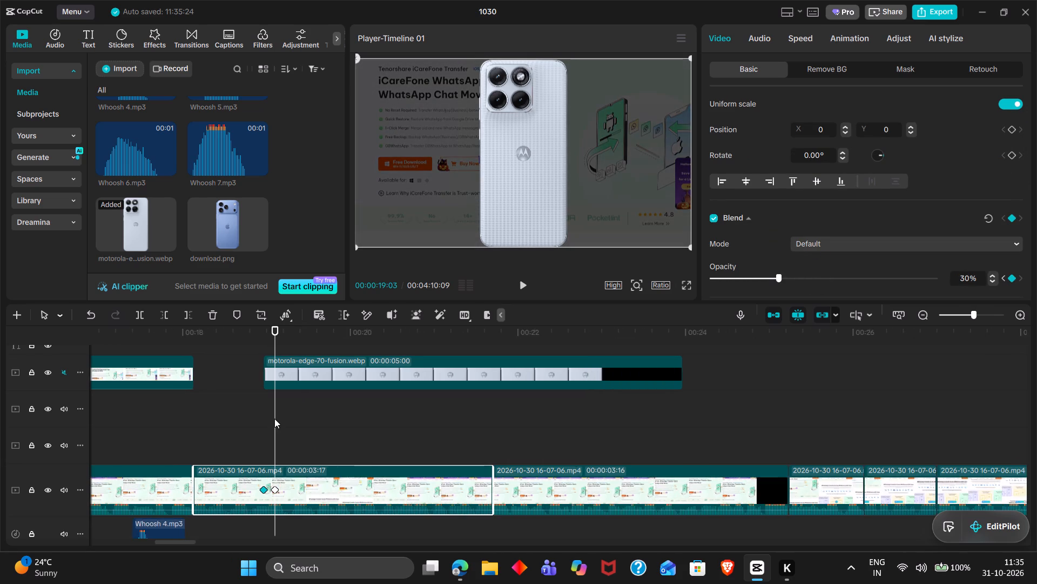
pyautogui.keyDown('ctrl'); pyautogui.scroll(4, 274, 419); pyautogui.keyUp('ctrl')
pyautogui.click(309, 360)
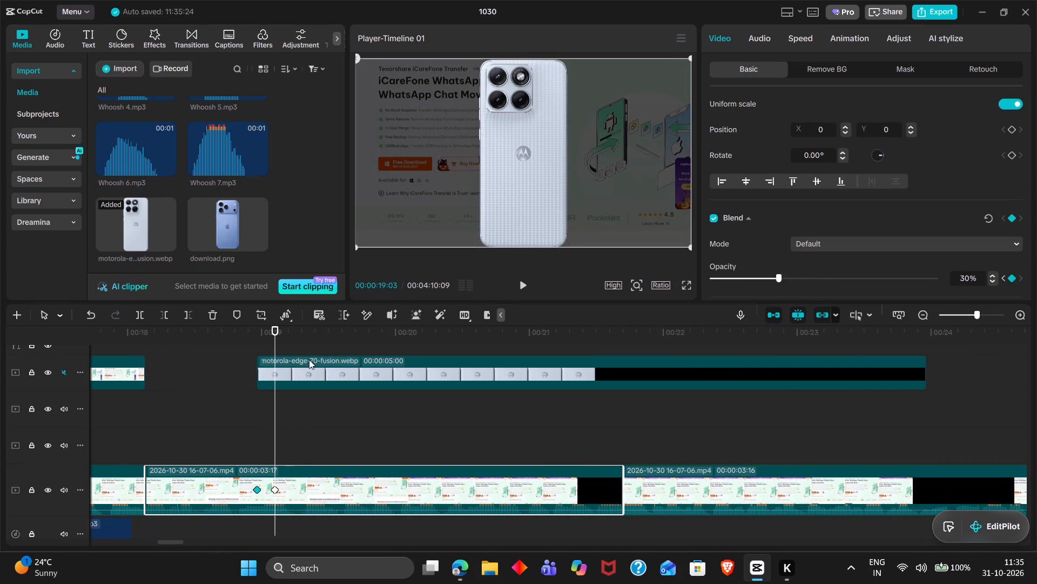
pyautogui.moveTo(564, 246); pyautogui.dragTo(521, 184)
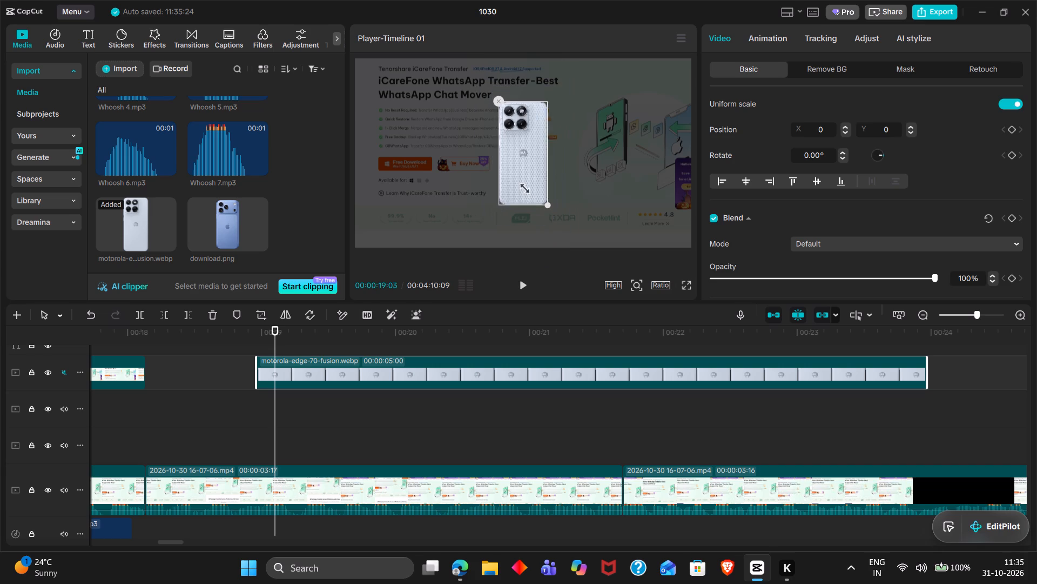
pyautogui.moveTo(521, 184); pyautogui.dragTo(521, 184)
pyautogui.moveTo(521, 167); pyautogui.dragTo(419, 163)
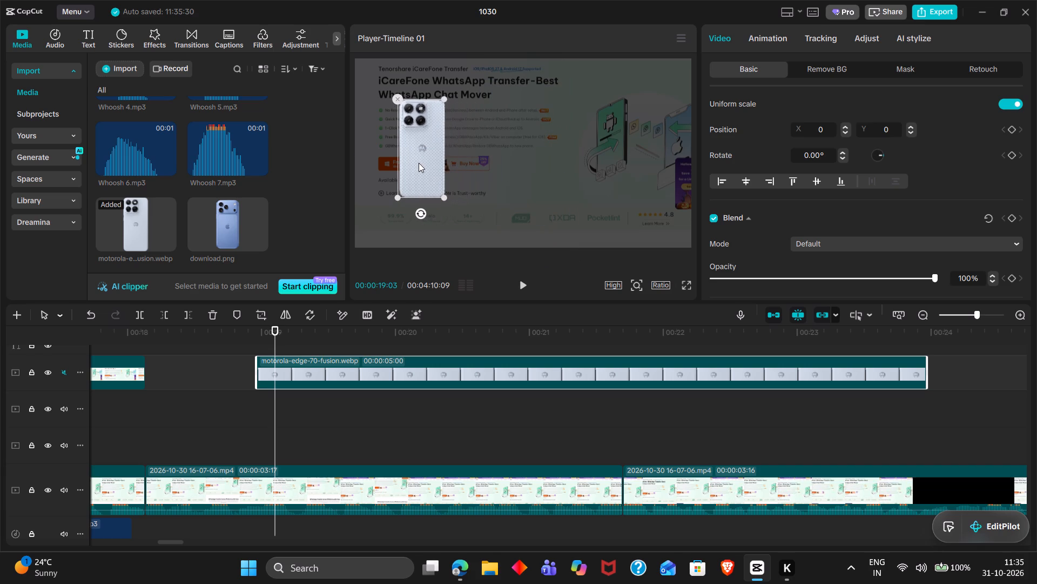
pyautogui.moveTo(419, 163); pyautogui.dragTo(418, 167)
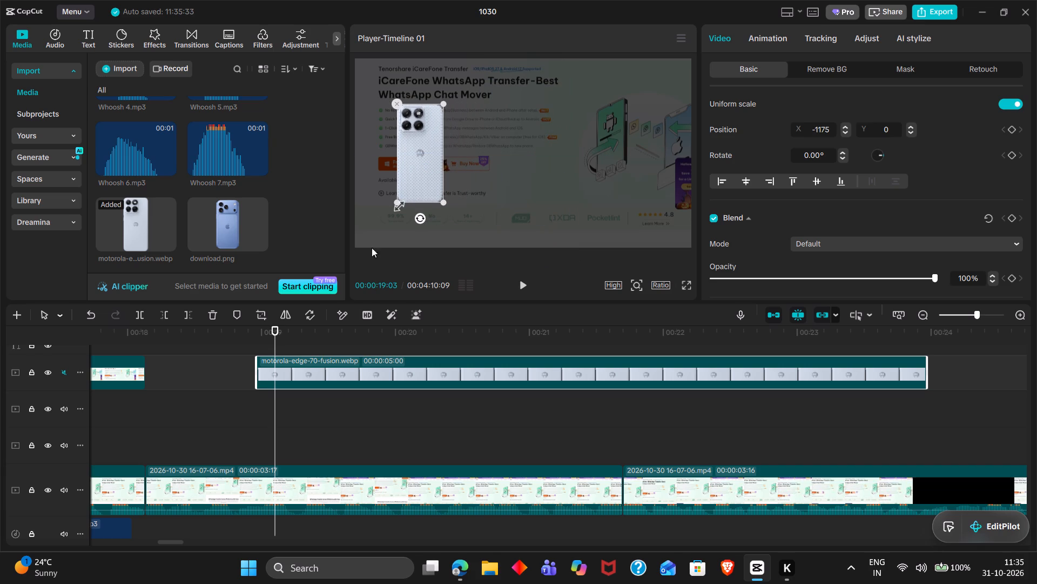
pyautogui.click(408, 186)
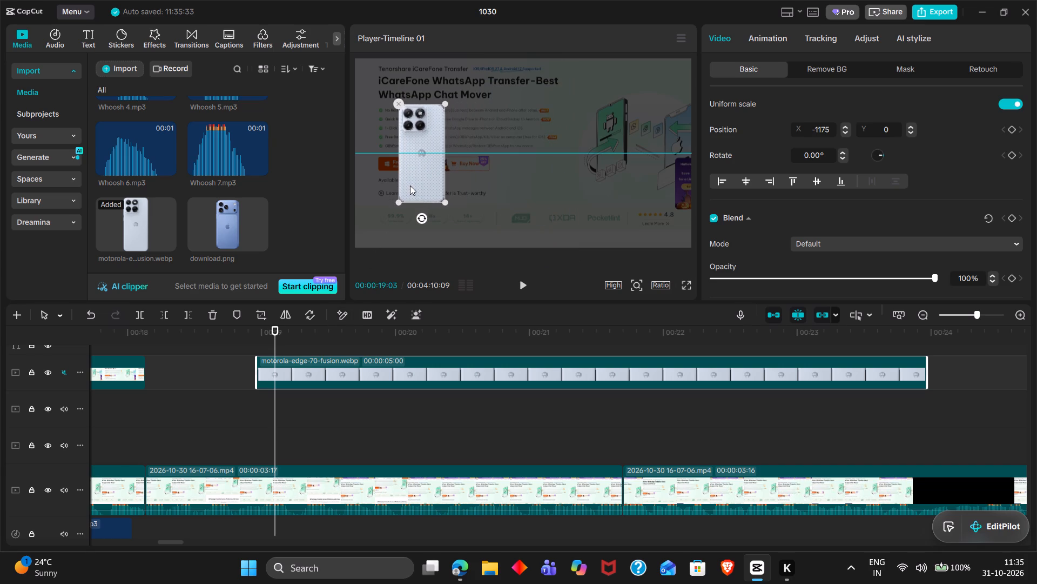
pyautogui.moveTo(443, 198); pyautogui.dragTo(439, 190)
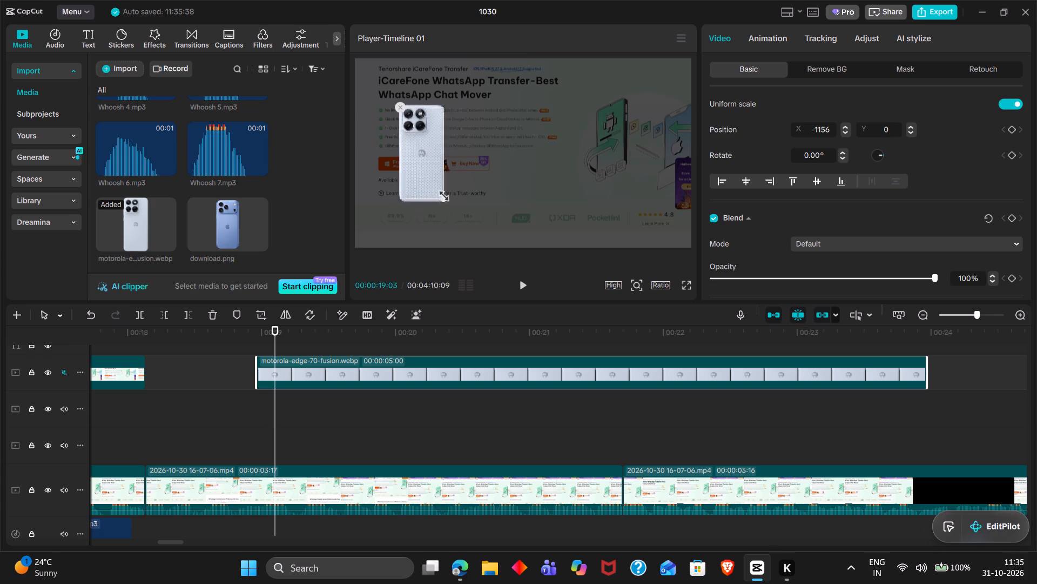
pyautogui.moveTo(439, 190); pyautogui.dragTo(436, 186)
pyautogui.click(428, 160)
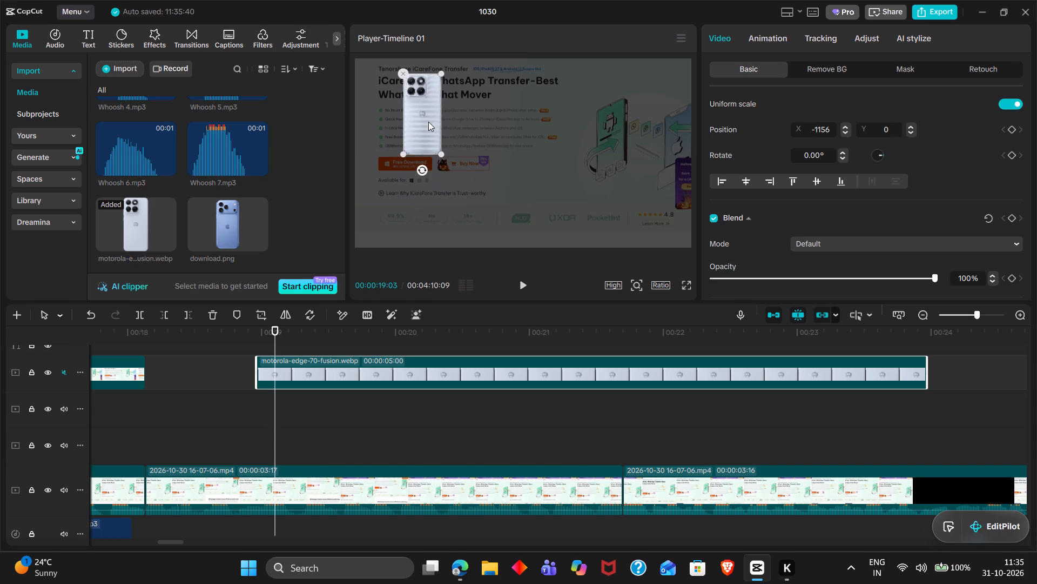
# Undo the Motorola image's resizing and the webpage clip's opacity change, back to before the image was added to the timeline.
pyautogui.click(394, 373)
pyautogui.press('BackSpace')
pyautogui.hotkey('ctrl', 'z')
pyautogui.hotkey('ctrl', 'z')
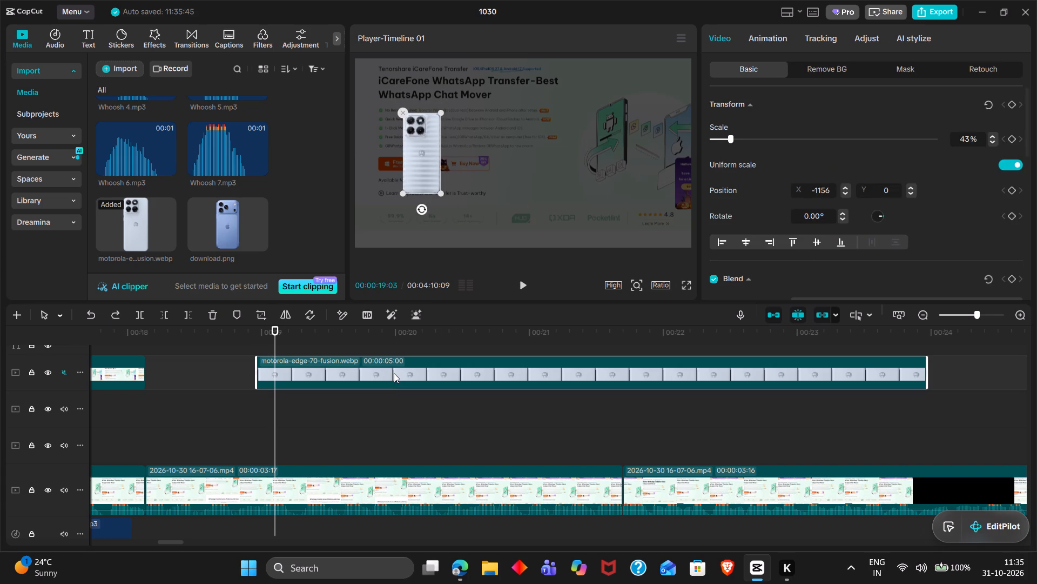
pyautogui.hotkey('ctrl', 'z')
pyautogui.hotkey('ctrl', 'z')
pyautogui.hotkey('ctrl', 'z')
pyautogui.hotkey('ctrl', 'z')
pyautogui.hotkey('ctrl', 'z')
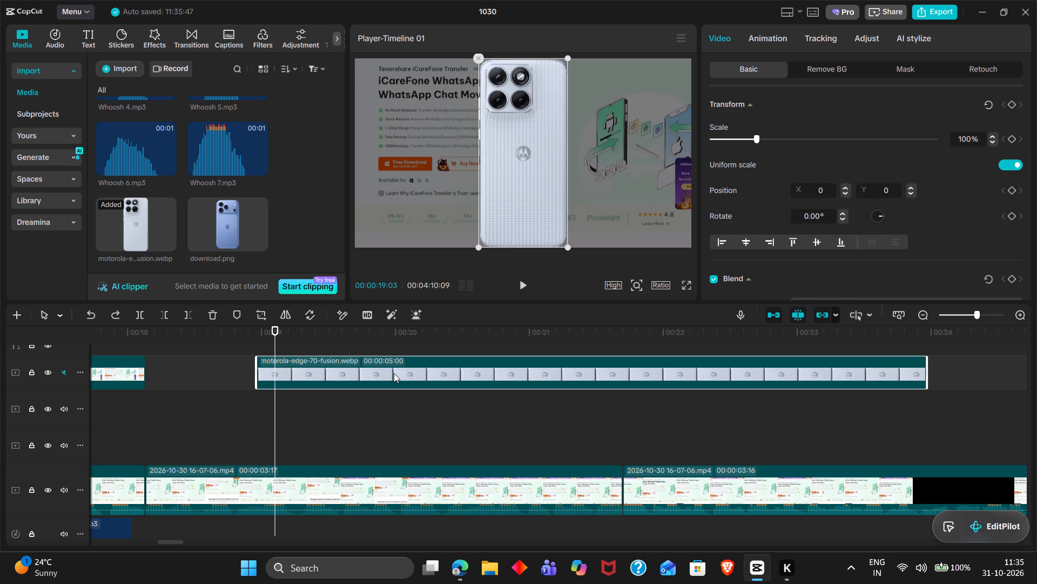
pyautogui.hotkey('ctrl', 'z')
pyautogui.hotkey('ctrl', 'z')
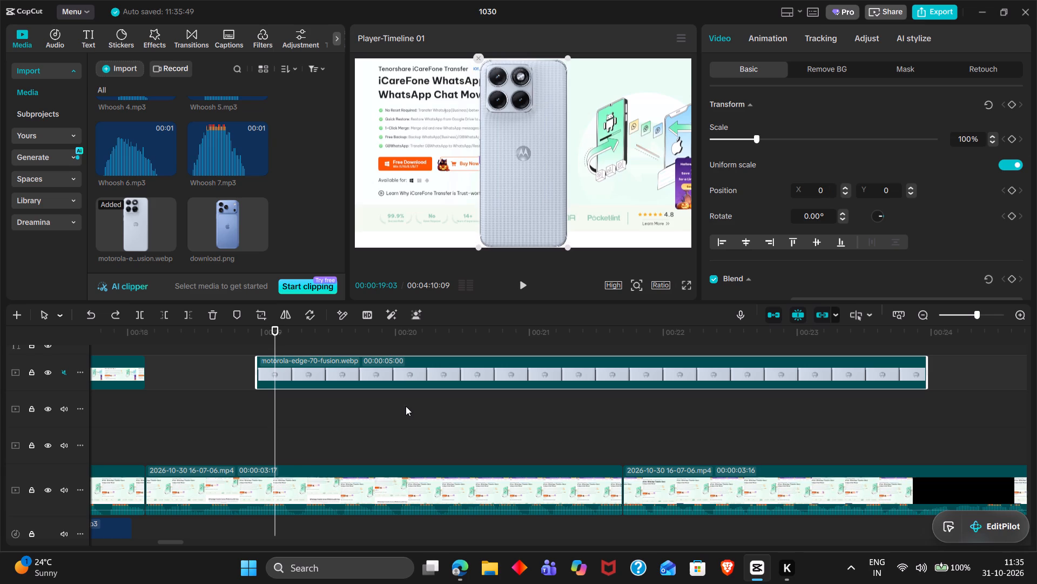
pyautogui.hotkey('ctrl', 'z')
# Play back the main-track webpage clips from just after 00:00:18 to past 00:00:21 to review the scrolling footage.
pyautogui.click(221, 404)
pyautogui.moveTo(221, 404); pyautogui.dragTo(170, 400)
pyautogui.press('space')
pyautogui.press('space')
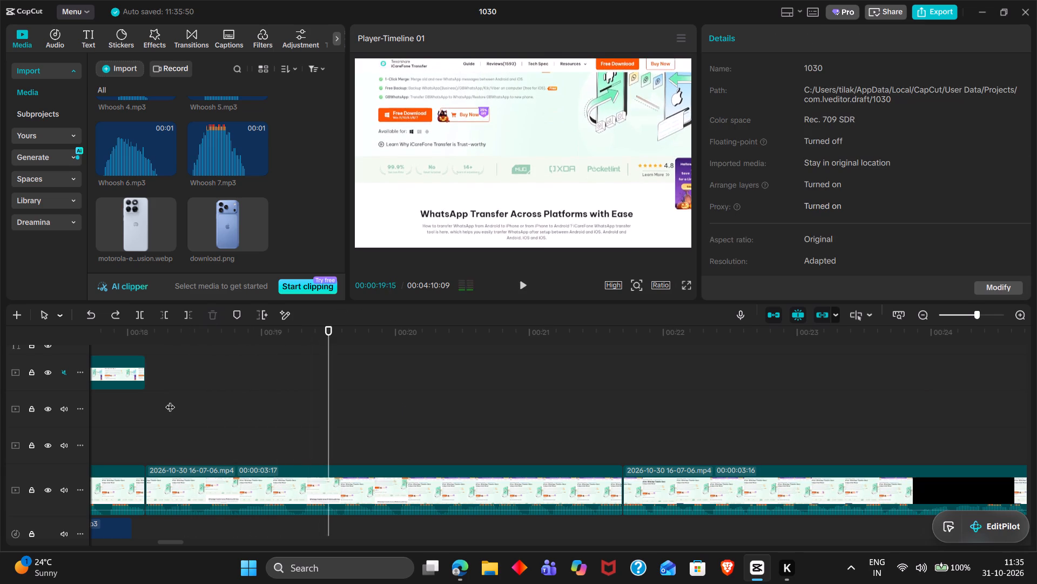
pyautogui.press('space')
pyautogui.hscroll(-1, 170, 400)
pyautogui.hscroll(-1, 325, 442)
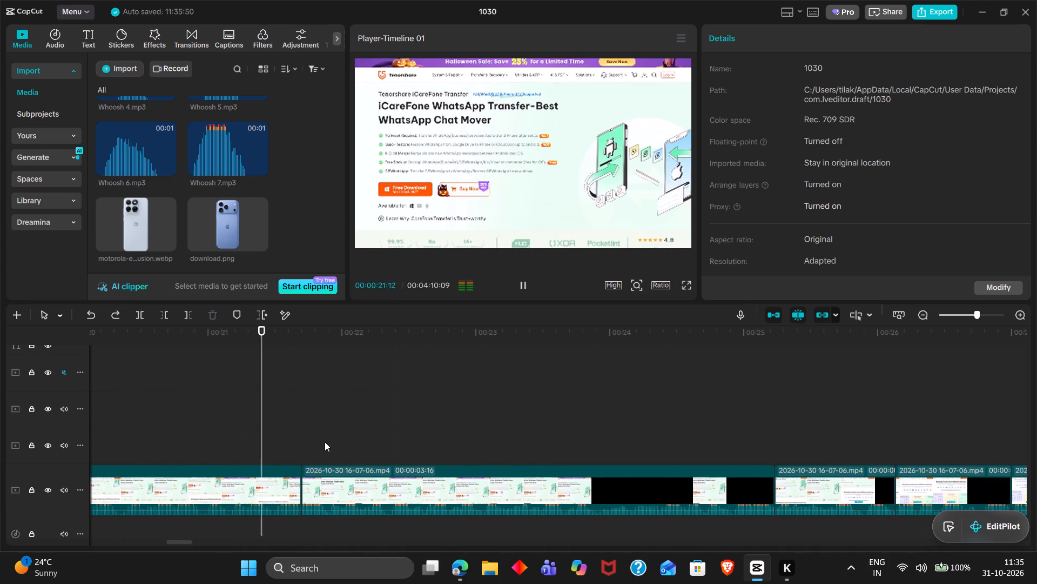
pyautogui.hscroll(-1, 325, 442)
# Scale the 00:00:03:16 webpage clip at 00:00:21:27 to 116% and shift its picture right within the frame.
pyautogui.click(287, 434)
pyautogui.moveTo(287, 434); pyautogui.dragTo(317, 439)
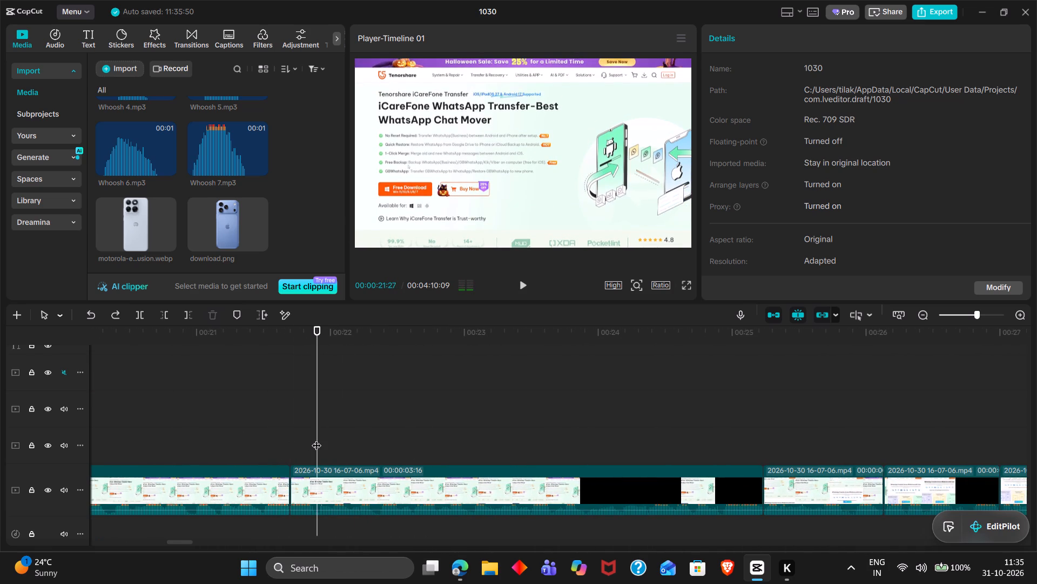
pyautogui.click(366, 483)
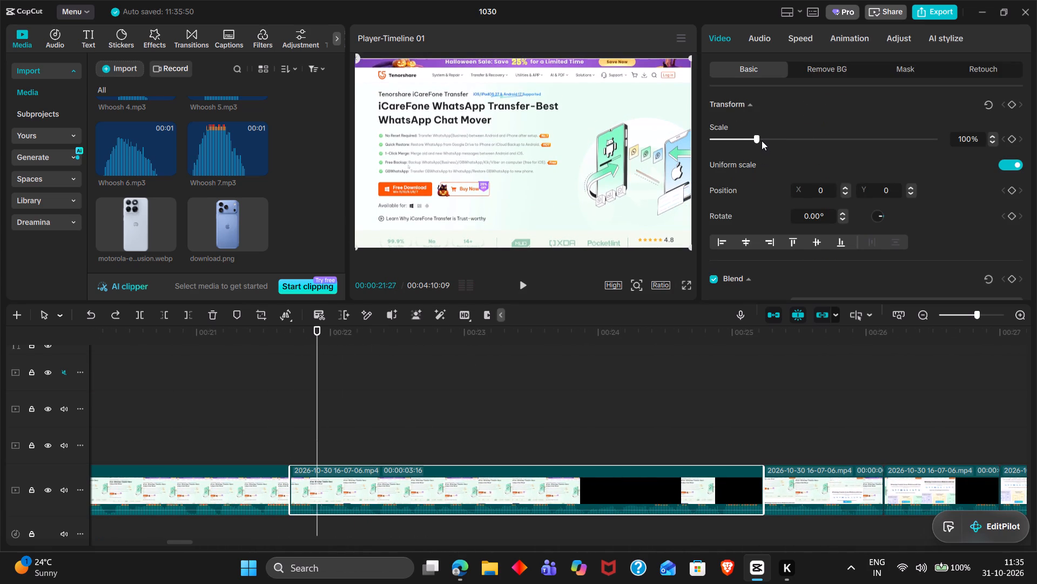
pyautogui.click(762, 141)
pyautogui.click(762, 141)
pyautogui.moveTo(574, 173); pyautogui.dragTo(584, 173)
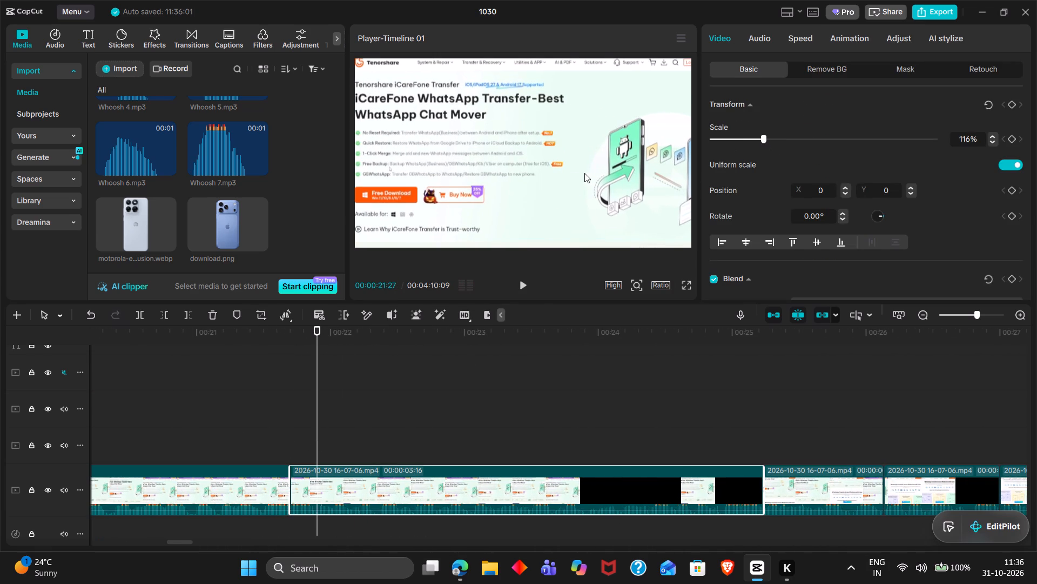
pyautogui.moveTo(584, 173); pyautogui.dragTo(591, 175)
# Play back the main-track webpage clips from around 00:00:21 to past 00:00:25 to review the rescaled clip and the cuts after it.
pyautogui.click(275, 387)
pyautogui.moveTo(275, 387); pyautogui.dragTo(251, 385)
pyautogui.press('space')
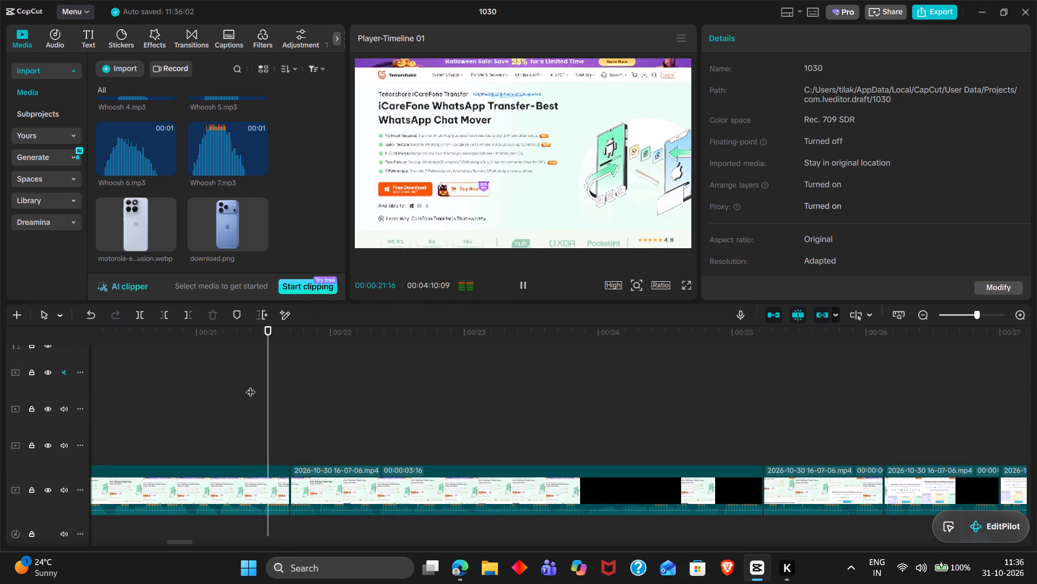
pyautogui.hscroll(-1, 251, 385)
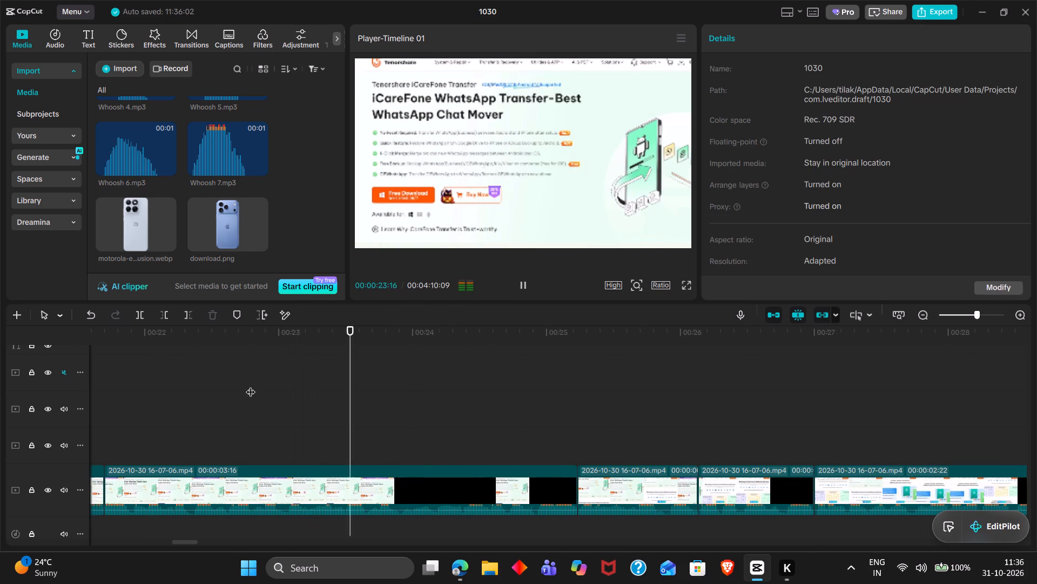
pyautogui.hscroll(-2, 251, 385)
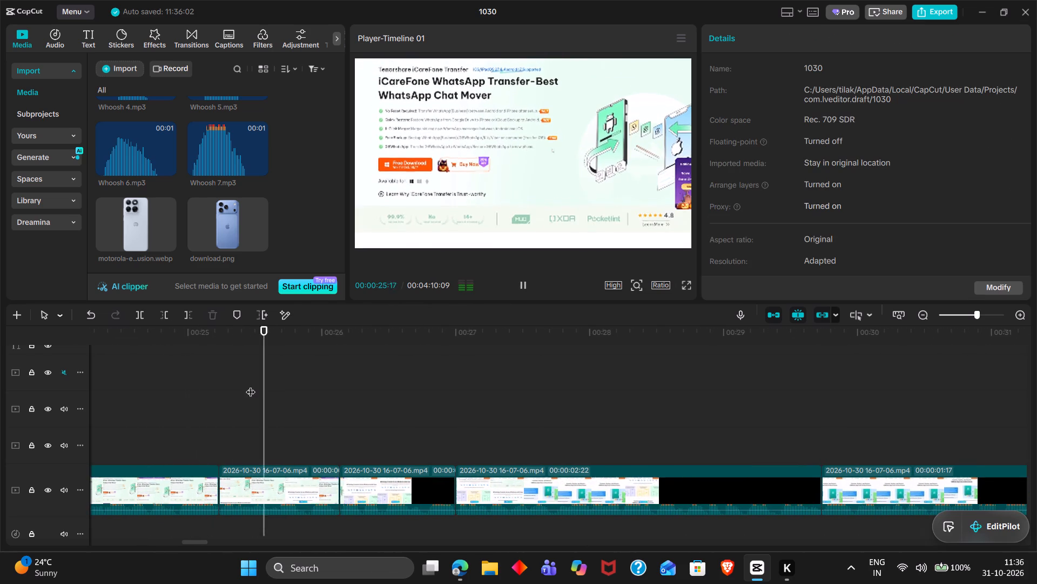
pyautogui.hscroll(1, 251, 385)
pyautogui.press('space')
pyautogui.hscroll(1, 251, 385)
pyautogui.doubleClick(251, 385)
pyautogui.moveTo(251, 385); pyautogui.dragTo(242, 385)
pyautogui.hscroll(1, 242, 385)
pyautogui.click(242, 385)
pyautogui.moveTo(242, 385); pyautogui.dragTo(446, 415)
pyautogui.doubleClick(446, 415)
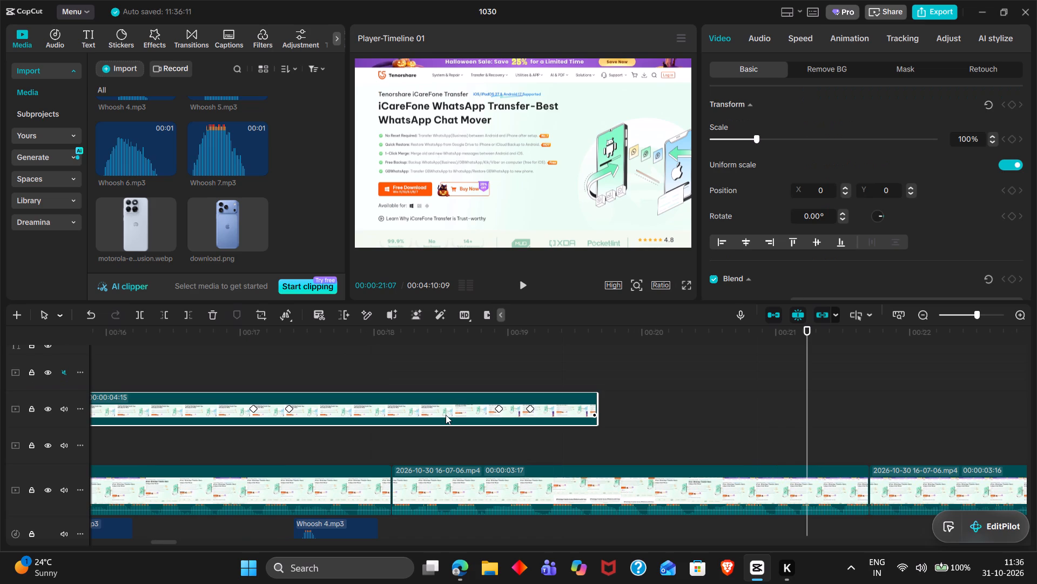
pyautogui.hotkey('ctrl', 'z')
# Play back the 00:00:03:17 webpage clip from about 00:00:18 to 00:00:19:17 to locate the moment for the phone images.
pyautogui.click(377, 423)
pyautogui.moveTo(377, 423); pyautogui.dragTo(386, 427)
pyautogui.press('space')
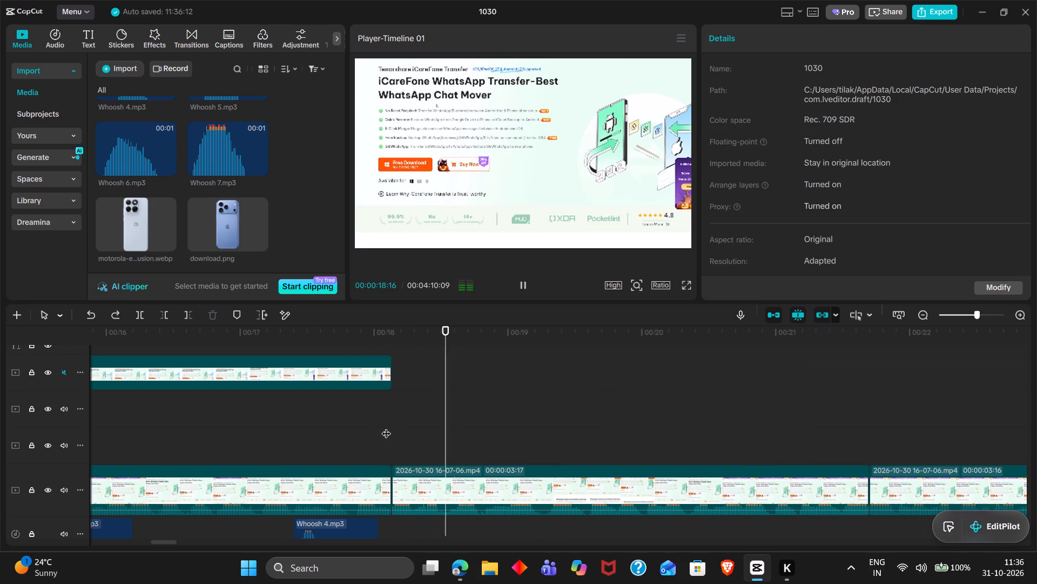
pyautogui.hscroll(-1, 386, 427)
pyautogui.press('space')
pyautogui.hscroll(1, 386, 427)
pyautogui.press('space')
pyautogui.press('space')
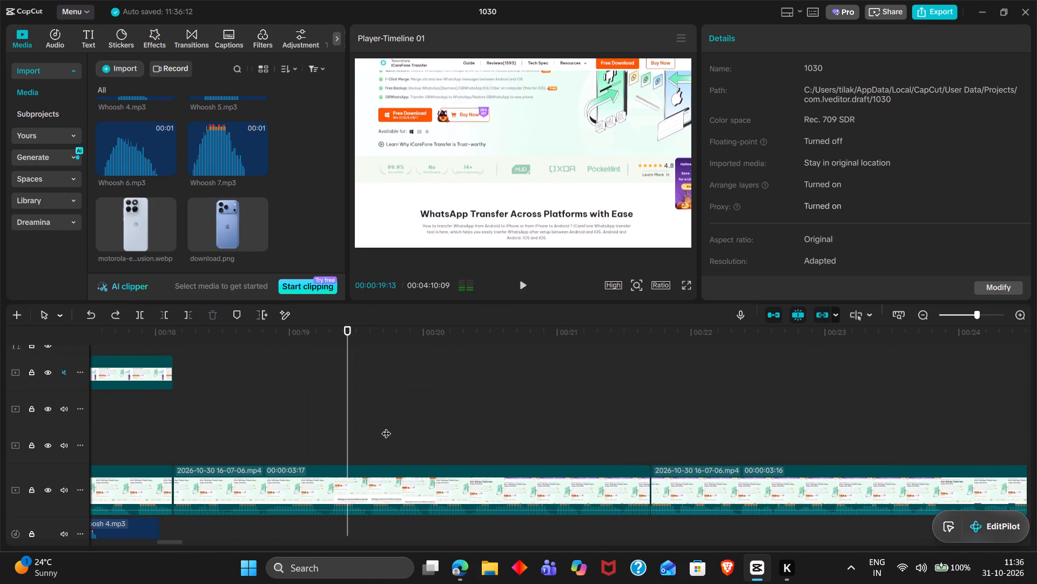
pyautogui.press('space')
pyautogui.press('space')
# Keyframe the 00:00:03:17 webpage clip's opacity from 100% at 00:00:19:14 down to 21% at 00:00:19:16.
pyautogui.click(390, 470)
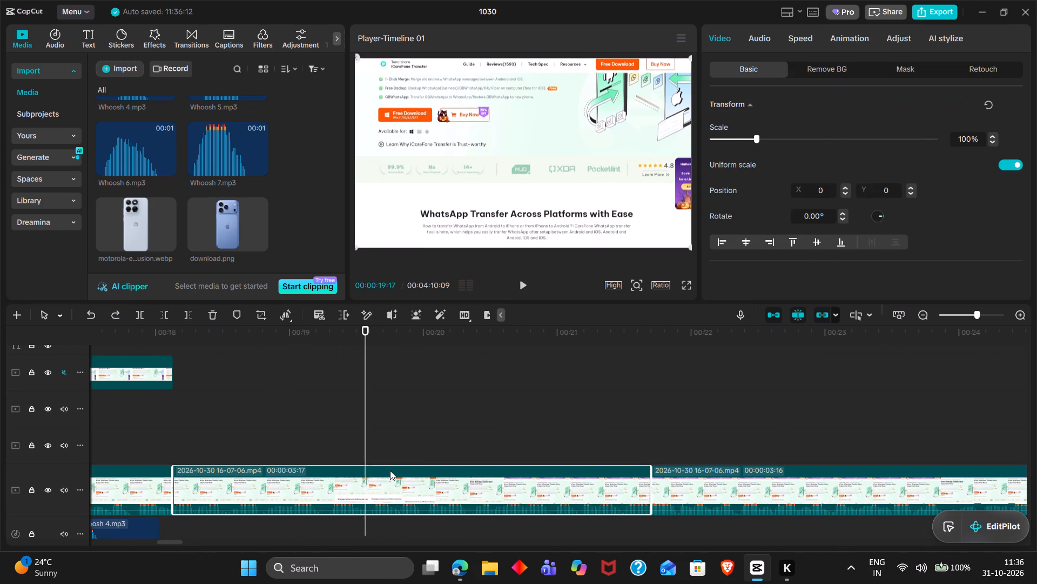
pyautogui.click(353, 329)
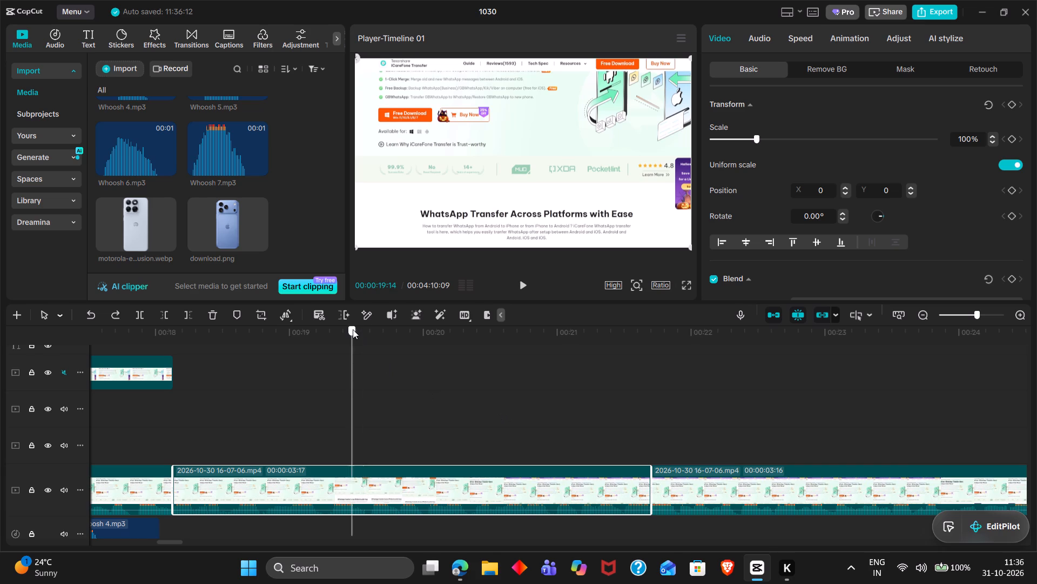
pyautogui.click(1013, 258)
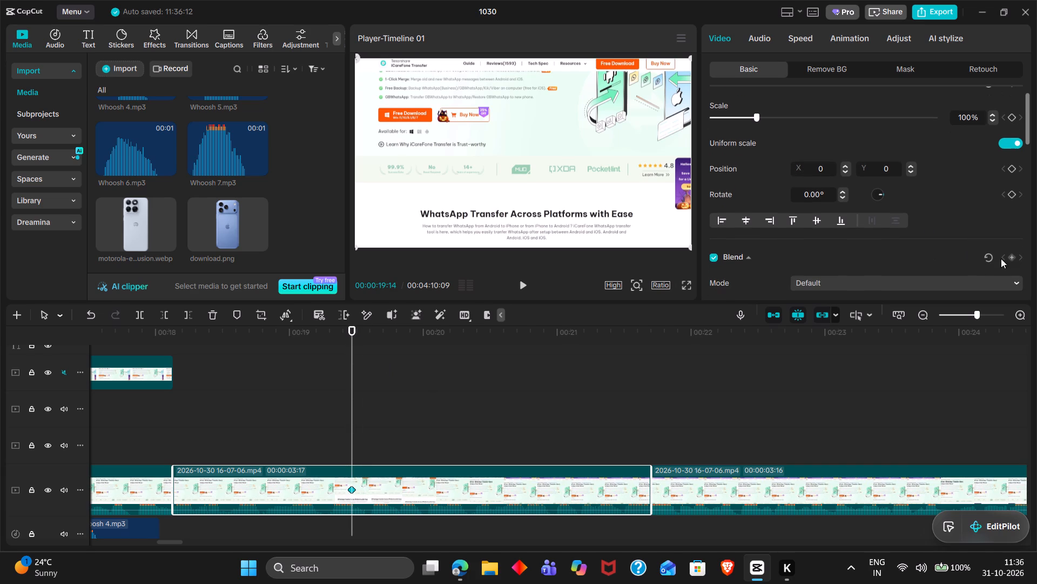
pyautogui.doubleClick(361, 329)
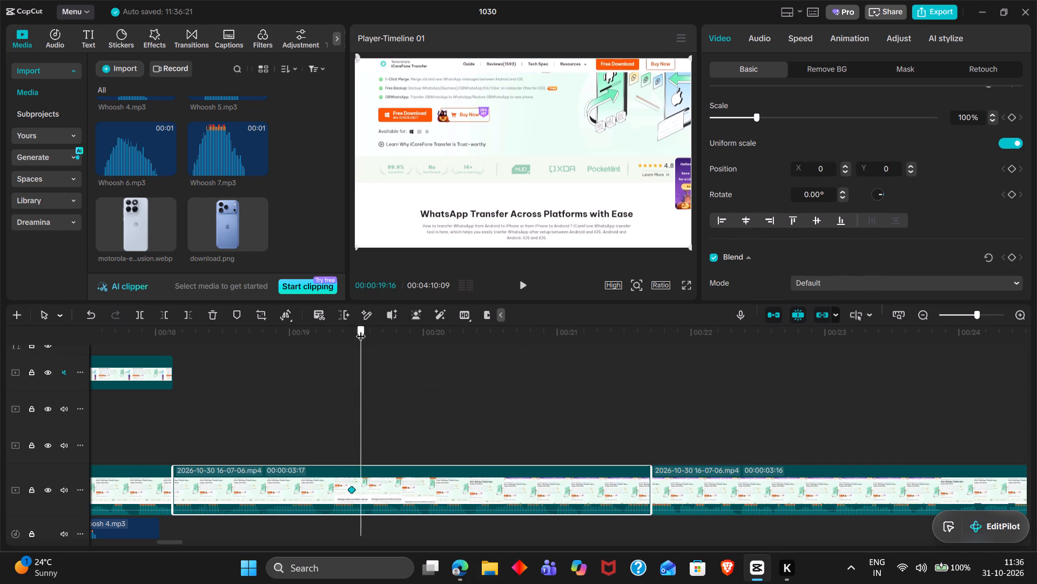
pyautogui.scroll(-1, 812, 220)
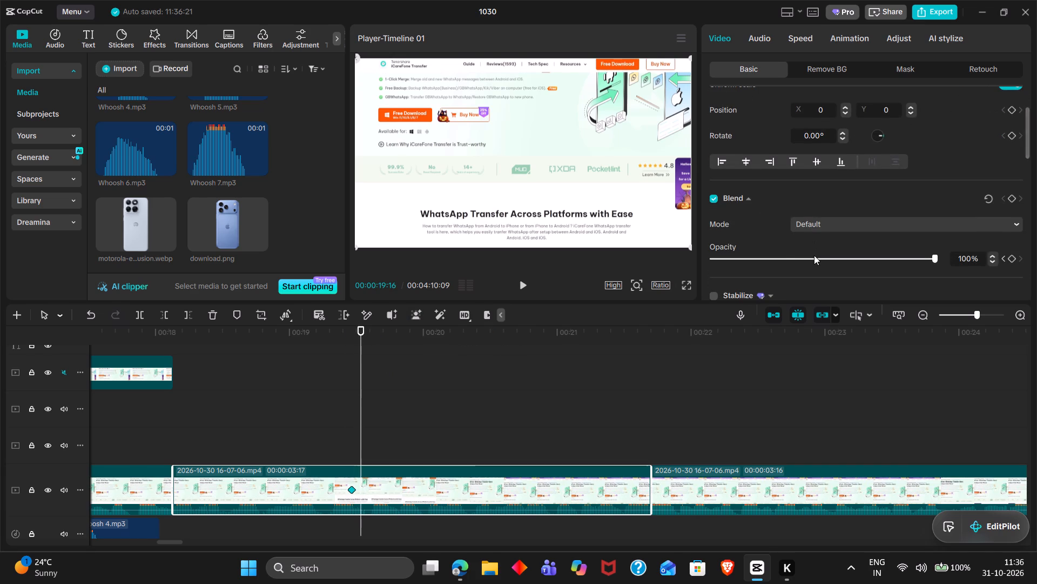
pyautogui.click(814, 255)
pyautogui.moveTo(814, 255); pyautogui.dragTo(758, 256)
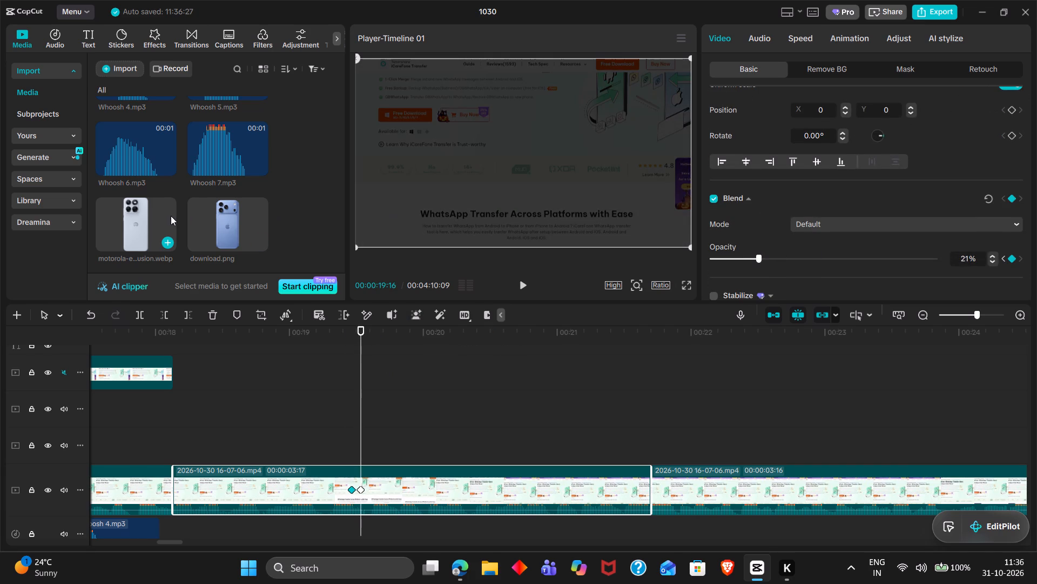
# Add motorola-edge-70-fusion.webp as an overlay at 00:00:19:16, scaled to 35% and placed at about X -1210, Y 397.
pyautogui.moveTo(149, 216); pyautogui.dragTo(363, 375)
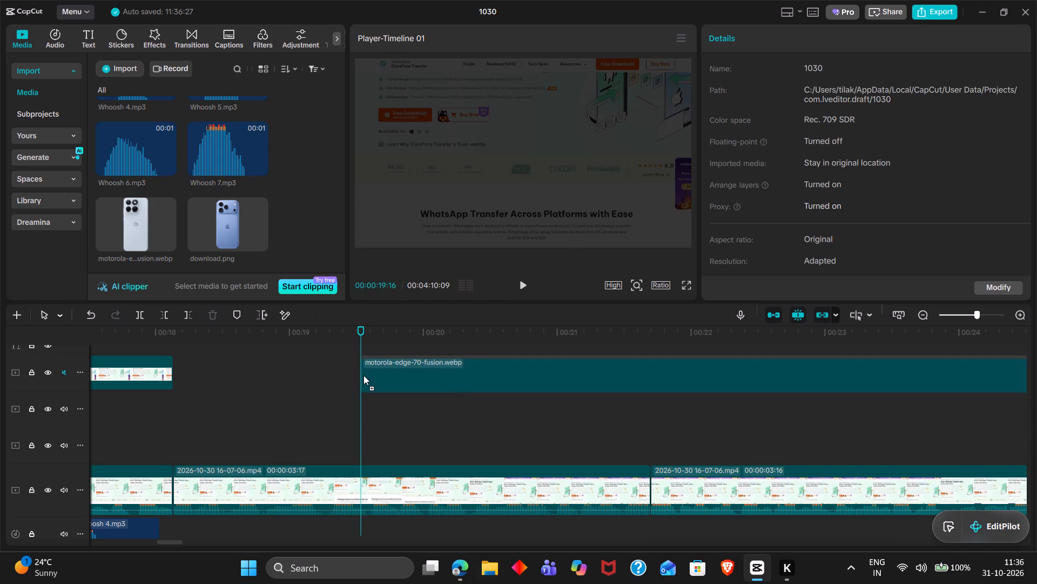
pyautogui.moveTo(363, 375); pyautogui.dragTo(363, 375)
pyautogui.click(732, 136)
pyautogui.moveTo(732, 136); pyautogui.dragTo(725, 137)
pyautogui.moveTo(522, 150); pyautogui.dragTo(420, 115)
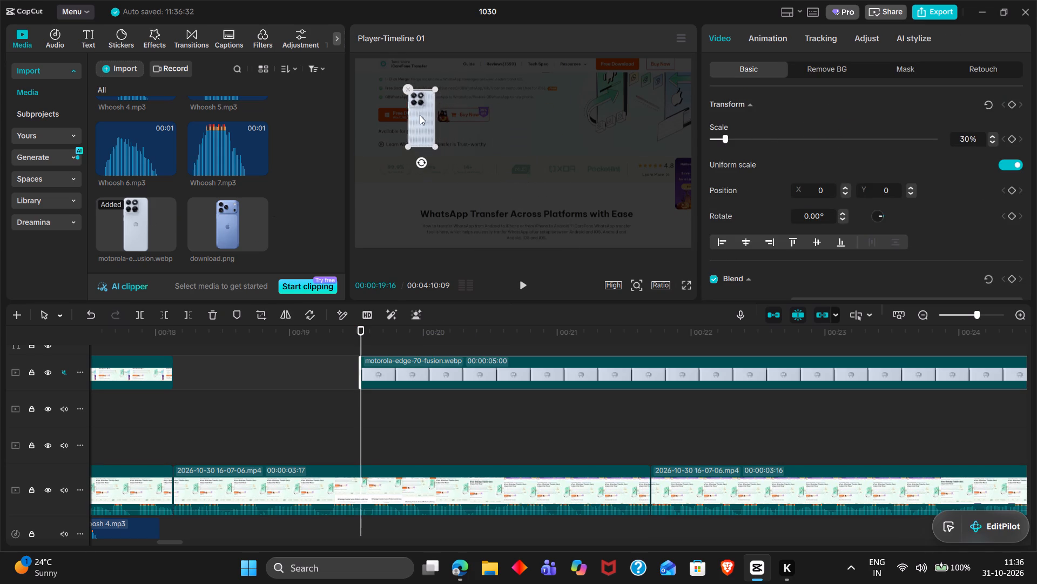
pyautogui.moveTo(420, 115); pyautogui.dragTo(418, 117)
pyautogui.moveTo(433, 148); pyautogui.dragTo(442, 152)
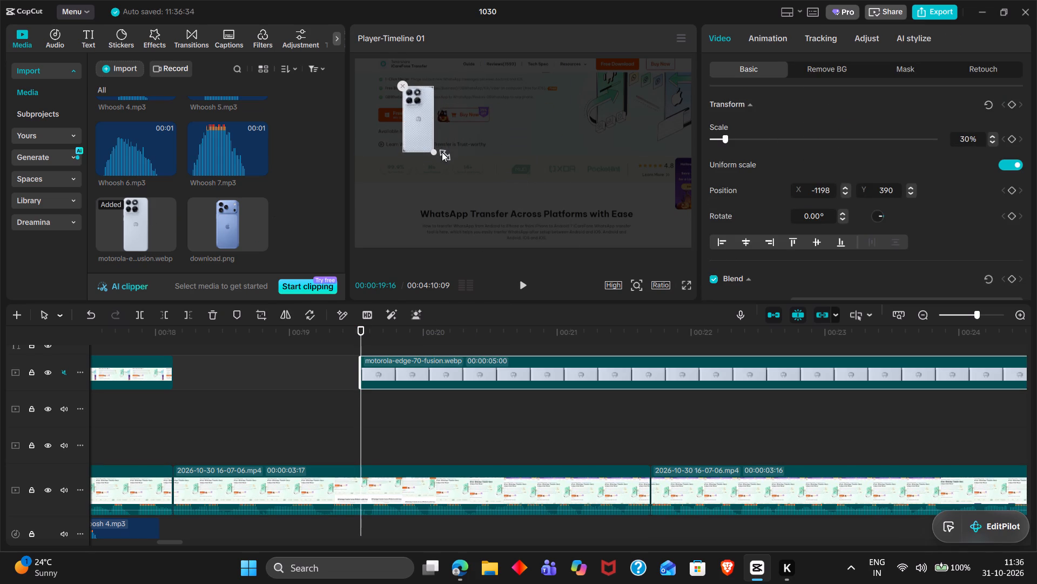
pyautogui.click(418, 131)
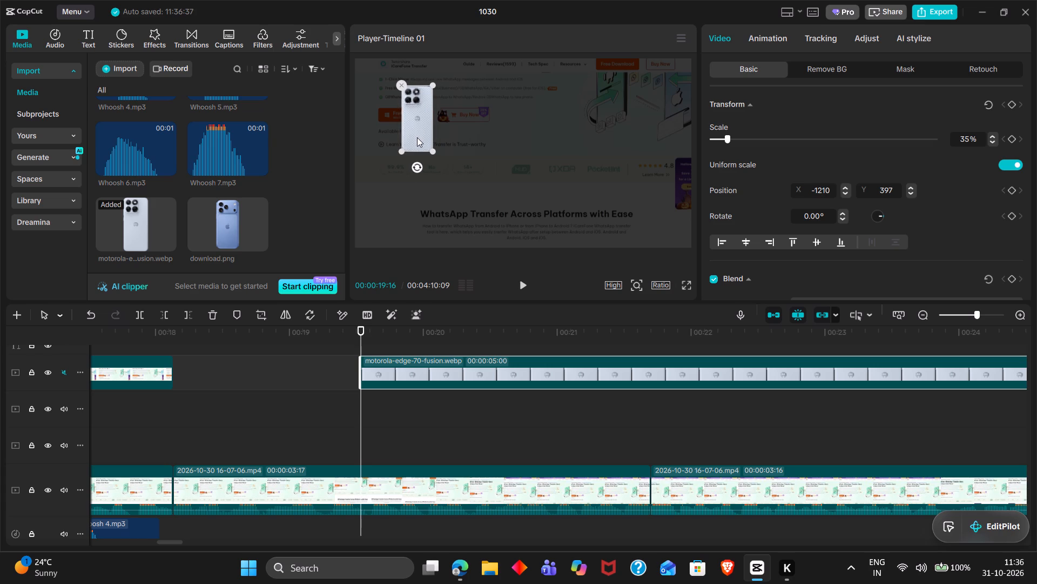
# Add download.png at 00:00:19:16 on the track below the Motorola image, scaled to 39% and placed at about X 1125, Y 405.
pyautogui.scroll(1, 405, 400)
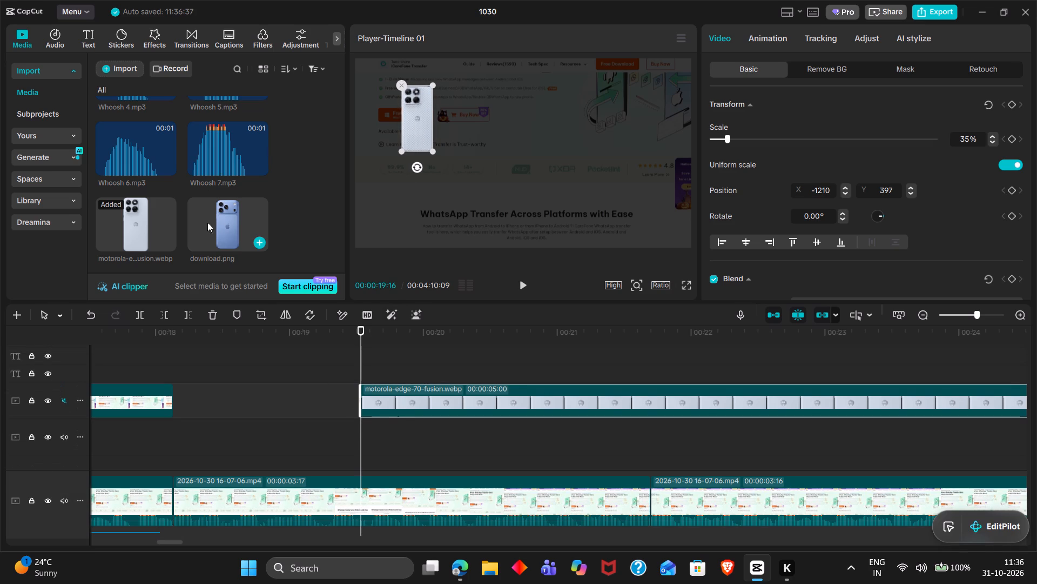
pyautogui.moveTo(230, 217); pyautogui.dragTo(363, 439)
pyautogui.moveTo(602, 249); pyautogui.dragTo(556, 183)
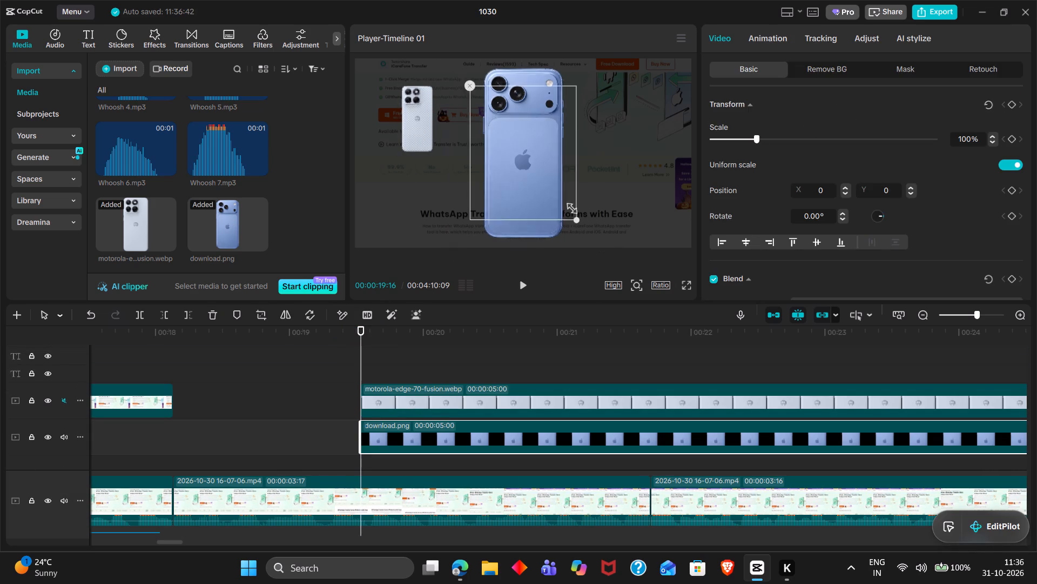
pyautogui.moveTo(556, 183); pyautogui.dragTo(536, 156)
pyautogui.moveTo(536, 156); pyautogui.dragTo(437, 119)
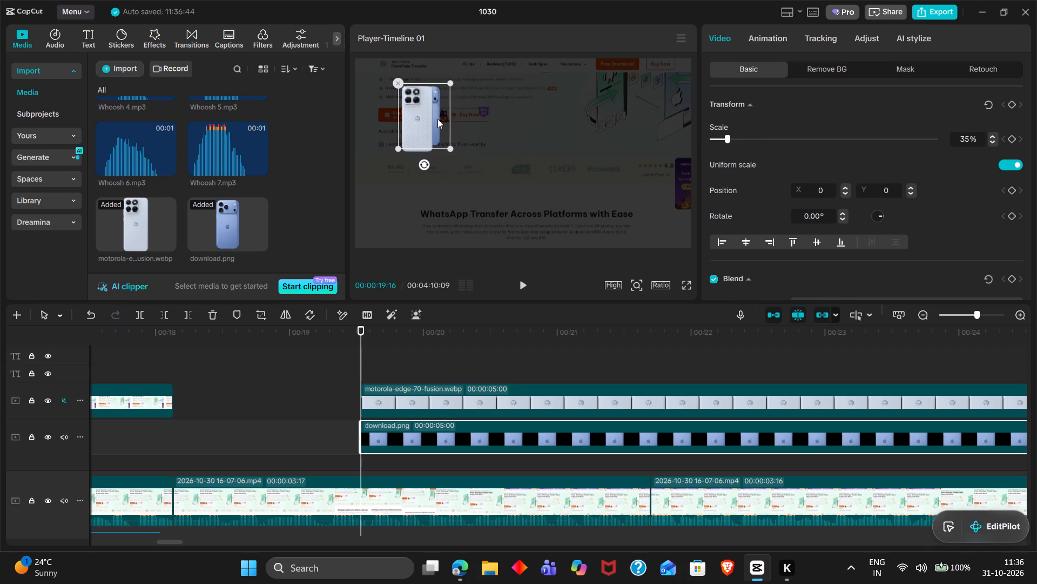
pyautogui.moveTo(437, 119); pyautogui.dragTo(629, 121)
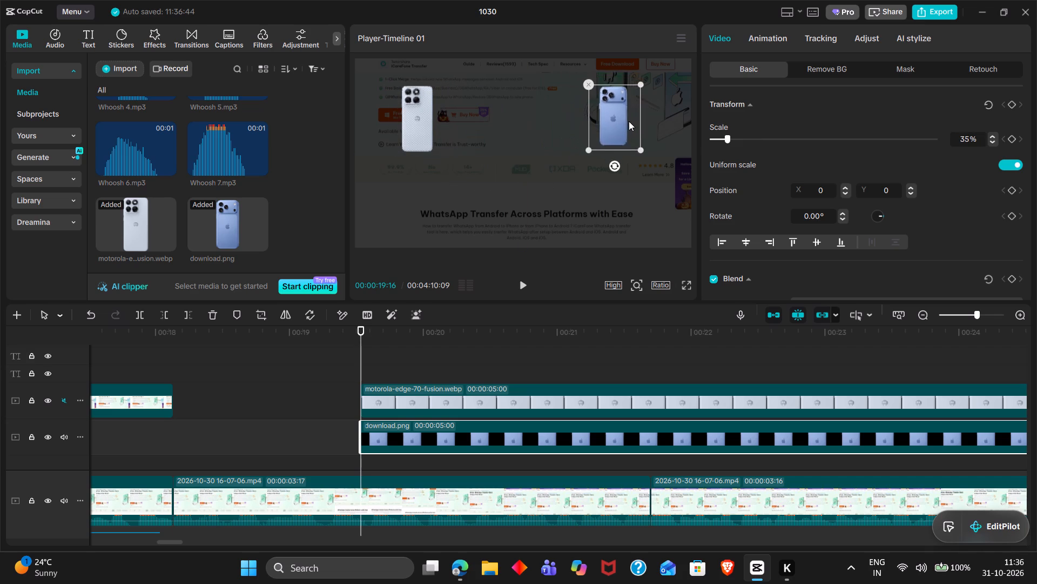
pyautogui.moveTo(629, 121); pyautogui.dragTo(469, 120)
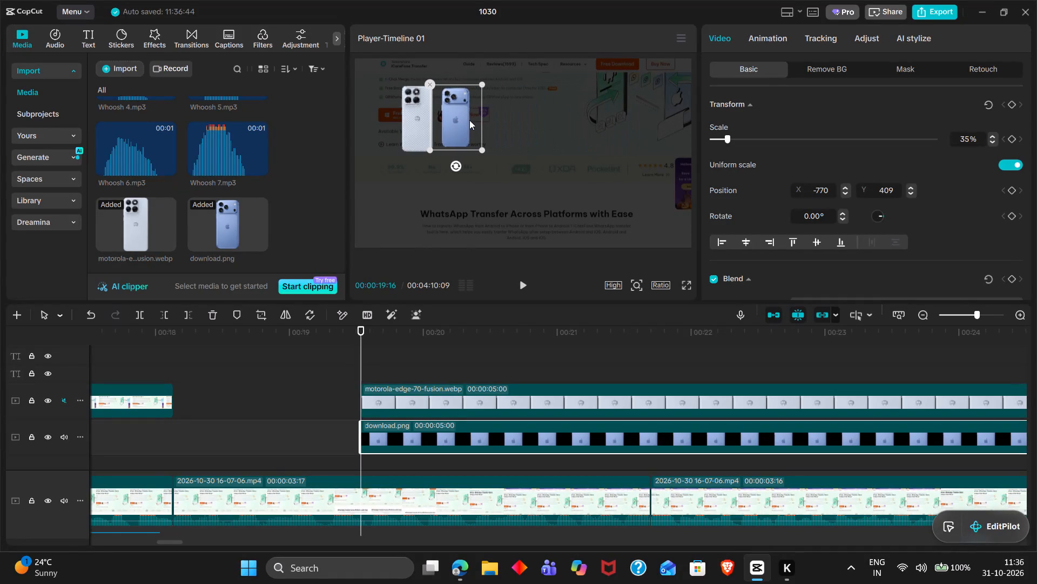
pyautogui.moveTo(482, 147); pyautogui.dragTo(489, 152)
pyautogui.moveTo(454, 135); pyautogui.dragTo(618, 134)
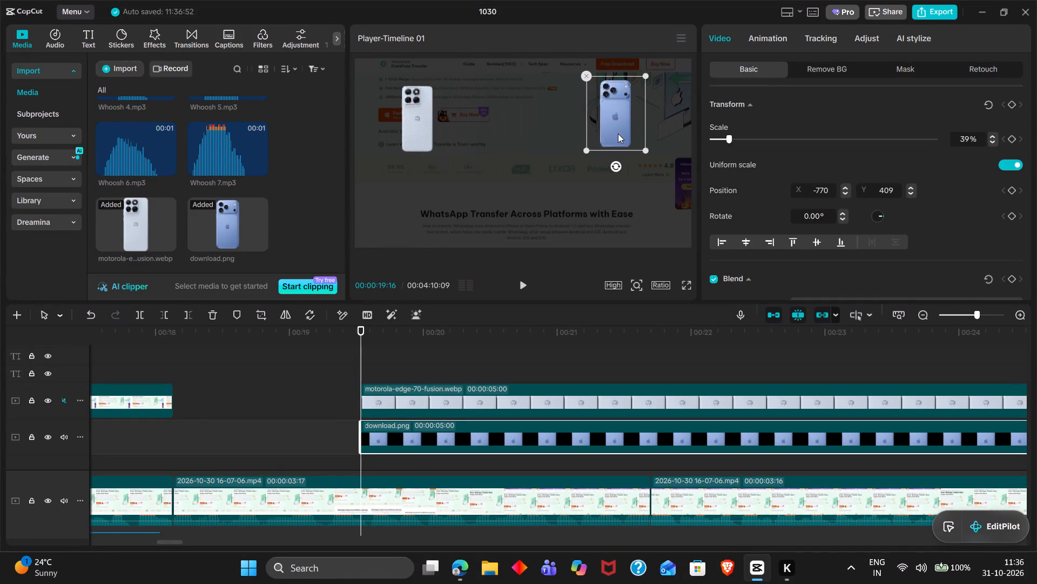
pyautogui.moveTo(618, 134); pyautogui.dragTo(619, 136)
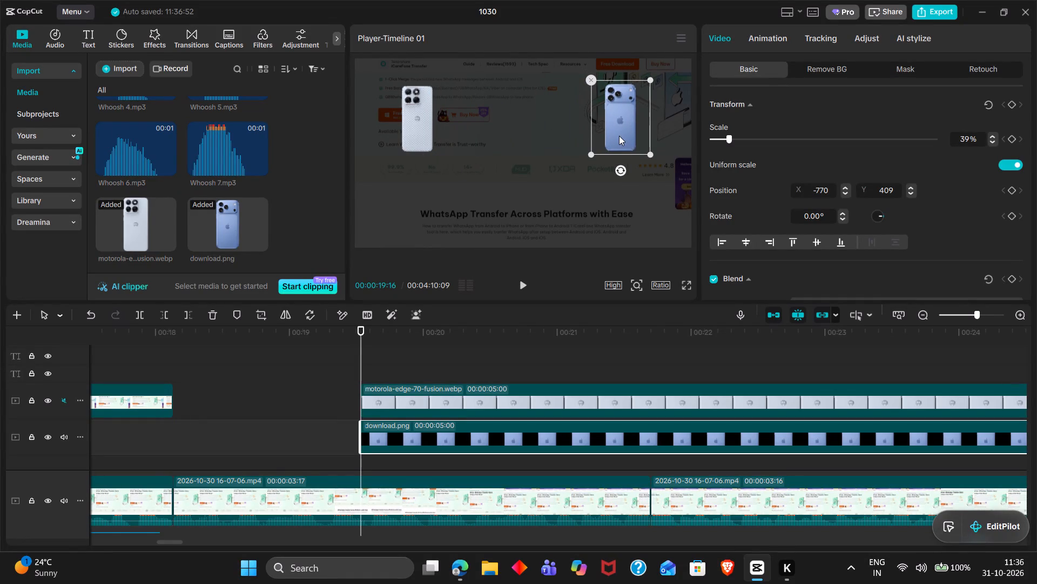
pyautogui.moveTo(619, 136); pyautogui.dragTo(620, 136)
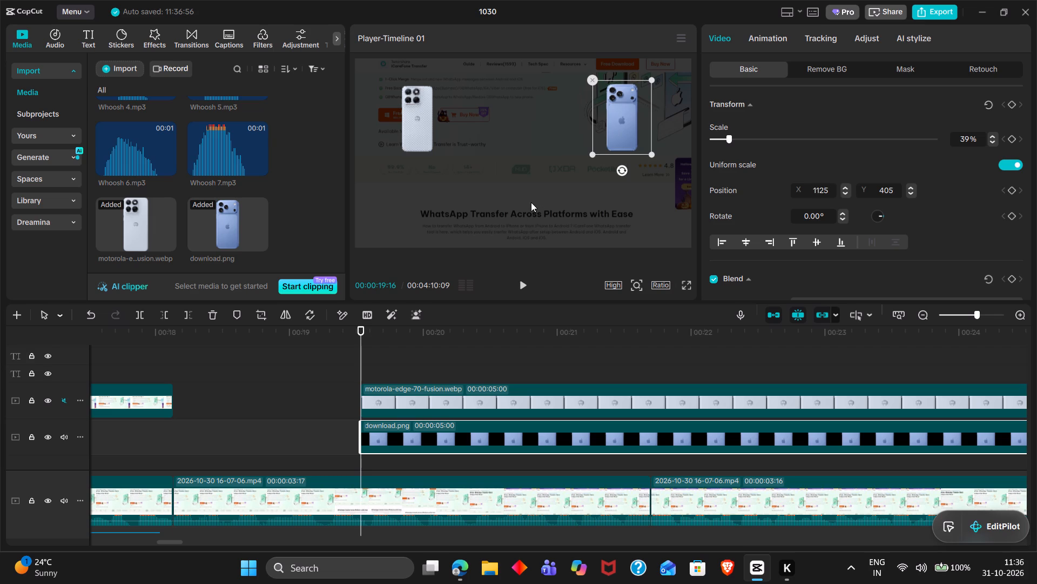
# Play the phone overlays to find the iPhone's cue, and trim the start of the download.png clip to 00:00:20:10.
pyautogui.click(333, 364)
pyautogui.moveTo(333, 364); pyautogui.dragTo(353, 369)
pyautogui.press('space')
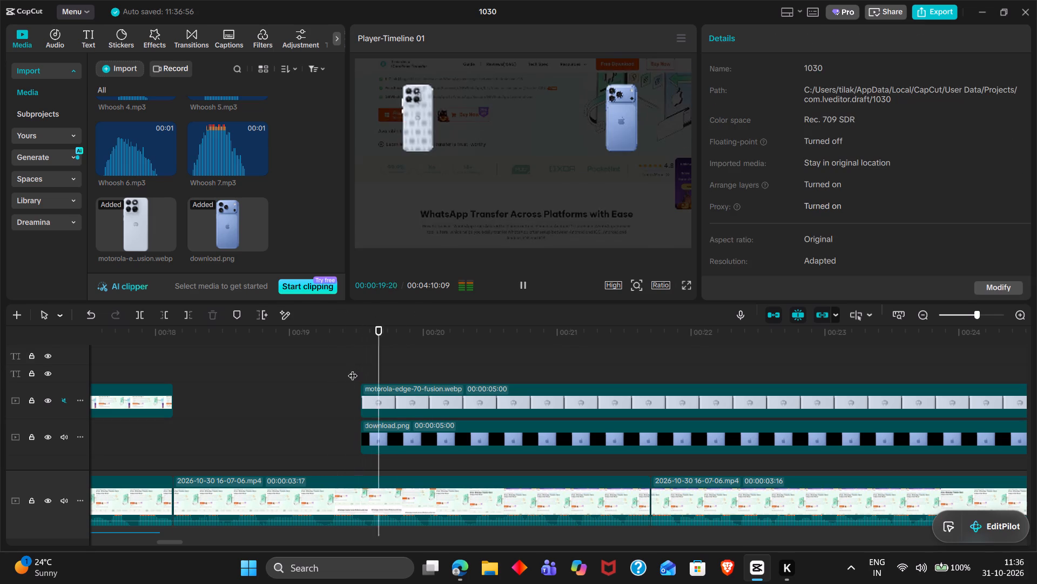
pyautogui.press('space')
pyautogui.press('space')
pyautogui.press('space')
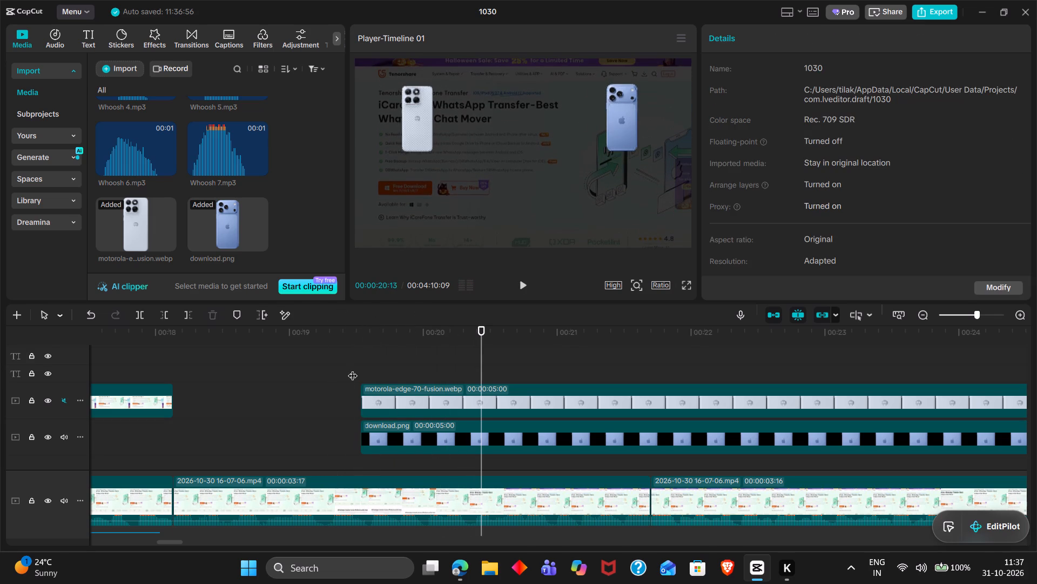
pyautogui.click(477, 432)
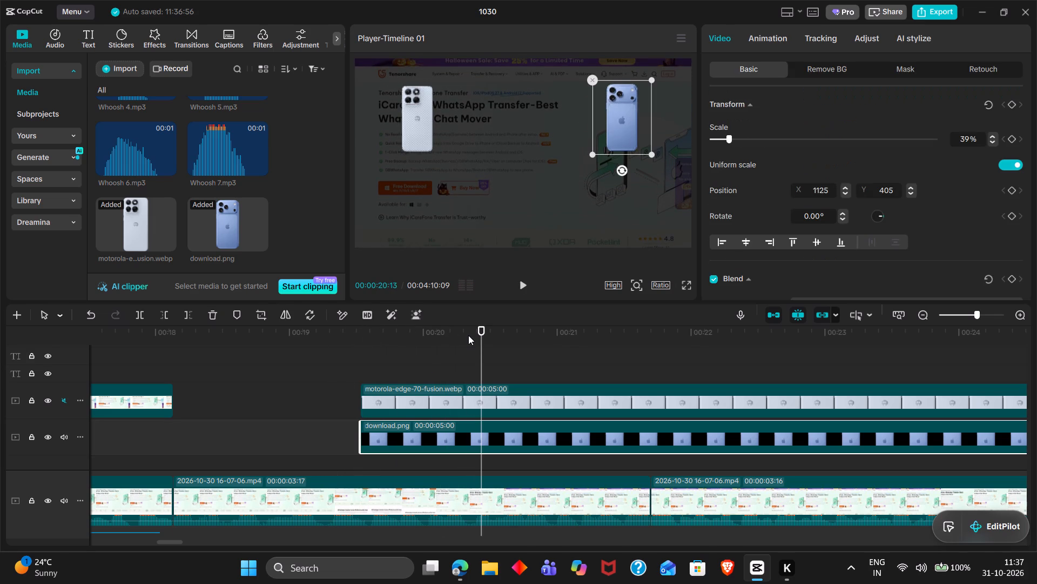
pyautogui.click(468, 335)
pyautogui.press('q')
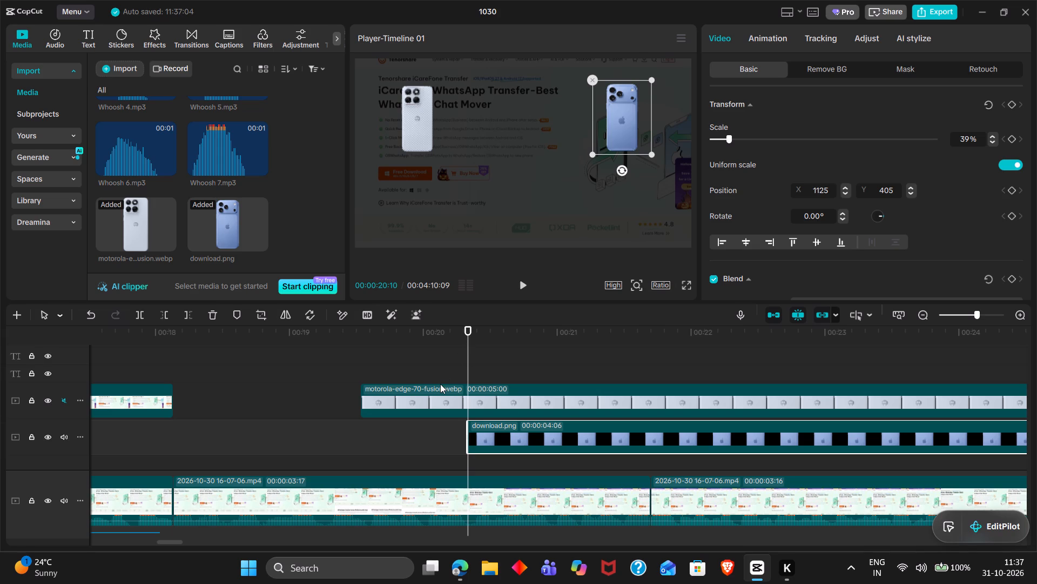
# Apply the Fade In entrance animation to the motorola-edge-70-fusion.webp clip with a duration of 0.2 s.
pyautogui.click(444, 396)
pyautogui.doubleClick(770, 43)
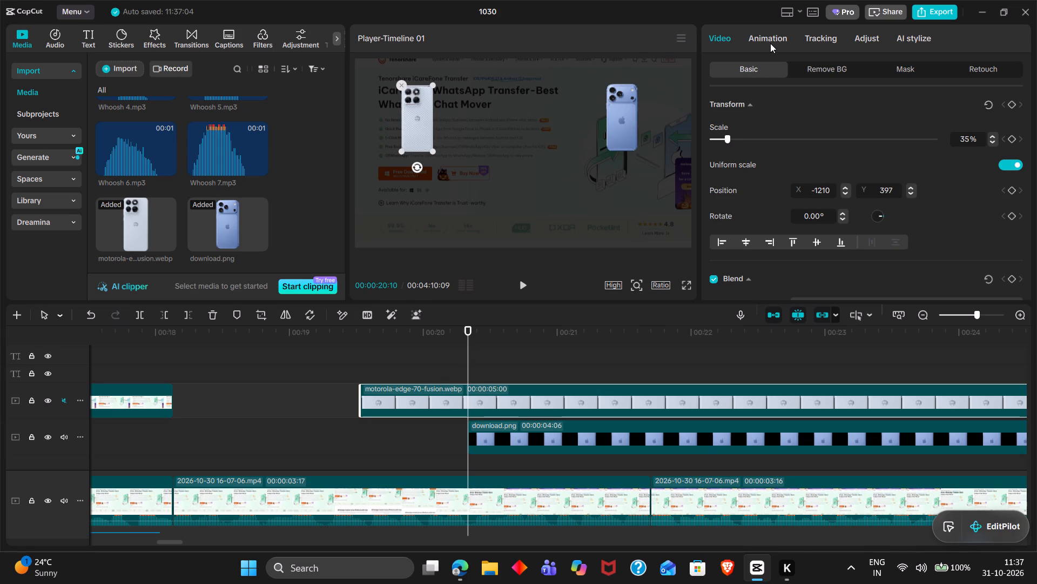
pyautogui.doubleClick(720, 132)
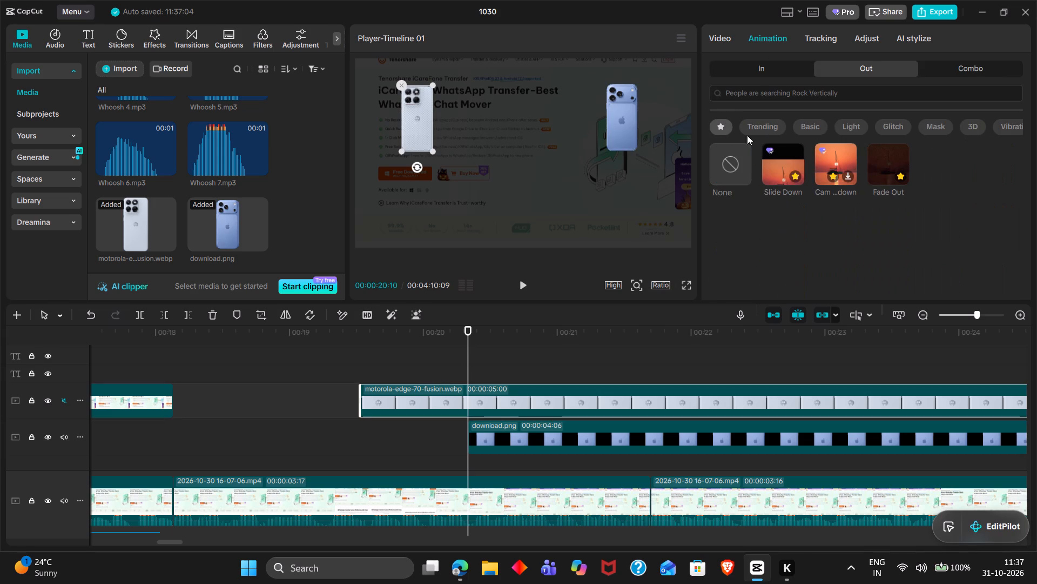
pyautogui.doubleClick(736, 72)
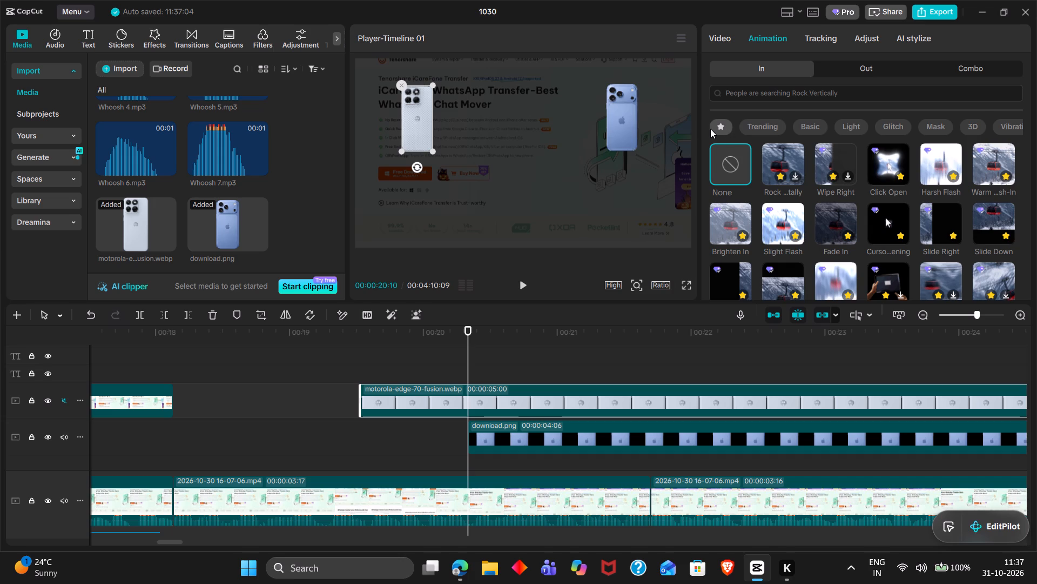
pyautogui.click(710, 129)
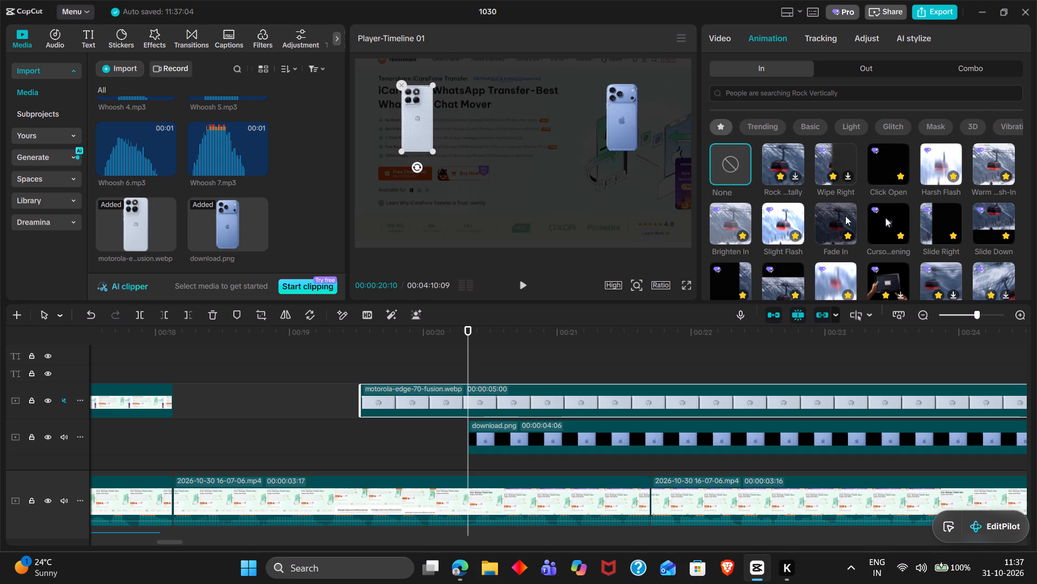
pyautogui.doubleClick(828, 205)
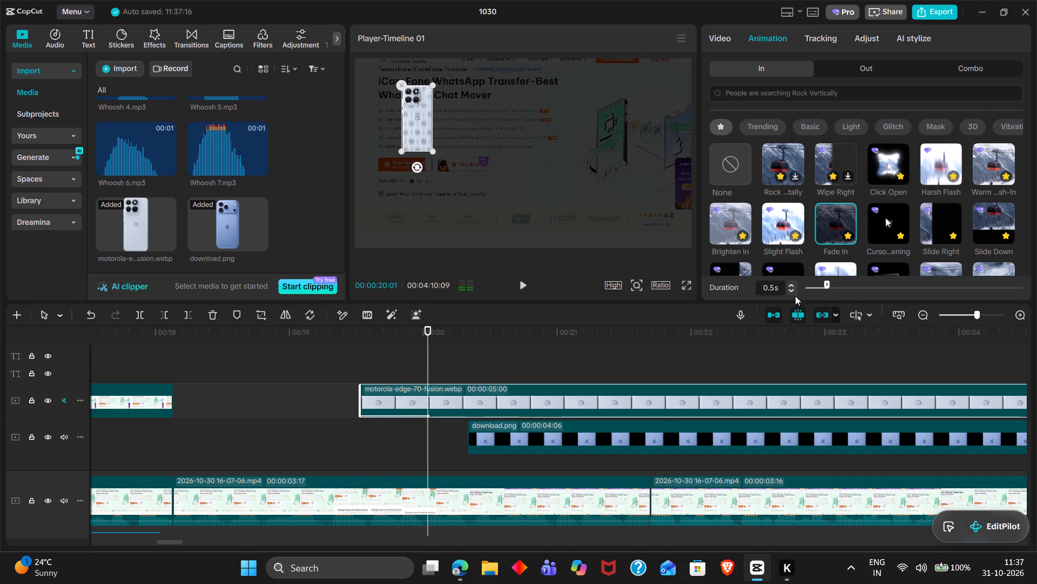
pyautogui.doubleClick(792, 293)
pyautogui.click(792, 293)
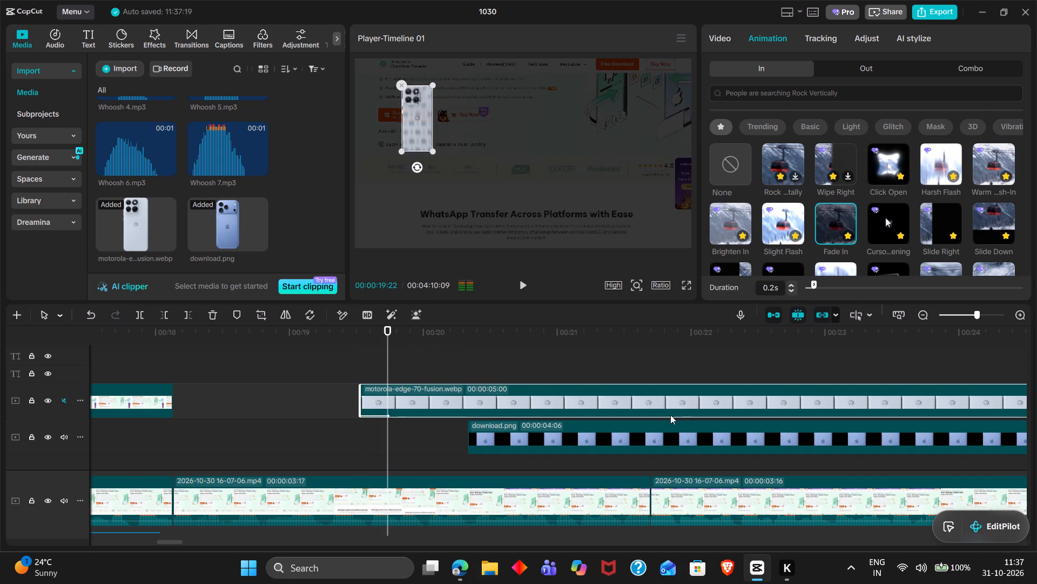
# Apply the Fade In entrance animation to the download.png clip with a duration of 0.2 s.
pyautogui.click(662, 435)
pyautogui.doubleClick(836, 215)
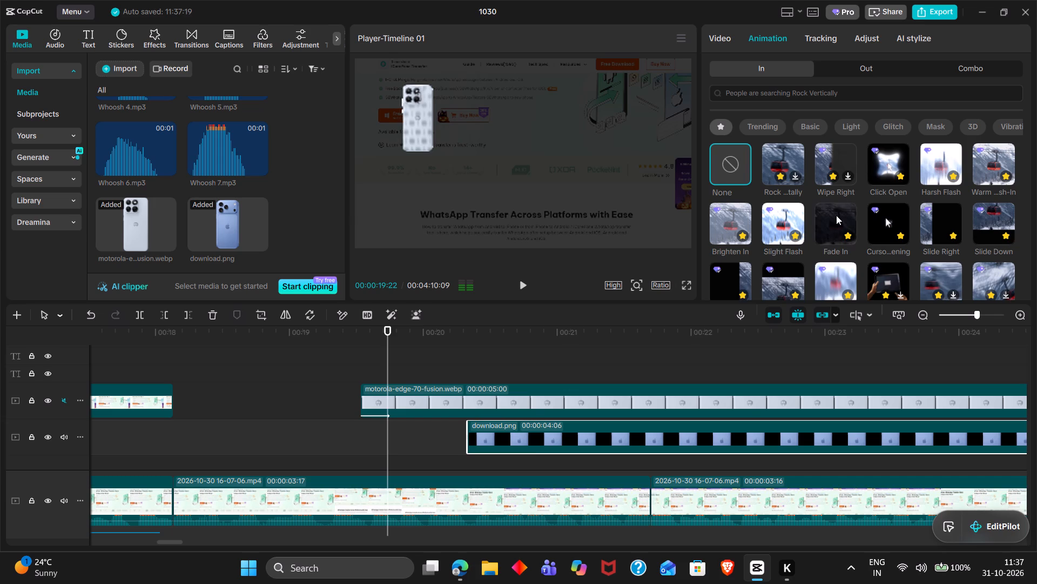
pyautogui.tripleClick(790, 291)
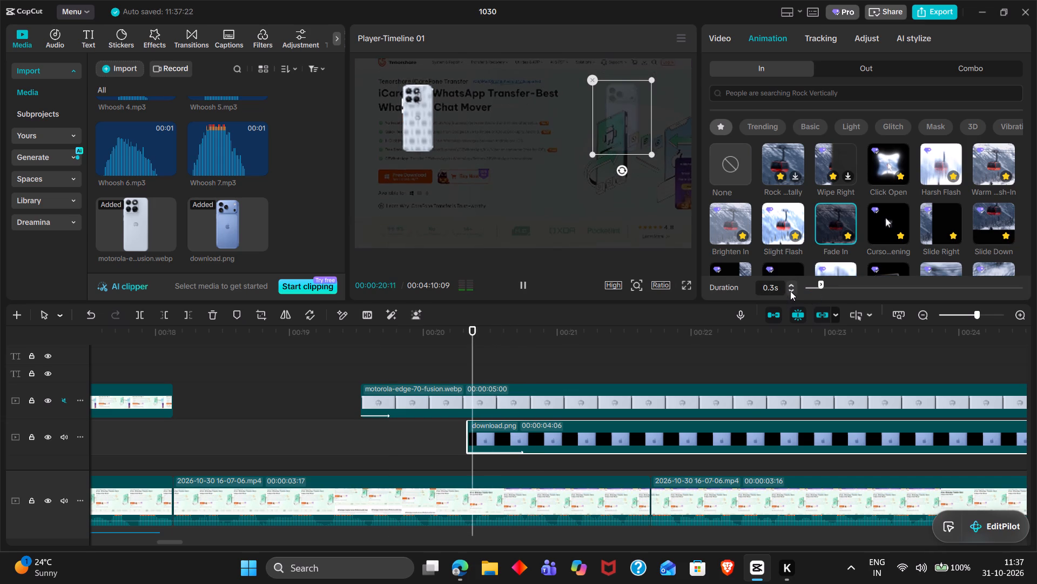
# Add a default text clip starting at 00:00:19:22 on a new track directly below the download.png track.
pyautogui.click(360, 363)
pyautogui.moveTo(360, 363); pyautogui.dragTo(376, 367)
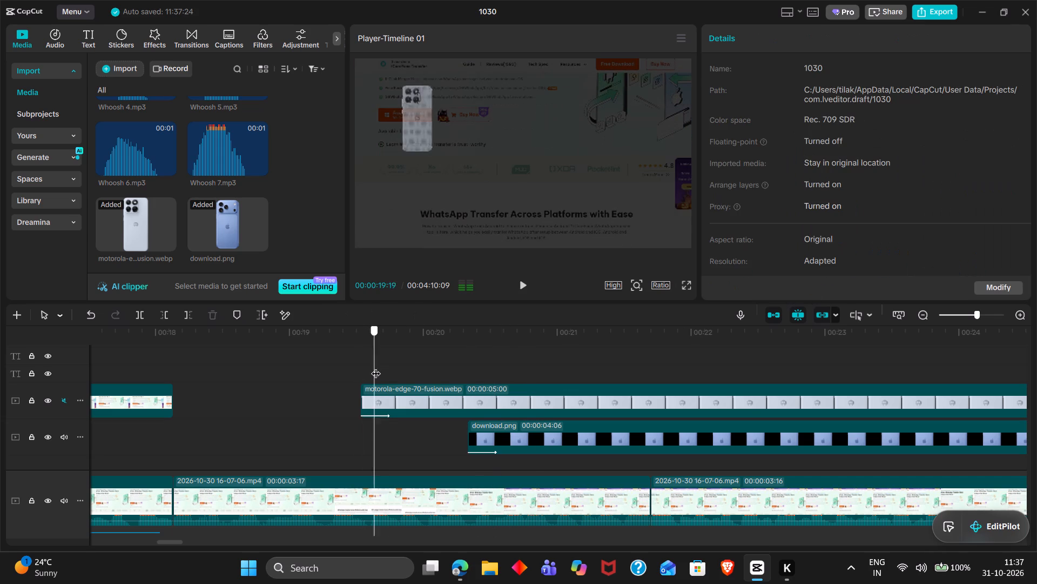
pyautogui.moveTo(376, 367); pyautogui.dragTo(387, 368)
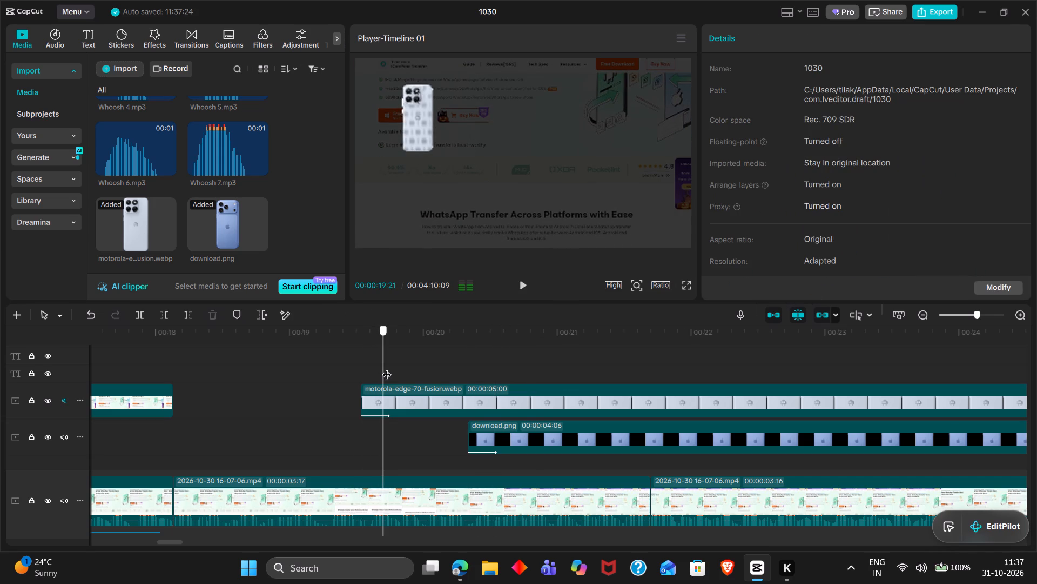
pyautogui.moveTo(387, 368); pyautogui.dragTo(387, 368)
pyautogui.doubleClick(84, 37)
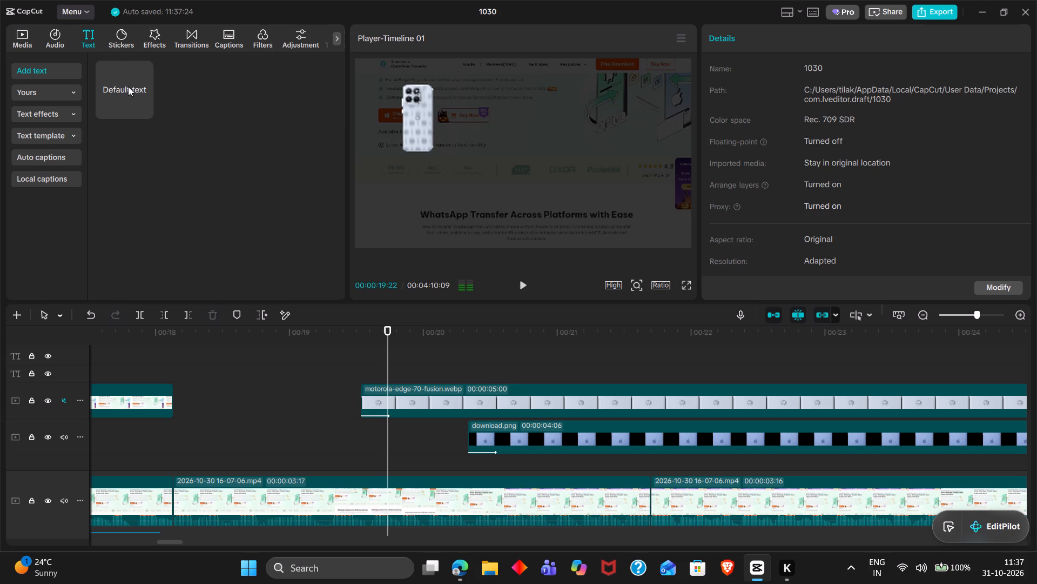
pyautogui.moveTo(133, 98); pyautogui.dragTo(368, 368)
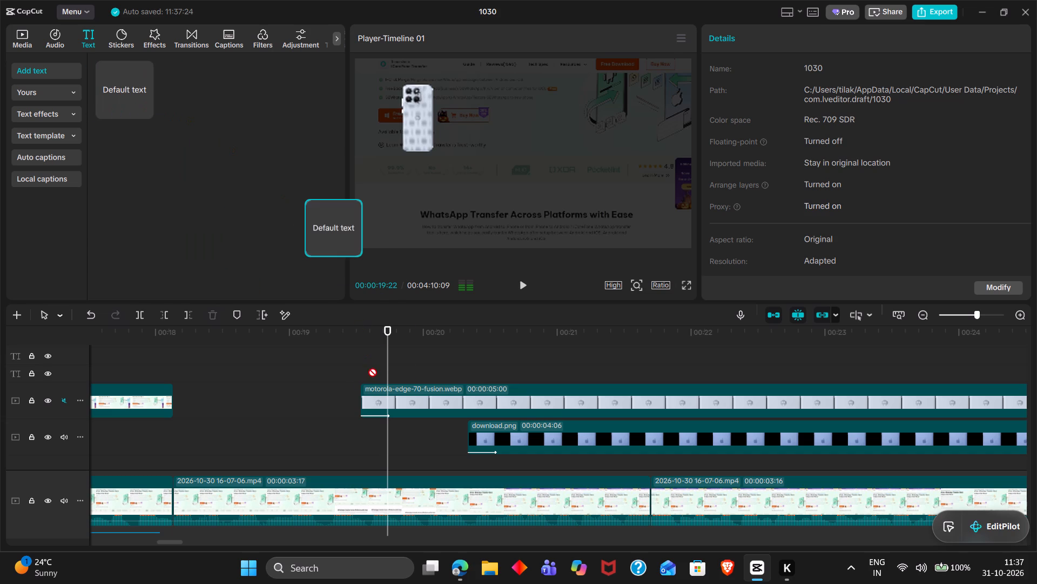
pyautogui.moveTo(368, 368); pyautogui.dragTo(392, 374)
pyautogui.moveTo(425, 370); pyautogui.dragTo(430, 454)
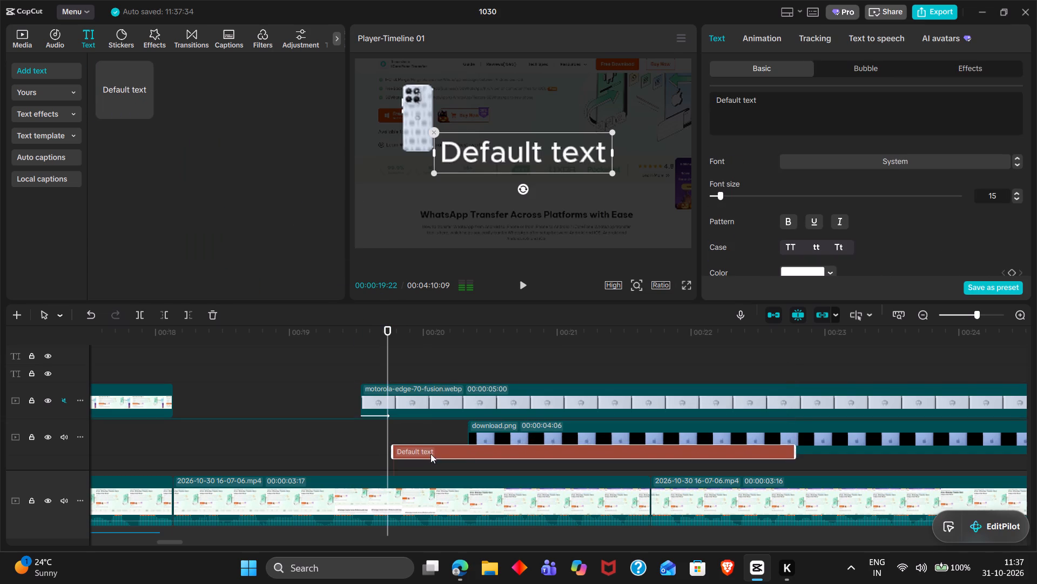
pyautogui.moveTo(430, 454); pyautogui.dragTo(422, 455)
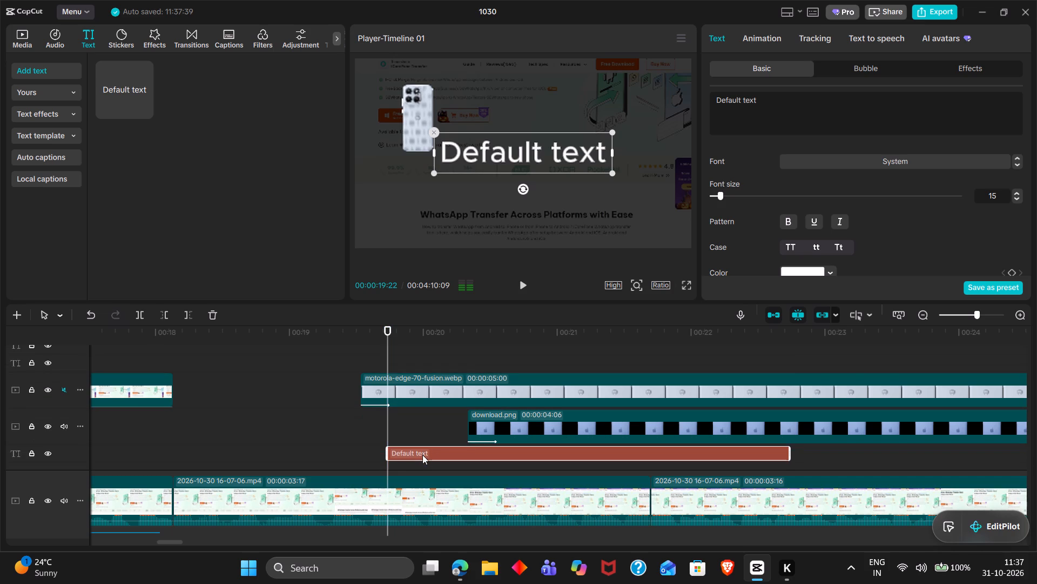
# Replace the default text with "---------" and place this dashed line horizontally centred between the two phones, level with their middles.
pyautogui.tripleClick(775, 112)
pyautogui.click(775, 112)
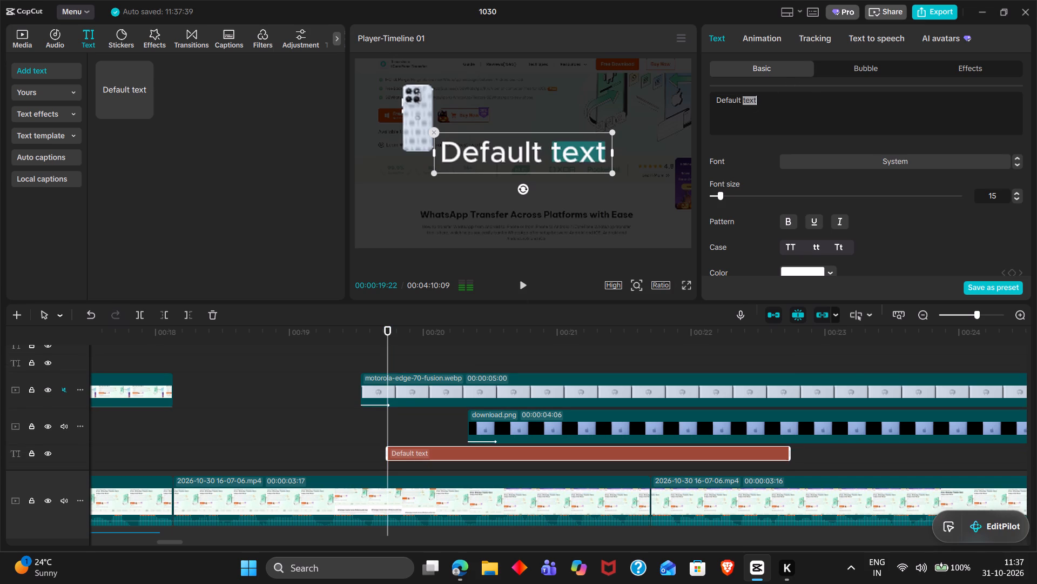
pyautogui.hotkey('ctrl', 'a')
pyautogui.write('---------')
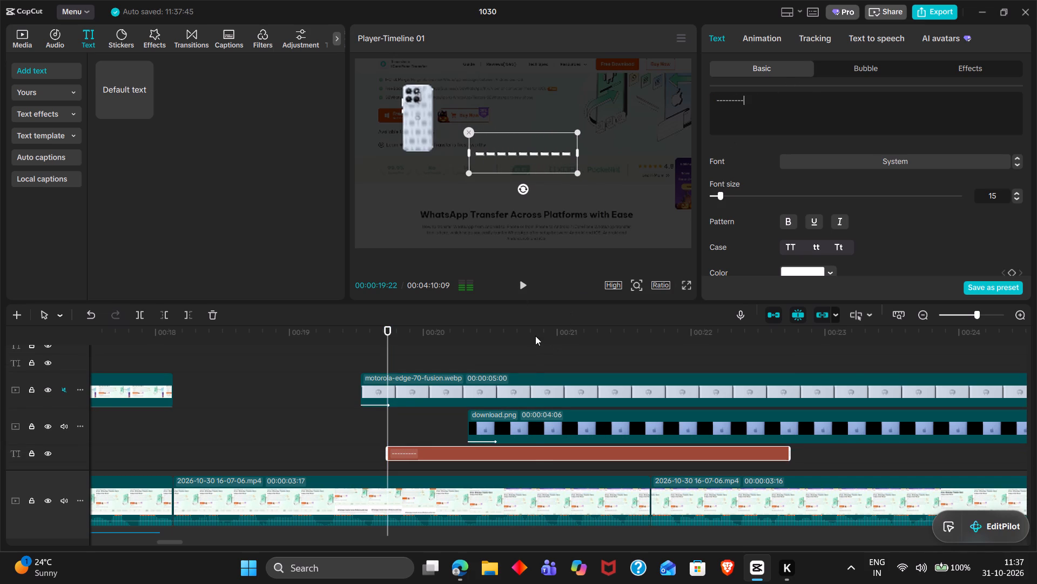
pyautogui.click(535, 336)
pyautogui.moveTo(555, 149); pyautogui.dragTo(547, 113)
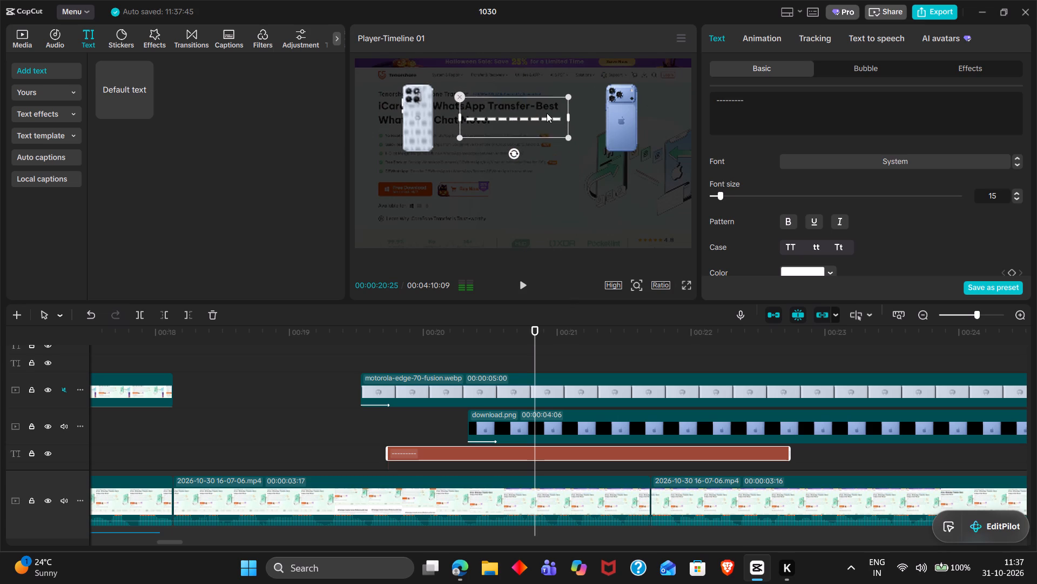
pyautogui.moveTo(547, 113); pyautogui.dragTo(557, 113)
# Lengthen the dashed line by seven more dashes so it spans the gap between the two phones.
pyautogui.scroll(-1, 817, 197)
pyautogui.scroll(1, 818, 198)
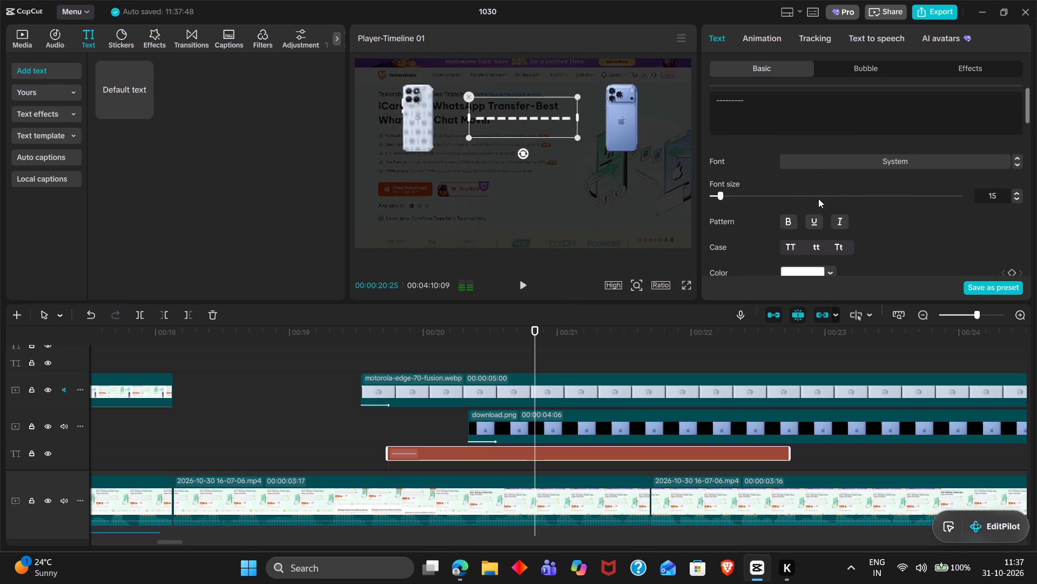
pyautogui.scroll(1, 818, 198)
pyautogui.click(821, 121)
pyautogui.write('-------')
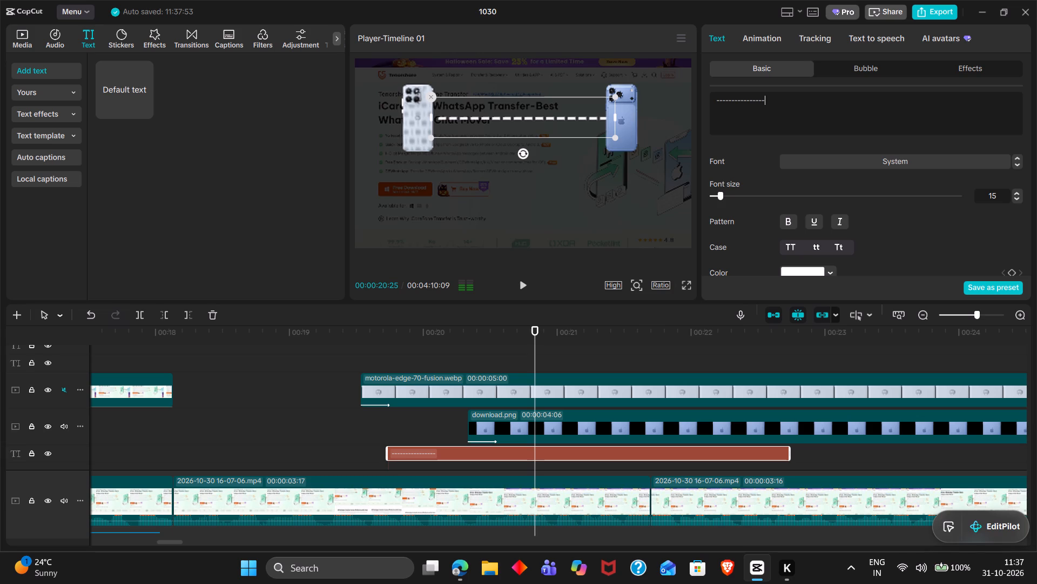
# Move the iPhone image download.png sideways to the end of the dashed line by setting its X position to 1184.
pyautogui.click(629, 124)
pyautogui.moveTo(629, 124); pyautogui.dragTo(638, 124)
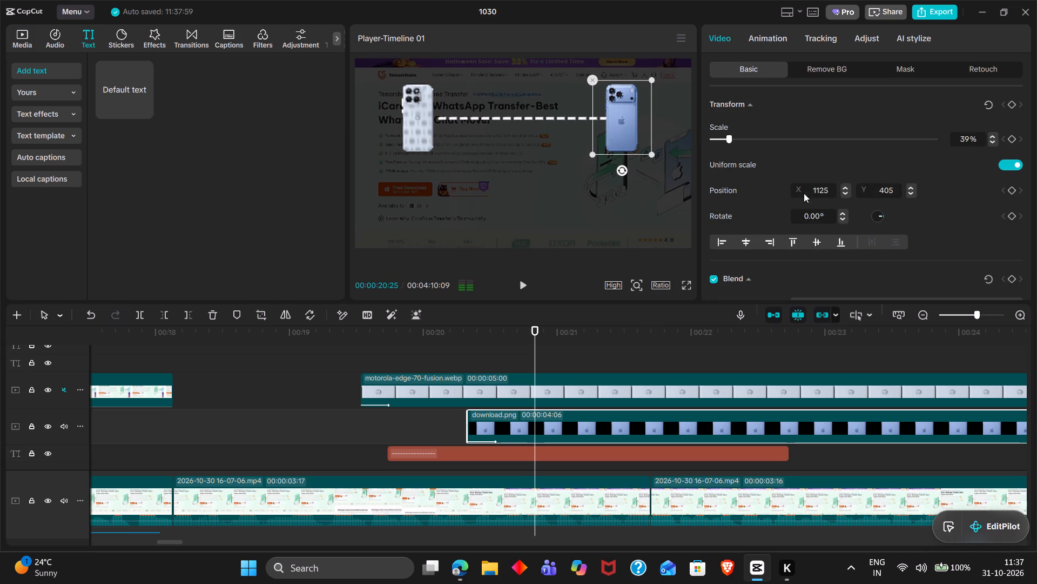
pyautogui.click(816, 191)
pyautogui.press('Up')
pyautogui.press('Up')
pyautogui.press('Up')
pyautogui.press('Up')
pyautogui.press('Up')
pyautogui.press('Up')
pyautogui.press('Up')
pyautogui.press('Up')
pyautogui.press('Up')
pyautogui.press('Up')
pyautogui.press('Up')
pyautogui.press('Up')
pyautogui.press('Up')
pyautogui.press('Up')
pyautogui.press('Up')
pyautogui.press('Up')
pyautogui.press('Up')
pyautogui.press('Up')
pyautogui.press('Up')
pyautogui.press('Up')
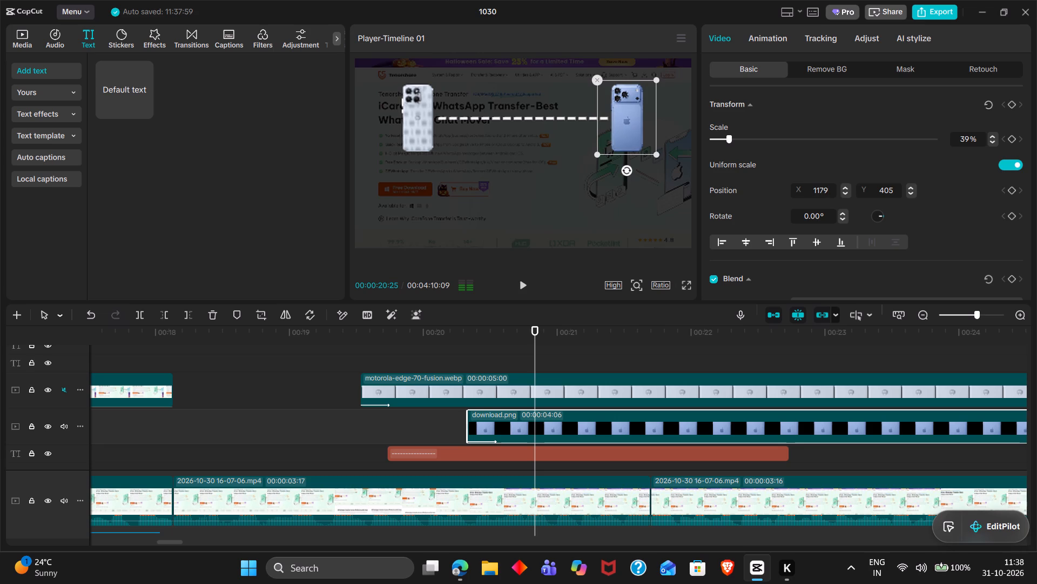
pyautogui.press('Up')
pyautogui.press('Up')
pyautogui.press('Up')
pyautogui.press('Up')
pyautogui.press('Up')
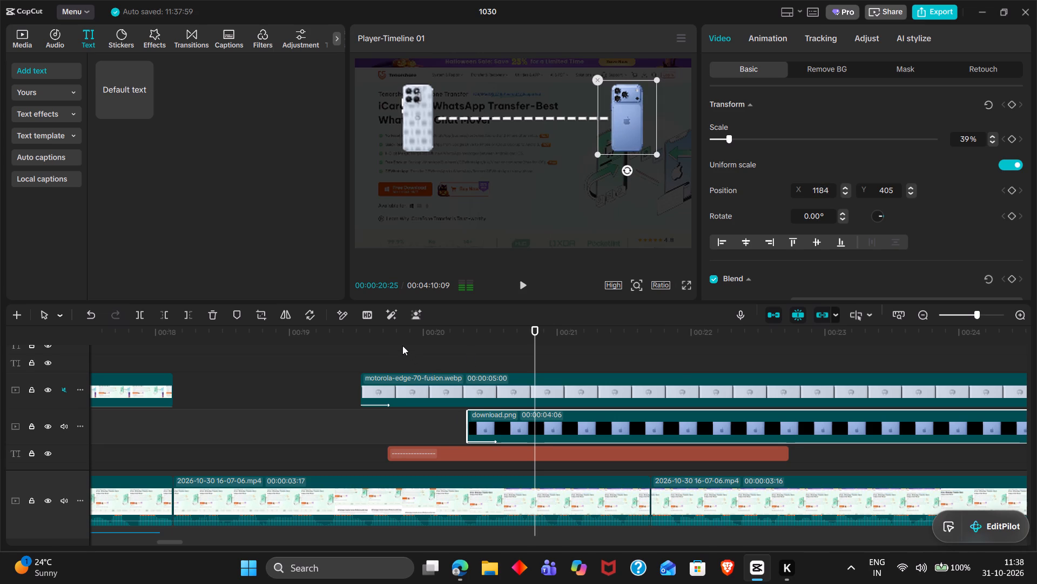
# Return to 00:00:19:22 and convert the dashed-line text clip into a compound clip.
pyautogui.doubleClick(395, 331)
pyautogui.click(392, 329)
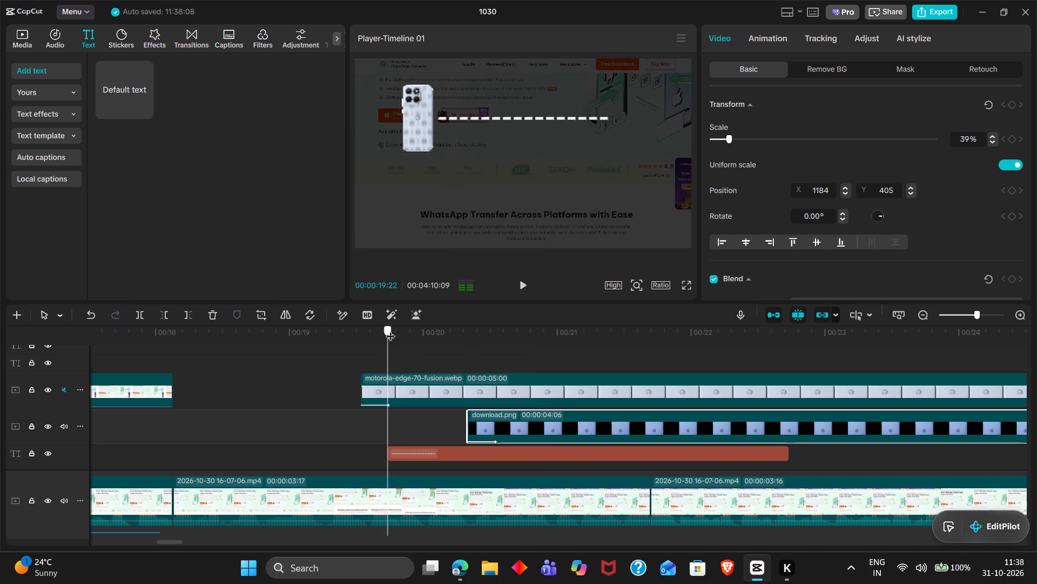
pyautogui.click(425, 447)
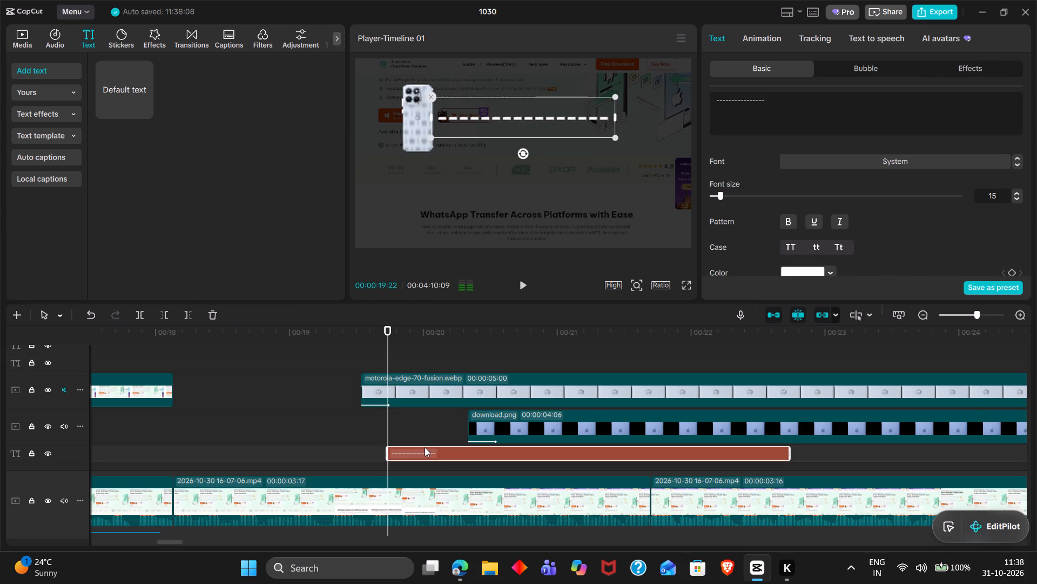
pyautogui.hotkey('alt', 'g')
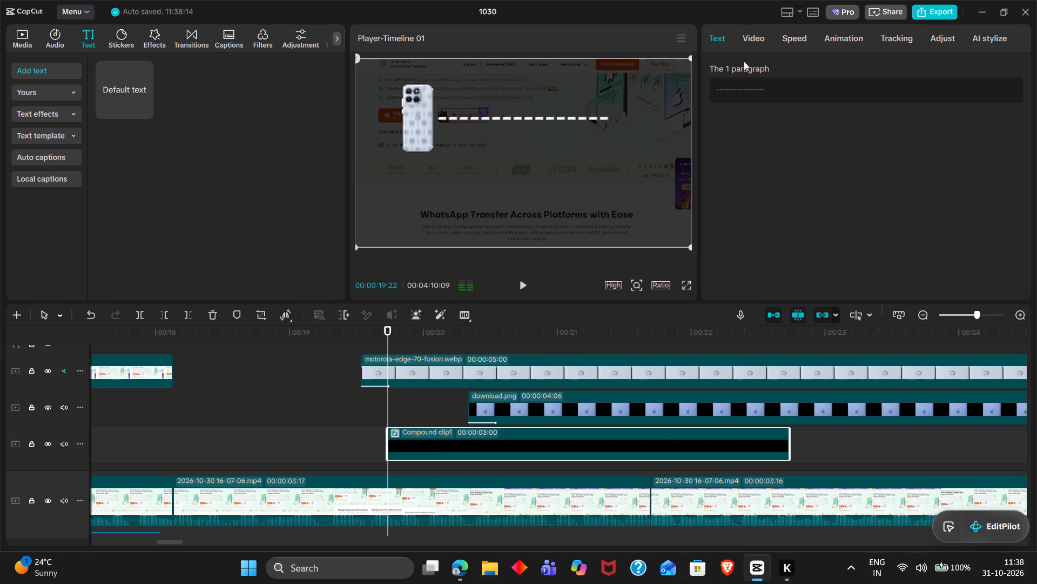
# Add a Split mask to the compound clip, rotated to -90° and moved to X -502, Y 30 to hide the dashed line.
pyautogui.doubleClick(755, 39)
pyautogui.doubleClick(898, 67)
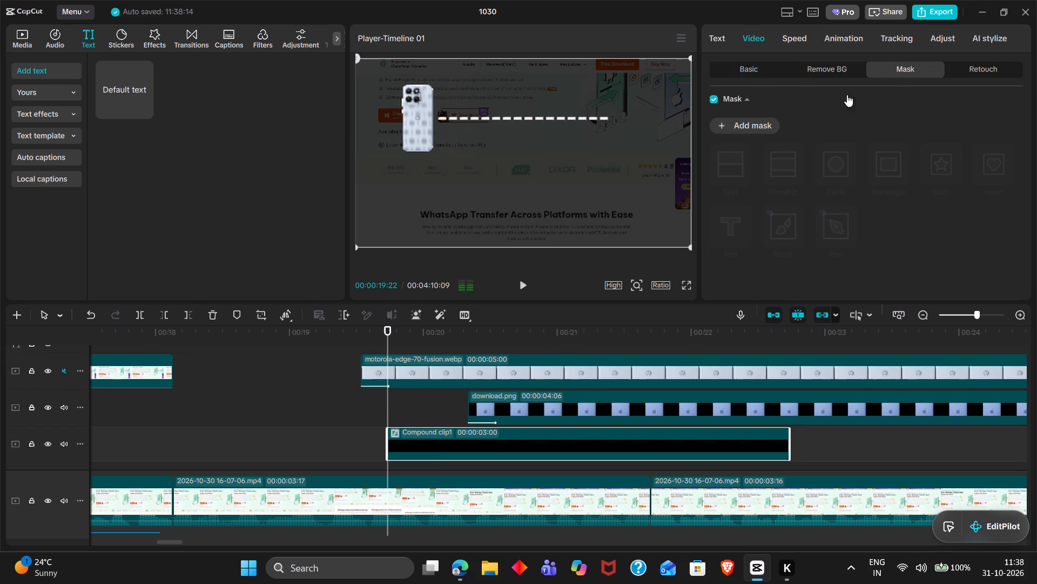
pyautogui.doubleClick(767, 123)
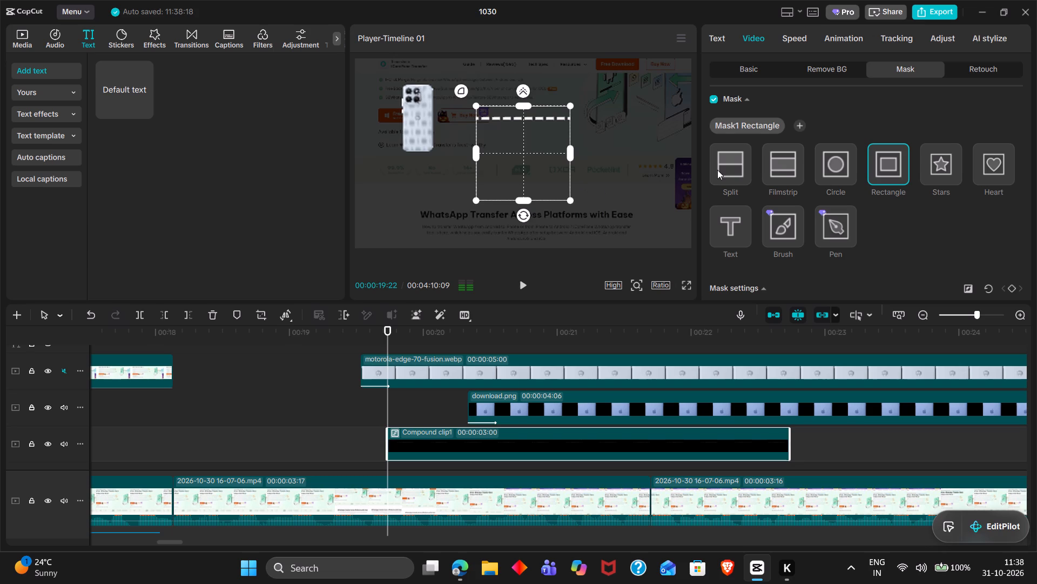
pyautogui.doubleClick(731, 171)
pyautogui.moveTo(524, 168); pyautogui.dragTo(547, 154)
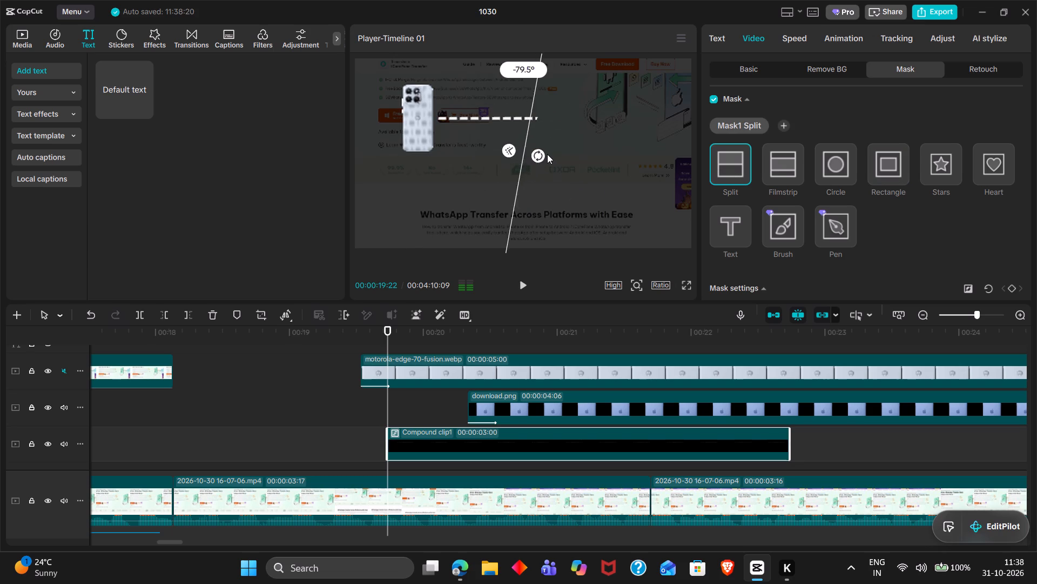
pyautogui.moveTo(547, 154); pyautogui.dragTo(543, 153)
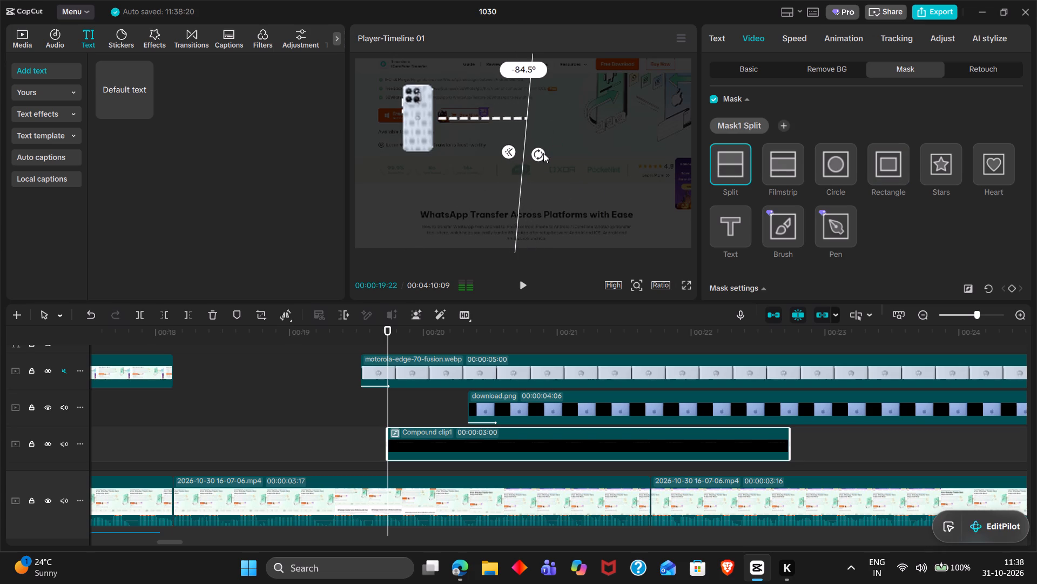
pyautogui.moveTo(543, 153); pyautogui.dragTo(542, 152)
pyautogui.moveTo(521, 164); pyautogui.dragTo(465, 162)
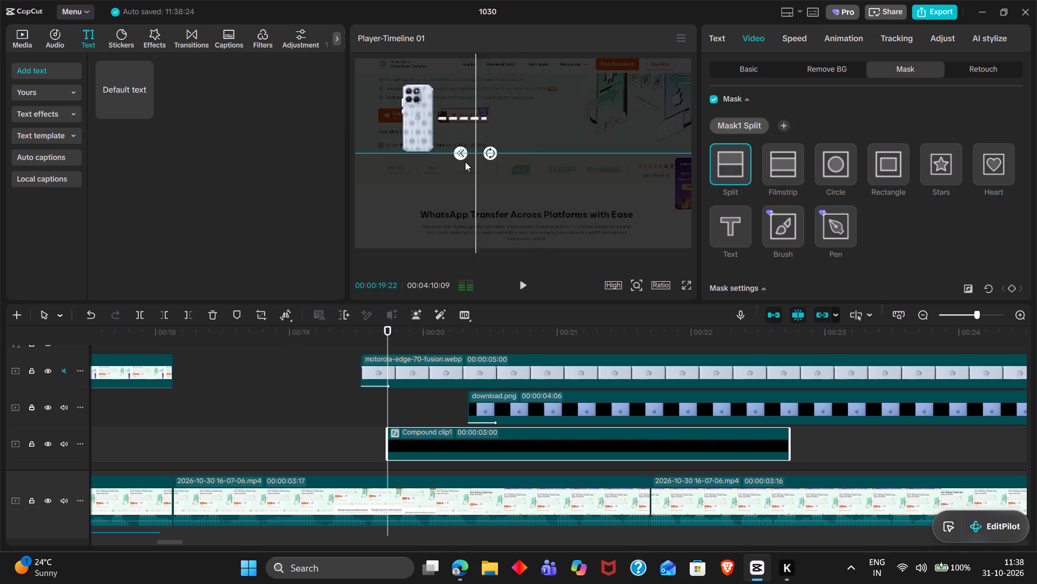
pyautogui.moveTo(465, 162); pyautogui.dragTo(436, 159)
pyautogui.click(436, 159)
# Keyframe the mask settings at 00:00:19:22 and move the mask to X 499, Y 33 at 00:00:20:10 to reveal the dashed line.
pyautogui.scroll(-1, 793, 257)
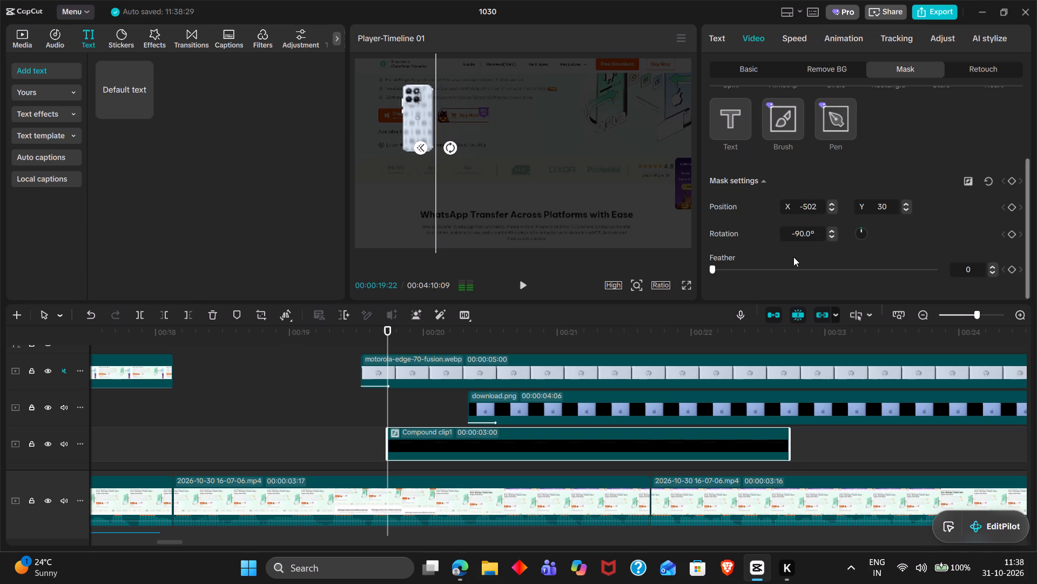
pyautogui.scroll(-1, 793, 257)
pyautogui.click(1013, 179)
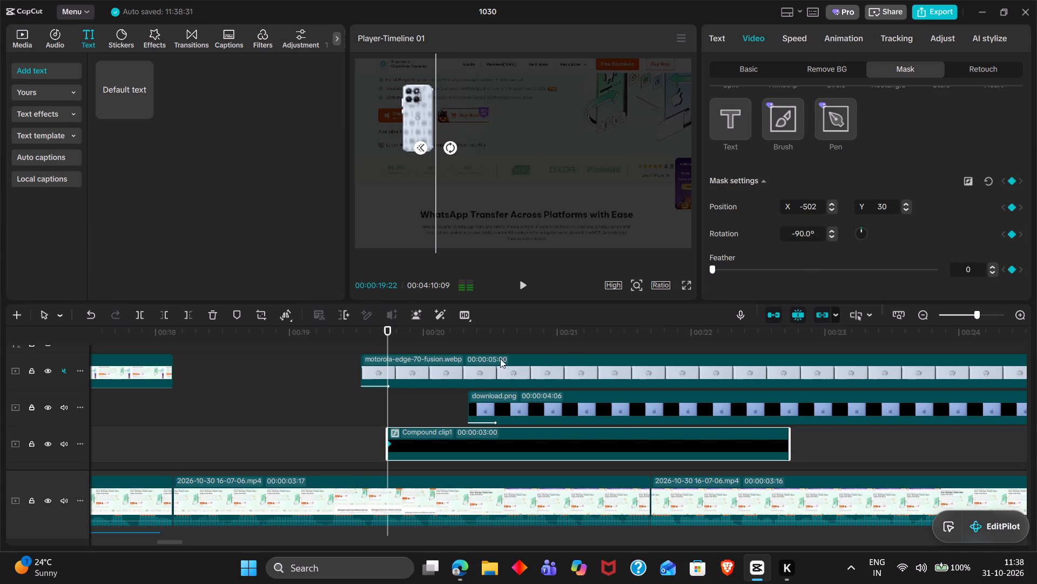
pyautogui.doubleClick(463, 333)
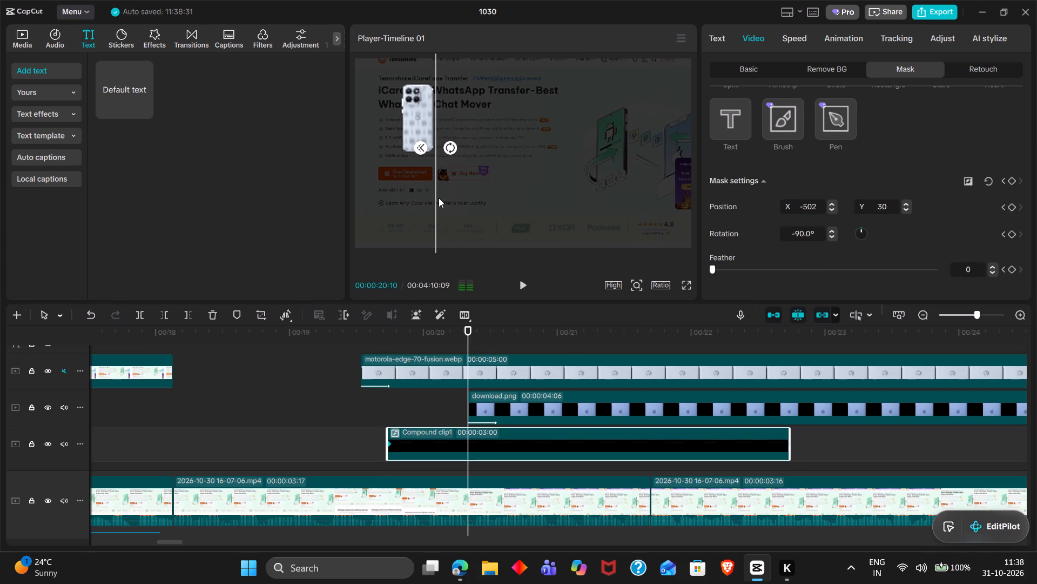
pyautogui.moveTo(436, 197); pyautogui.dragTo(620, 198)
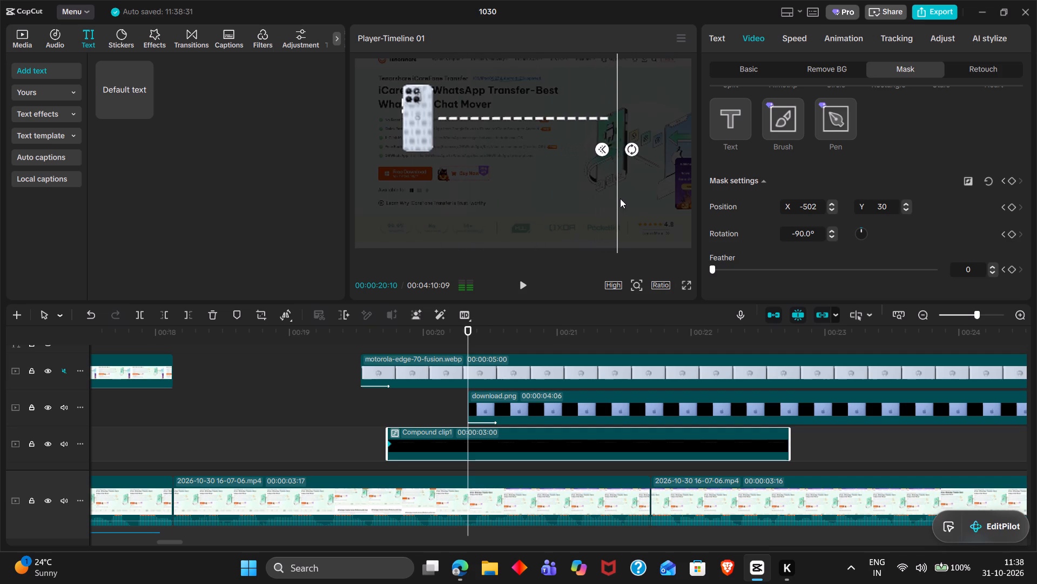
pyautogui.moveTo(620, 198); pyautogui.dragTo(611, 197)
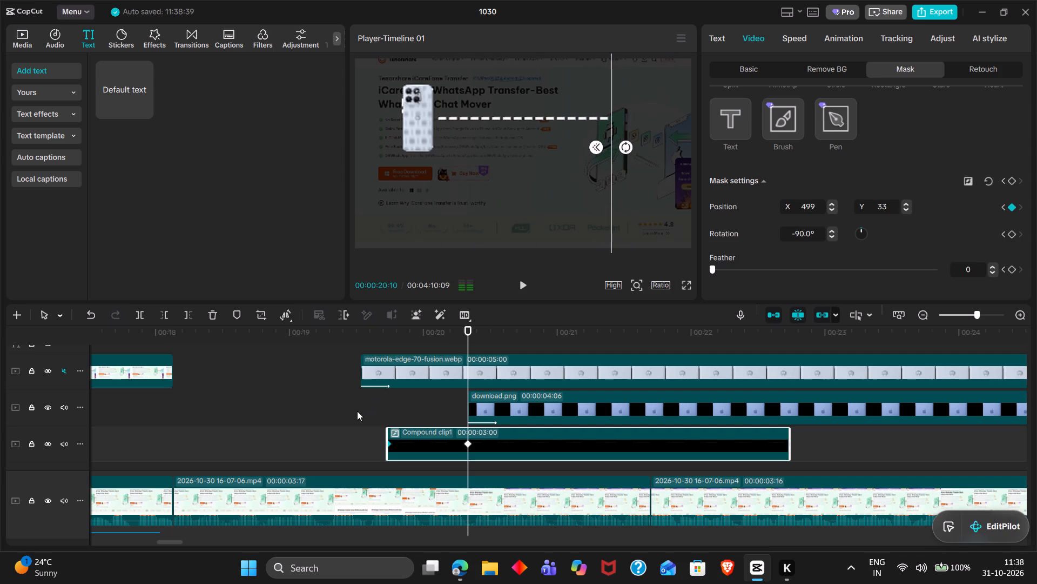
# Copy the first short sound effect from the timeline's beginning, paste it at 00:00:19:16 where the Motorola appears, and play it briefly.
pyautogui.tripleClick(360, 399)
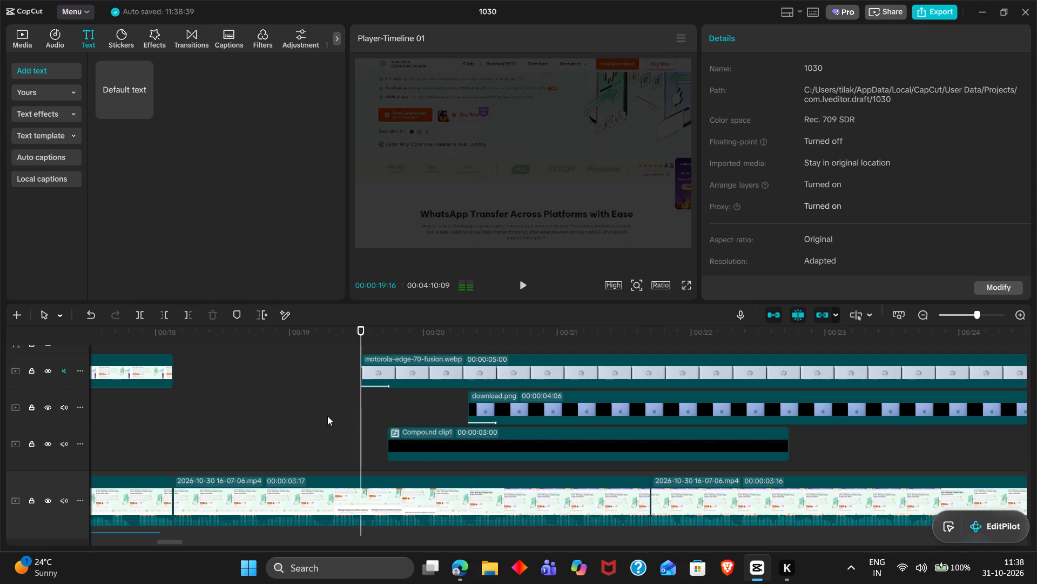
pyautogui.scroll(-4, 327, 416)
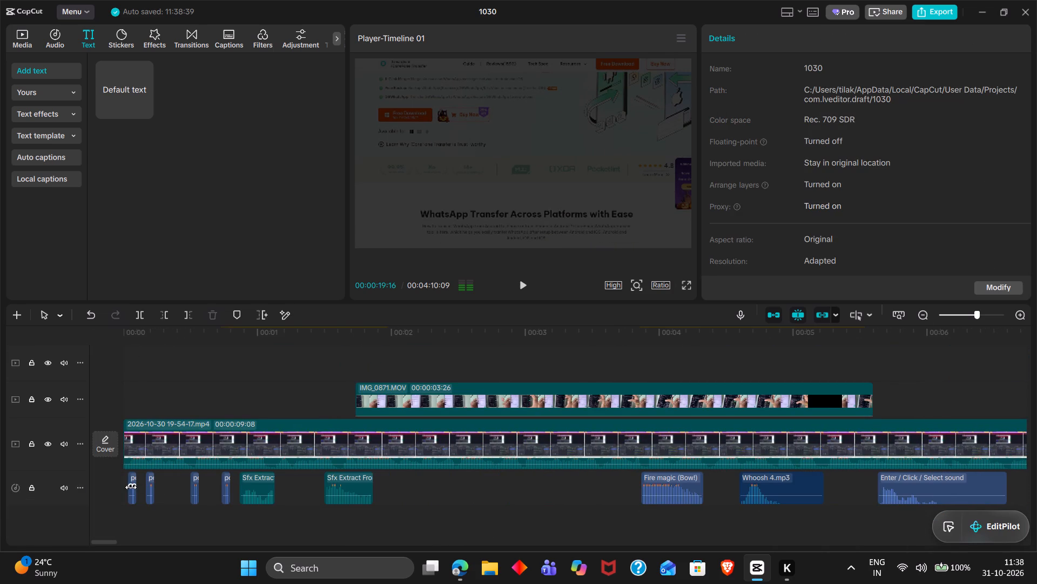
pyautogui.click(131, 487)
pyautogui.hotkey('ctrl', 'c')
pyautogui.hotkey('ctrl', 'v')
pyautogui.press('space')
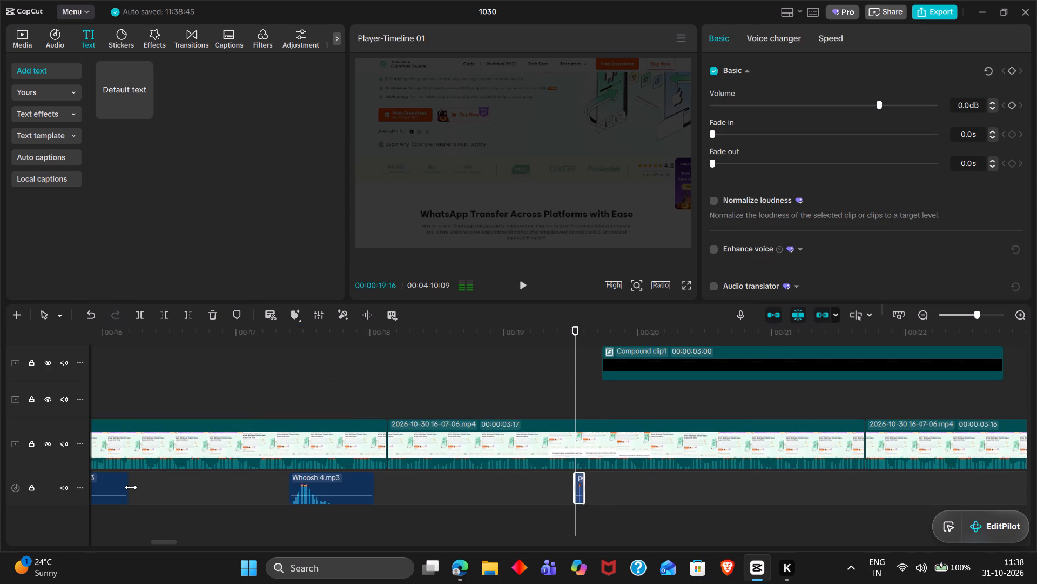
pyautogui.press('space')
# Paste the same short sound effect at 00:00:20:10, where the iPhone image appears.
pyautogui.scroll(1, 131, 487)
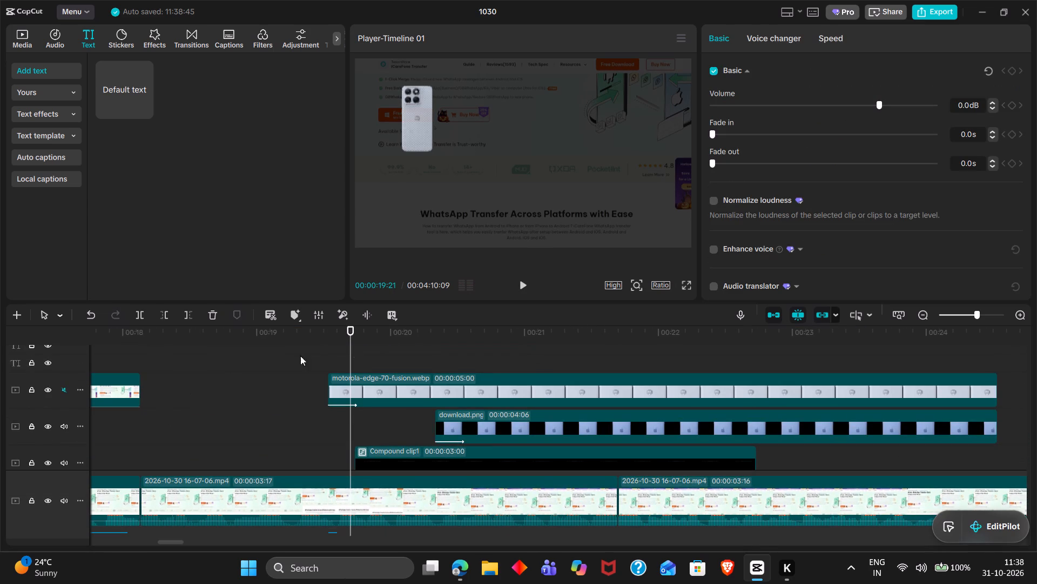
pyautogui.doubleClick(439, 351)
pyautogui.hotkey('ctrl', 'v')
pyautogui.hscroll(1, 438, 351)
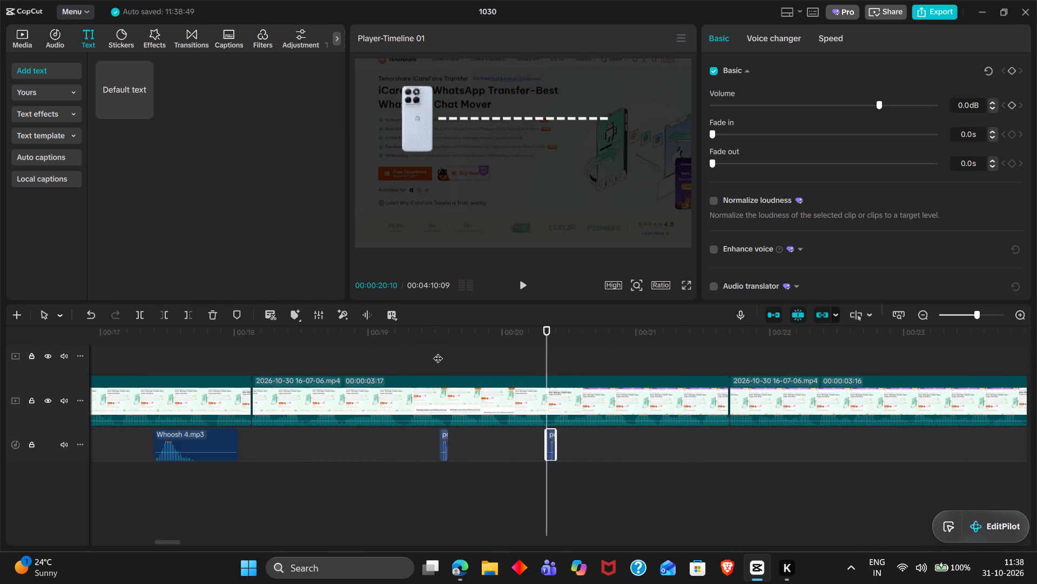
pyautogui.hscroll(1, 438, 351)
pyautogui.scroll(1, 461, 428)
pyautogui.scroll(1, 656, 365)
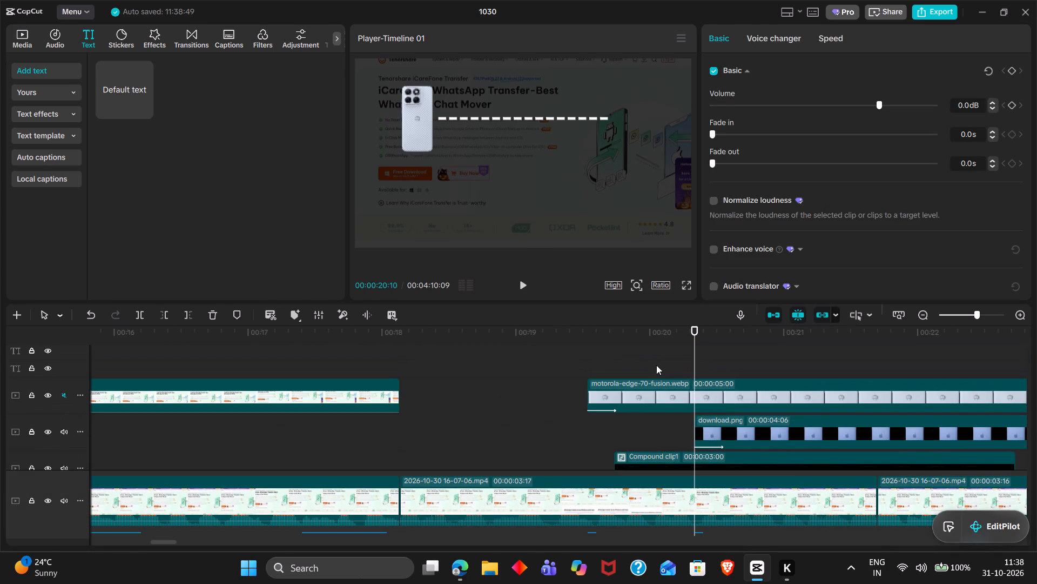
# Search the sound effects library for "scroll", with the playhead at 00:00:19:22 where the dashed line begins.
pyautogui.doubleClick(617, 434)
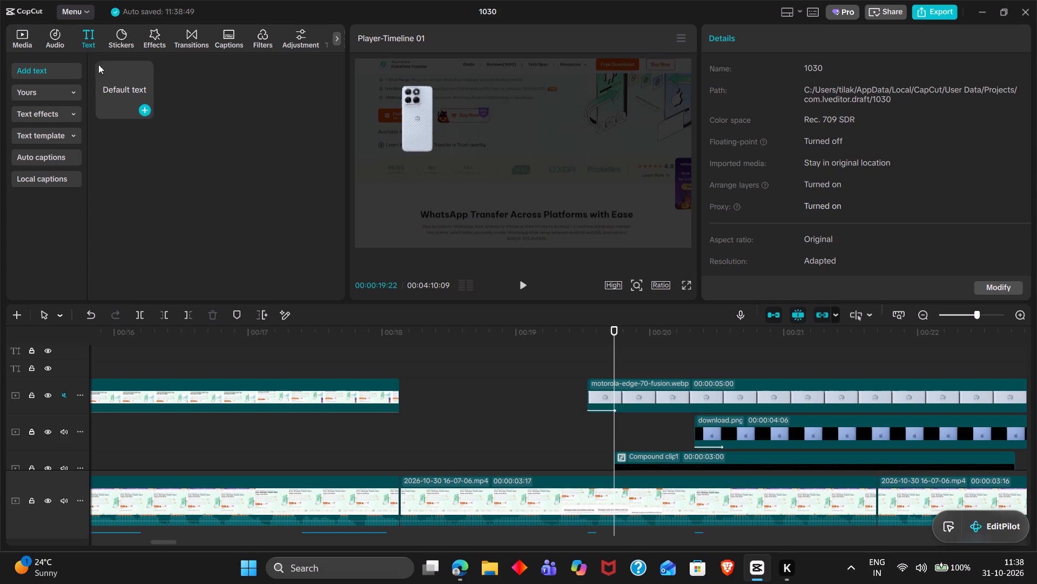
pyautogui.doubleClick(56, 35)
pyautogui.moveTo(174, 79); pyautogui.dragTo(172, 75)
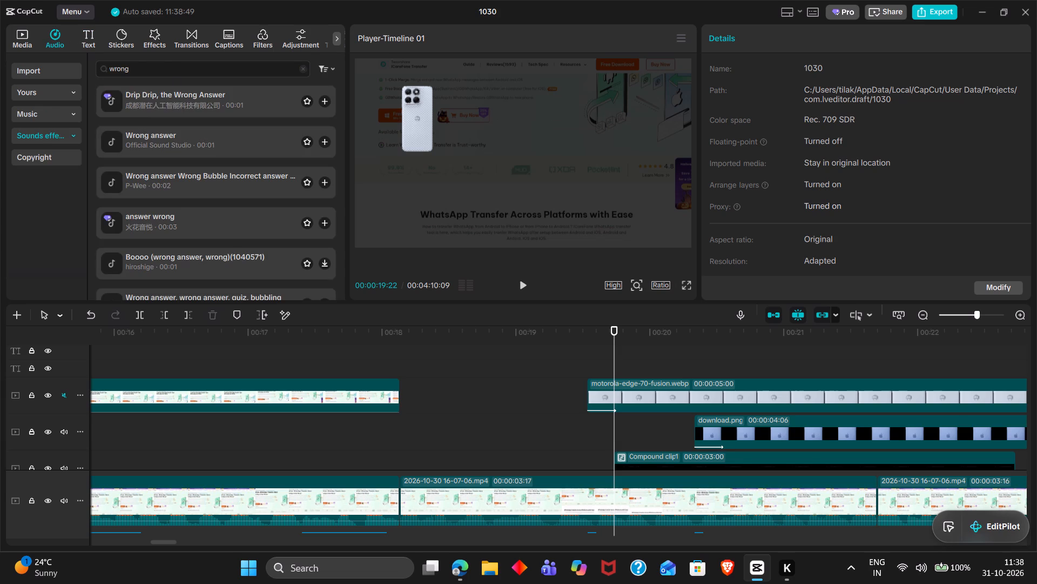
pyautogui.tripleClick(153, 72)
pyautogui.click(153, 72)
pyautogui.write('scroll')
pyautogui.press('Return')
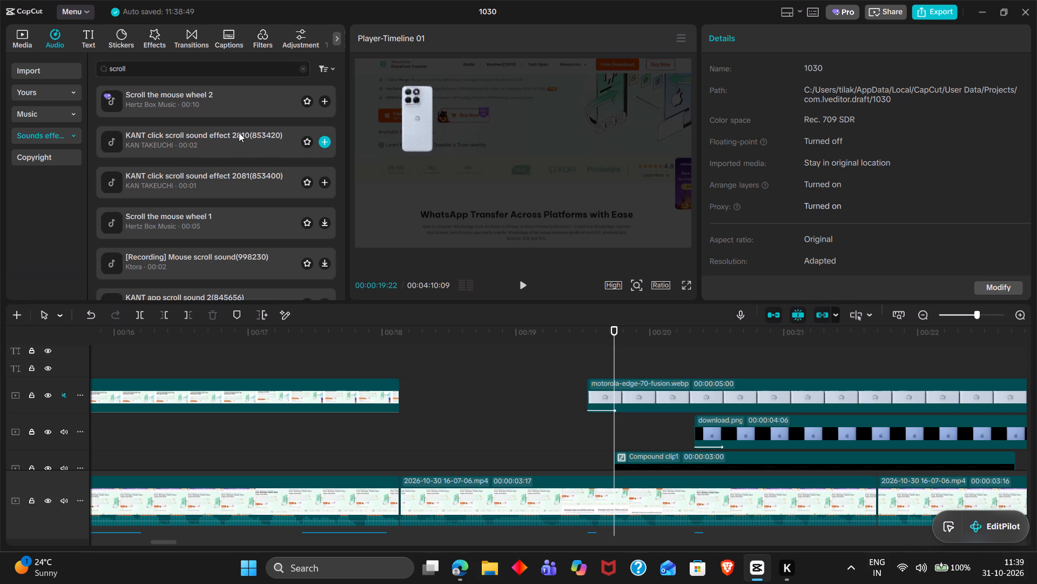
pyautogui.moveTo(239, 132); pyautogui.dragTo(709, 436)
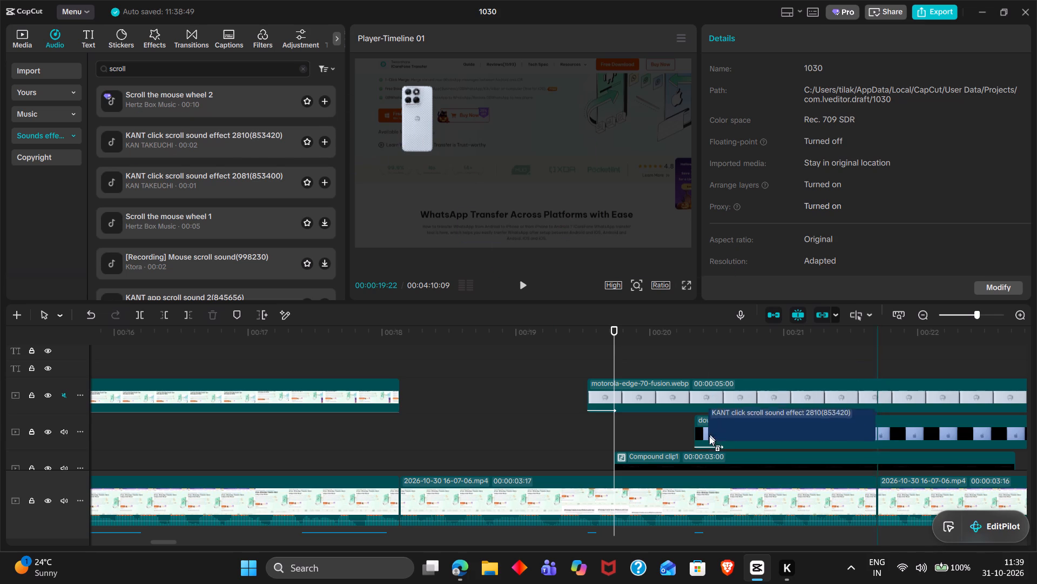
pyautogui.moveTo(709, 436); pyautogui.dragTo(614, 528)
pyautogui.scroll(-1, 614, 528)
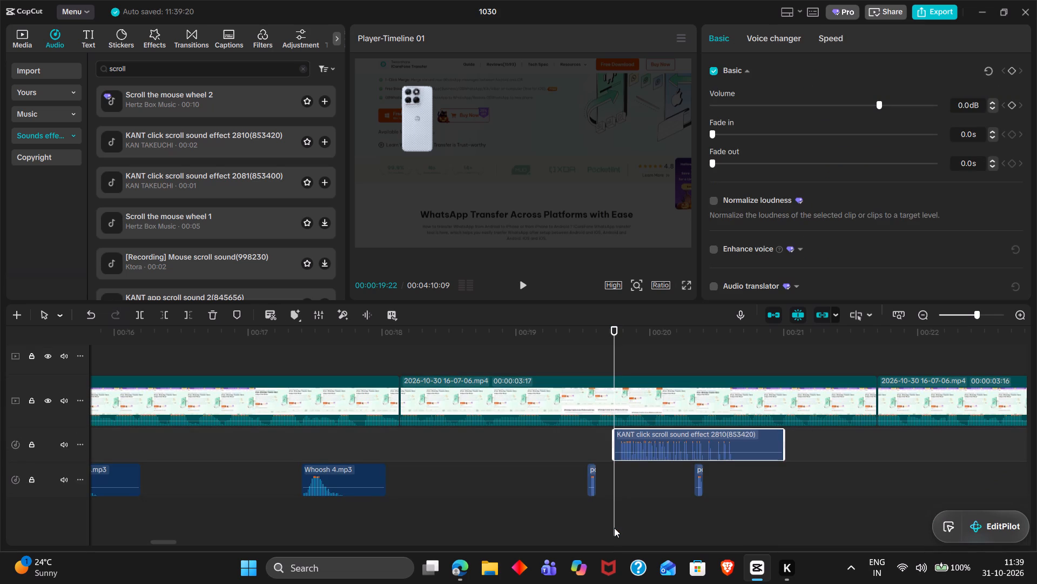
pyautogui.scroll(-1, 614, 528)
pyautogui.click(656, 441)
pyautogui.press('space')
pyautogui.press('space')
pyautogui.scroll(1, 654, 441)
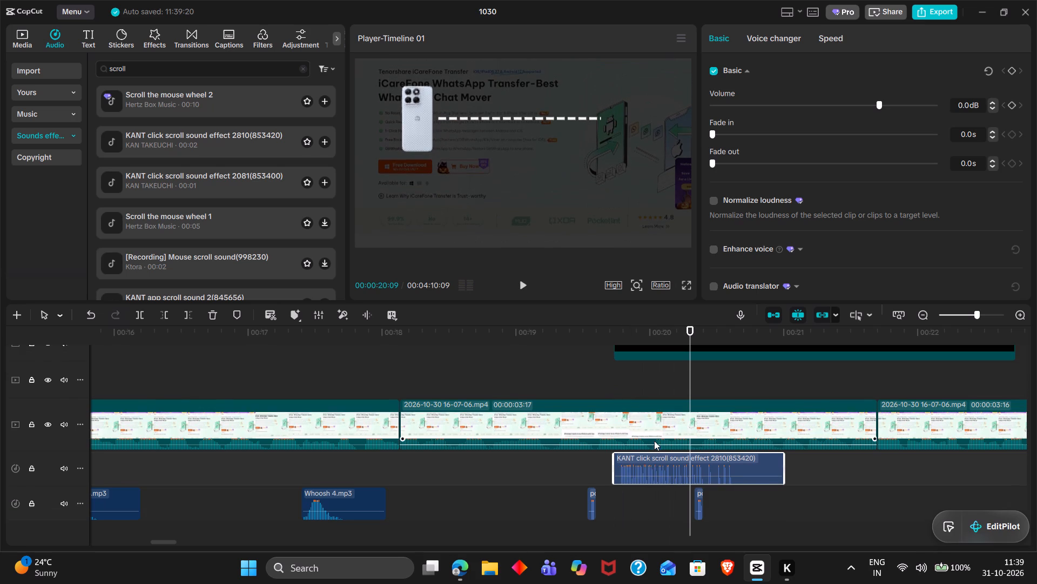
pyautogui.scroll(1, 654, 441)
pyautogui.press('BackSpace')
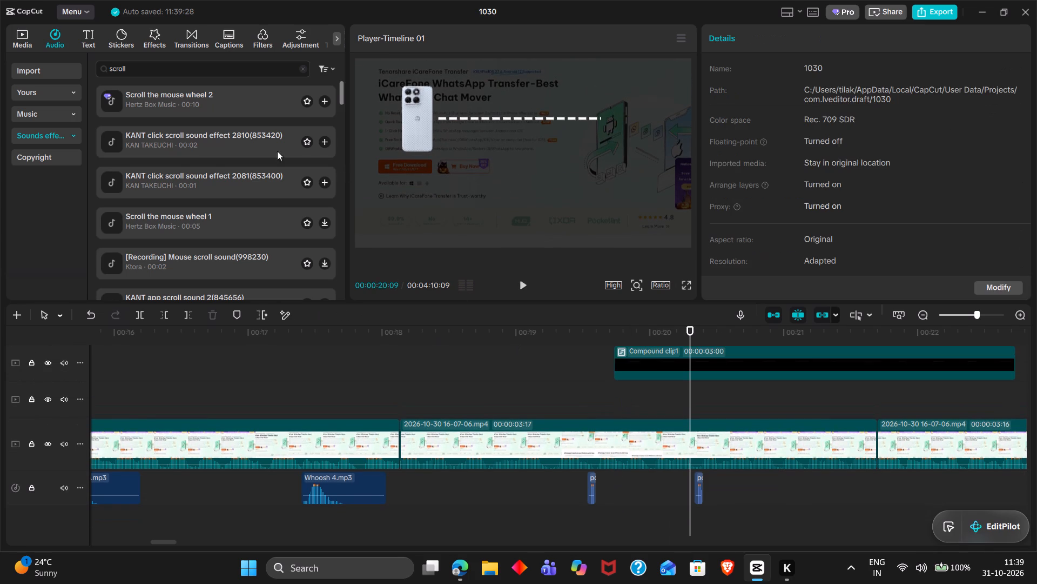
pyautogui.doubleClick(230, 133)
pyautogui.doubleClick(243, 195)
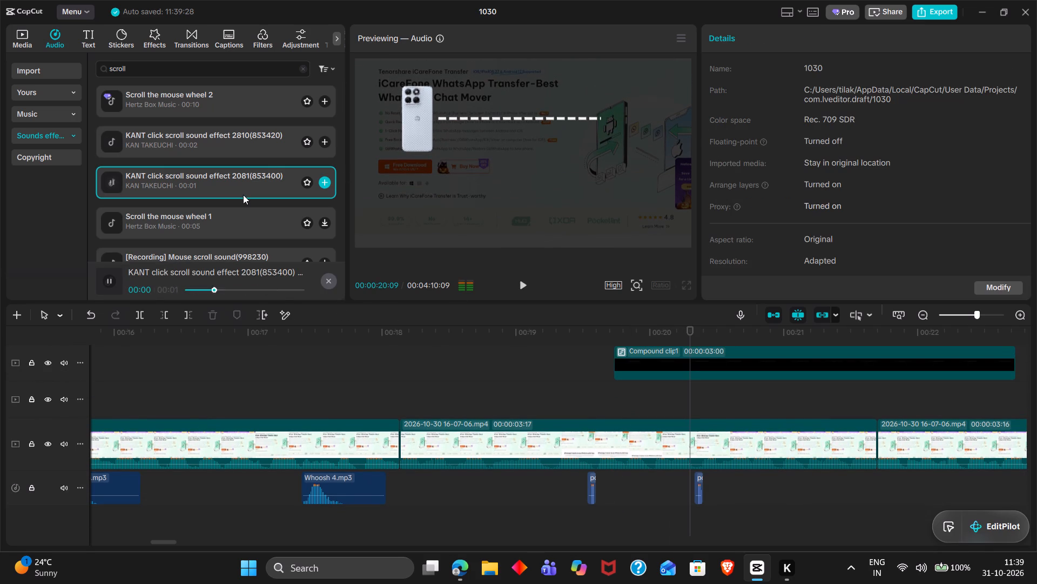
pyautogui.moveTo(243, 195); pyautogui.dragTo(299, 205)
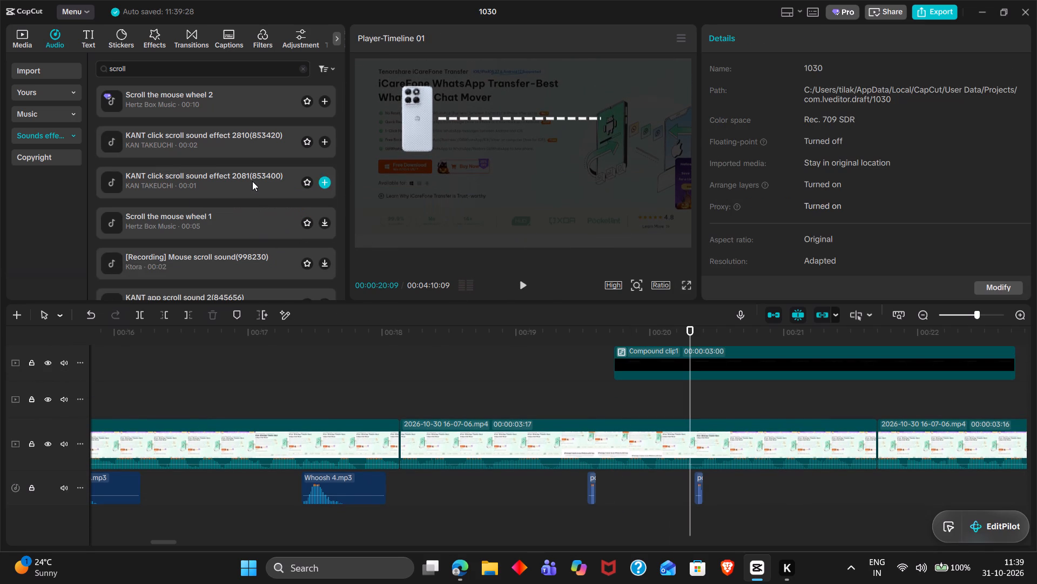
pyautogui.moveTo(252, 181); pyautogui.dragTo(612, 408)
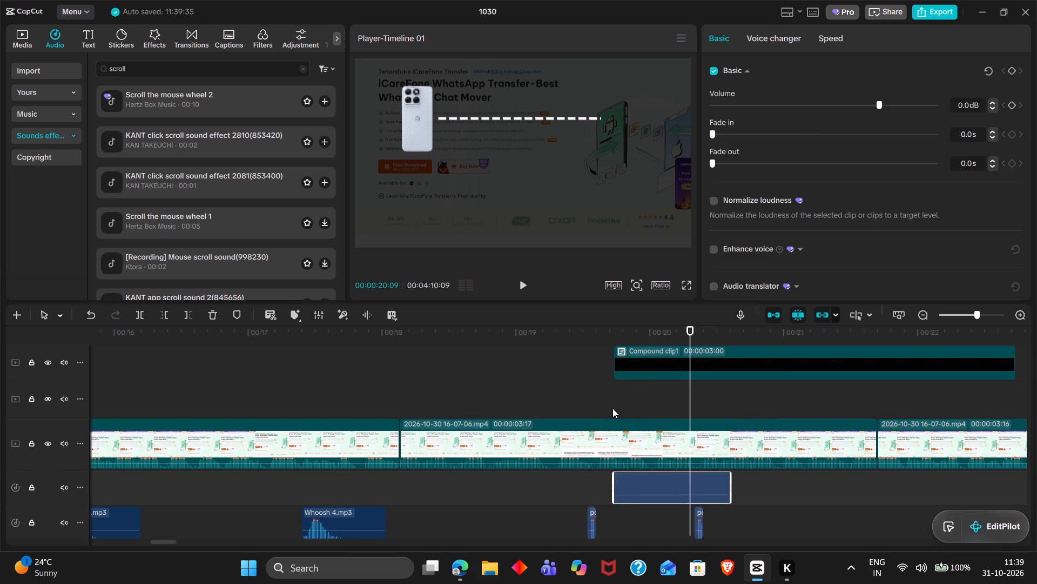
# Play back the dashed-line reveal and iPhone entrance several times to check the timing of the scroll sound effect.
pyautogui.tripleClick(612, 408)
pyautogui.press('space')
pyautogui.press('space')
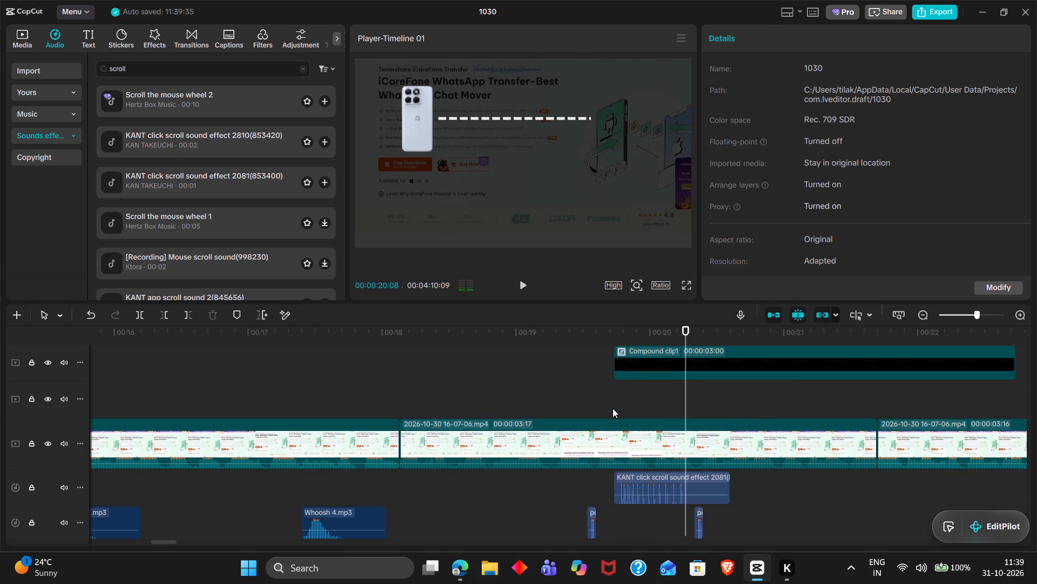
pyautogui.press('space')
pyautogui.press('space')
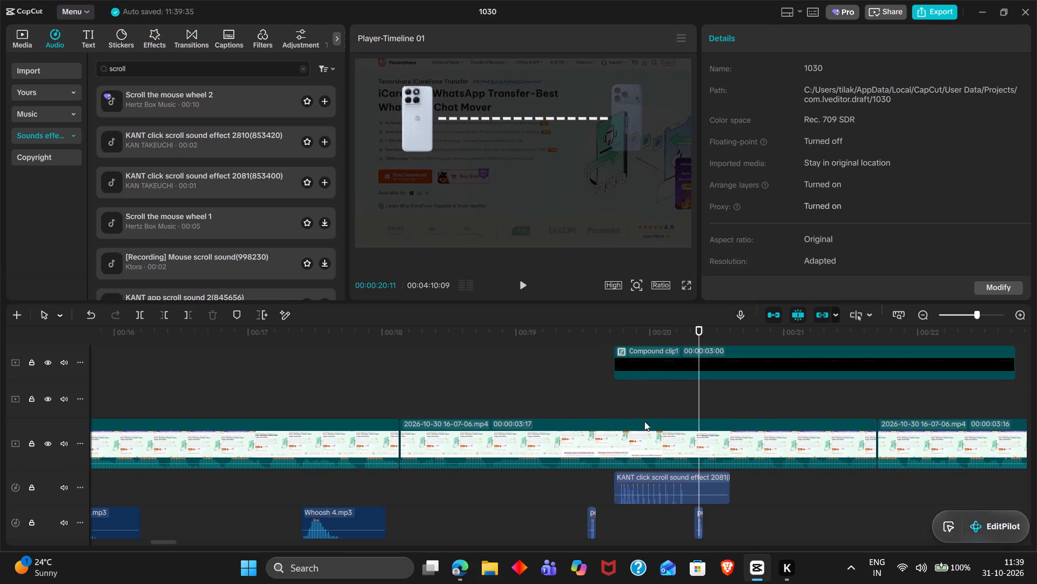
pyautogui.doubleClick(572, 423)
pyautogui.press('space')
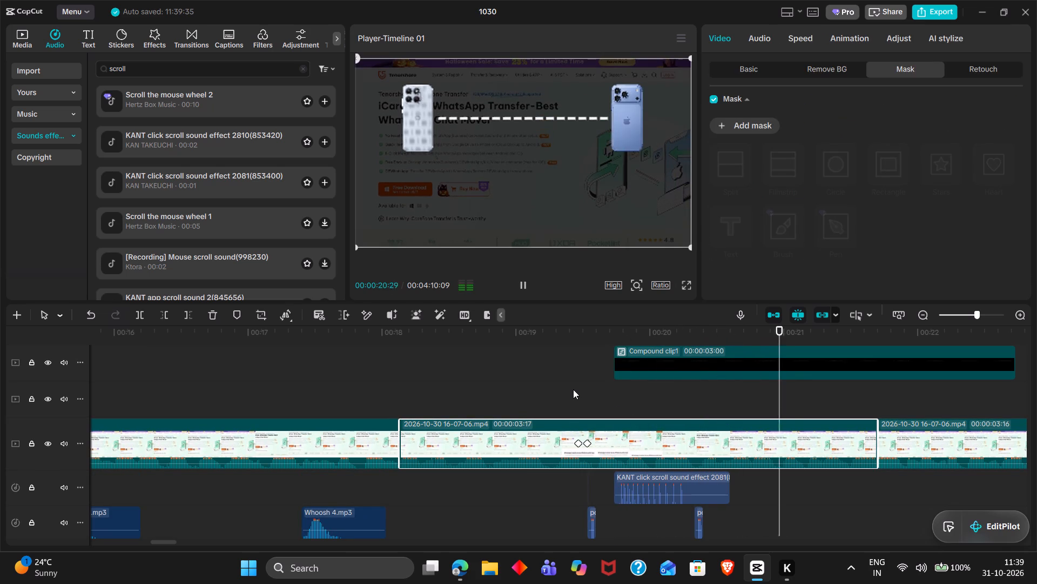
pyautogui.doubleClick(573, 389)
pyautogui.press('space')
pyautogui.press('space')
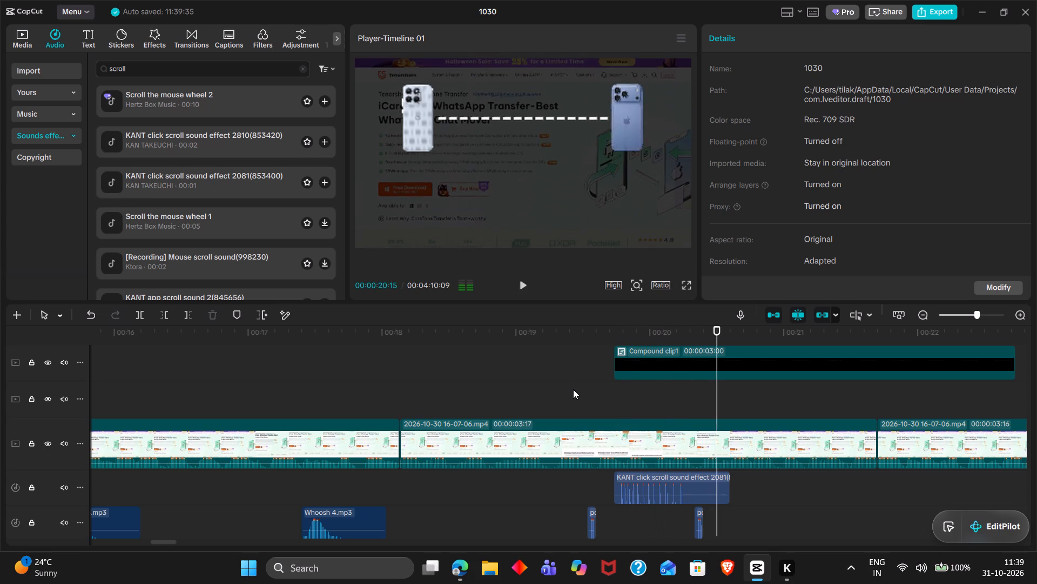
pyautogui.press('space')
pyautogui.press('space')
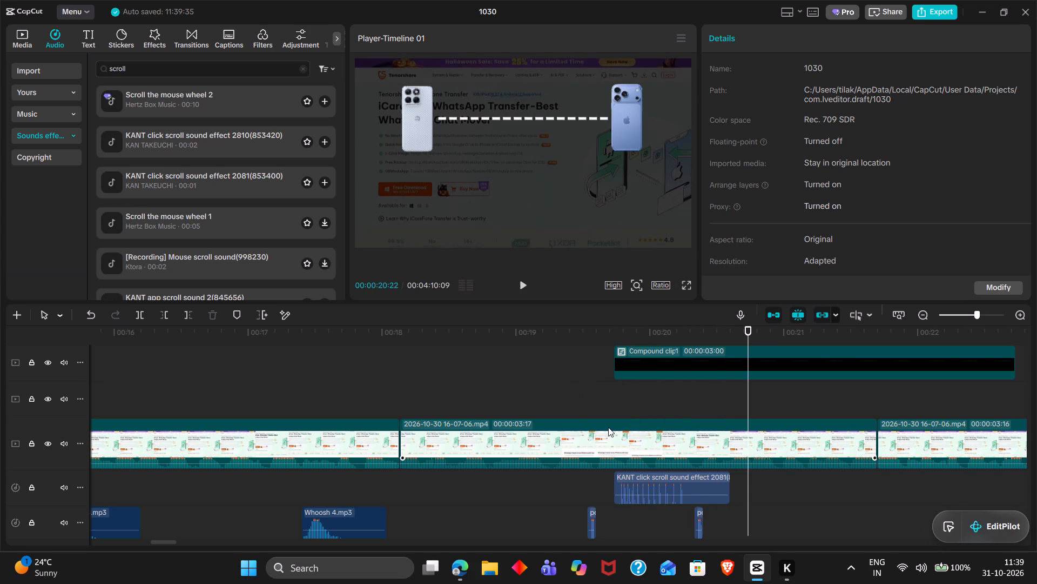
# Paste a copy of the iPhone image clip at 00:00:20:22 and move it below the Motorola, to about X -1197, Y -482.
pyautogui.scroll(1, 608, 427)
pyautogui.scroll(-1, 701, 434)
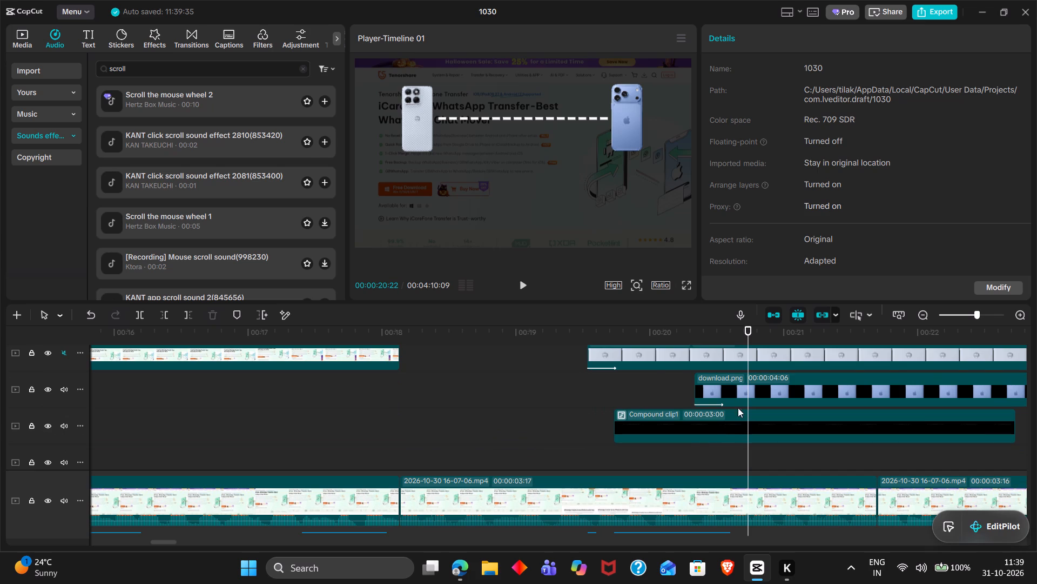
pyautogui.scroll(1, 749, 399)
pyautogui.click(739, 400)
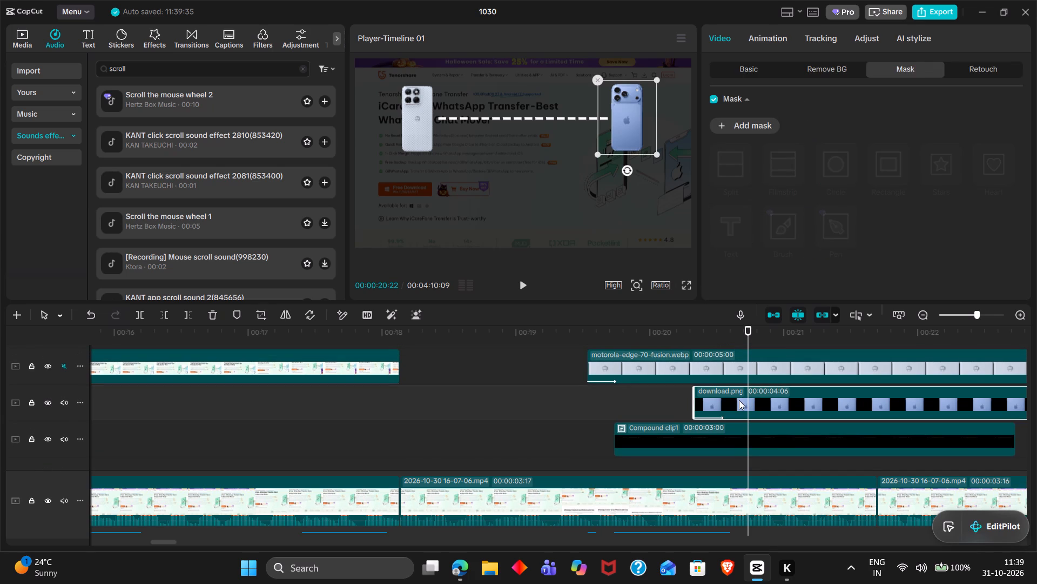
pyautogui.hotkey('ctrl', 'c')
pyautogui.hotkey('ctrl', 'v')
pyautogui.moveTo(622, 131); pyautogui.dragTo(413, 207)
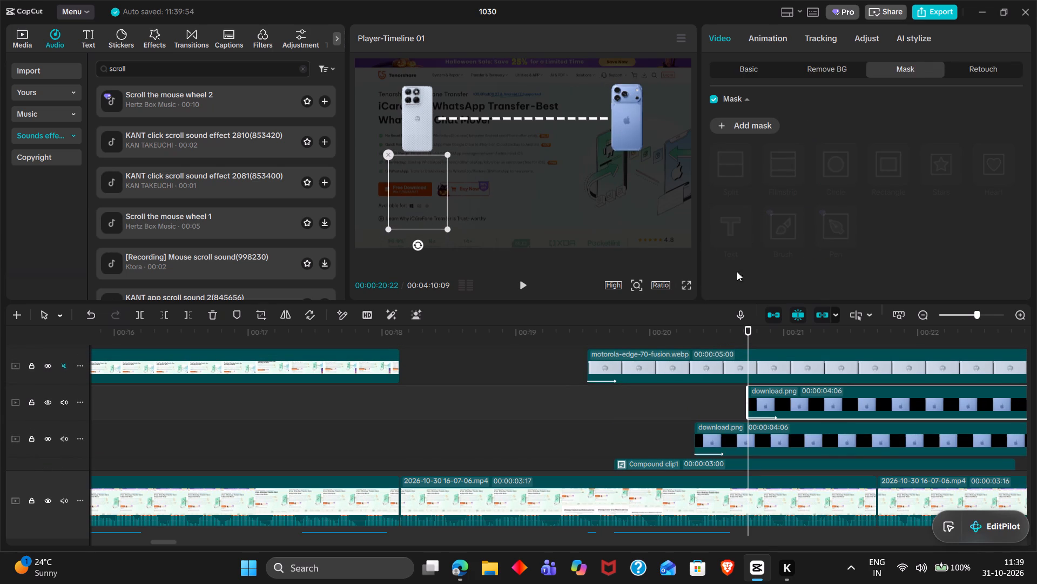
pyautogui.click(794, 337)
pyautogui.moveTo(794, 337); pyautogui.dragTo(802, 339)
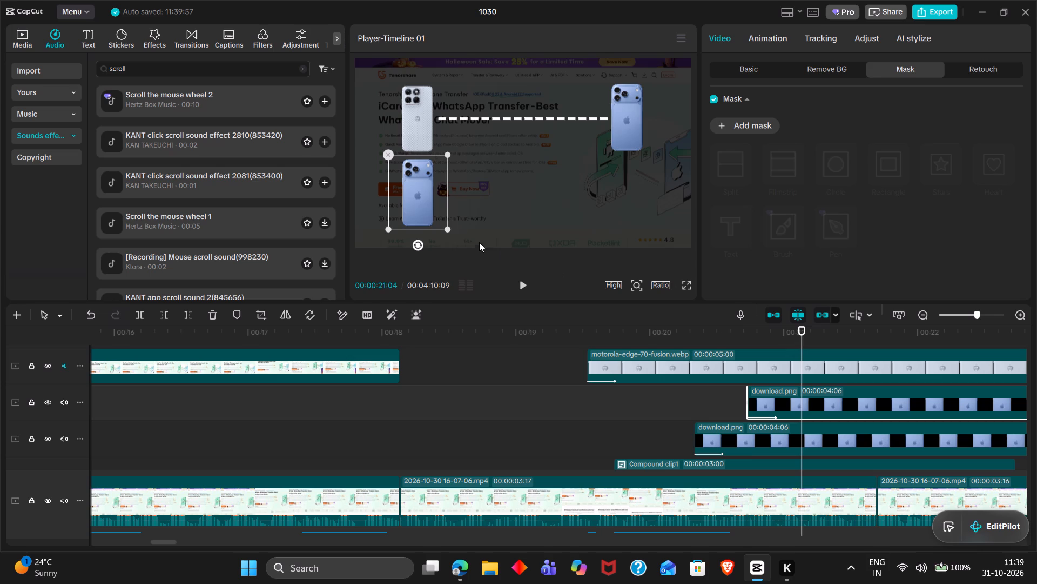
pyautogui.click(430, 203)
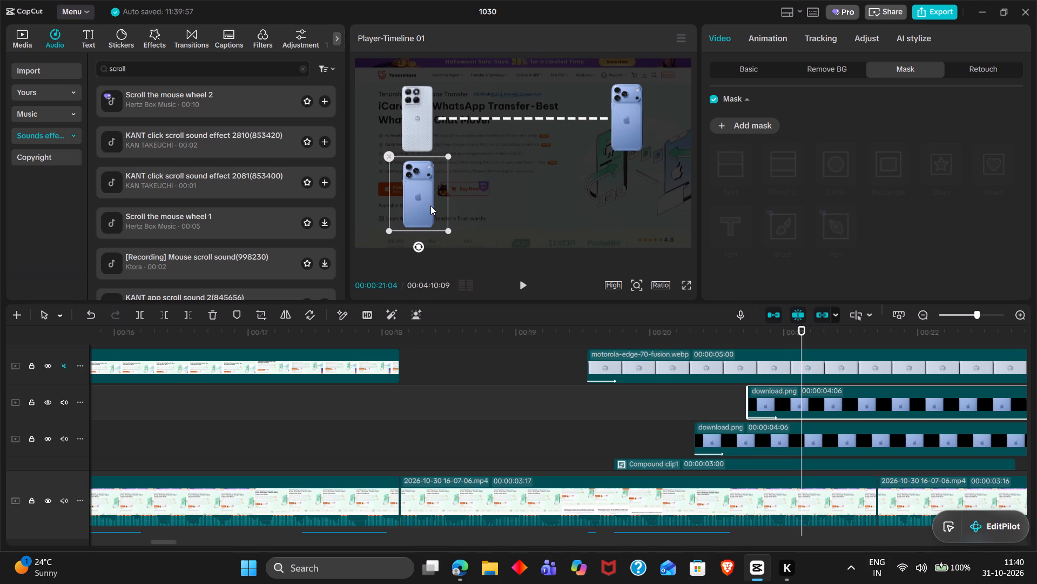
pyautogui.hscroll(-1, 660, 379)
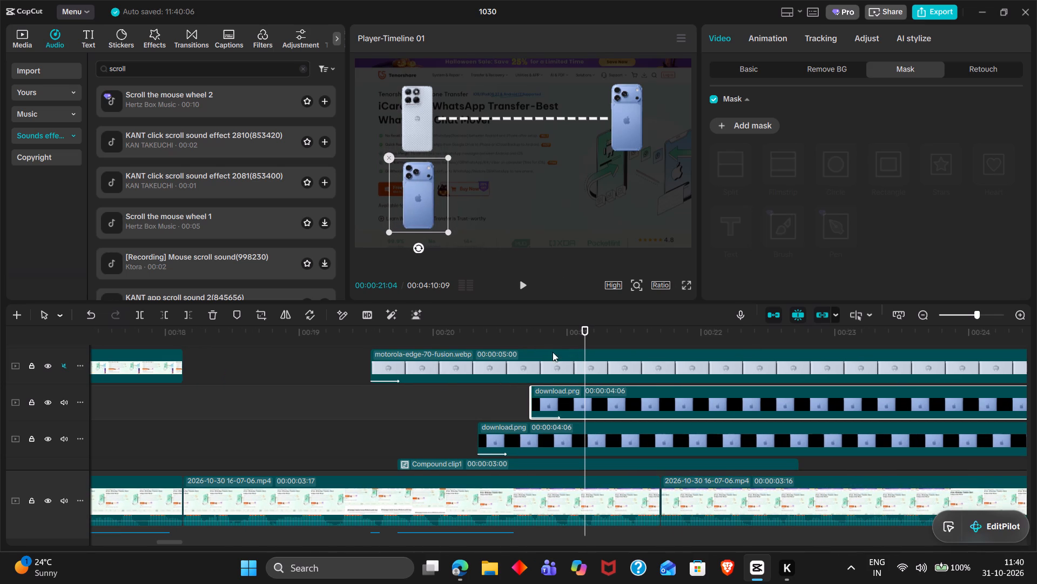
# Paste a copy of the Motorola image clip at 00:00:21:09 and move it below the original iPhone, to about X 1198.
pyautogui.doubleClick(528, 346)
pyautogui.press('space')
pyautogui.press('space')
pyautogui.press('space')
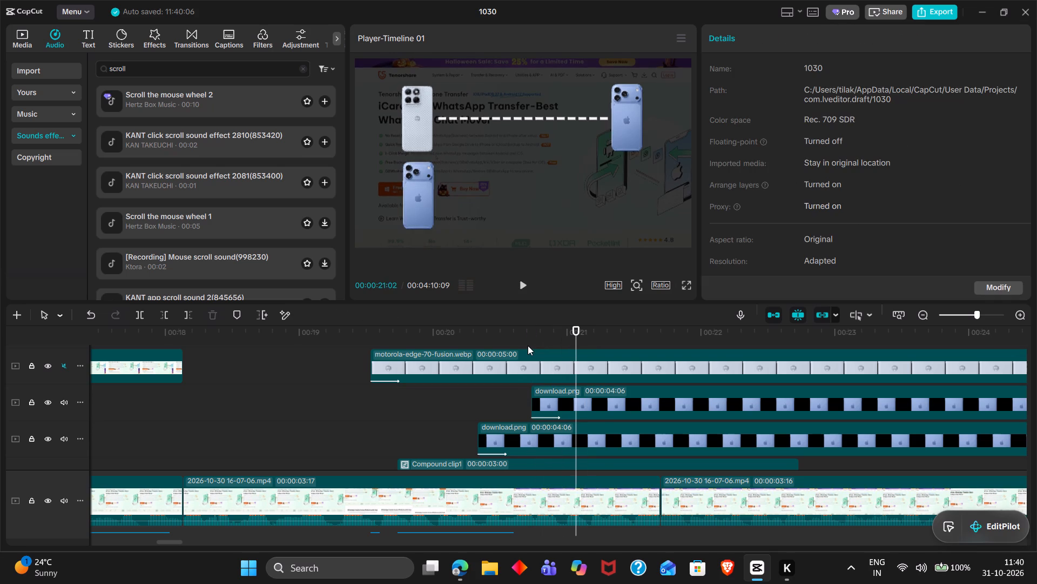
pyautogui.press('space')
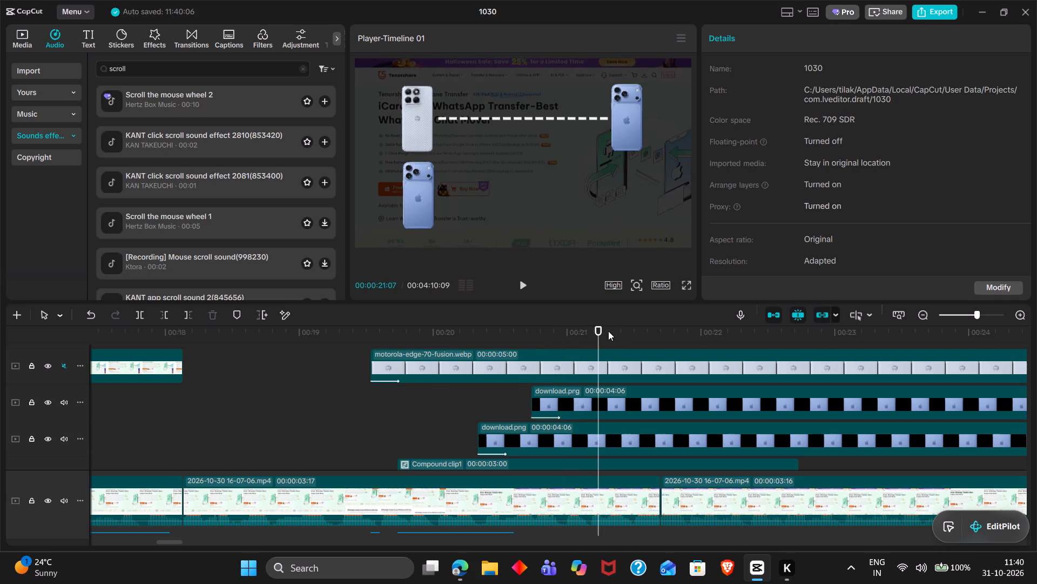
pyautogui.click(606, 331)
pyautogui.click(581, 368)
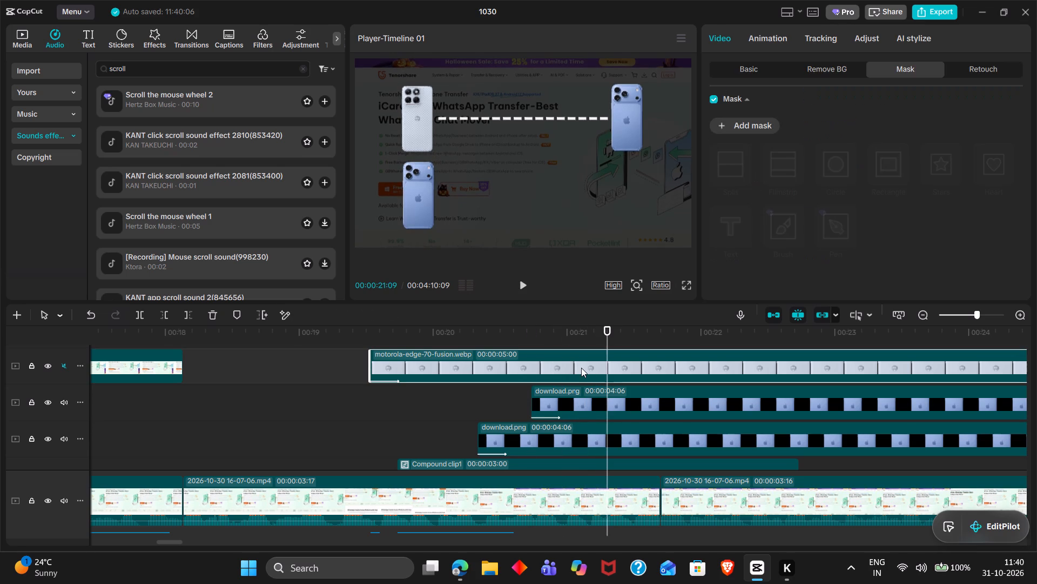
pyautogui.hotkey('ctrl', 'c')
pyautogui.hotkey('ctrl', 'v')
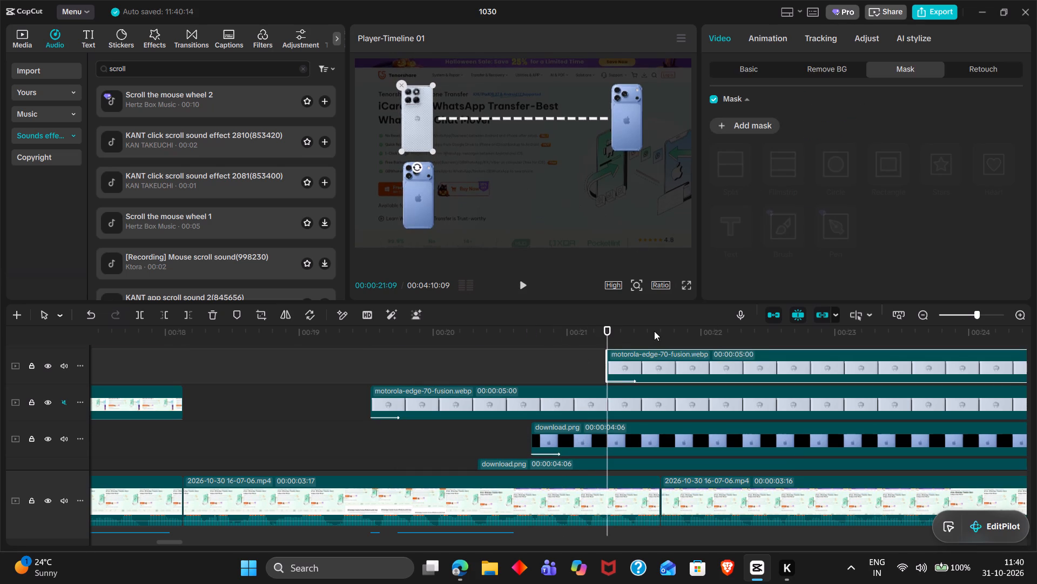
pyautogui.click(654, 331)
pyautogui.moveTo(415, 120); pyautogui.dragTo(418, 121)
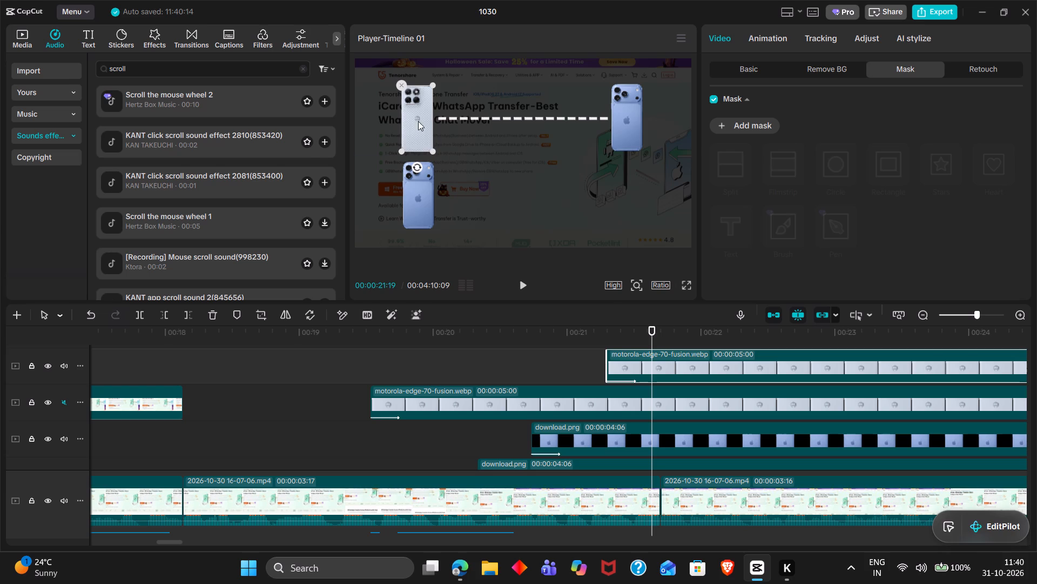
pyautogui.moveTo(418, 121); pyautogui.dragTo(627, 199)
# Check the copied iPhone's position and set the copied Motorola's Y position to -482 so the lower phones align.
pyautogui.click(403, 197)
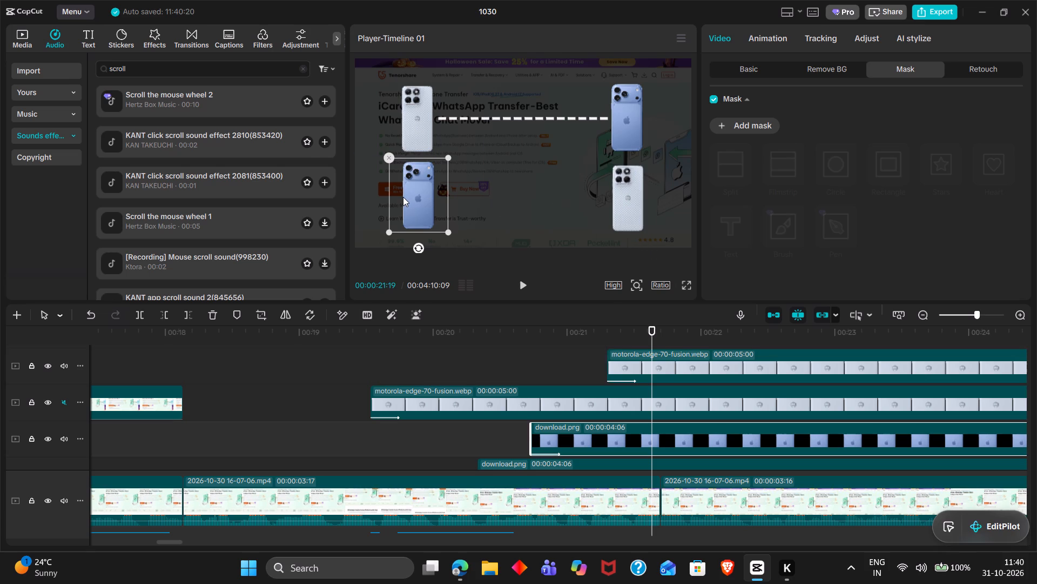
pyautogui.click(753, 68)
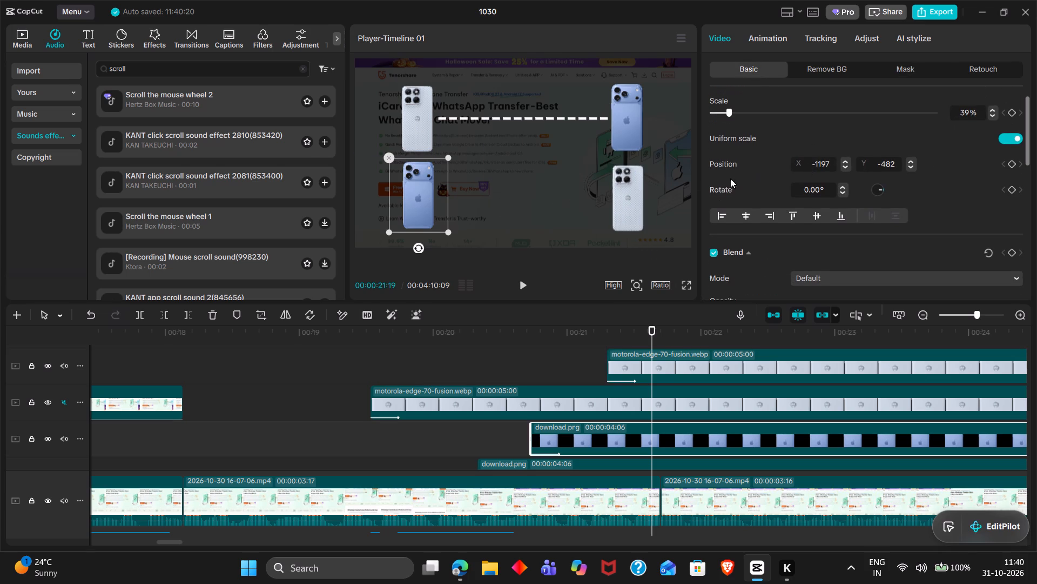
pyautogui.click(634, 193)
pyautogui.doubleClick(885, 161)
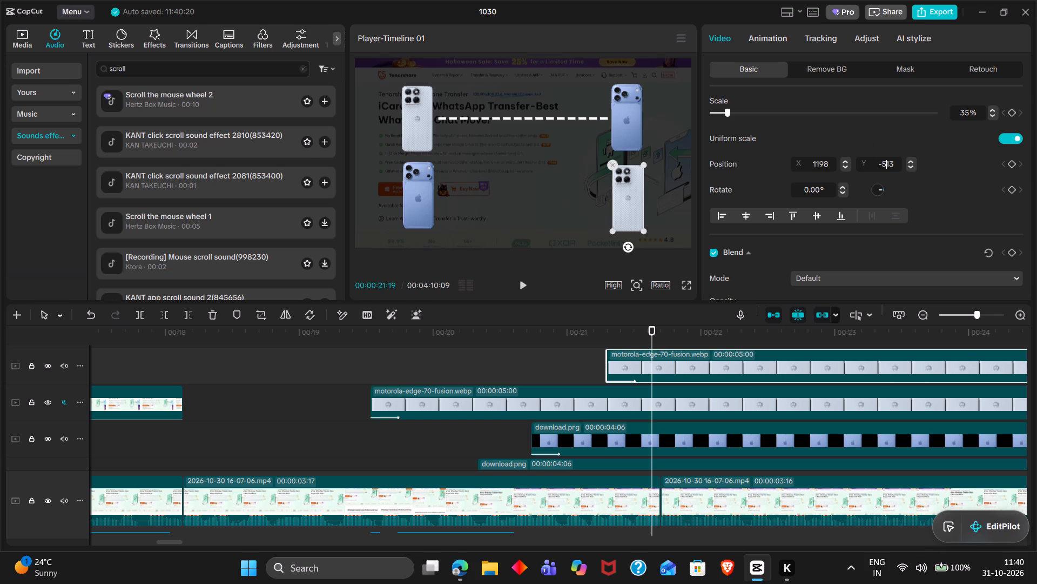
pyautogui.write('482')
pyautogui.press('Return')
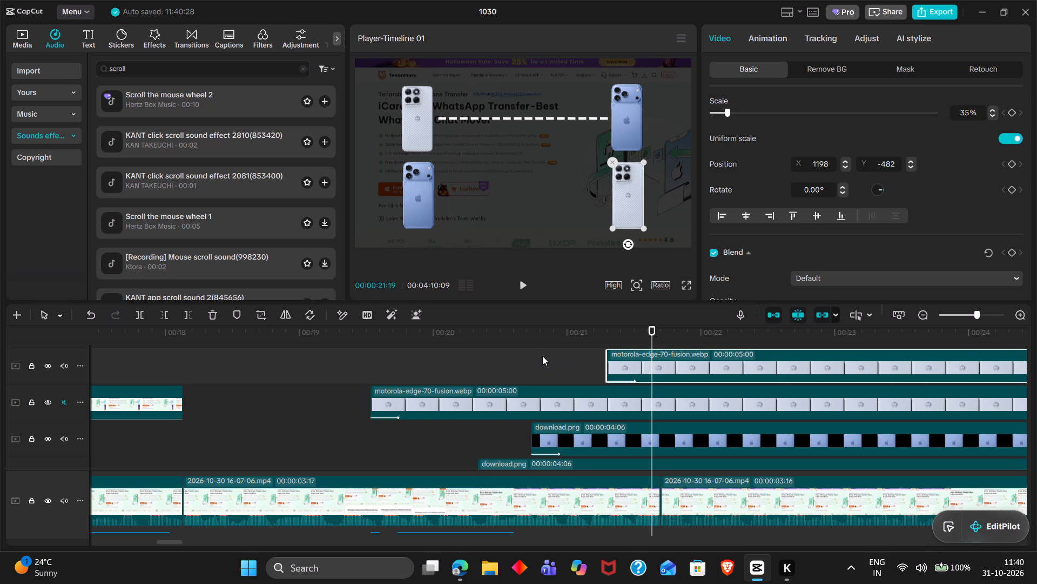
# Paste a copy of the dashed-line compound clip at 00:00:20:28.
pyautogui.click(528, 350)
pyautogui.moveTo(528, 350); pyautogui.dragTo(559, 358)
pyautogui.scroll(-2, 559, 358)
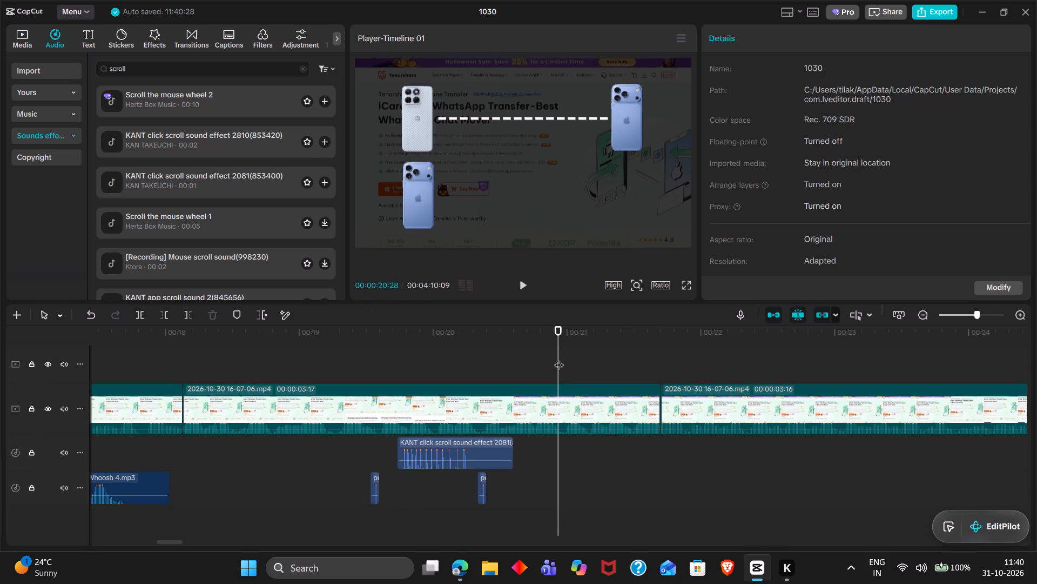
pyautogui.scroll(1, 558, 404)
pyautogui.click(582, 405)
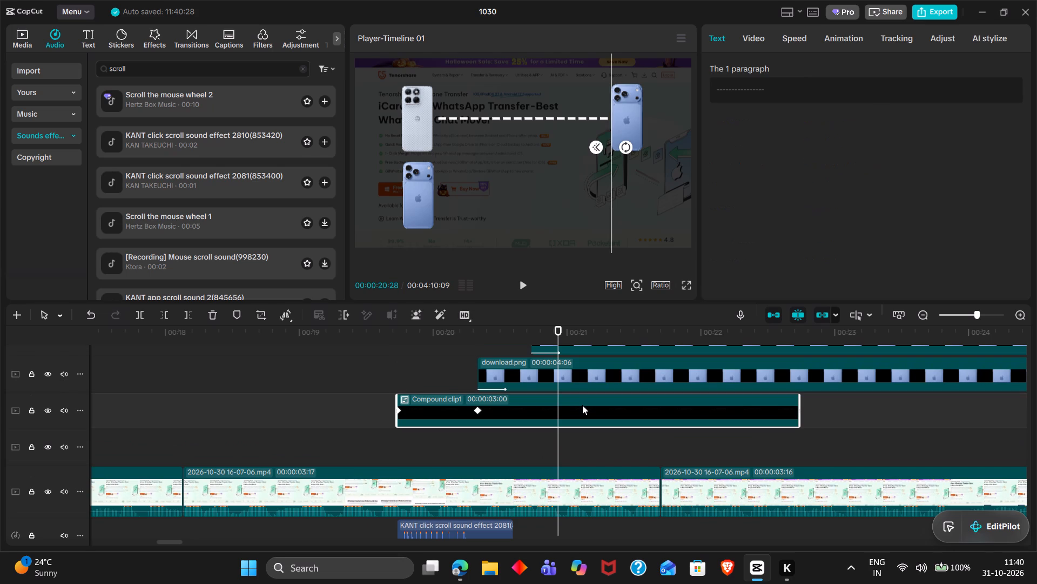
pyautogui.hotkey('ctrl', 'c')
pyautogui.hotkey('ctrl', 'v')
pyautogui.scroll(1, 601, 405)
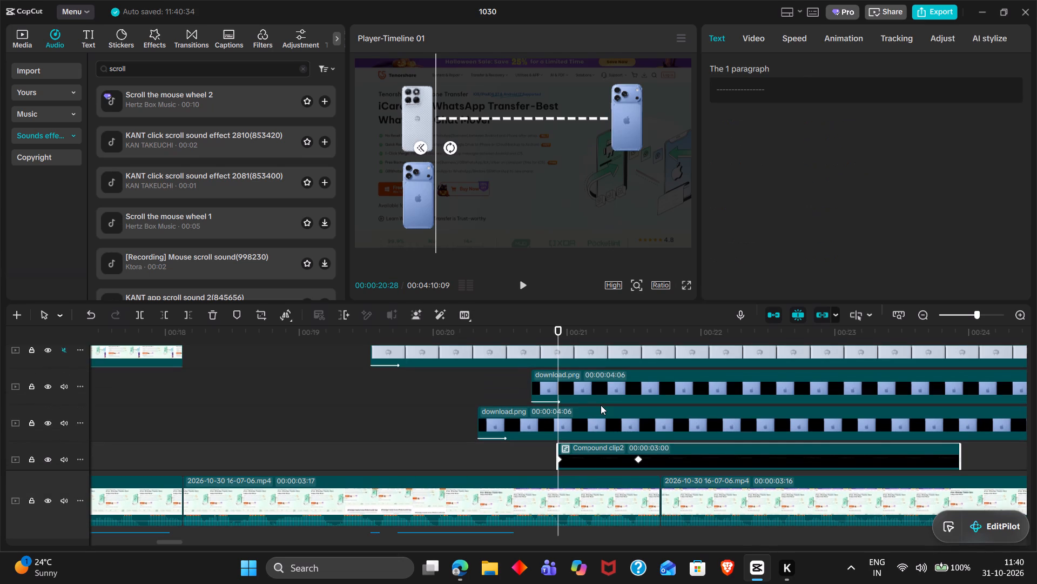
pyautogui.scroll(1, 643, 402)
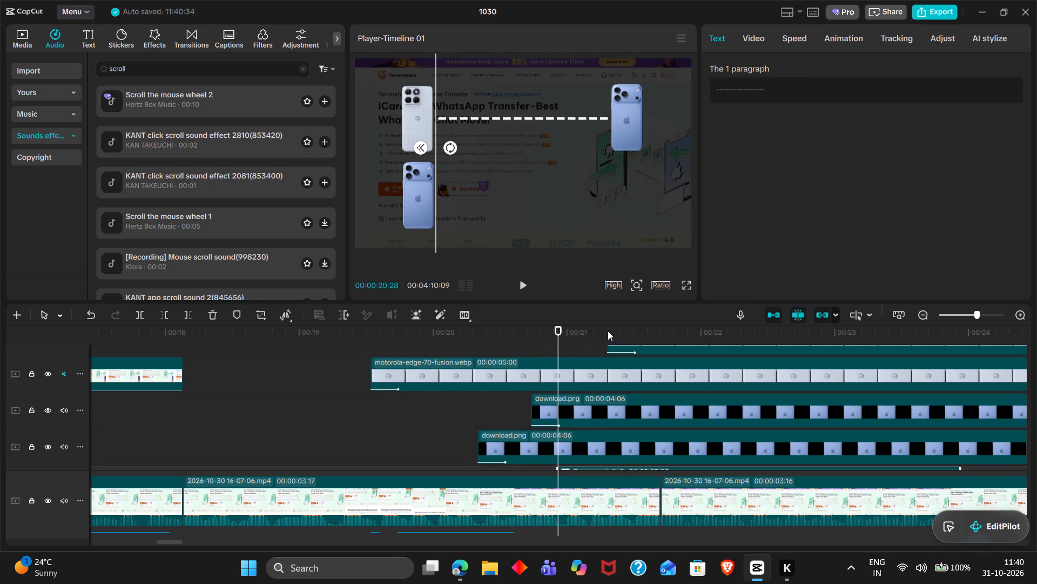
# Move the copied dashed line's second reveal keyframe to 00:00:21:09 so the reveal runs faster.
pyautogui.click(607, 330)
pyautogui.scroll(-1, 628, 409)
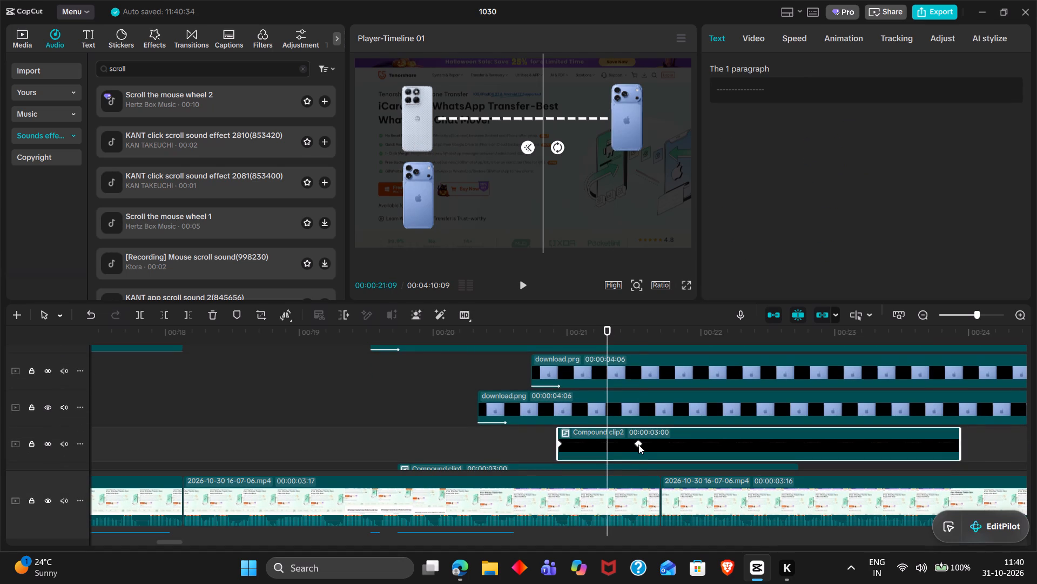
pyautogui.moveTo(638, 444); pyautogui.dragTo(609, 444)
pyautogui.click(609, 444)
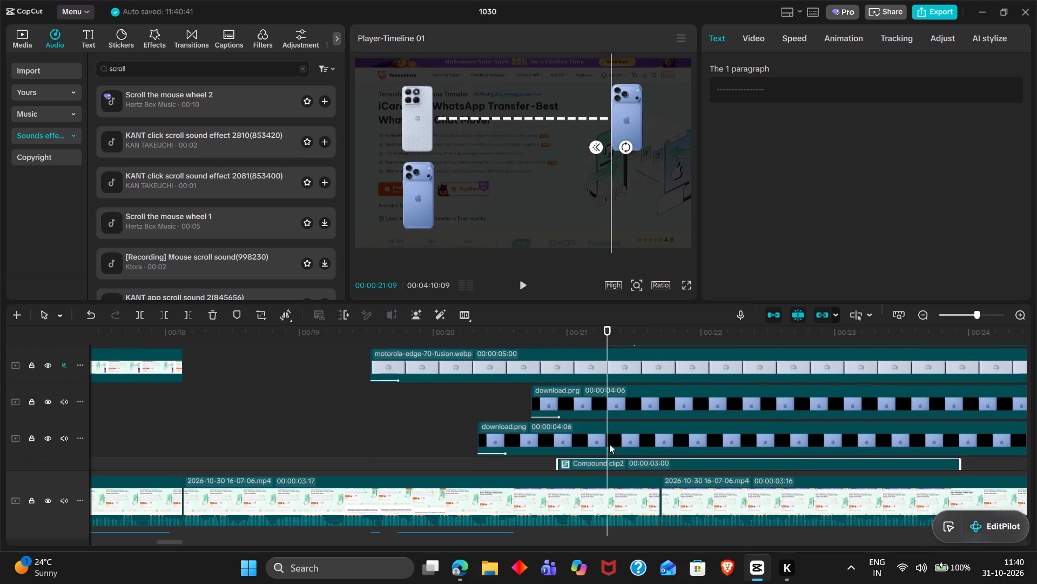
pyautogui.scroll(-2, 609, 444)
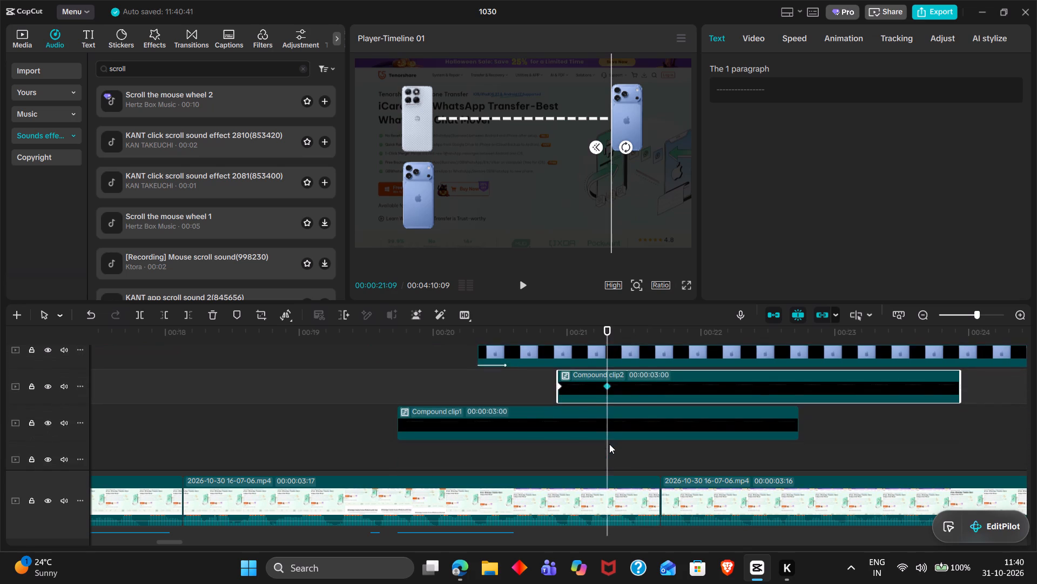
# Copy the KANT click scroll sound effect 2081 clip and paste it on the audio track at 00:00:21:09.
pyautogui.scroll(-1, 609, 444)
pyautogui.click(471, 460)
pyautogui.hotkey('ctrl', 'c')
pyautogui.hotkey('ctrl', 'v')
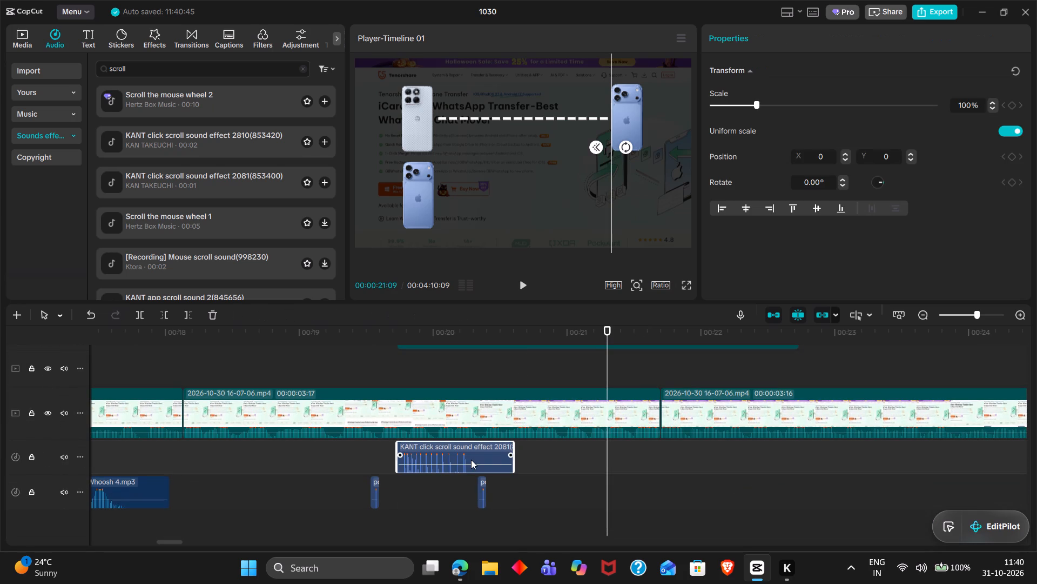
pyautogui.click(480, 457)
pyautogui.hotkey('ctrl', 'c')
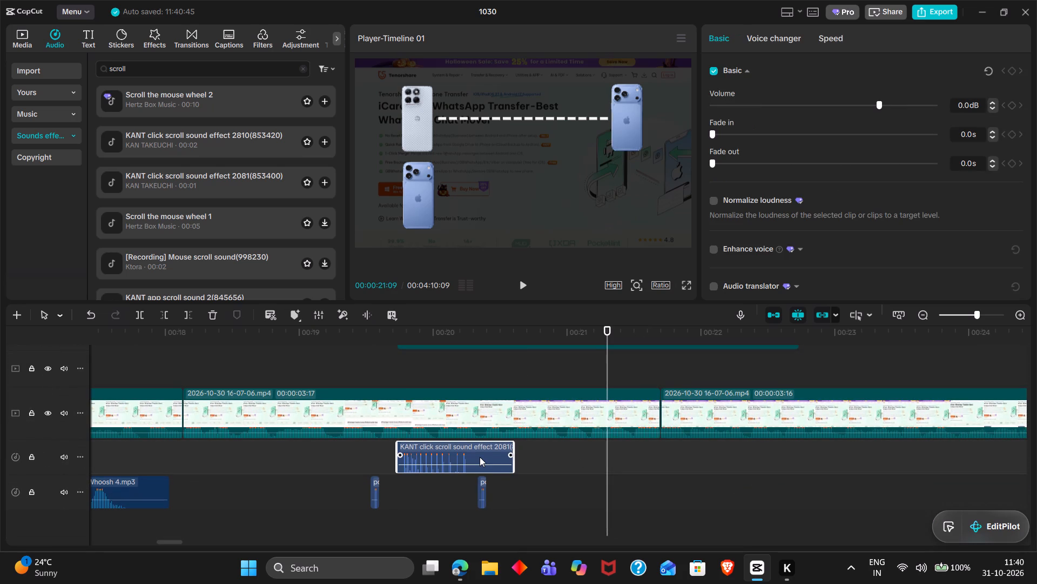
pyautogui.scroll(2, 579, 445)
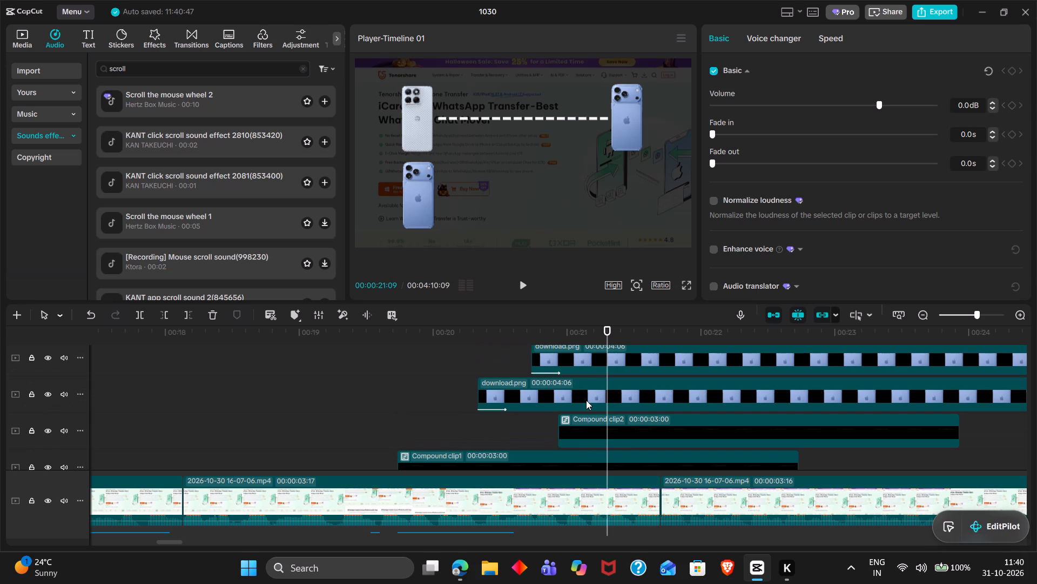
pyautogui.scroll(-2, 608, 422)
pyautogui.click(480, 457)
pyautogui.hotkey('ctrl', 'c')
pyautogui.hotkey('ctrl', 'v')
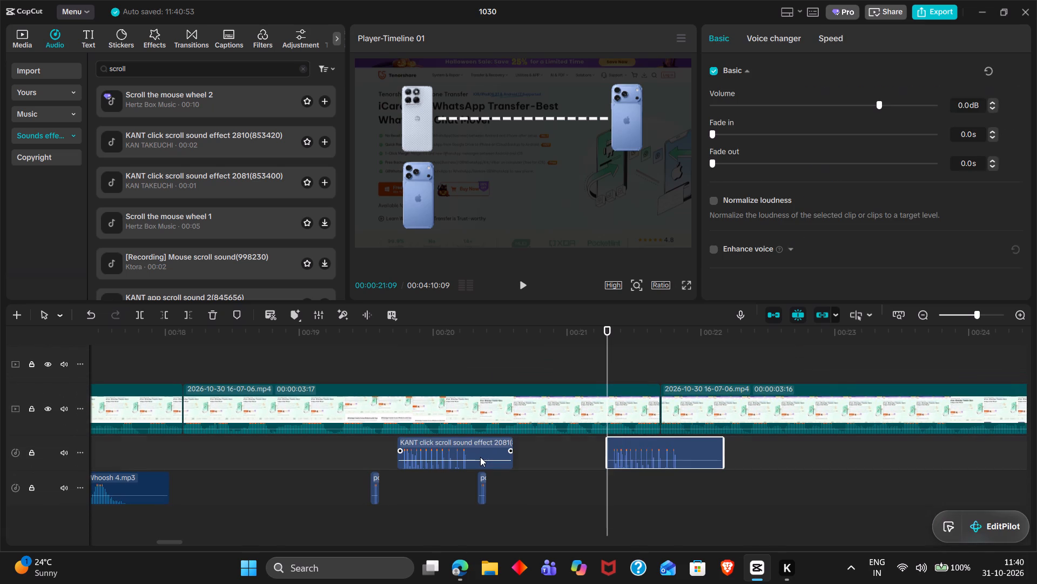
# Move the pasted scroll sound earlier and trim it to run from 00:00:20:28 to 00:00:21:09, matching the second dashed-line reveal.
pyautogui.moveTo(639, 444); pyautogui.dragTo(588, 441)
pyautogui.press('w')
pyautogui.scroll(2, 588, 441)
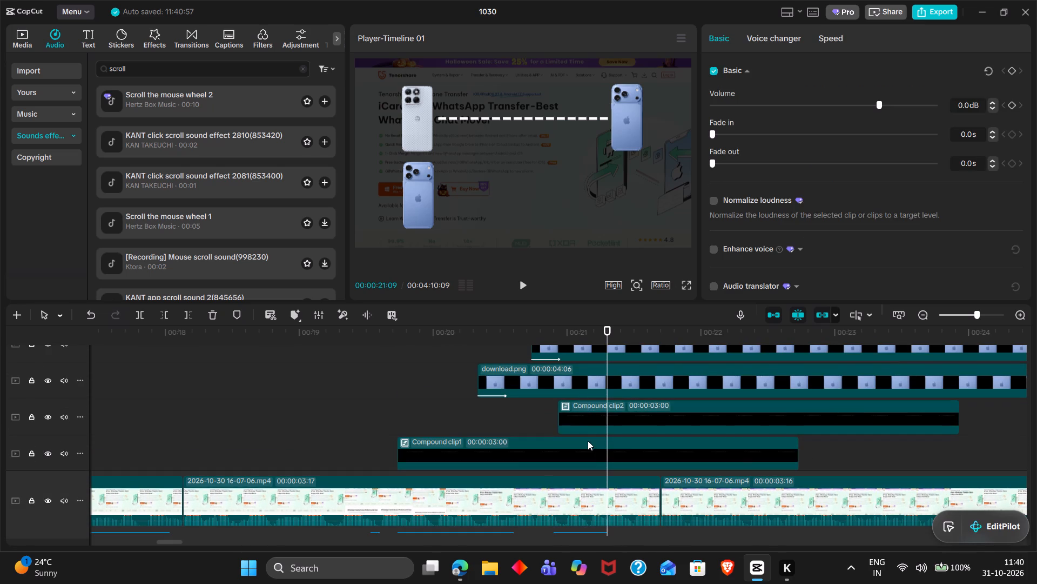
pyautogui.doubleClick(561, 331)
pyautogui.scroll(-1, 581, 420)
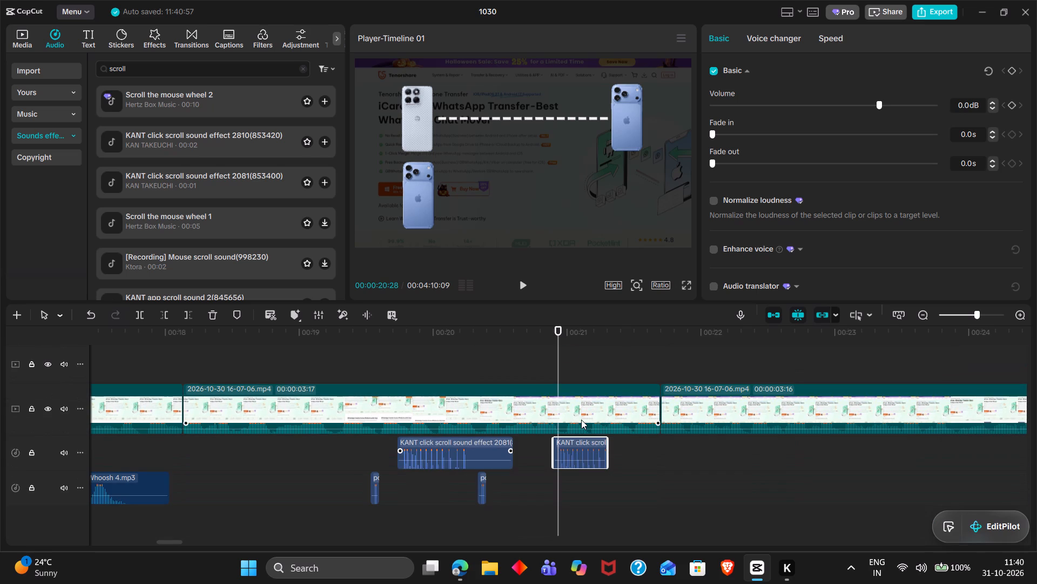
pyautogui.scroll(-1, 581, 420)
pyautogui.press('q')
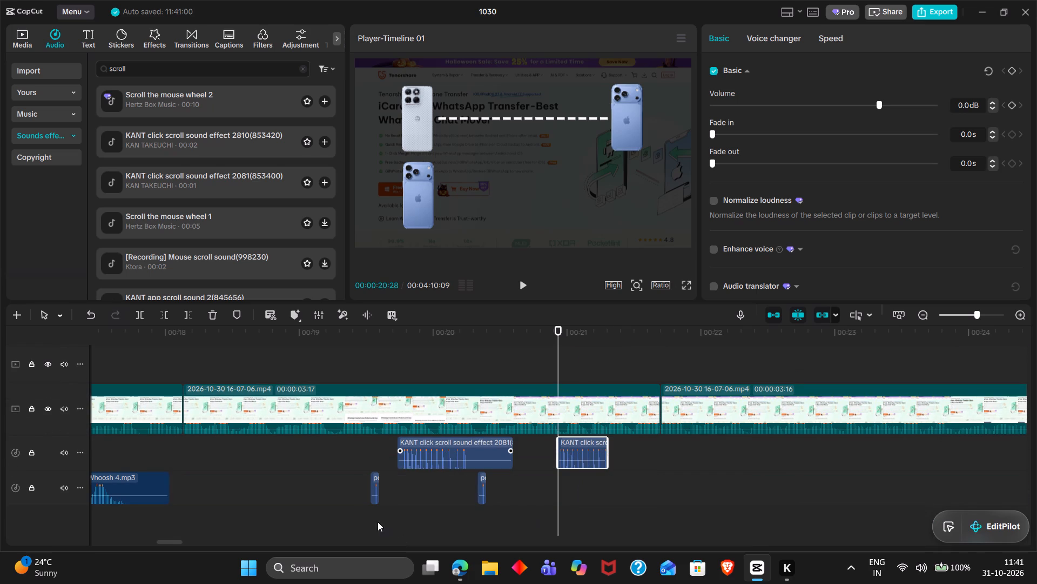
# Copy the short sound effect from the second phone's entrance and paste it at 00:00:20:22, where the third phone appears.
pyautogui.scroll(1, 469, 495)
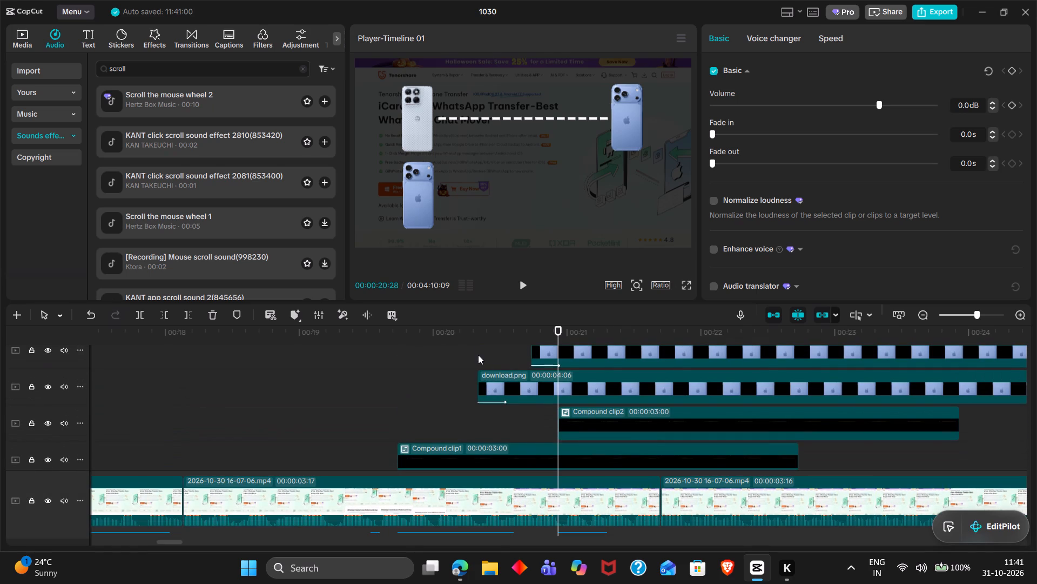
pyautogui.scroll(1, 509, 361)
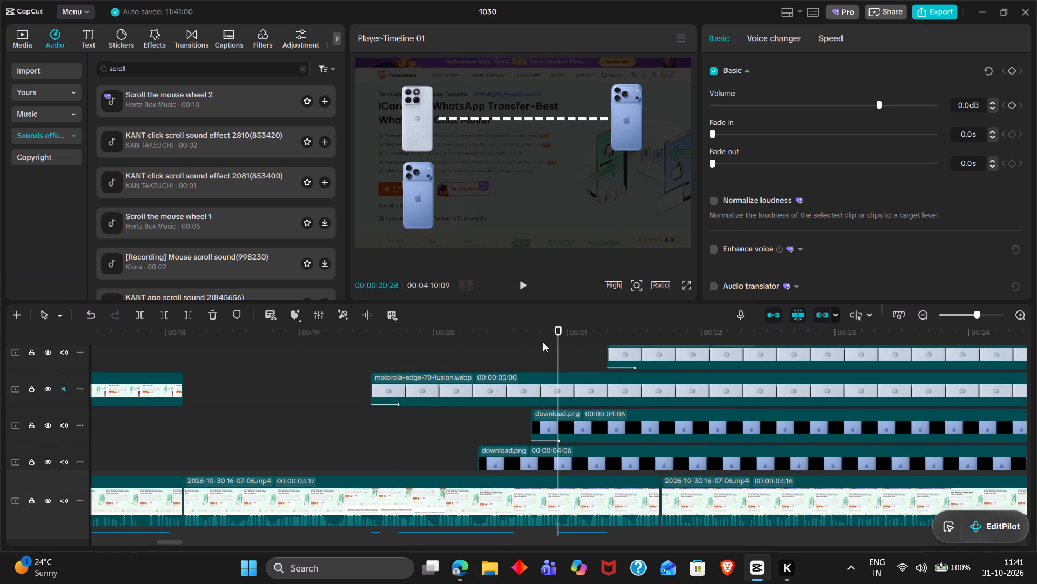
pyautogui.click(543, 342)
pyautogui.moveTo(543, 342); pyautogui.dragTo(533, 342)
pyautogui.scroll(-2, 539, 408)
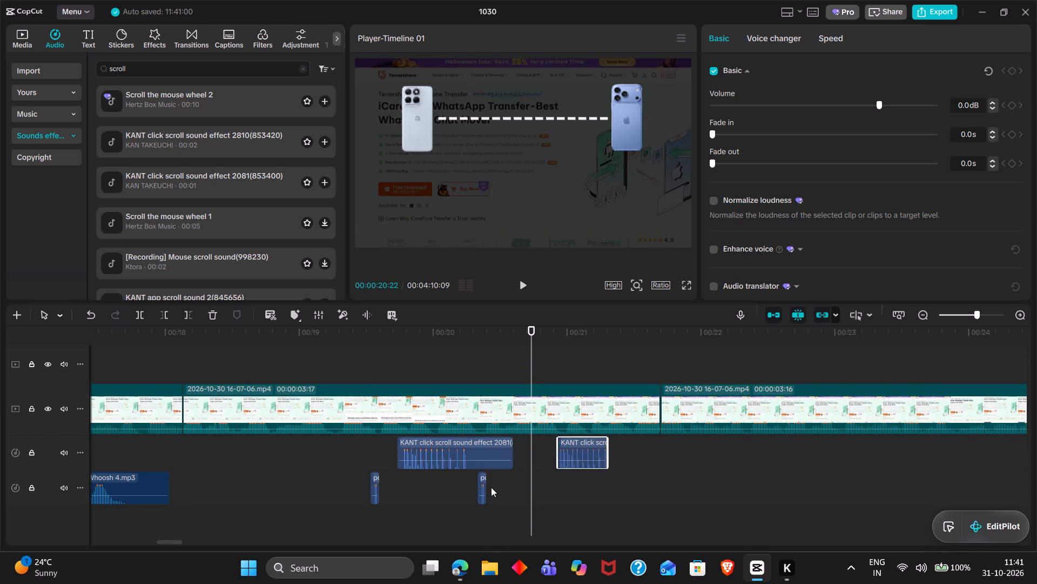
pyautogui.click(482, 488)
pyautogui.hotkey('ctrl', 'c')
pyautogui.hotkey('ctrl', 'v')
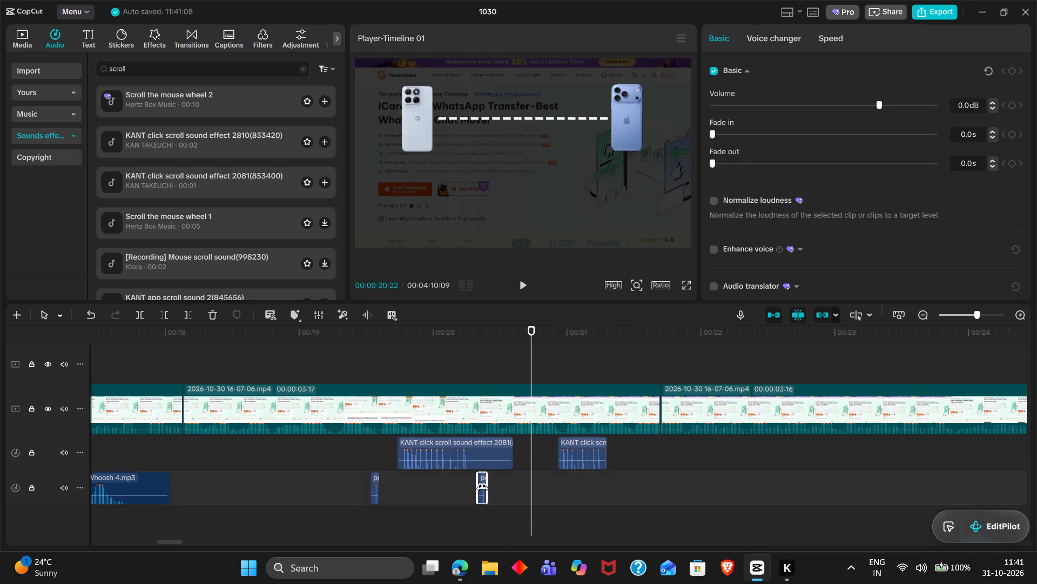
# Paste another copy of the short entrance sound at 00:00:21:09, where the fourth phone image appears.
pyautogui.scroll(2, 536, 489)
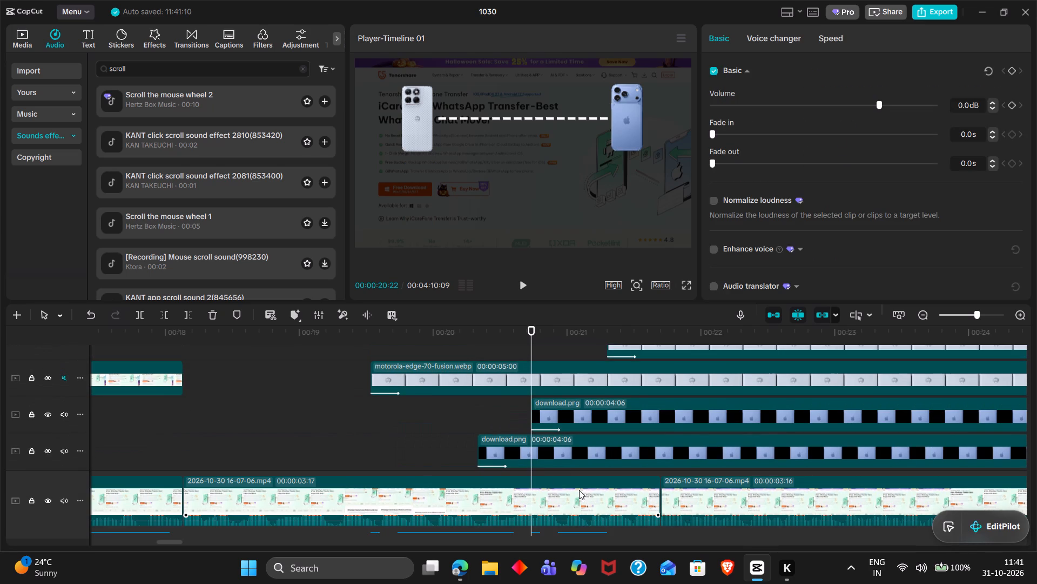
pyautogui.doubleClick(608, 329)
pyautogui.scroll(-2, 617, 396)
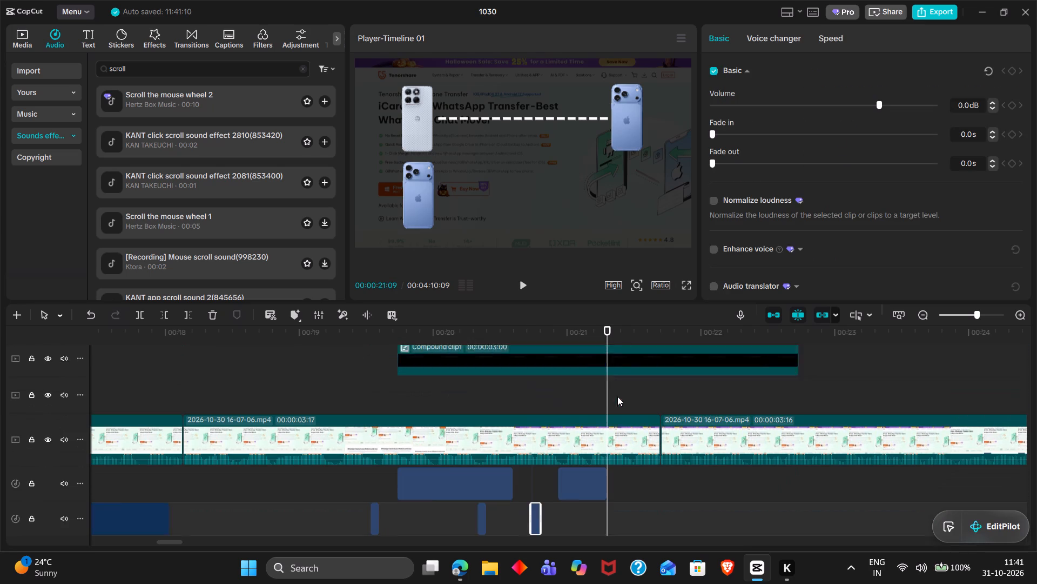
pyautogui.scroll(-2, 617, 396)
pyautogui.hotkey('ctrl', 'v')
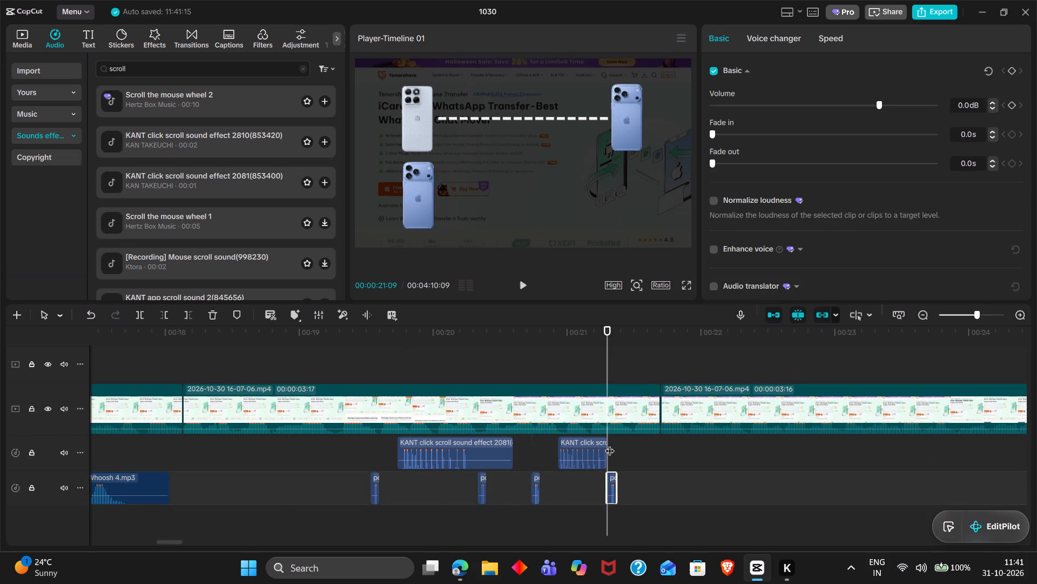
# Play back and scrub the phone and dashed-line sequence to check the reveals against their sound effects.
pyautogui.keyDown('ctrl'); pyautogui.scroll(-4, 610, 444); pyautogui.keyUp('ctrl')
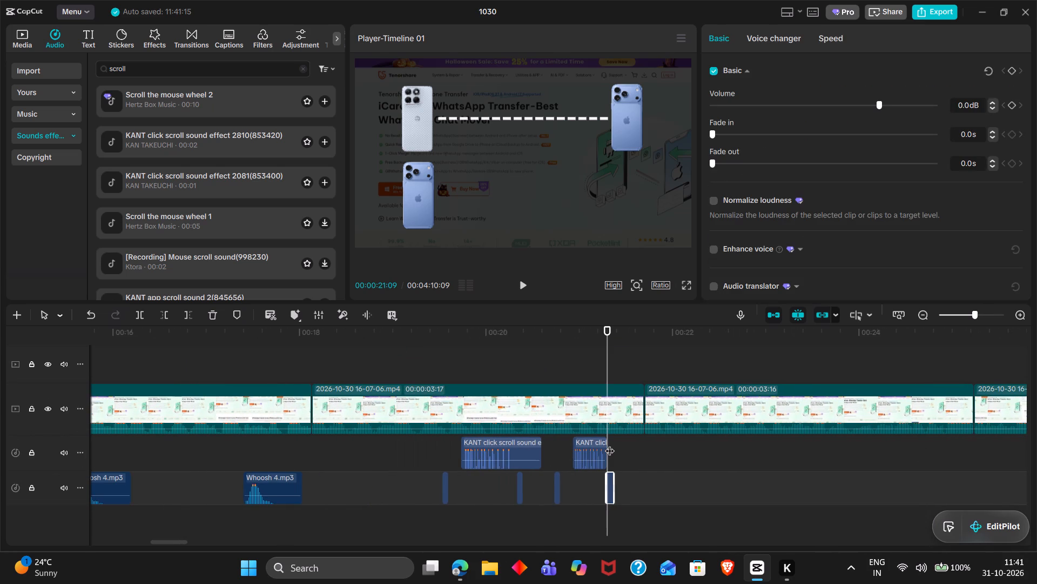
pyautogui.doubleClick(417, 490)
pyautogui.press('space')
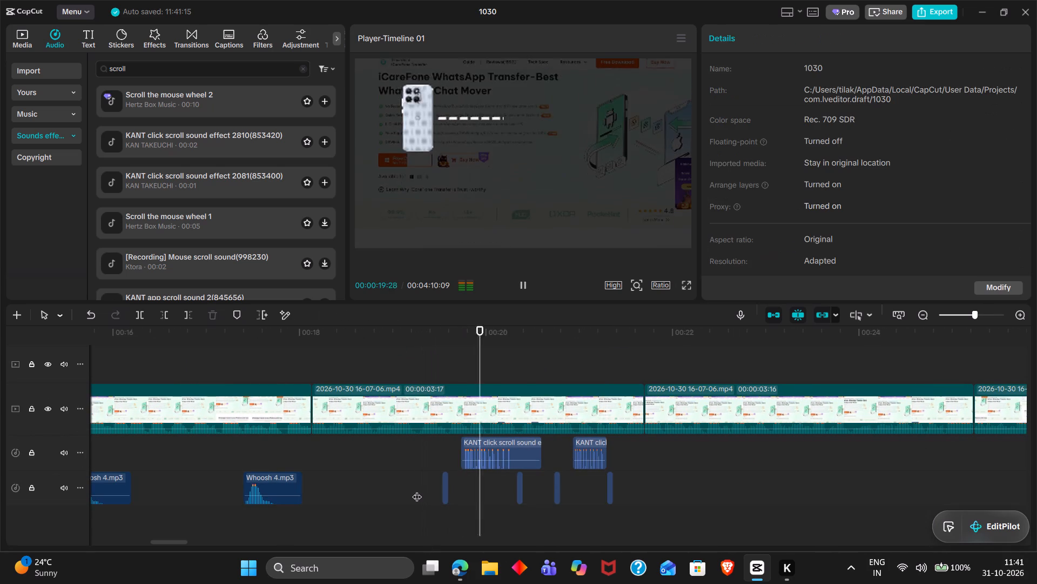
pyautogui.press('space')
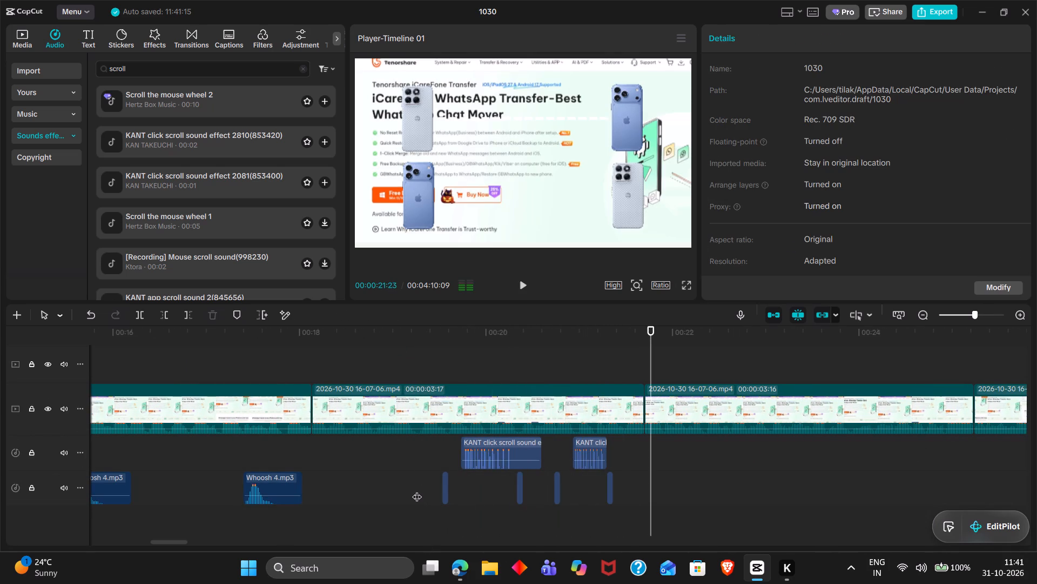
pyautogui.doubleClick(542, 348)
pyautogui.moveTo(542, 348); pyautogui.dragTo(547, 349)
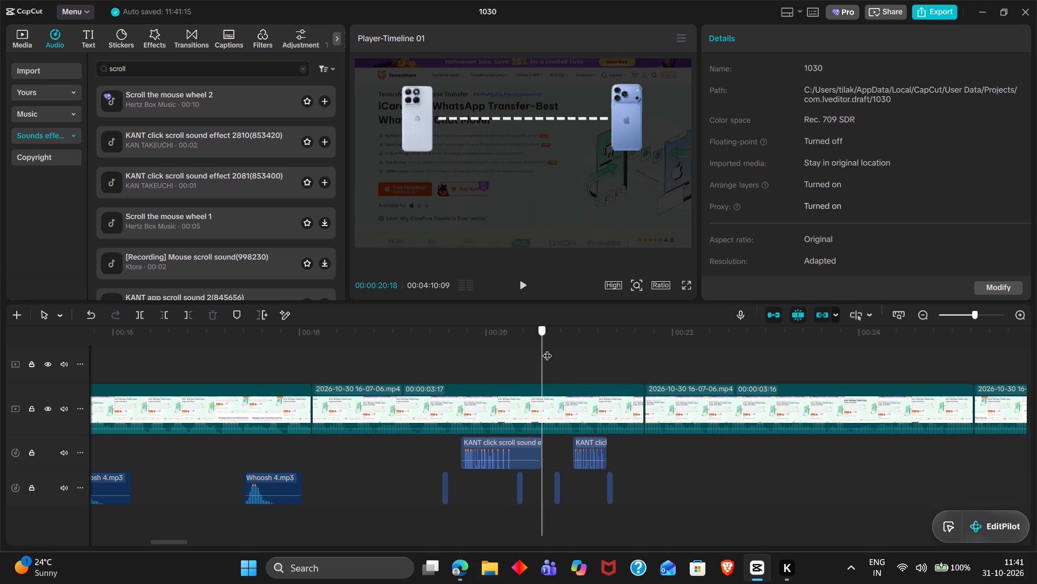
pyautogui.moveTo(547, 349); pyautogui.dragTo(612, 366)
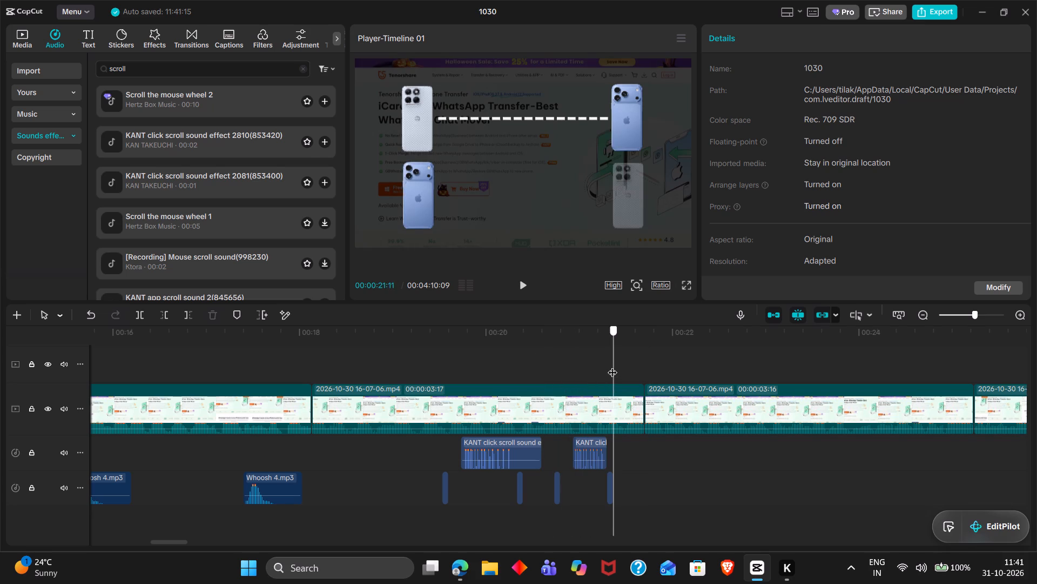
pyautogui.moveTo(612, 366); pyautogui.dragTo(612, 366)
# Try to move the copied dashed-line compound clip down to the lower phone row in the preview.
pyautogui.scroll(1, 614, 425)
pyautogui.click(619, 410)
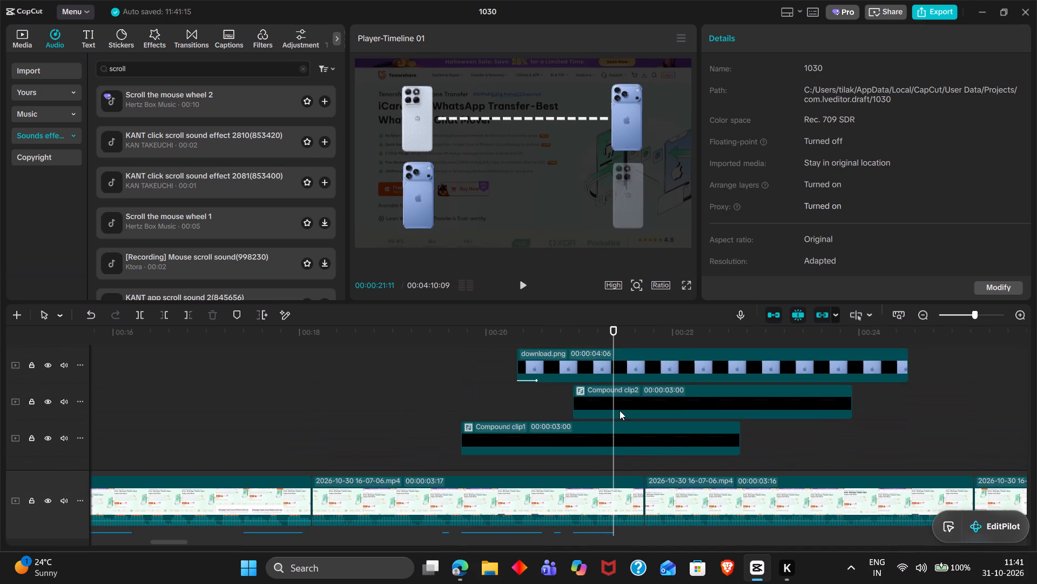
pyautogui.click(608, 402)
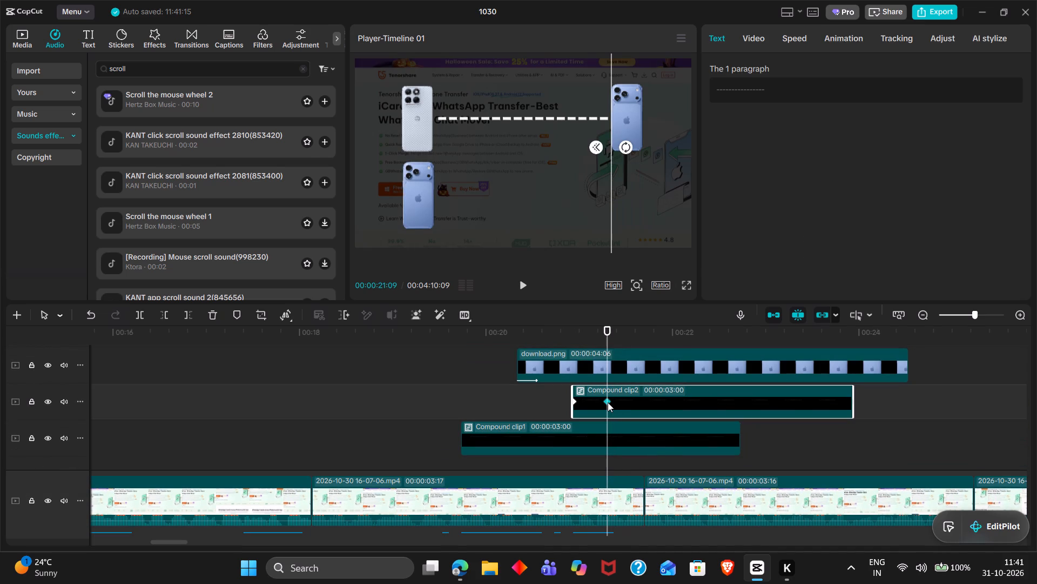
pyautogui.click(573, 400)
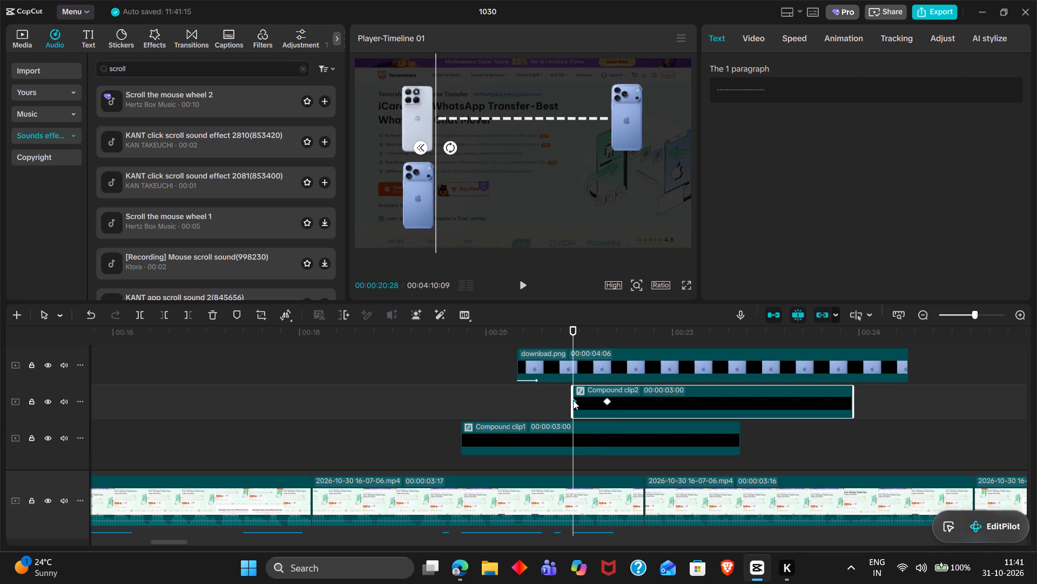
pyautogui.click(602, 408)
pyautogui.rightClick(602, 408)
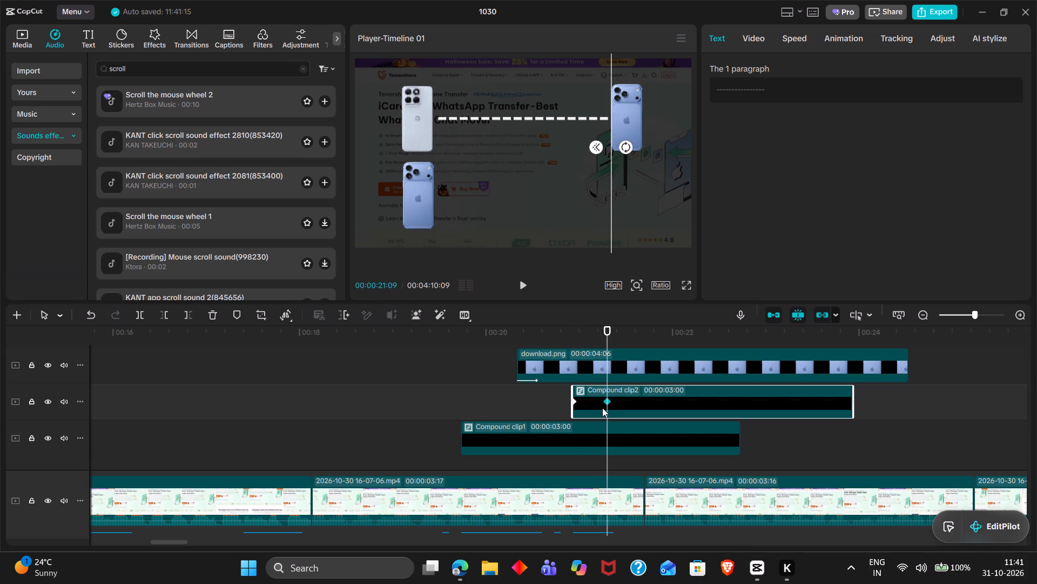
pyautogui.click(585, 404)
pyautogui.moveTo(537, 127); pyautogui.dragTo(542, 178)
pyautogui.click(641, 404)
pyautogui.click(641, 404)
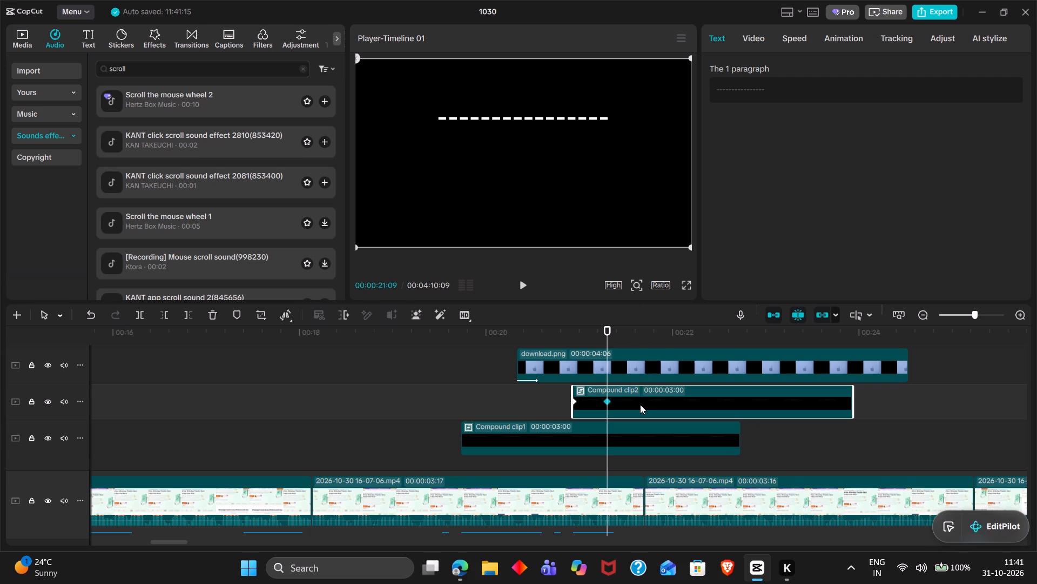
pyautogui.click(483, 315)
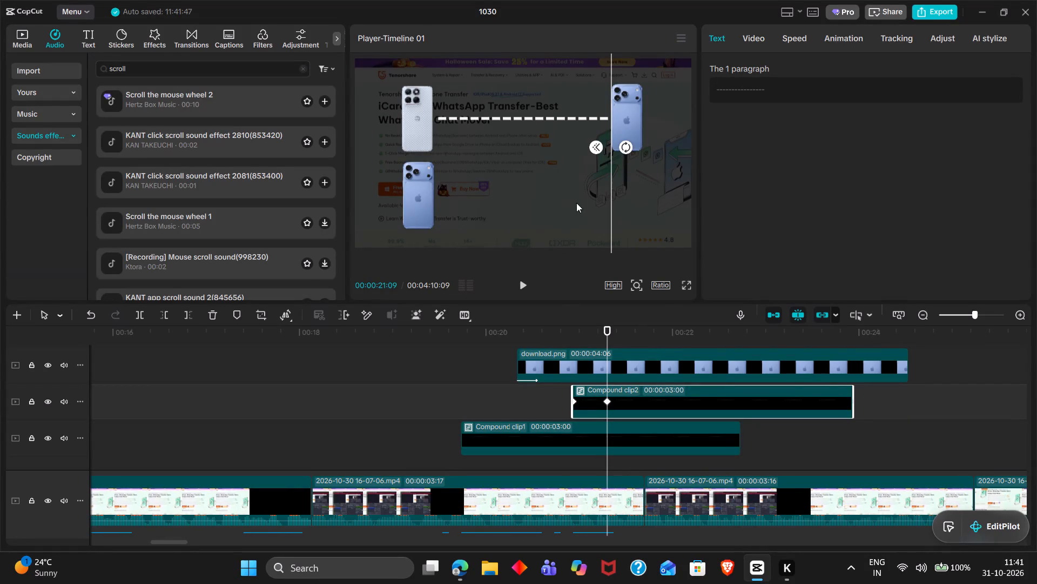
# Move the copied dashed line straight down in the frame so it extends from the lower blue phone at mid-height.
pyautogui.click(759, 45)
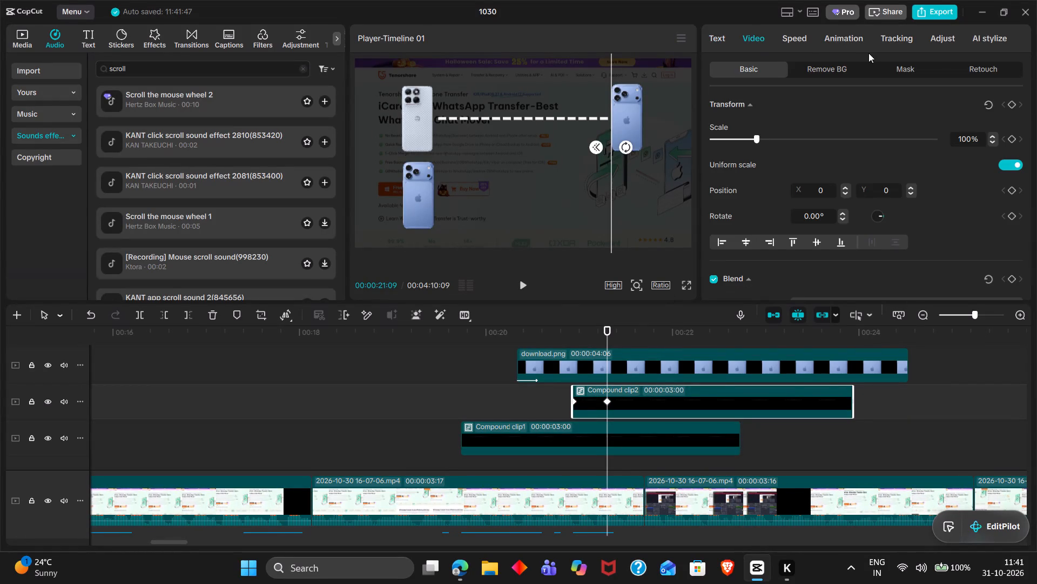
pyautogui.click(886, 64)
pyautogui.click(738, 73)
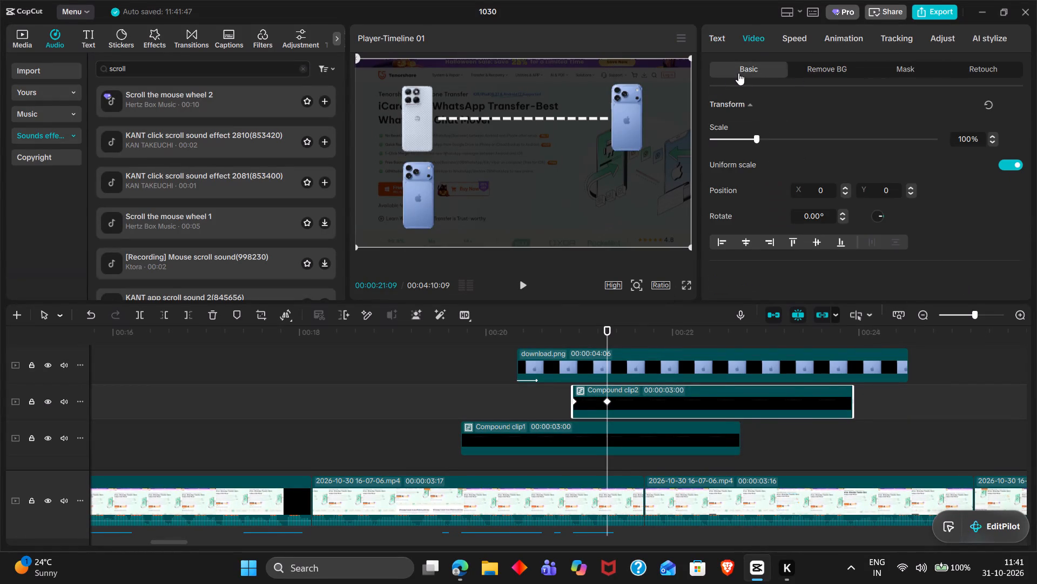
pyautogui.moveTo(589, 98); pyautogui.dragTo(590, 181)
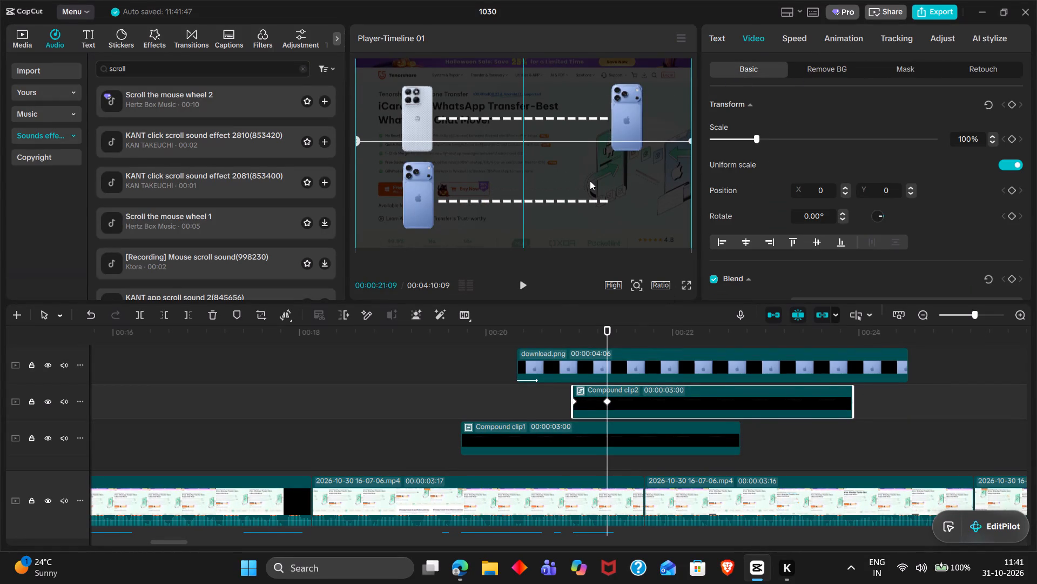
pyautogui.moveTo(590, 181); pyautogui.dragTo(588, 173)
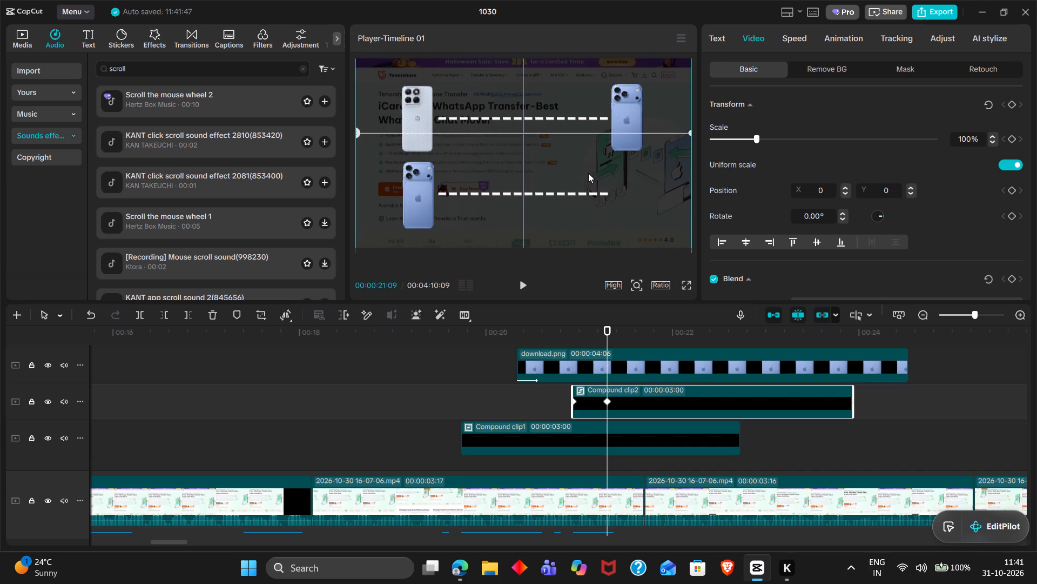
pyautogui.moveTo(588, 173); pyautogui.dragTo(587, 175)
# Play back the two-row phone animation from 00:00:19:20 to check the second dashed-line reveal and its sound.
pyautogui.doubleClick(455, 386)
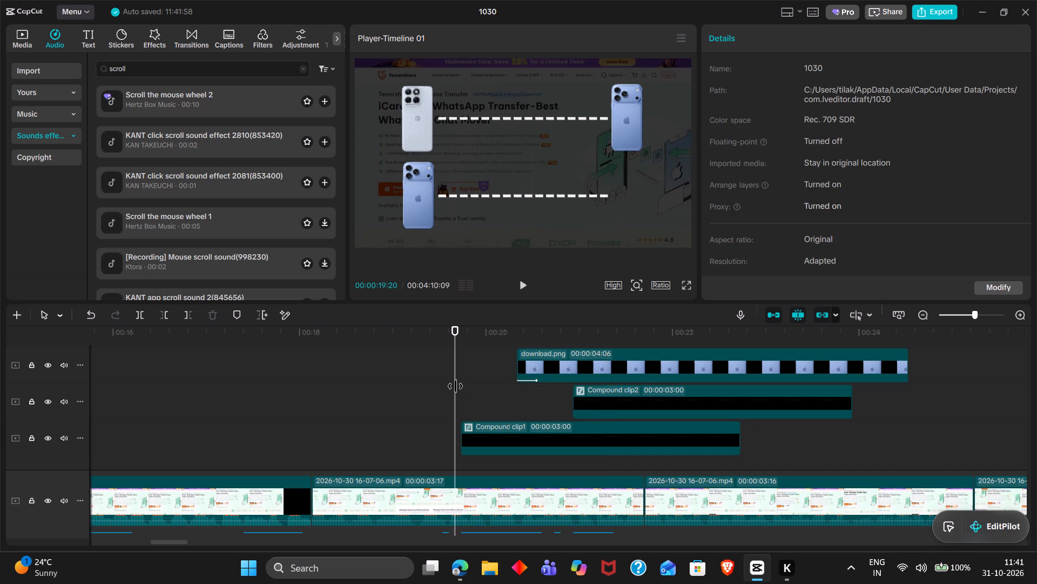
pyautogui.press('space')
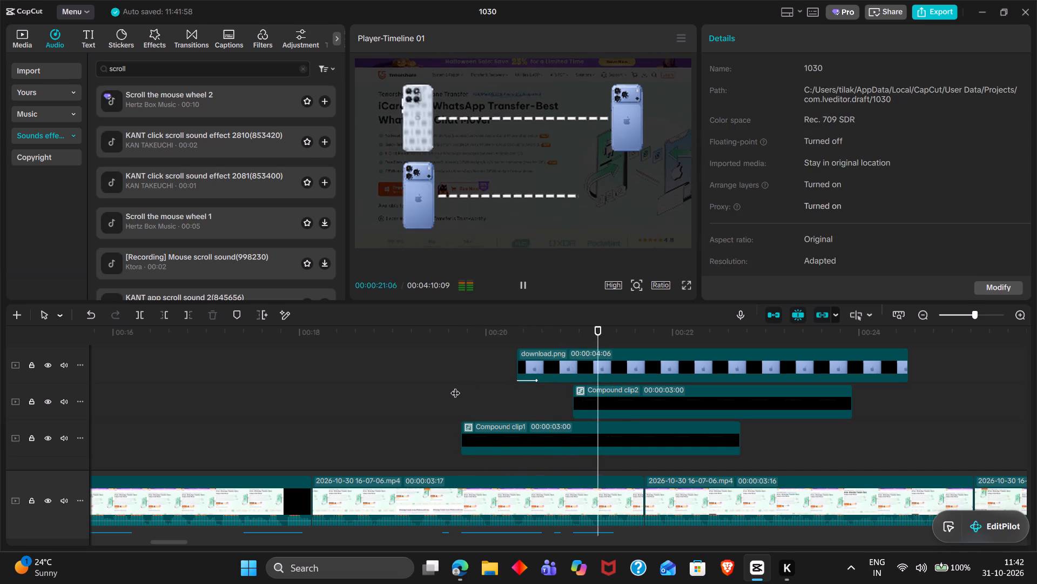
pyautogui.press('space')
pyautogui.hscroll(-1, 455, 386)
pyautogui.press('space')
pyautogui.press('space')
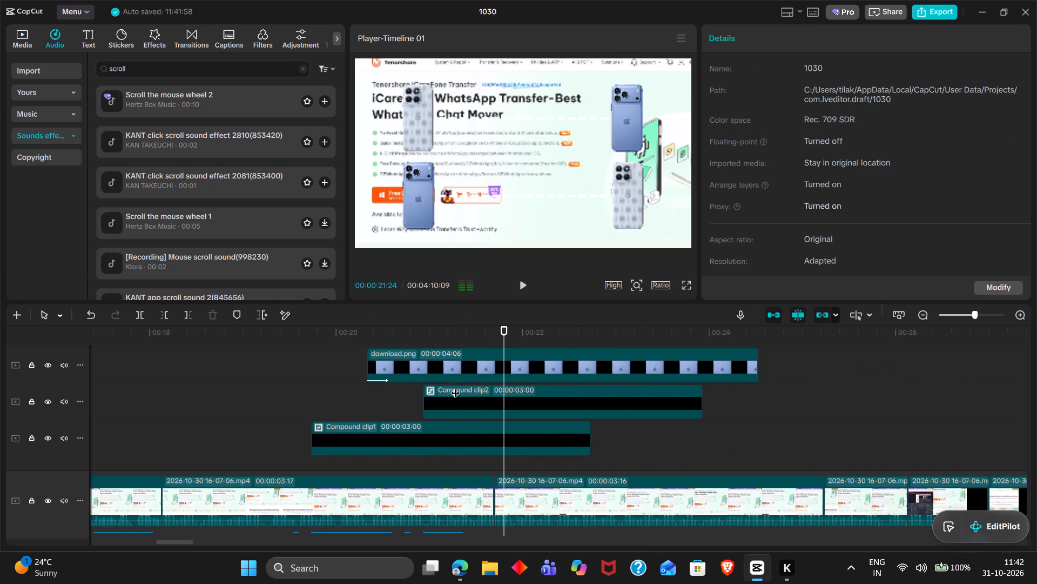
# Trim the ends of both dashed-line compound clips and the phone image clips above them to 00:00:21:21.
pyautogui.hscroll(-1, 455, 386)
pyautogui.doubleClick(500, 336)
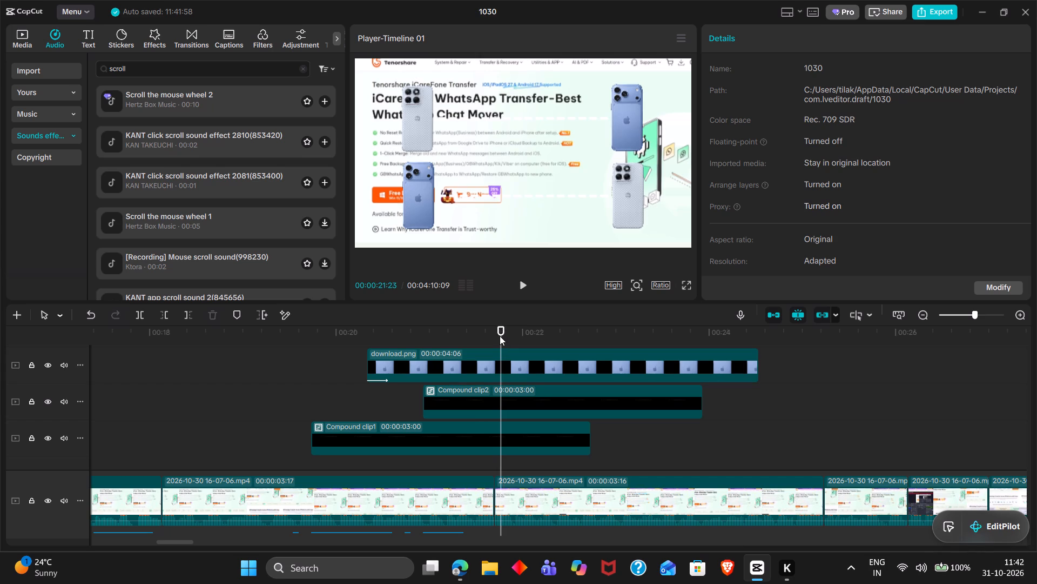
pyautogui.moveTo(500, 336); pyautogui.dragTo(495, 335)
pyautogui.moveTo(617, 446); pyautogui.dragTo(536, 369)
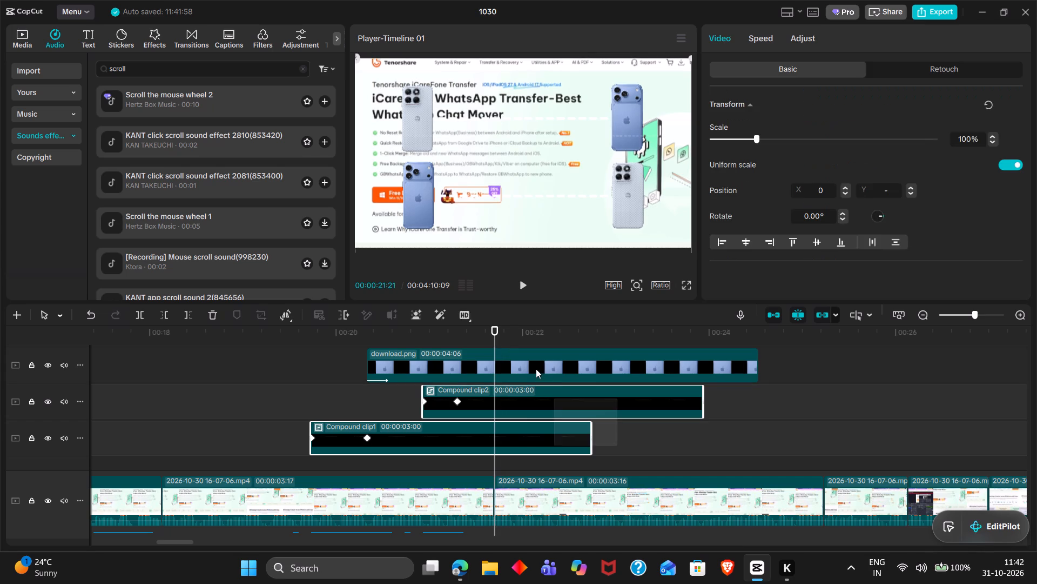
pyautogui.moveTo(536, 369); pyautogui.dragTo(534, 367)
pyautogui.press('w')
# Trim the ends of the remaining motorola-edge-70-fusion.webp and download.png phone image clips on the upper tracks to 00:00:21:21.
pyautogui.hscroll(1, 534, 367)
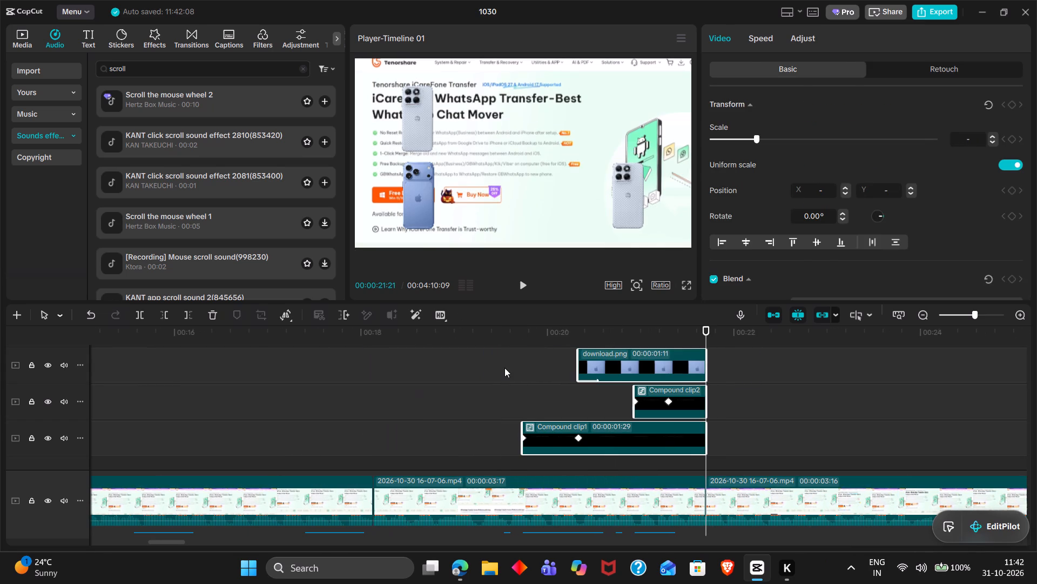
pyautogui.doubleClick(504, 368)
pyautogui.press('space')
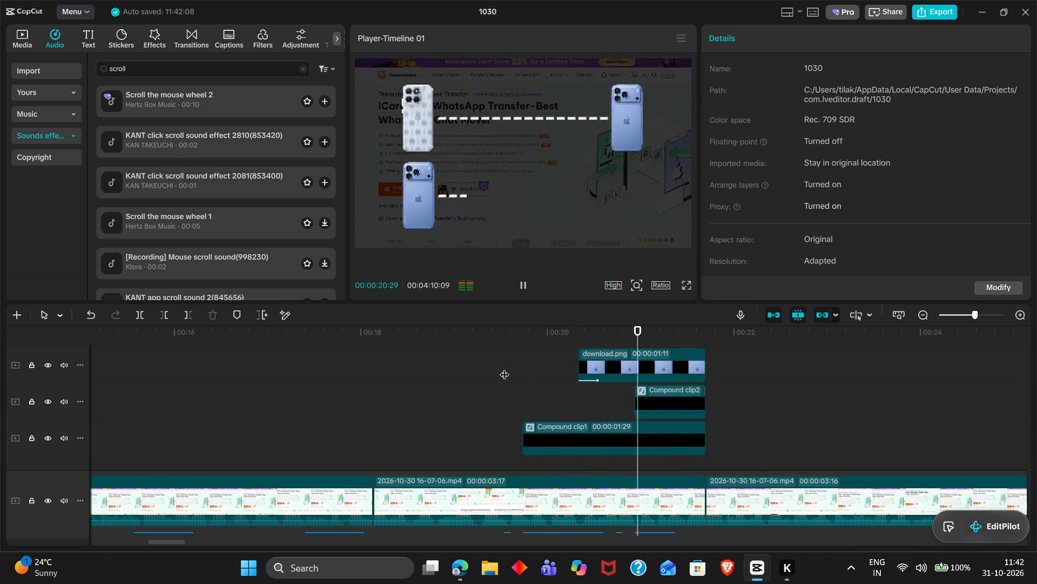
pyautogui.hscroll(-1, 504, 368)
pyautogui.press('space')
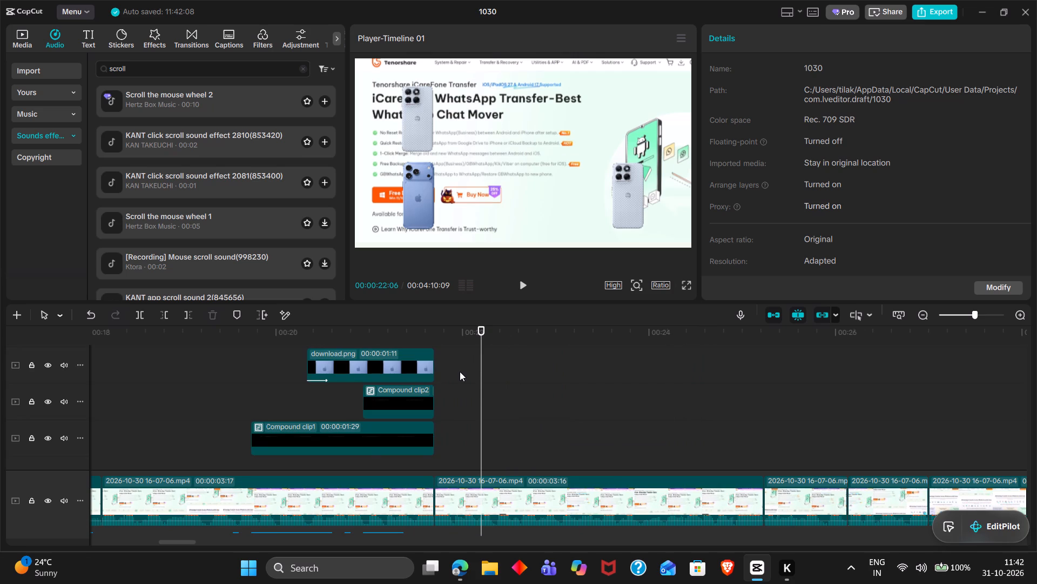
pyautogui.scroll(1, 460, 371)
pyautogui.doubleClick(435, 332)
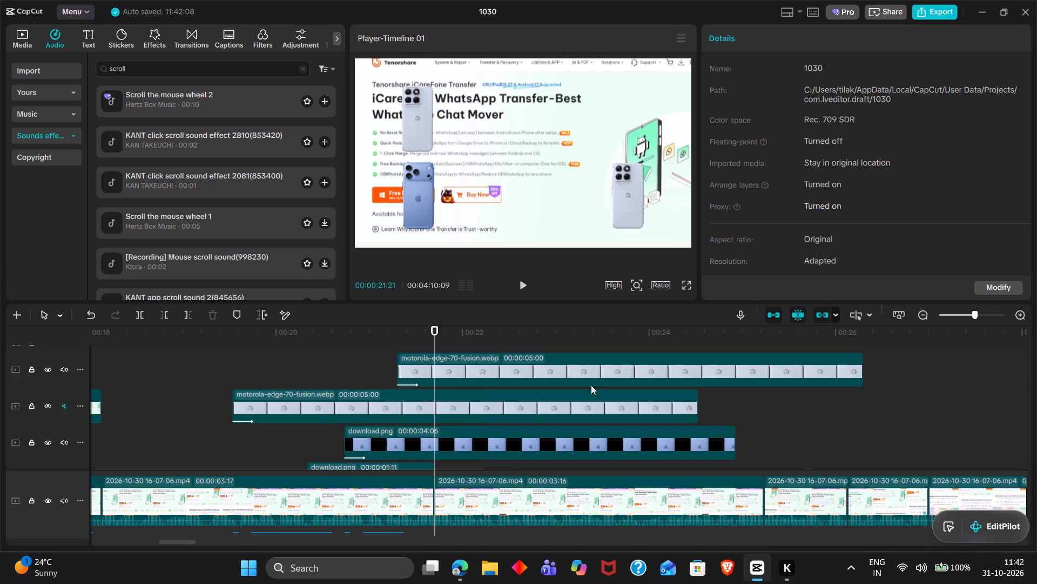
pyautogui.moveTo(795, 450); pyautogui.dragTo(587, 369)
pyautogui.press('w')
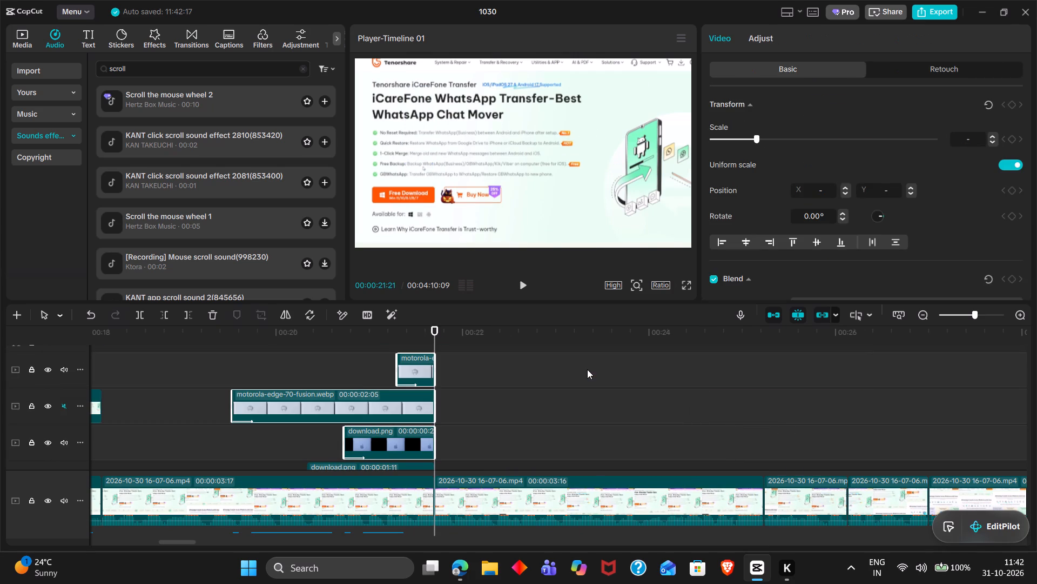
# Play back the two-row phone animation past 00:00:21:21 to check that all phone overlays end together.
pyautogui.click(305, 348)
pyautogui.moveTo(305, 348); pyautogui.dragTo(356, 365)
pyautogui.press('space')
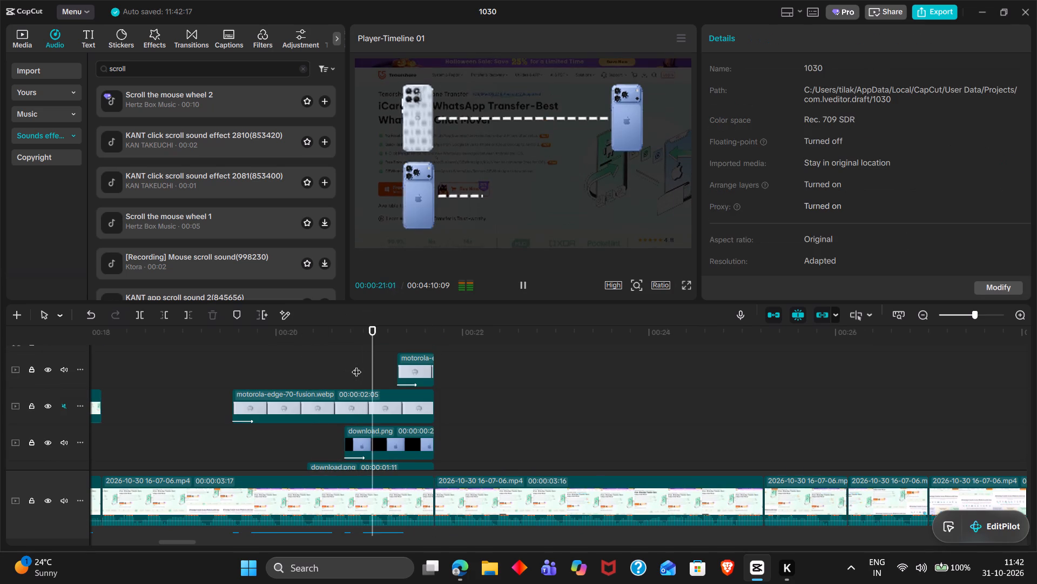
pyautogui.hscroll(-1, 356, 365)
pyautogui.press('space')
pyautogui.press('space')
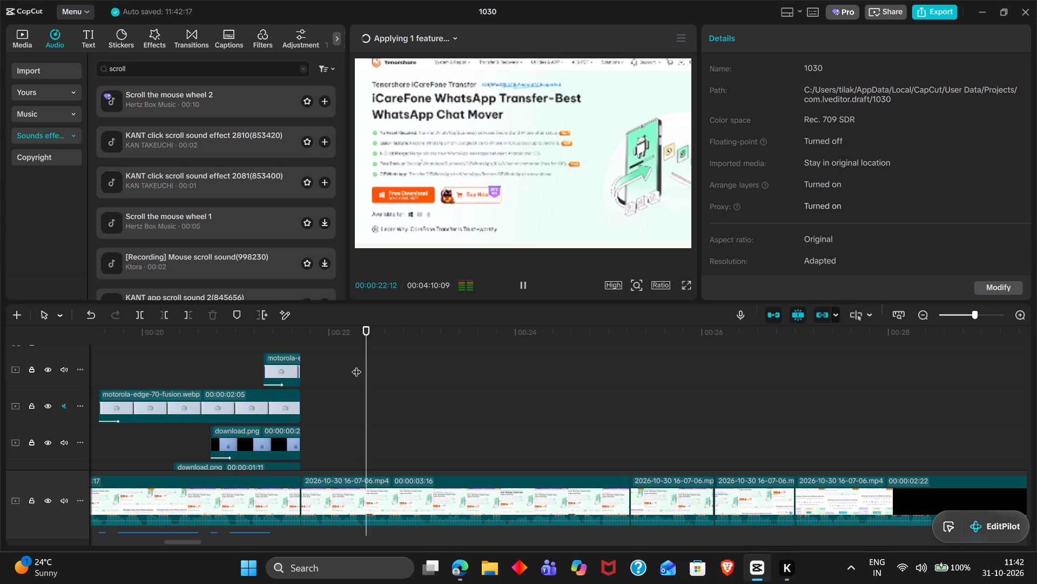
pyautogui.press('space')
# Review the Tenorshare page footage after the phone animation, up to about 00:00:27:10, and inspect single frames in full screen.
pyautogui.scroll(-1, 356, 365)
pyautogui.scroll(-4, 420, 455)
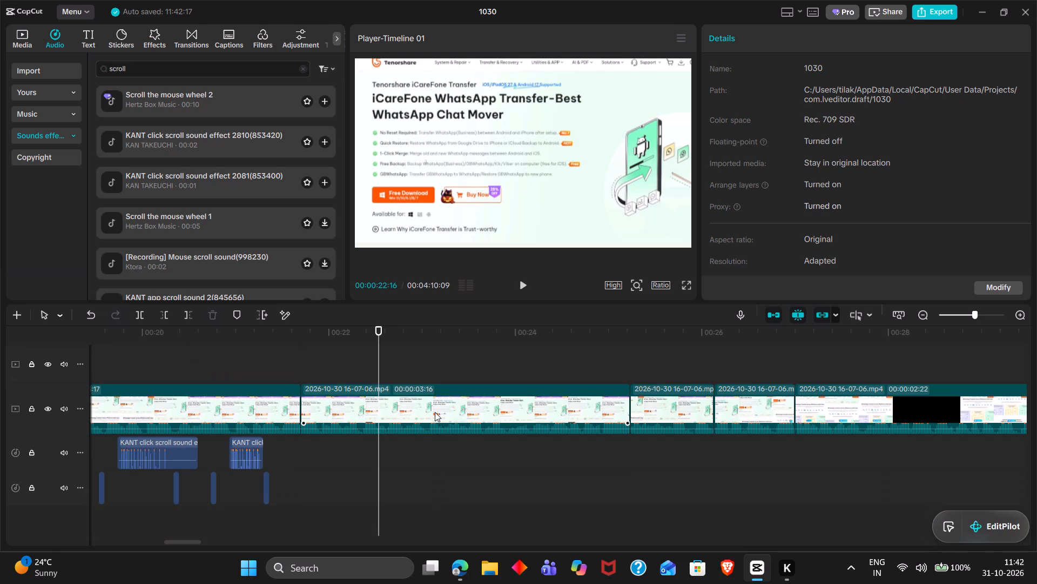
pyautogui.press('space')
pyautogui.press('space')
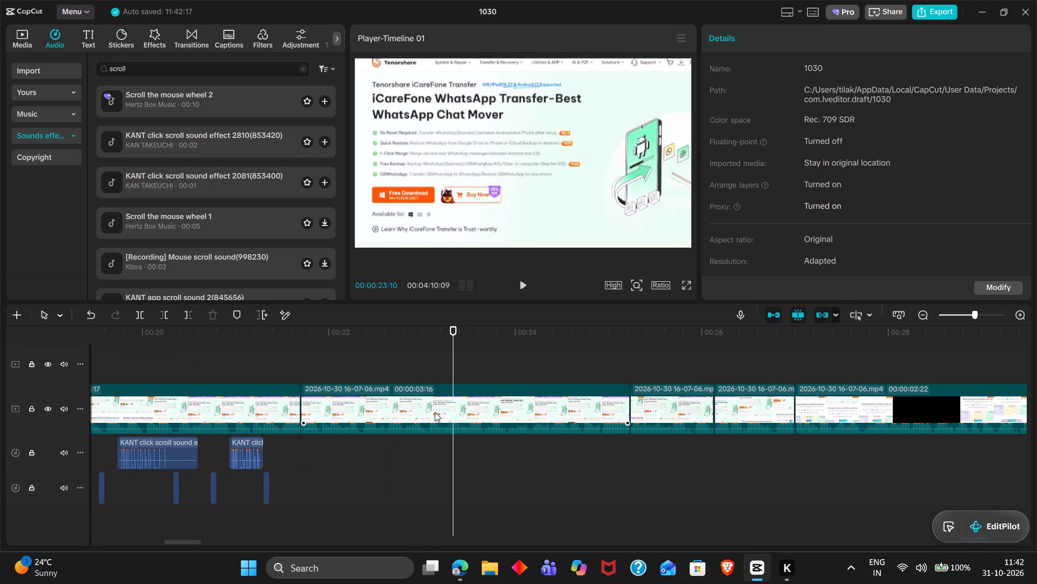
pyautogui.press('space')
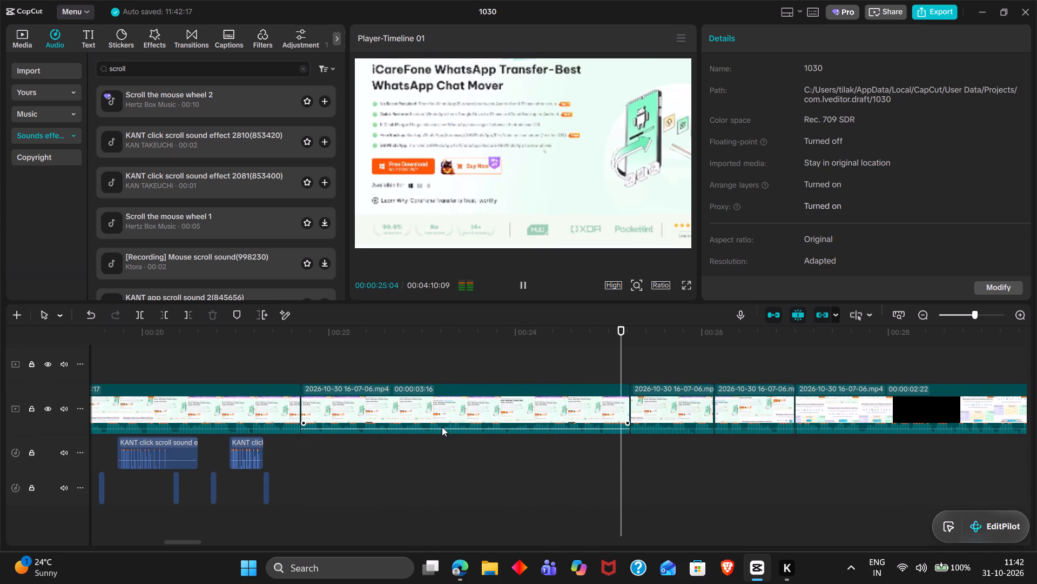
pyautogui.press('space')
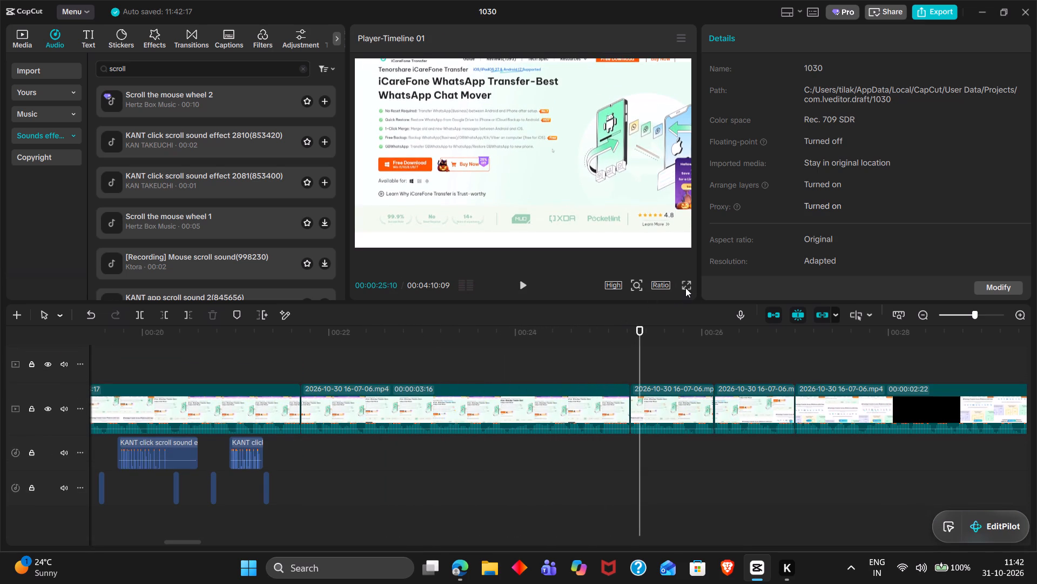
pyautogui.click(685, 288)
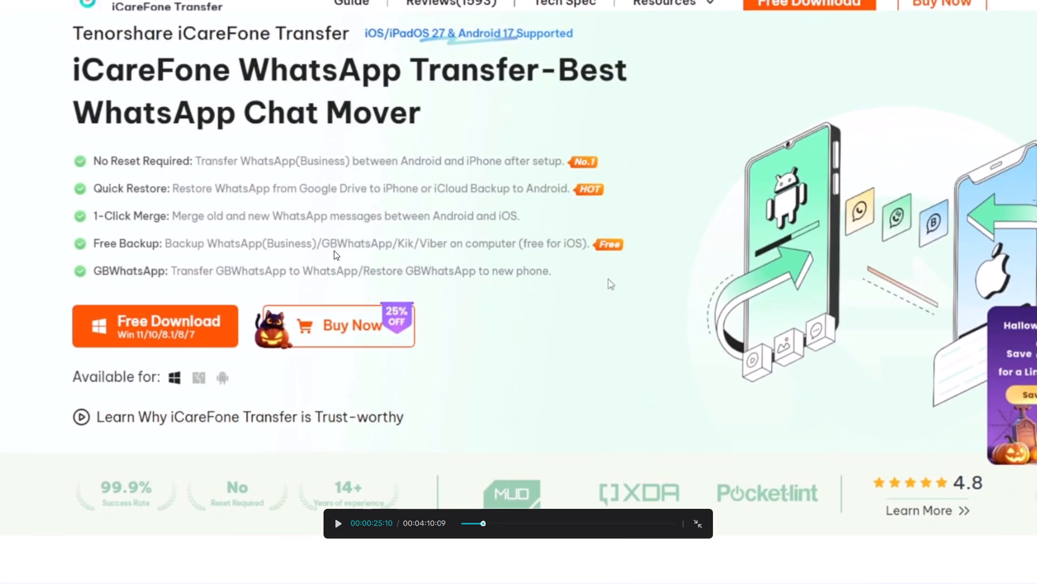
pyautogui.press('Escape')
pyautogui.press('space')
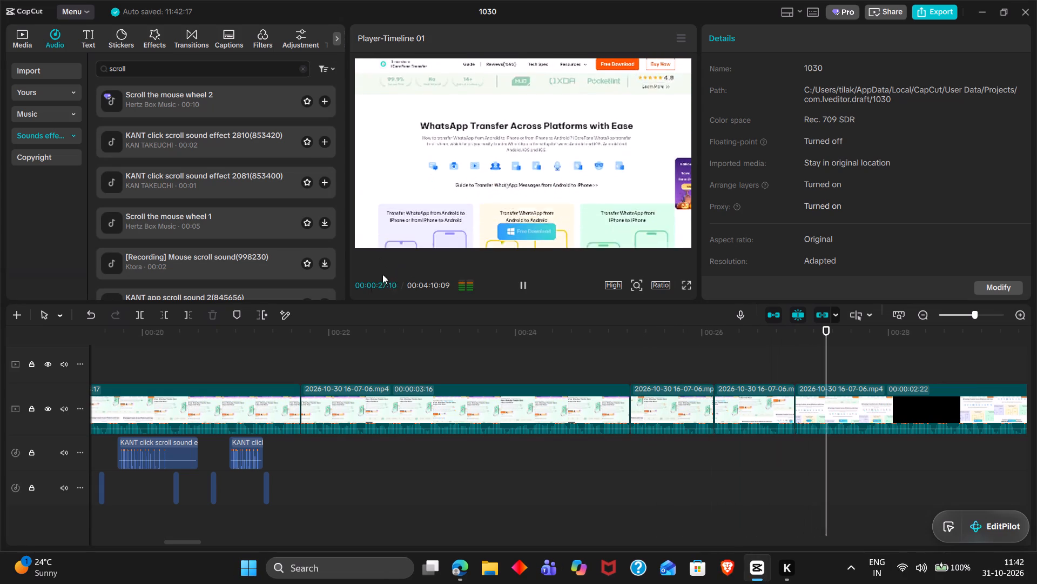
pyautogui.click(350, 345)
pyautogui.moveTo(350, 345); pyautogui.dragTo(338, 346)
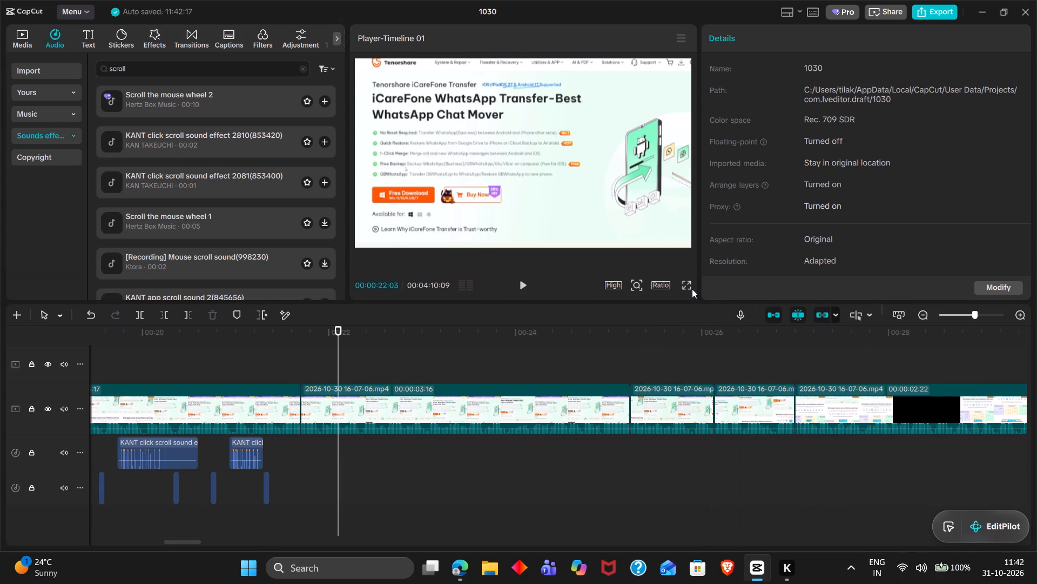
pyautogui.click(690, 286)
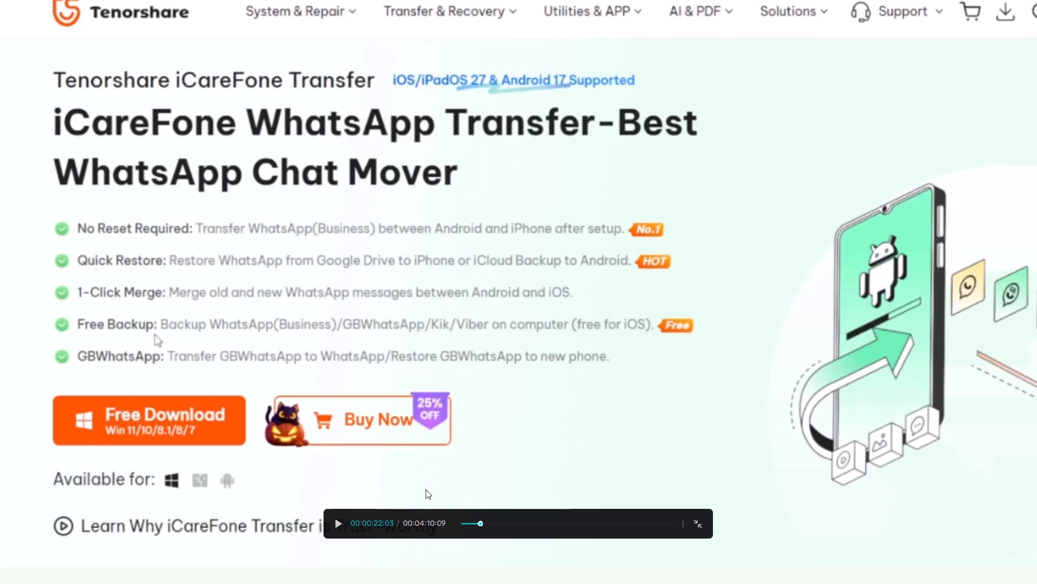
pyautogui.press('Escape')
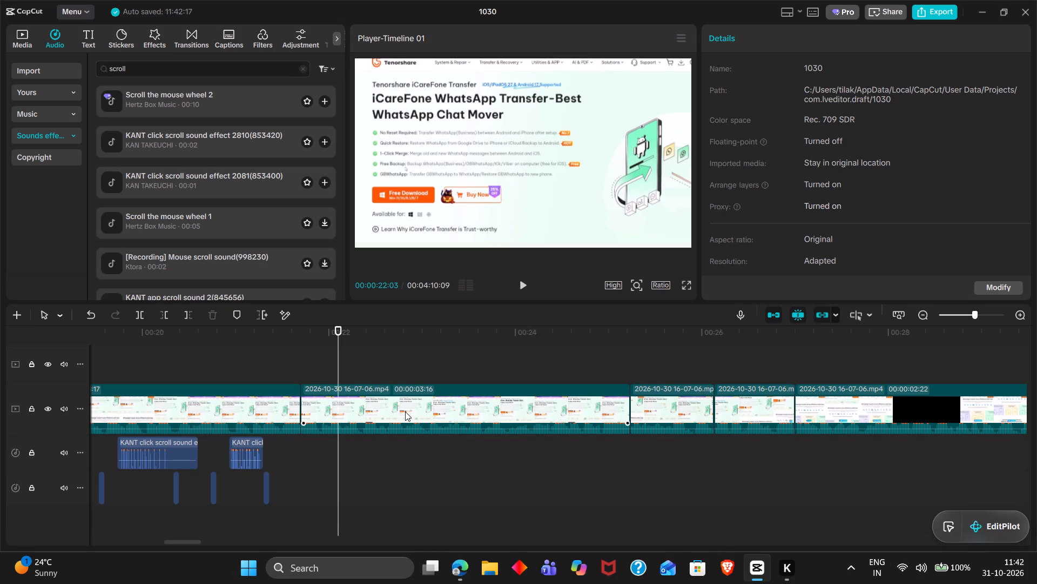
# Copy the Data Loss title from around 00:00:10 and paste it at 00:00:22:17, over the Tenorshare page footage.
pyautogui.click(289, 358)
pyautogui.moveTo(289, 358); pyautogui.dragTo(252, 356)
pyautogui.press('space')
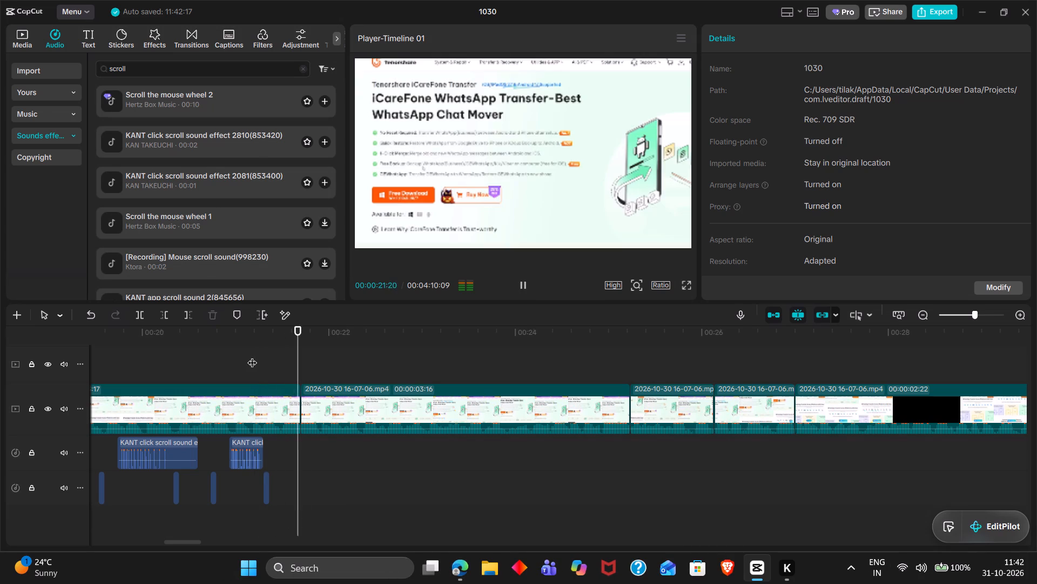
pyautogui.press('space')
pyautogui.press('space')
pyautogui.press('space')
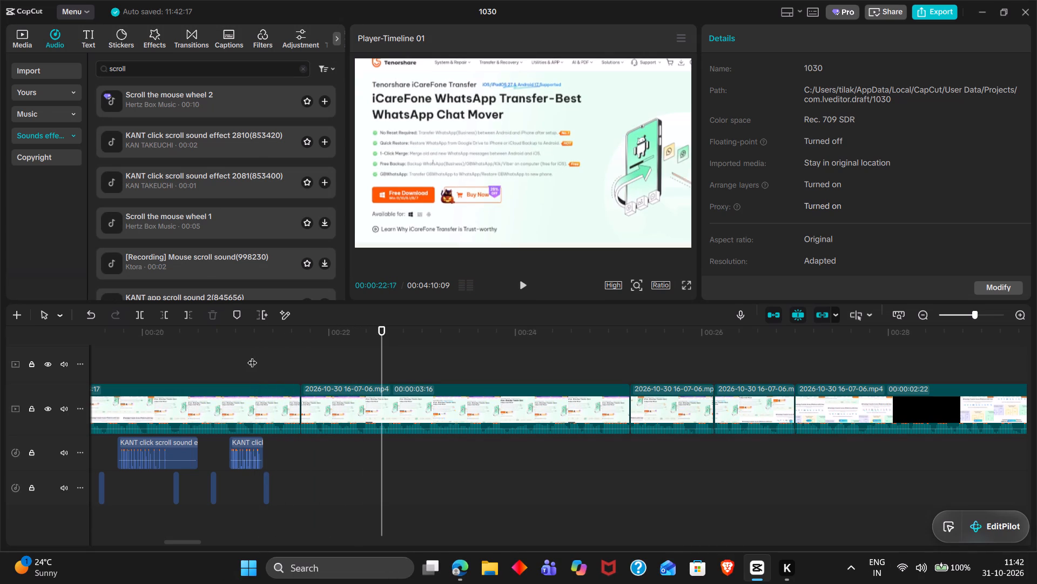
pyautogui.doubleClick(89, 41)
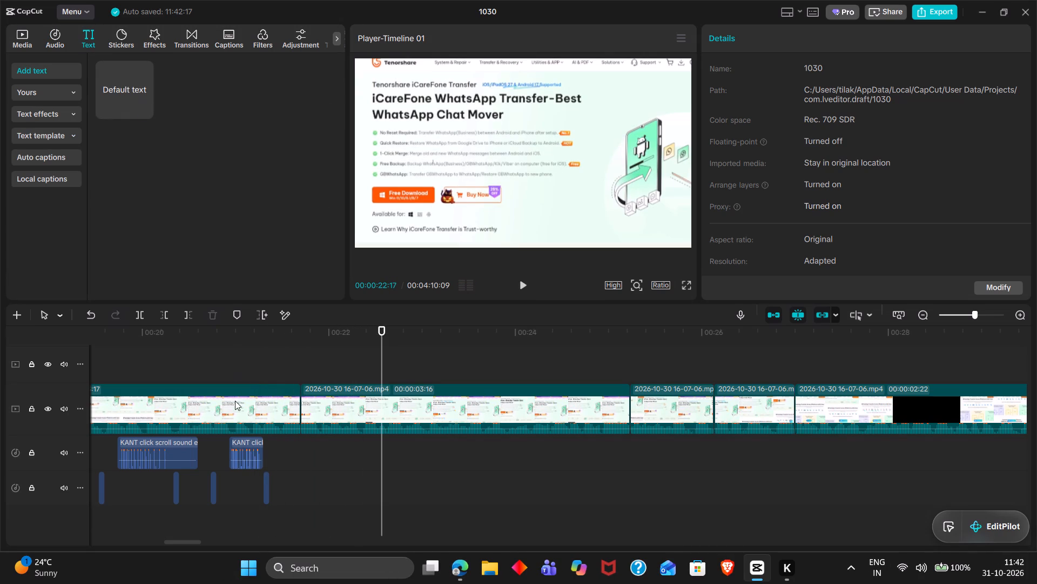
pyautogui.hscroll(7, 235, 401)
pyautogui.scroll(1, 235, 401)
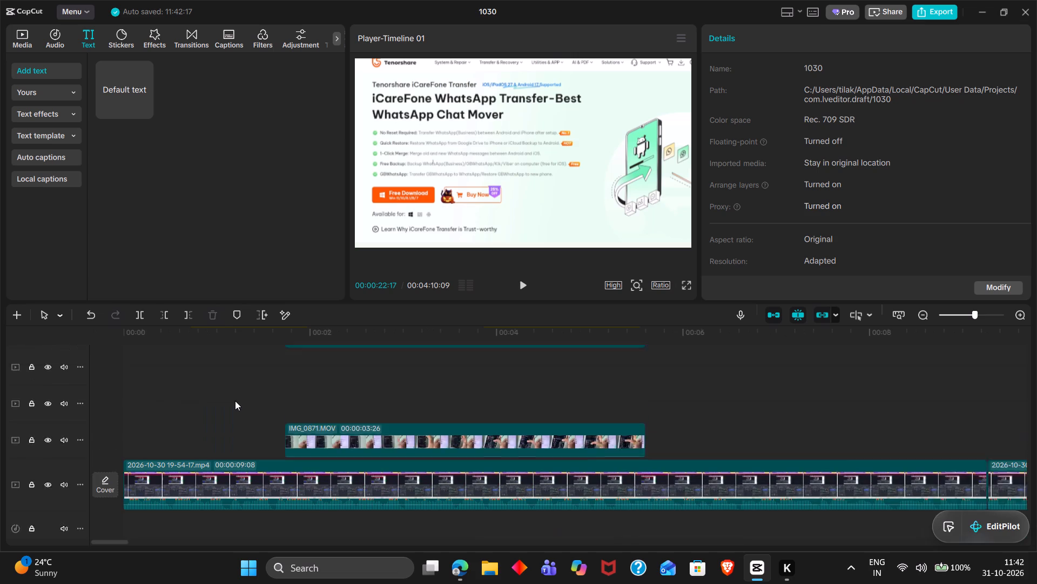
pyautogui.scroll(3, 235, 401)
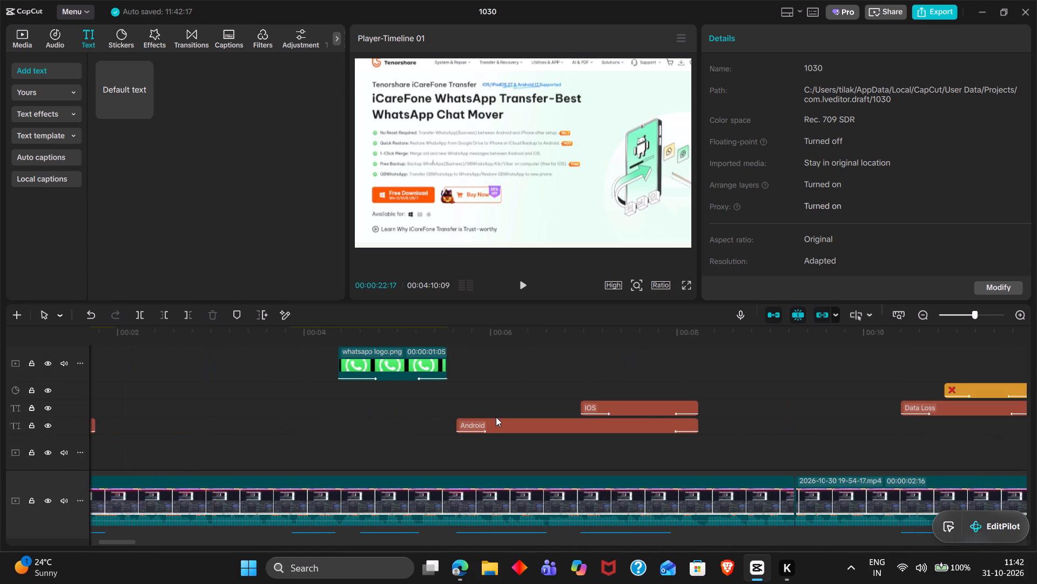
pyautogui.hscroll(-1, 496, 417)
pyautogui.click(420, 406)
pyautogui.hotkey('ctrl', 'c')
pyautogui.hotkey('ctrl', 'v')
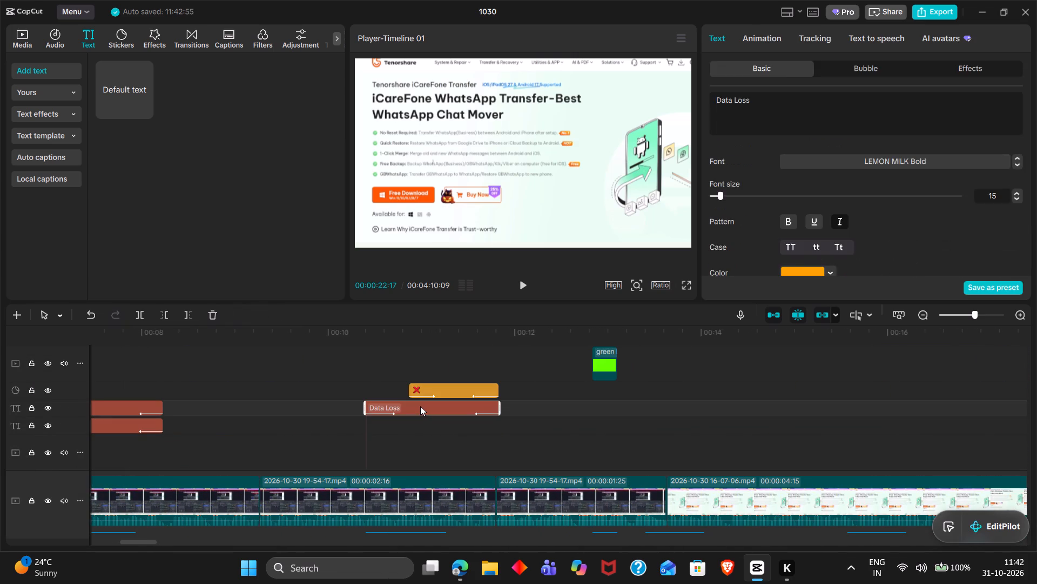
# Change the pasted title's text to "WA Business".
pyautogui.tripleClick(770, 95)
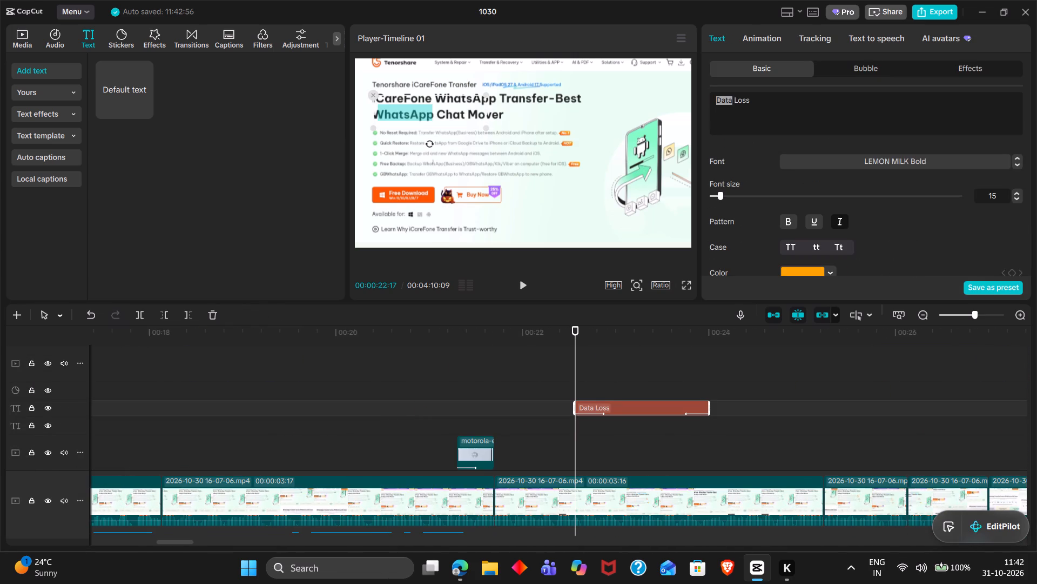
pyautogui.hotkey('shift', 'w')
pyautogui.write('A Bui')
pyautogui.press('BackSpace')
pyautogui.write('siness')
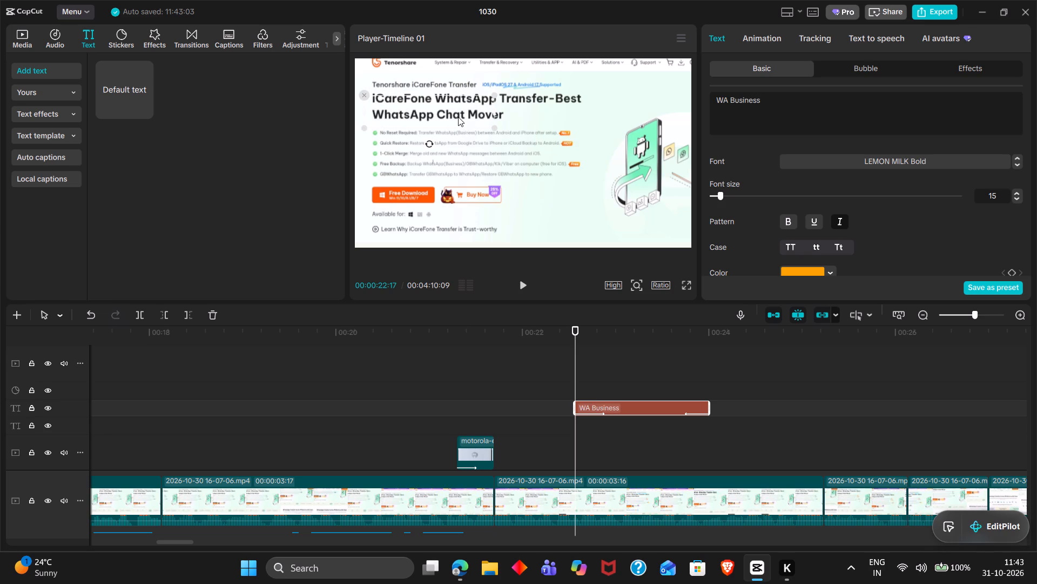
# Position the WA Business title in the lower-right area of the video frame, beneath the phone illustration, checking it at 00:00:23:02.
pyautogui.moveTo(458, 117); pyautogui.dragTo(616, 122)
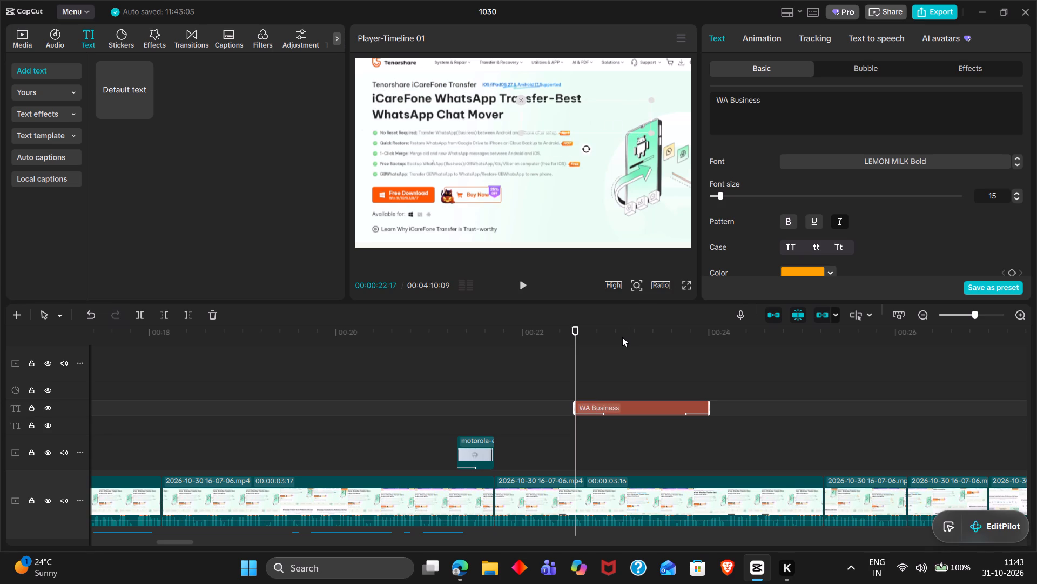
pyautogui.press('space')
pyautogui.press('space')
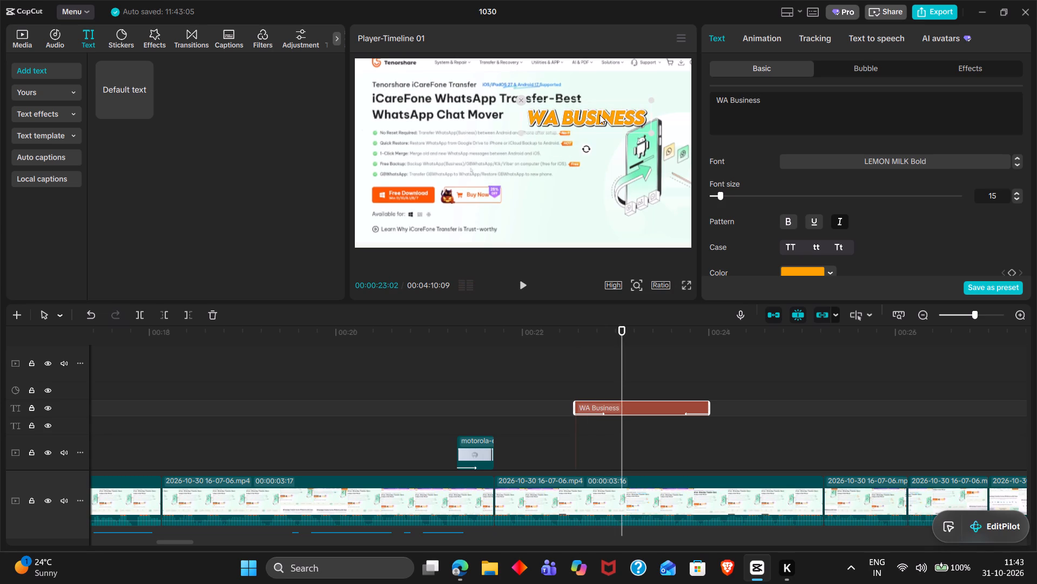
pyautogui.moveTo(600, 115); pyautogui.dragTo(609, 203)
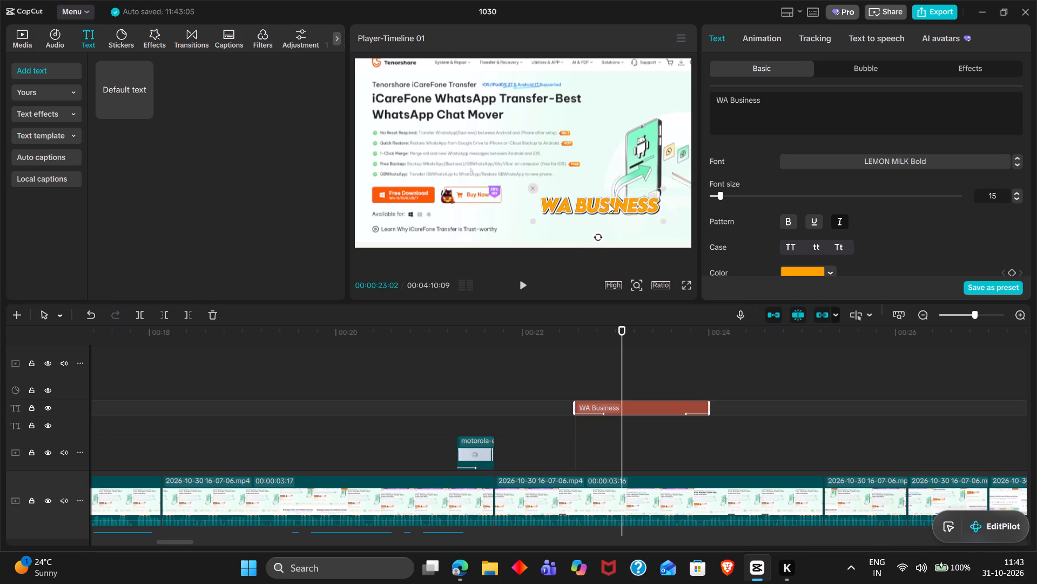
# Scale down the WA Business title and reposition it in the upper-right area of the video frame, above the phone illustration.
pyautogui.moveTo(609, 203); pyautogui.dragTo(603, 190)
pyautogui.moveTo(652, 205); pyautogui.dragTo(617, 197)
pyautogui.moveTo(596, 194); pyautogui.dragTo(632, 92)
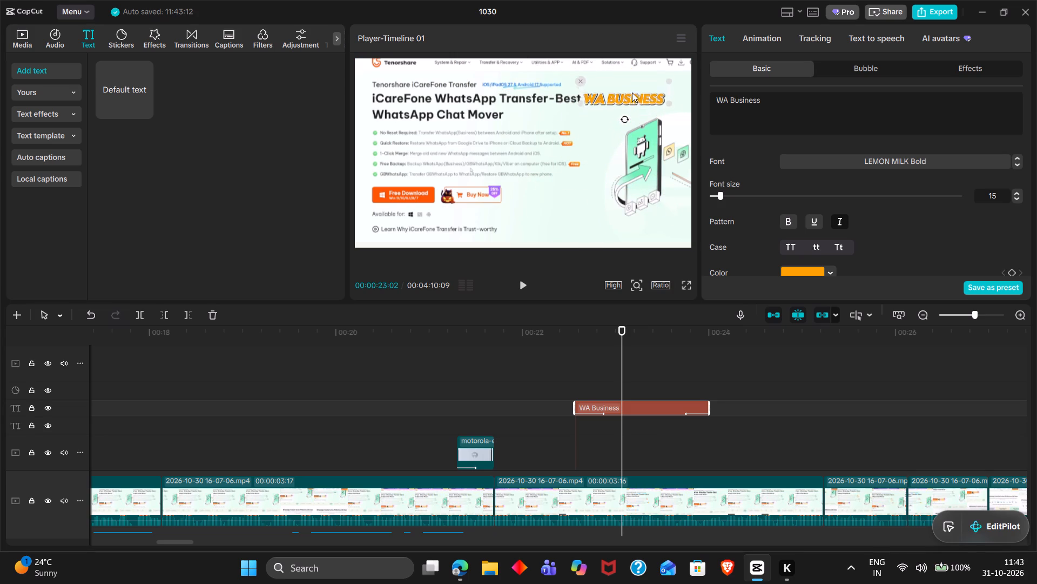
pyautogui.moveTo(632, 92); pyautogui.dragTo(638, 138)
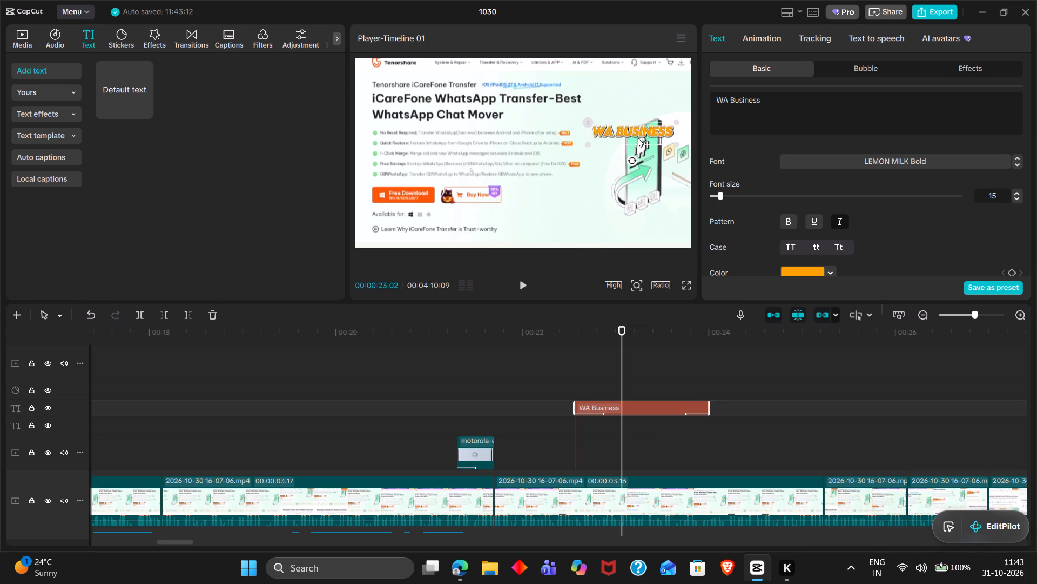
pyautogui.moveTo(638, 138); pyautogui.dragTo(477, 123)
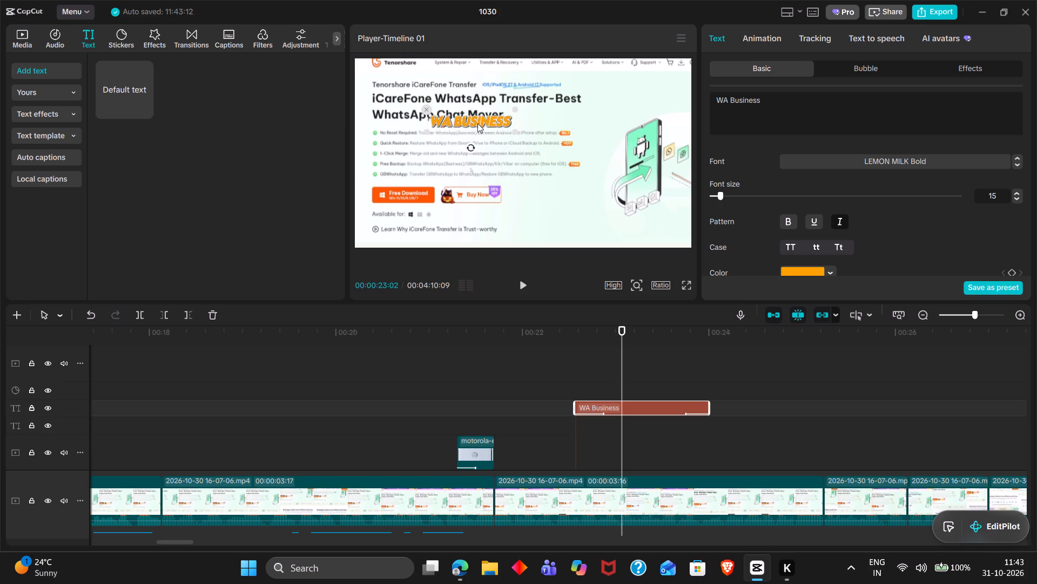
pyautogui.moveTo(477, 123); pyautogui.dragTo(557, 193)
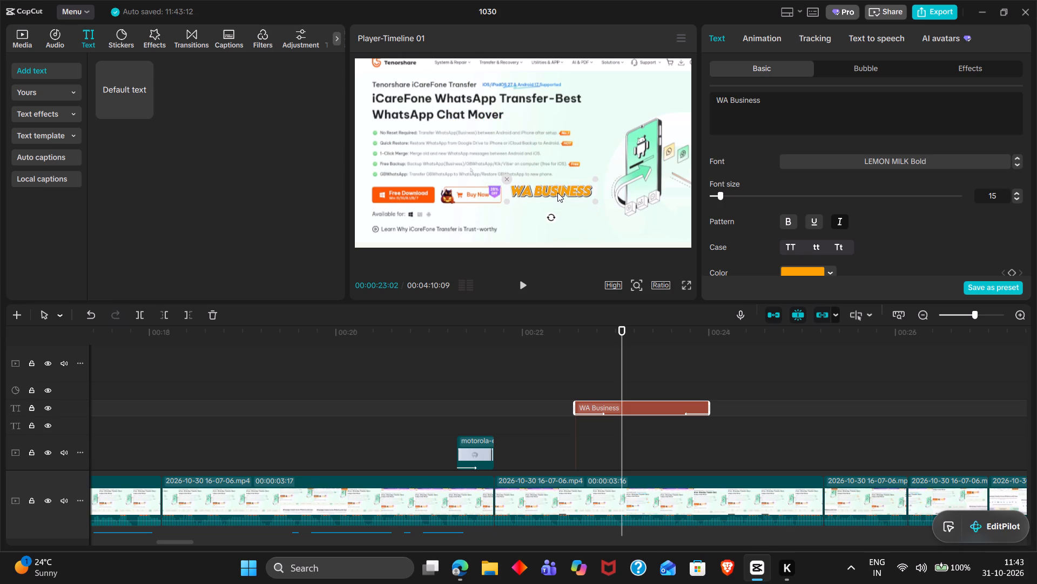
pyautogui.moveTo(557, 193); pyautogui.dragTo(625, 87)
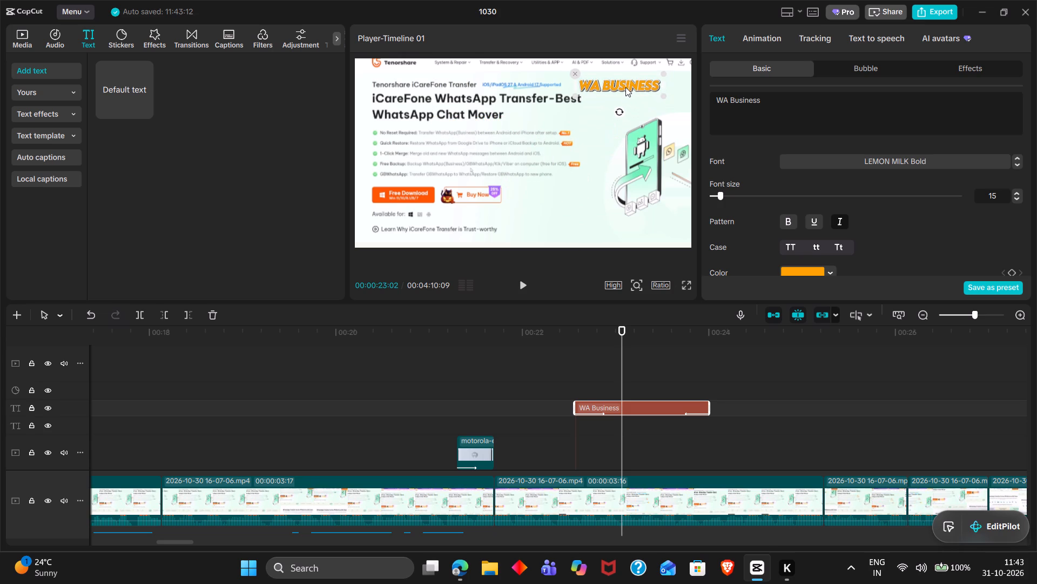
pyautogui.moveTo(663, 98); pyautogui.dragTo(680, 100)
# Copy the short Enter / Click sound effect from around 00:00:10 to the WA Business title's start at 00:00:22:17 and play it back.
pyautogui.doubleClick(576, 335)
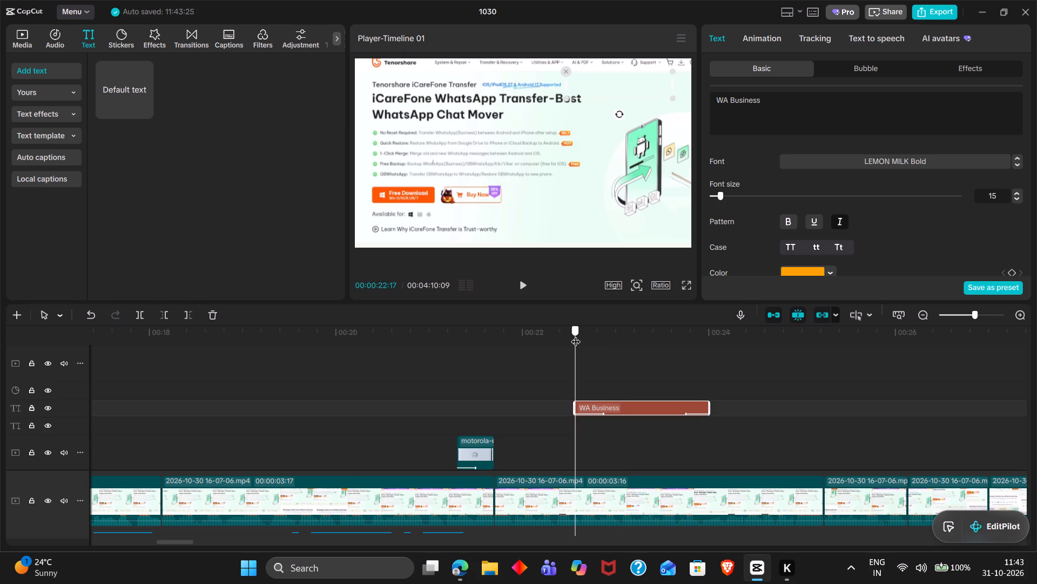
pyautogui.scroll(-3, 590, 403)
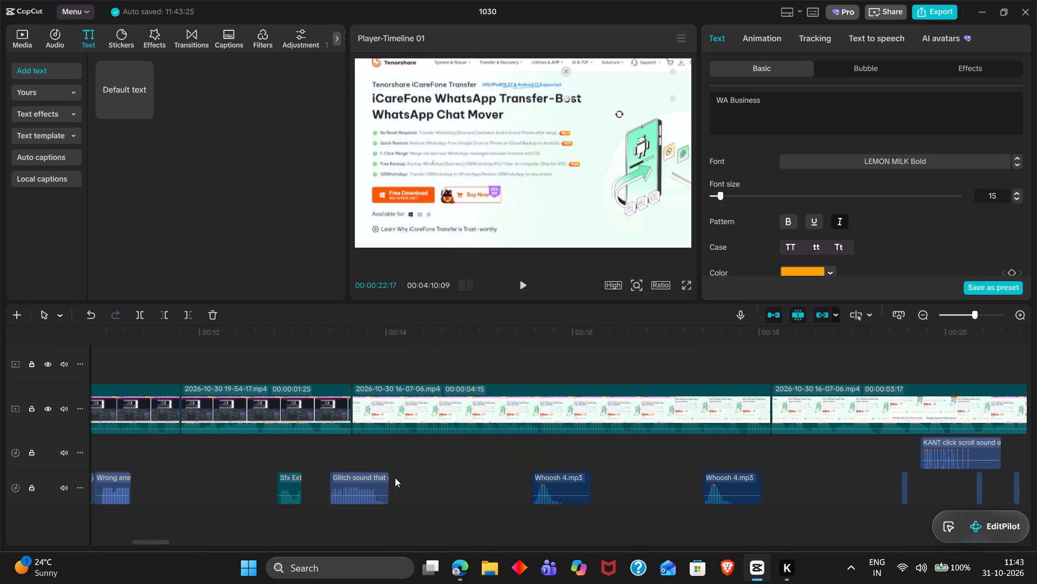
pyautogui.hscroll(1, 708, 486)
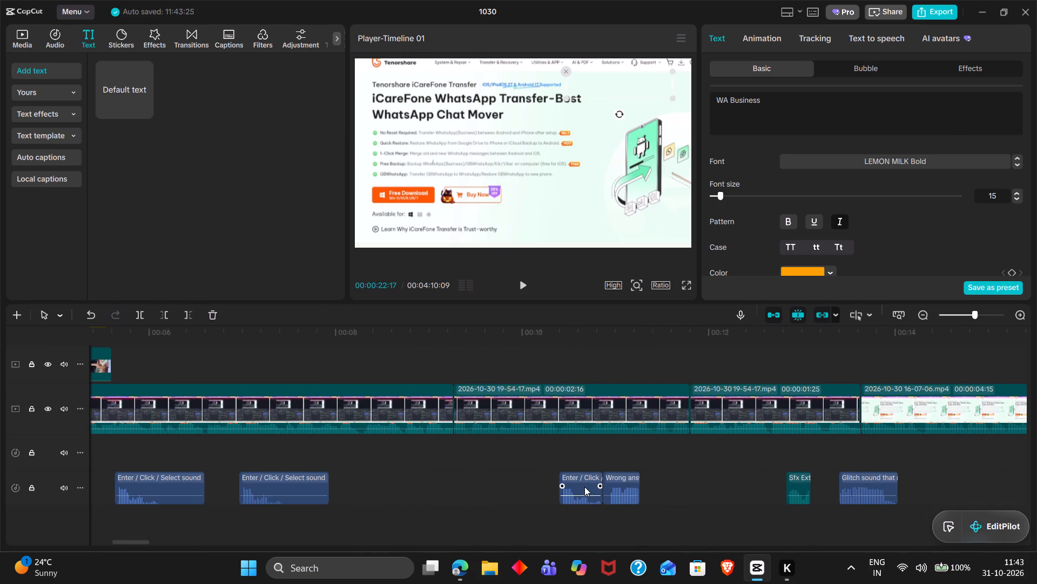
pyautogui.click(584, 487)
pyautogui.hotkey('ctrl', 'c')
pyautogui.hotkey('ctrl', 'v')
pyautogui.press('space')
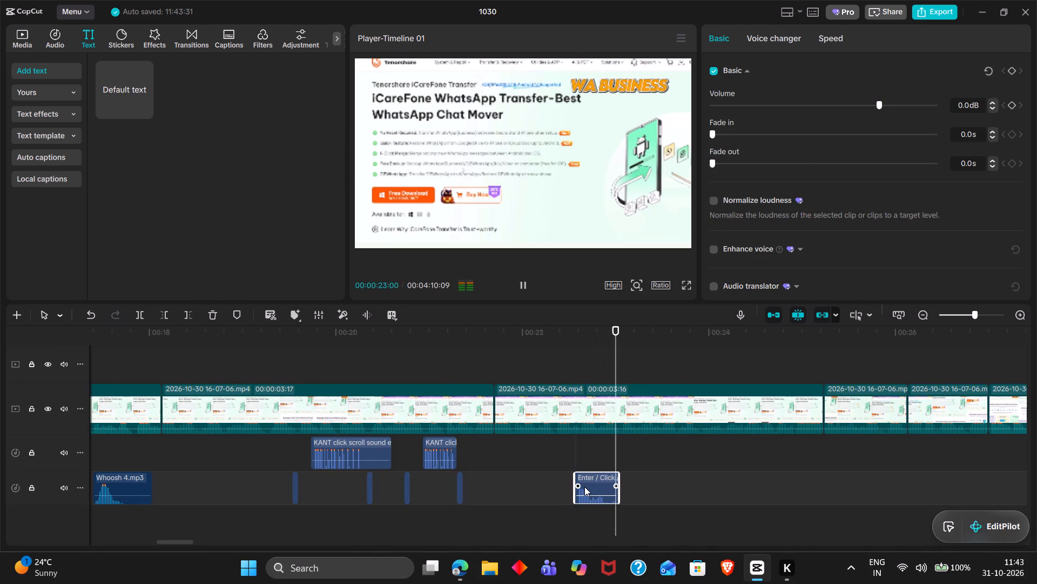
pyautogui.press('space')
pyautogui.press('space')
pyautogui.press('space')
# Duplicate the WA Business title at 00:00:23:24 and change the copy's text to WA GB.
pyautogui.scroll(1, 584, 487)
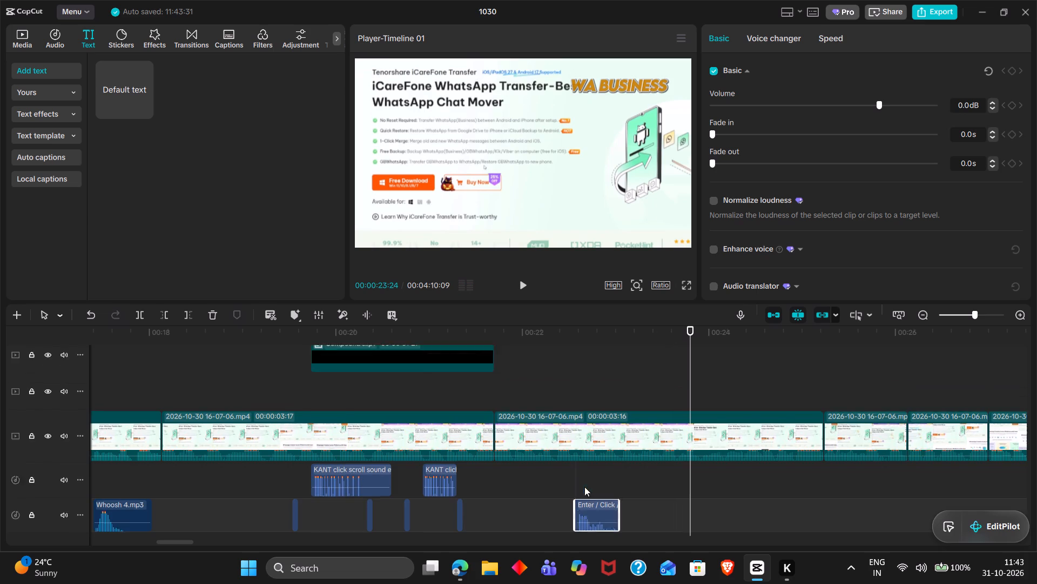
pyautogui.scroll(1, 584, 487)
pyautogui.scroll(1, 772, 472)
pyautogui.click(653, 348)
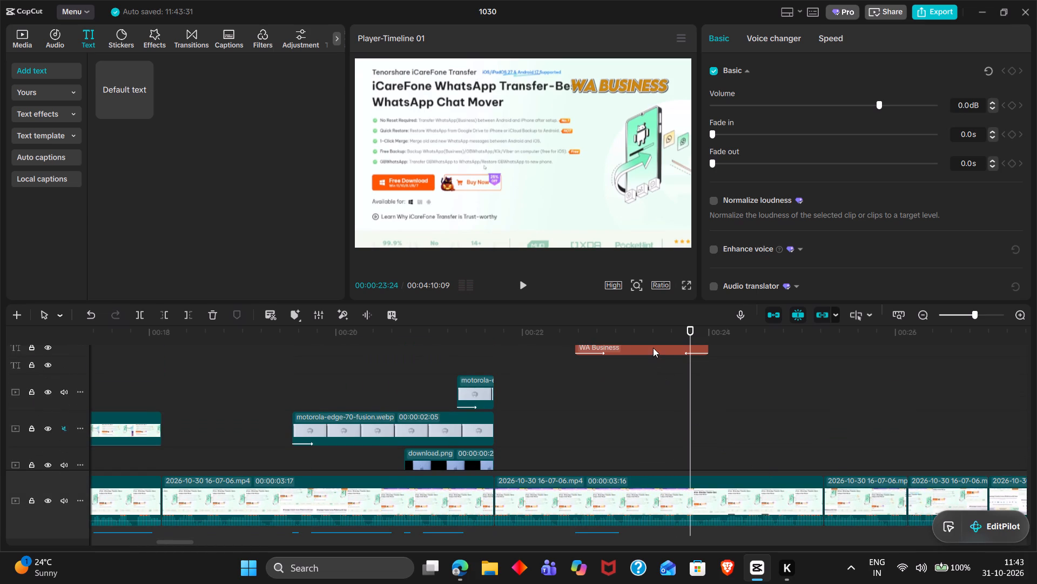
pyautogui.hotkey('ctrl', 'c')
pyautogui.hotkey('ctrl', 'v')
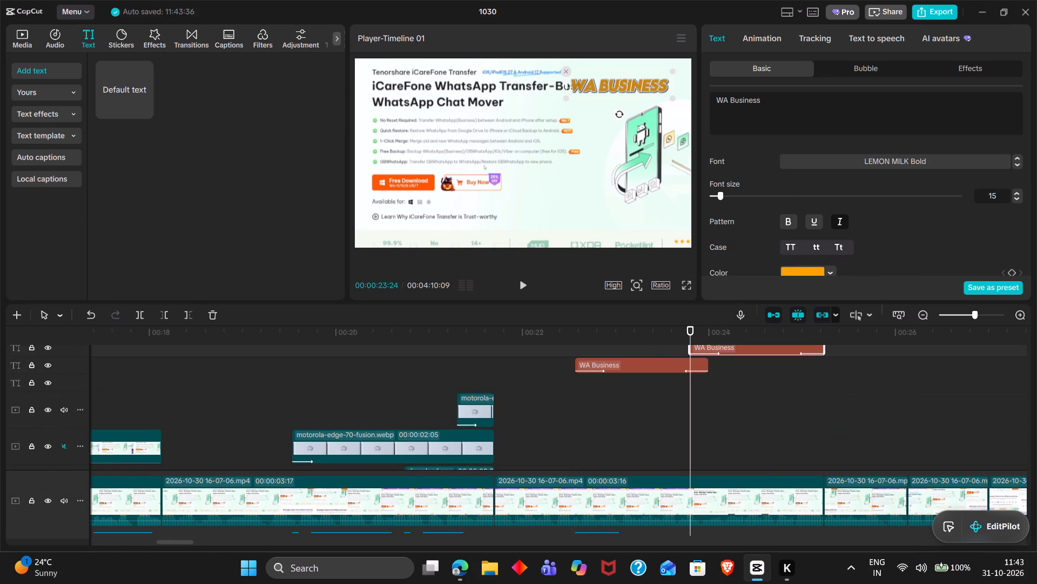
pyautogui.tripleClick(759, 121)
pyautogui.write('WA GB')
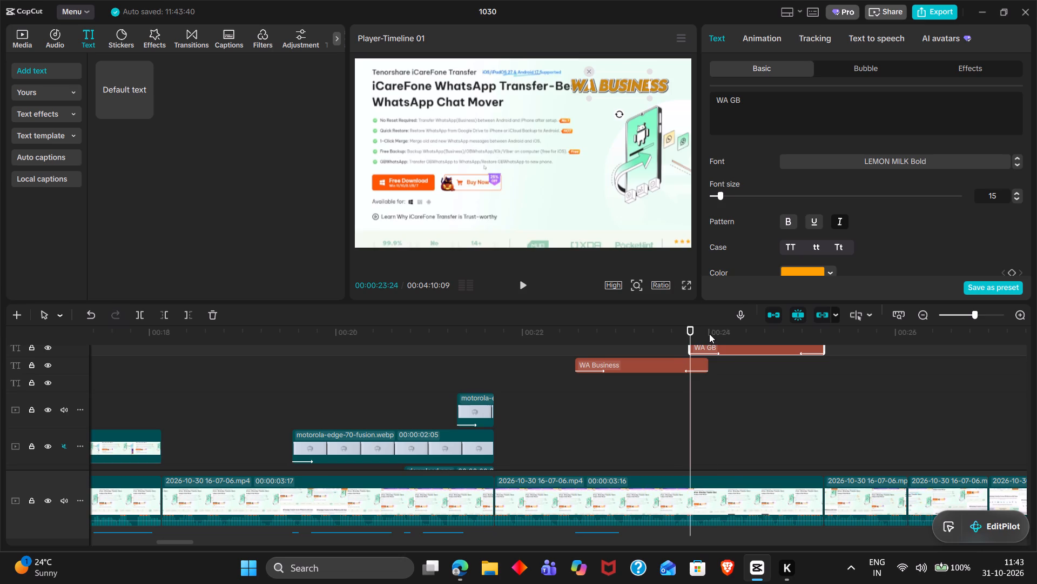
# Copy the Enter / Click sound effect from the WA Business title to the WA GB title's start at 00:00:23:24 and play it back.
pyautogui.click(709, 334)
pyautogui.moveTo(709, 334); pyautogui.dragTo(745, 334)
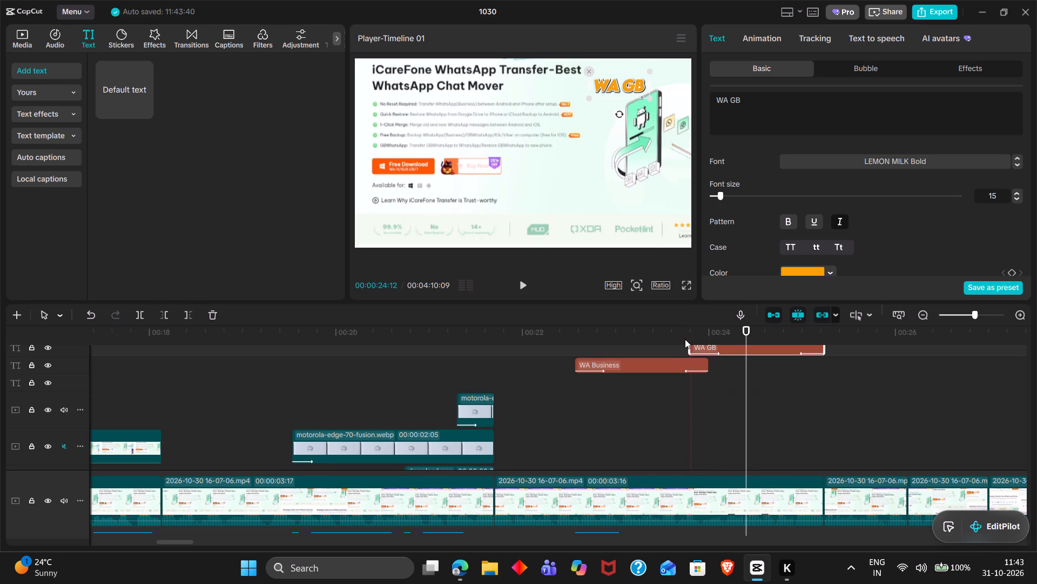
pyautogui.doubleClick(691, 337)
pyautogui.scroll(-2, 691, 337)
pyautogui.scroll(-3, 687, 420)
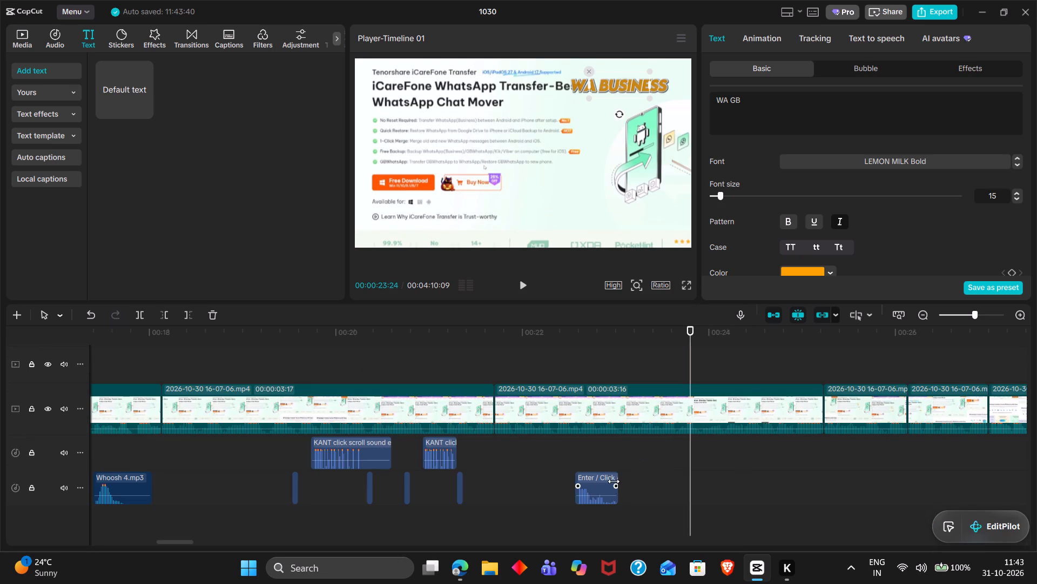
pyautogui.click(612, 483)
pyautogui.hotkey('ctrl', 'c')
pyautogui.hotkey('ctrl', 'v')
pyautogui.doubleClick(561, 470)
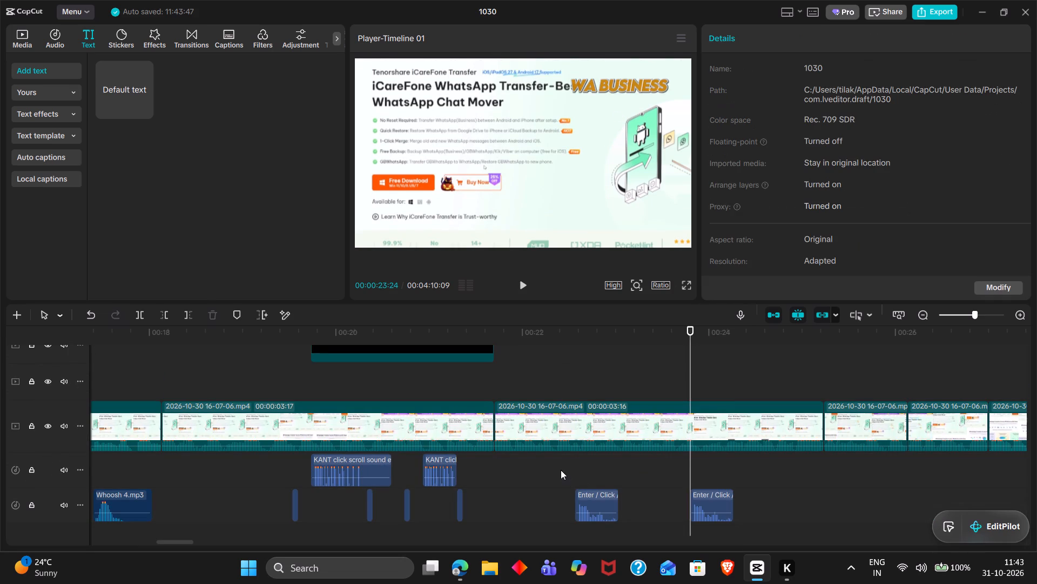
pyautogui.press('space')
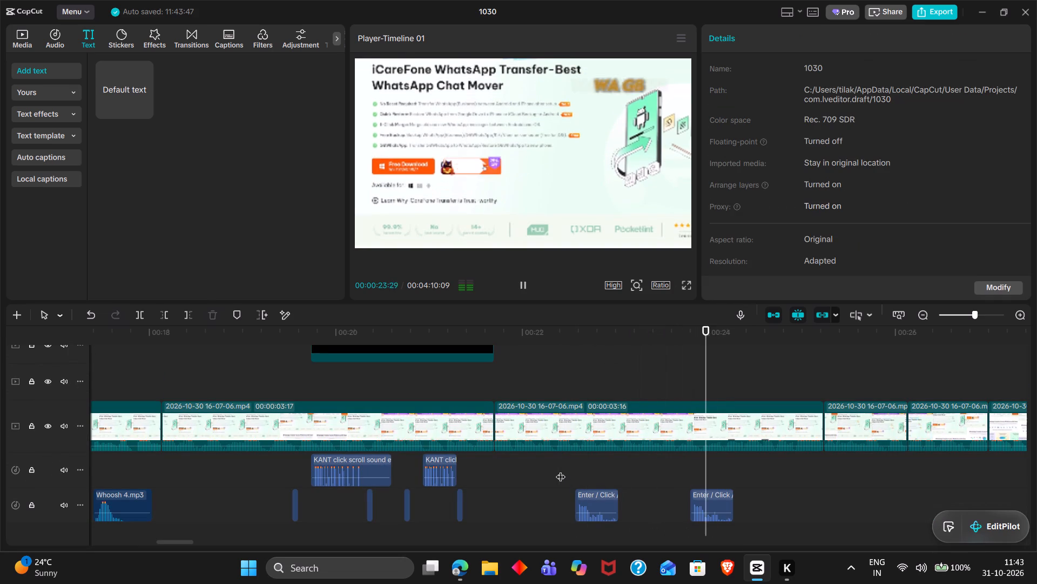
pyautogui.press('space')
pyautogui.hscroll(-1, 561, 470)
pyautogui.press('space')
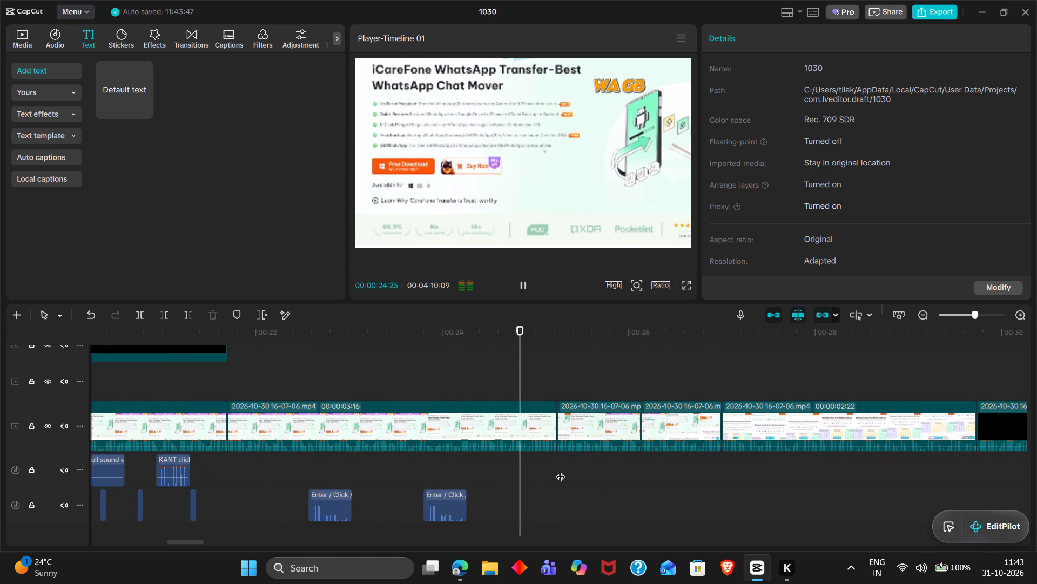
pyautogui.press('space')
pyautogui.scroll(2, 561, 470)
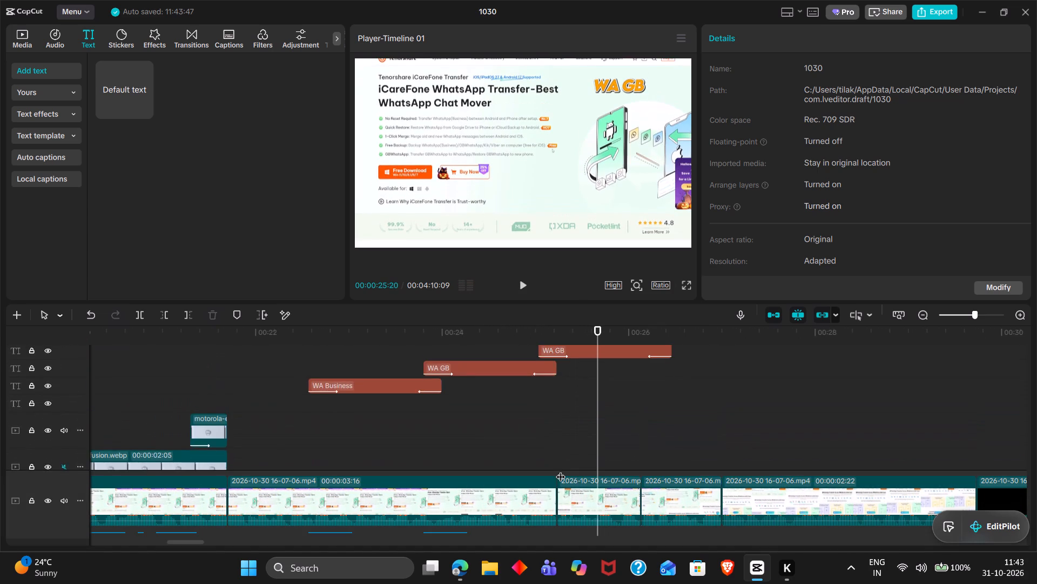
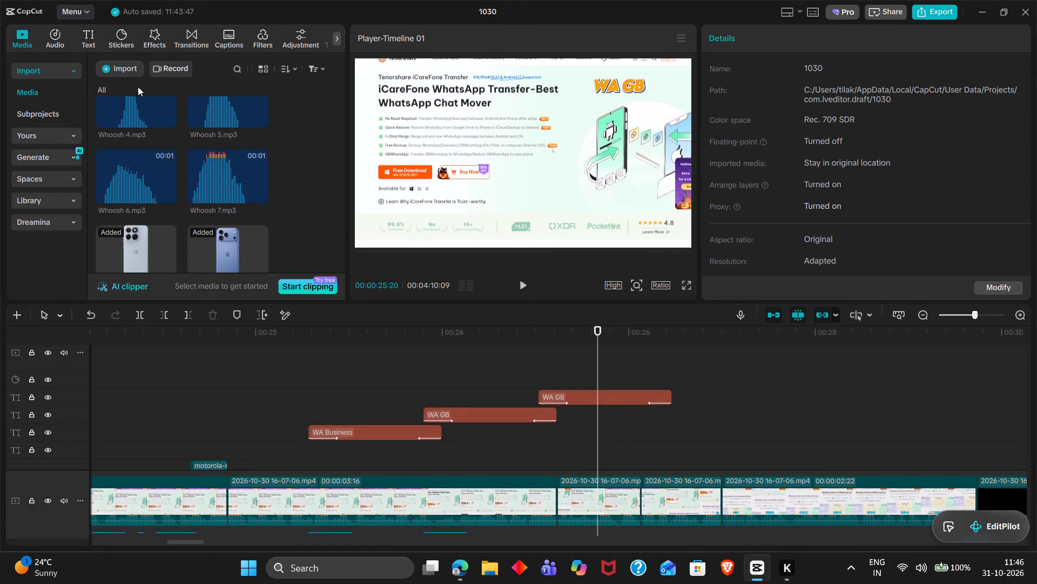
# Import the whatsapp ga and whatsapp business images from Downloads into the project media.
pyautogui.scroll(6, 157, 135)
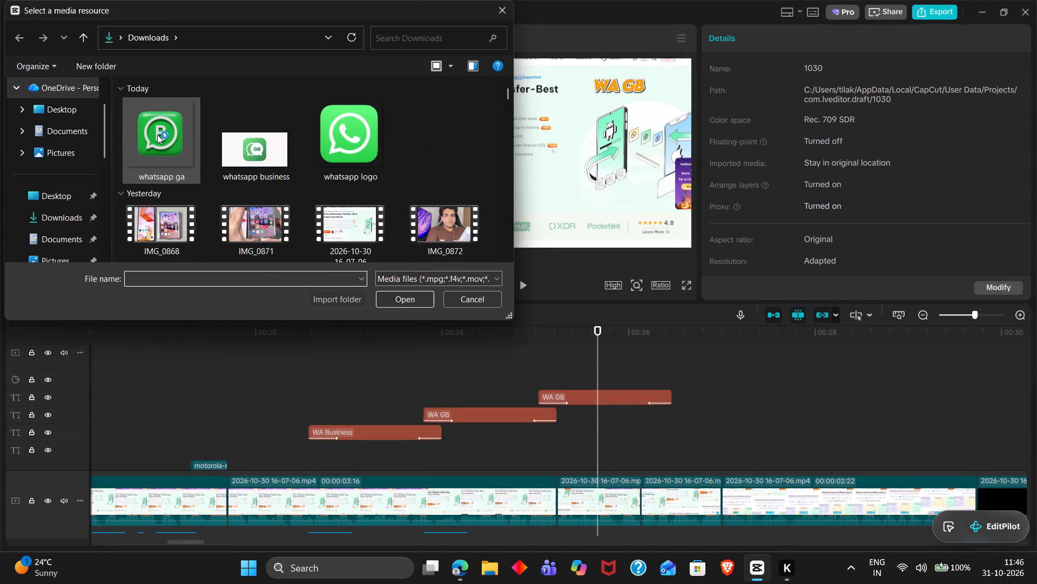
pyautogui.click(161, 142)
pyautogui.hotkey('shift', 'Right')
pyautogui.hotkey('shift', 'Return')
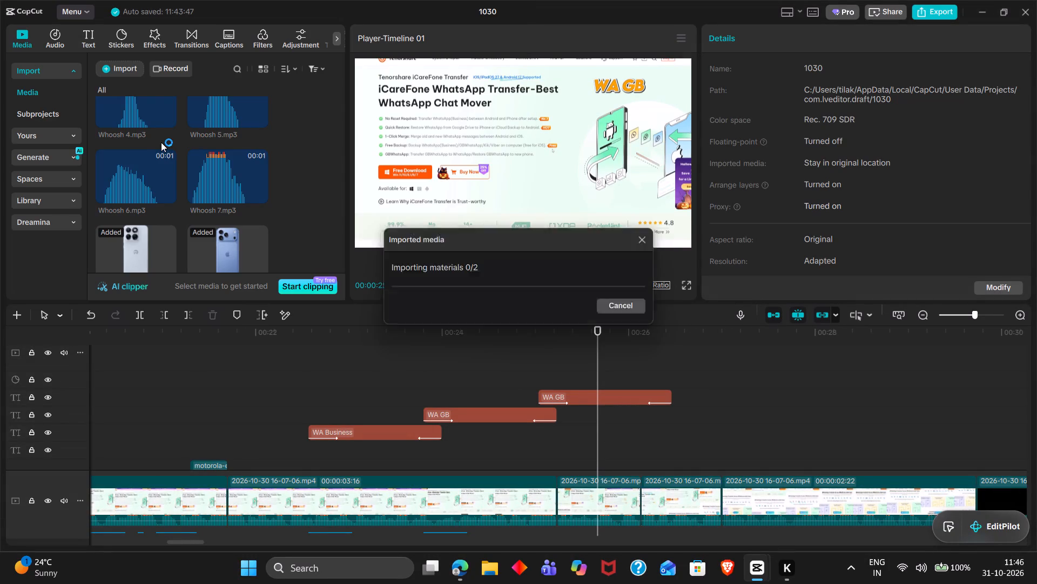
# Delete the two WA GB titles and the WA Business title between about 00:00:22:17 and 00:00:26 from the timeline.
pyautogui.moveTo(509, 388); pyautogui.dragTo(578, 420)
pyautogui.press('BackSpace')
pyautogui.click(416, 369)
pyautogui.moveTo(416, 369); pyautogui.dragTo(427, 374)
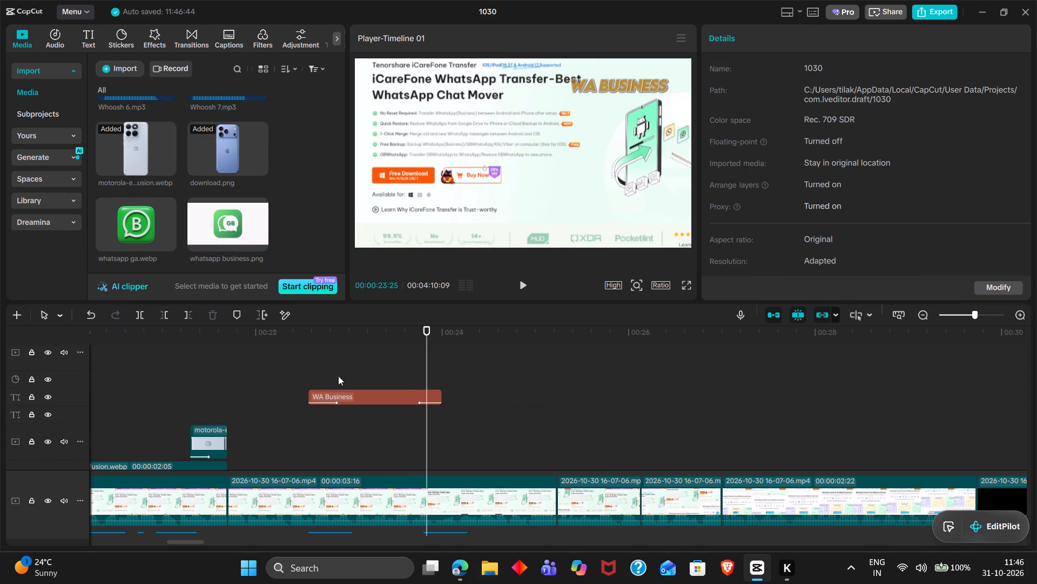
pyautogui.doubleClick(310, 369)
pyautogui.click(333, 395)
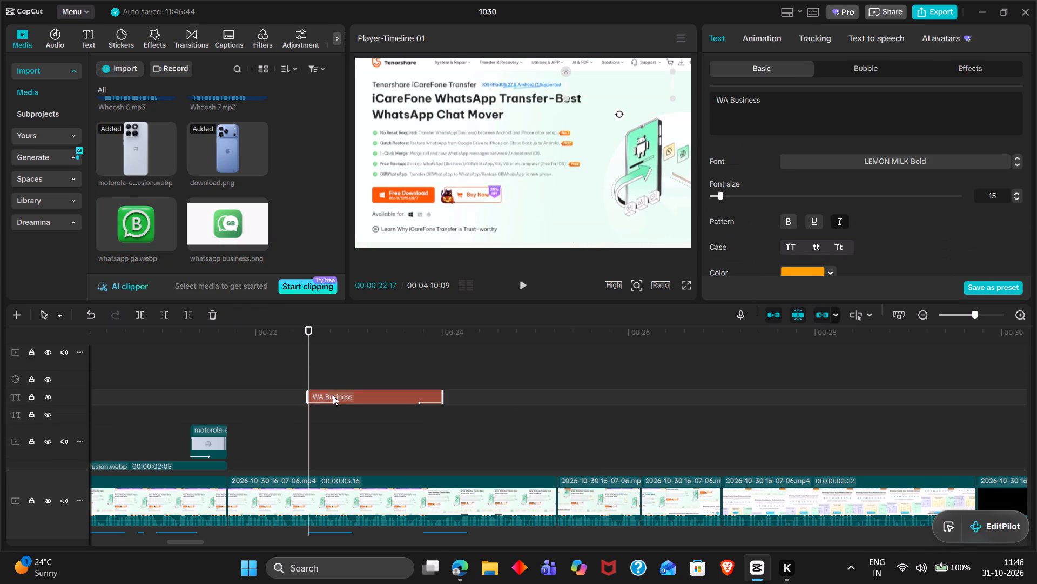
pyautogui.press('BackSpace')
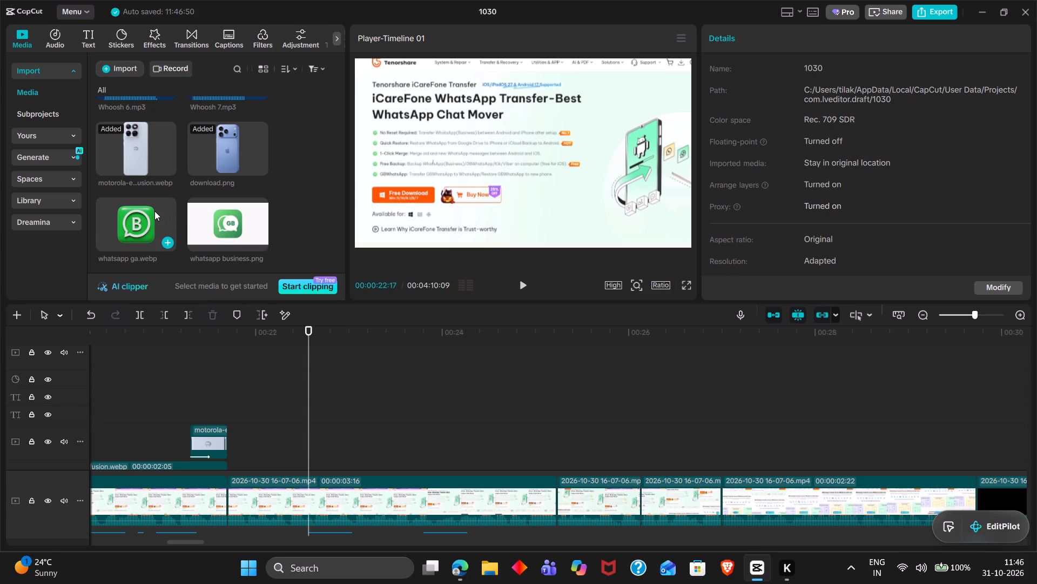
# Place whatsapp ga.webp on the overlay track above the footage, starting at 00:00:22:17.
pyautogui.moveTo(154, 211); pyautogui.dragTo(318, 423)
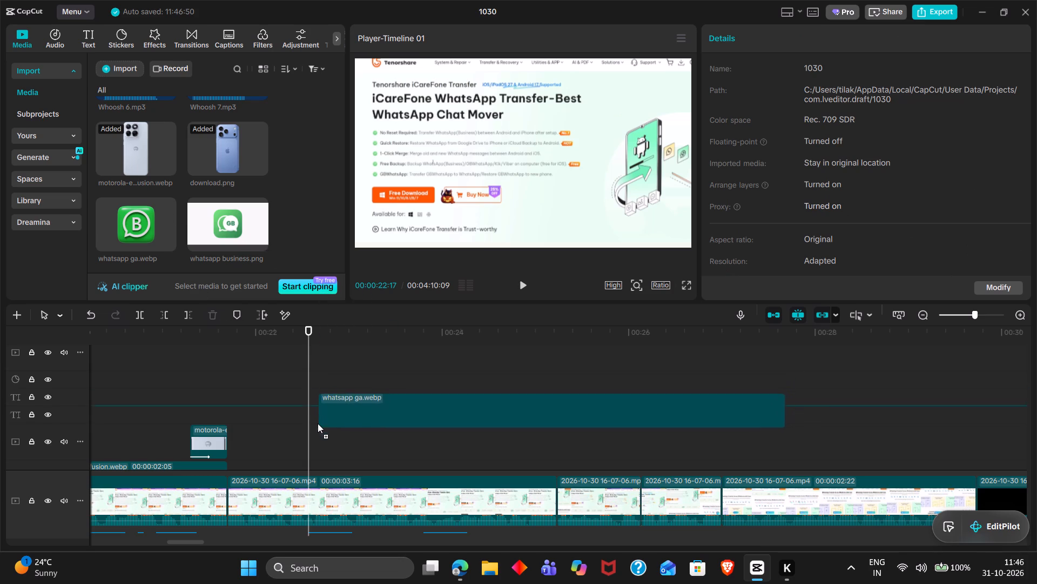
pyautogui.moveTo(318, 423); pyautogui.dragTo(310, 438)
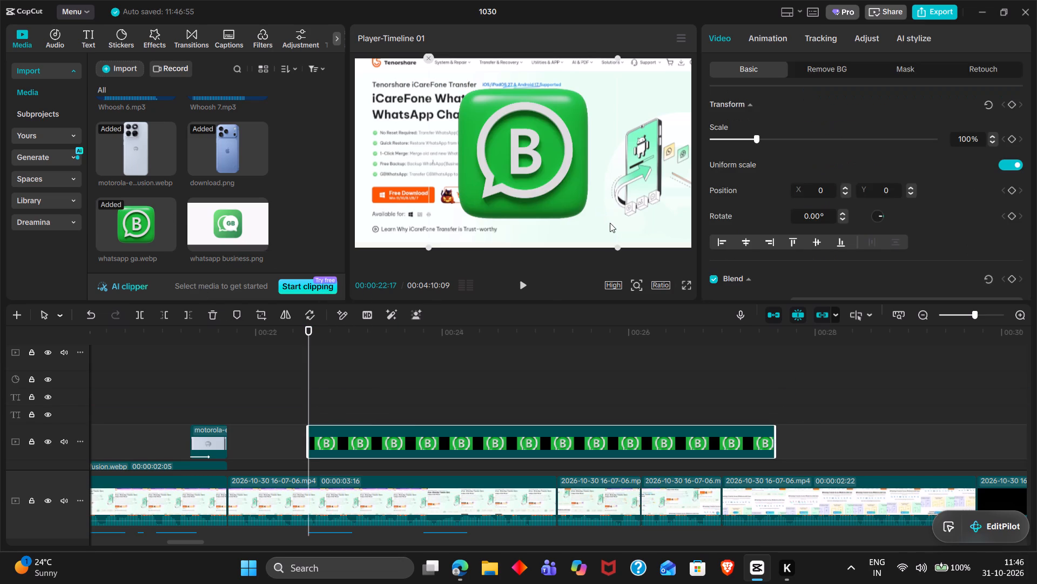
# Scale the WhatsApp Business logo to 49% and position it beside the phone illustration at about X 547, Y 54.
pyautogui.moveTo(617, 249); pyautogui.dragTo(545, 185)
pyautogui.moveTo(520, 155); pyautogui.dragTo(624, 151)
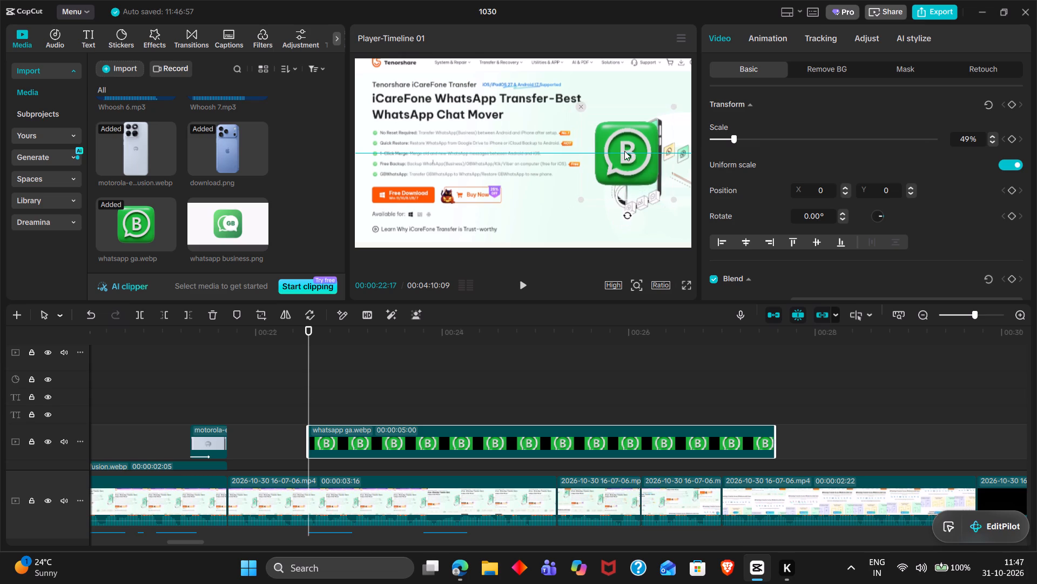
pyautogui.moveTo(624, 151); pyautogui.dragTo(590, 177)
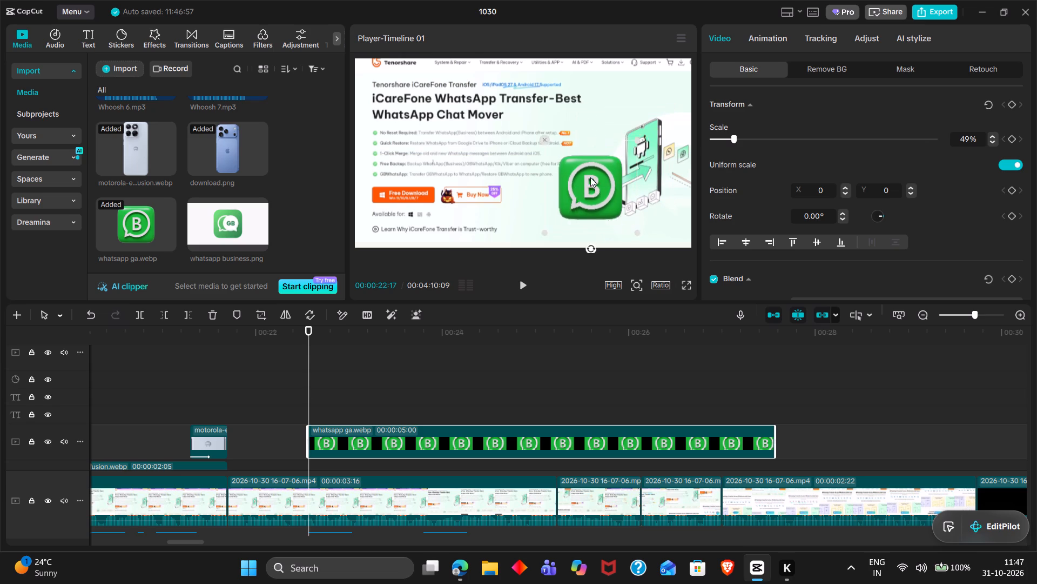
pyautogui.moveTo(590, 177); pyautogui.dragTo(628, 158)
pyautogui.moveTo(628, 158); pyautogui.dragTo(625, 156)
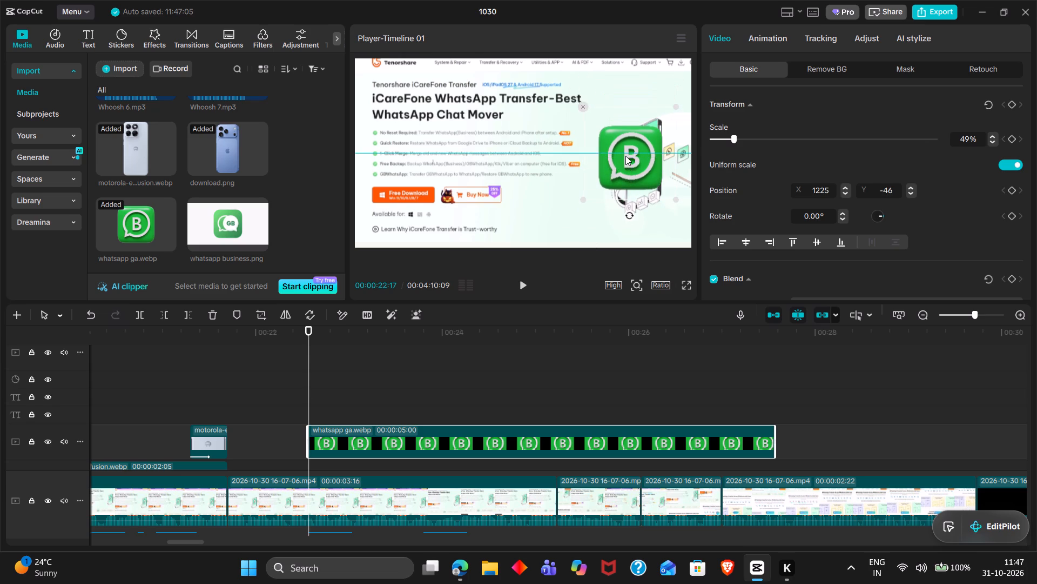
pyautogui.moveTo(625, 156); pyautogui.dragTo(624, 154)
pyautogui.moveTo(624, 154); pyautogui.dragTo(568, 149)
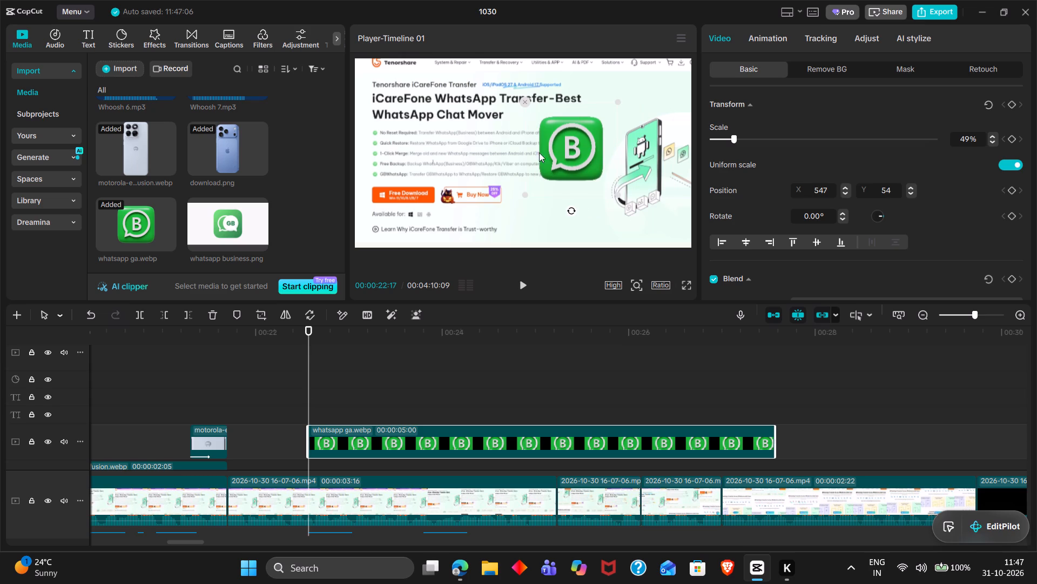
# Import Black-Shadow.png from the device and place it on the track beneath the logo clip, starting at 00:00:22:17.
pyautogui.click(99, 67)
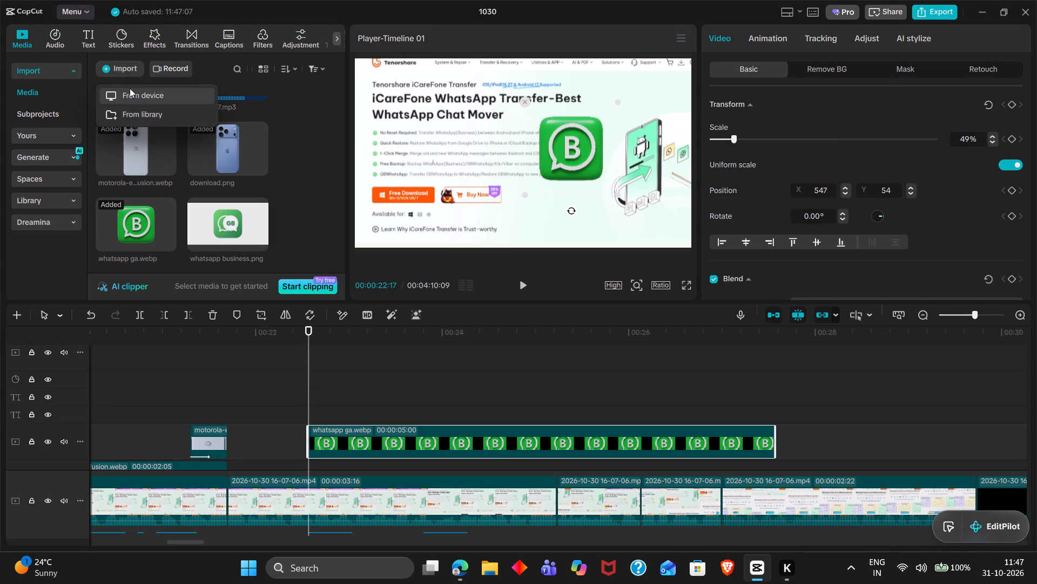
pyautogui.click(130, 88)
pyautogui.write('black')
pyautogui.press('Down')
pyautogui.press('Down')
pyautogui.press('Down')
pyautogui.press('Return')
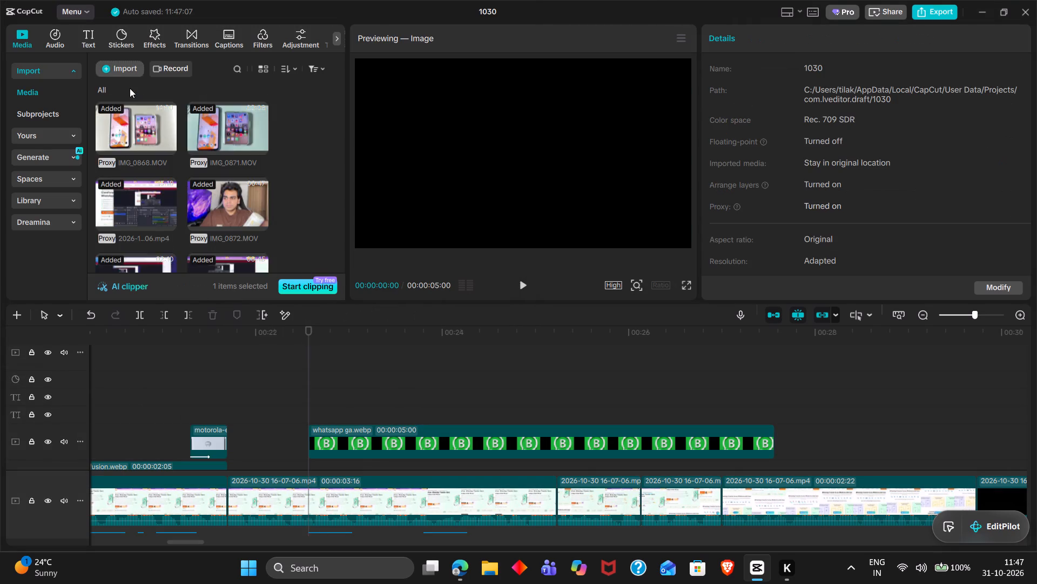
pyautogui.moveTo(157, 215); pyautogui.dragTo(316, 430)
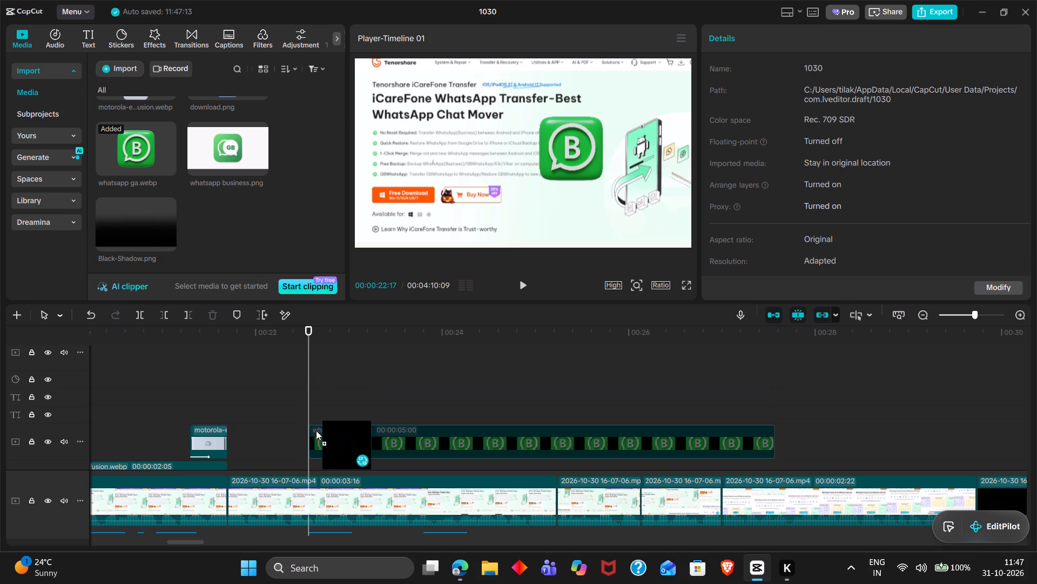
pyautogui.moveTo(316, 430); pyautogui.dragTo(309, 474)
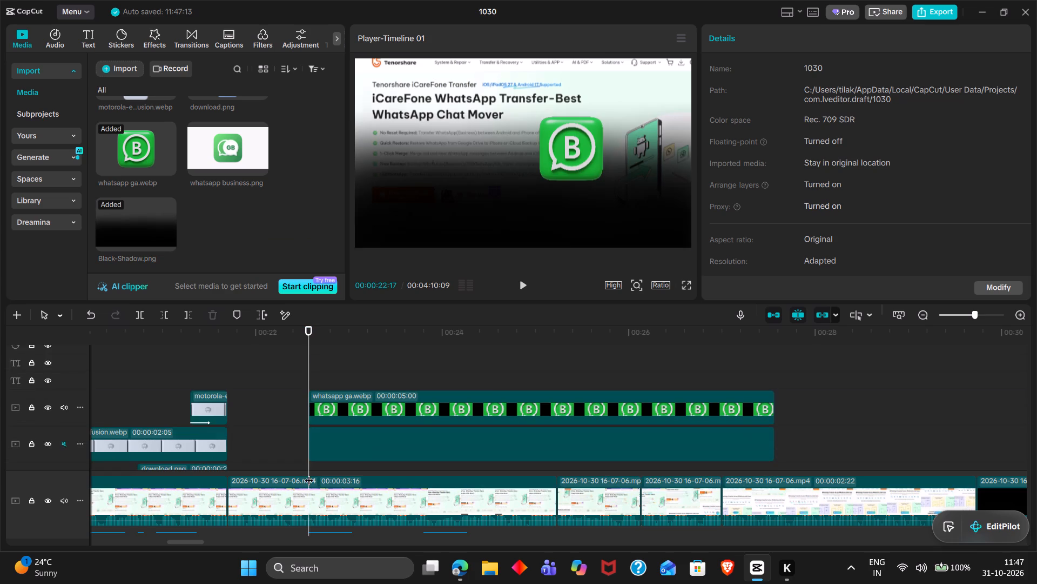
# Rotate the Black-Shadow overlay to -90° and position it to darken the right part of the video frame behind the logo.
pyautogui.moveTo(572, 207); pyautogui.dragTo(568, 156)
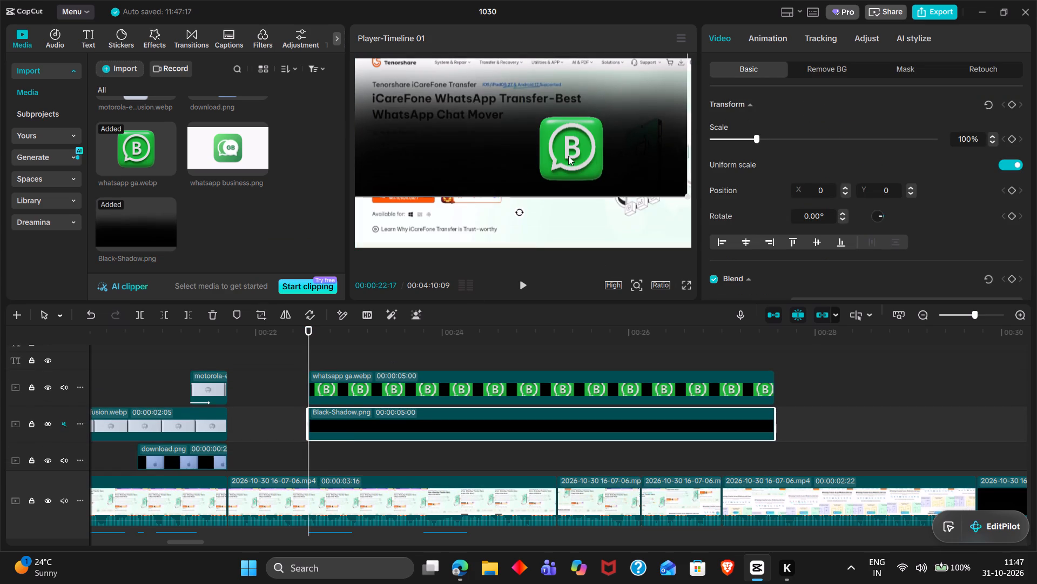
pyautogui.moveTo(522, 210); pyautogui.dragTo(618, 166)
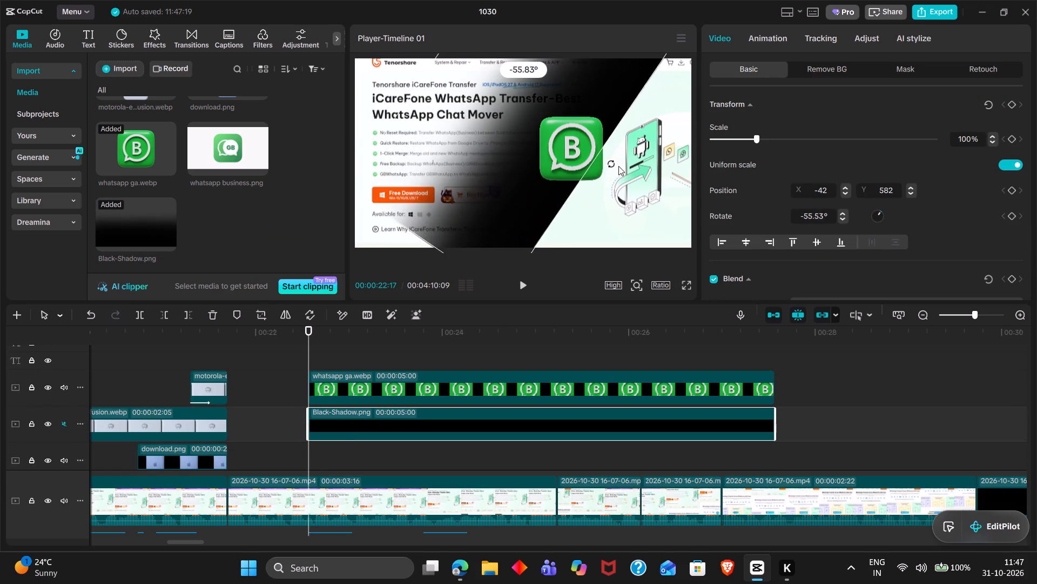
pyautogui.moveTo(618, 166); pyautogui.dragTo(611, 108)
pyautogui.moveTo(572, 189); pyautogui.dragTo(671, 185)
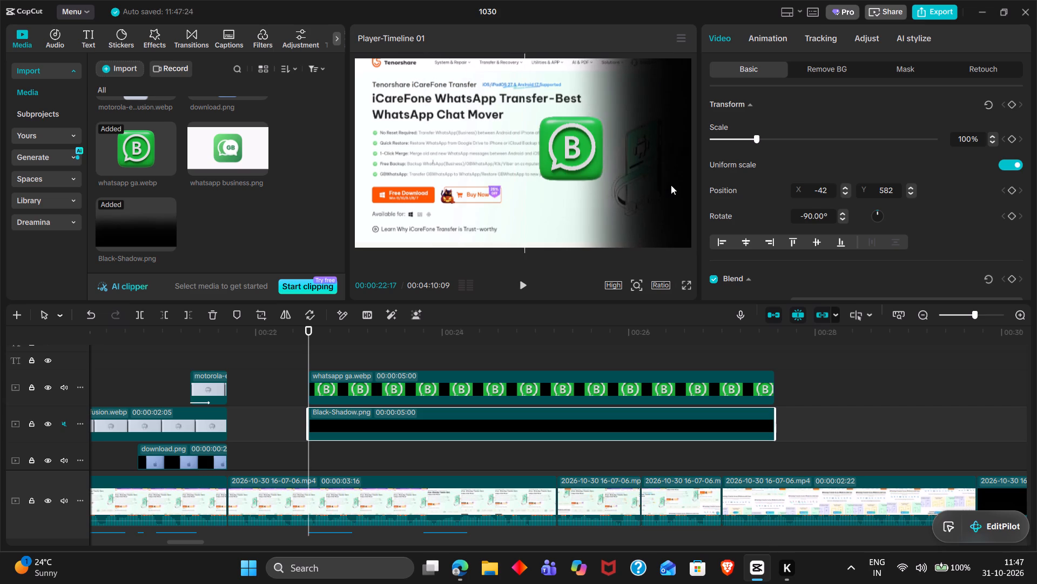
pyautogui.moveTo(671, 185); pyautogui.dragTo(677, 183)
pyautogui.moveTo(677, 183); pyautogui.dragTo(645, 181)
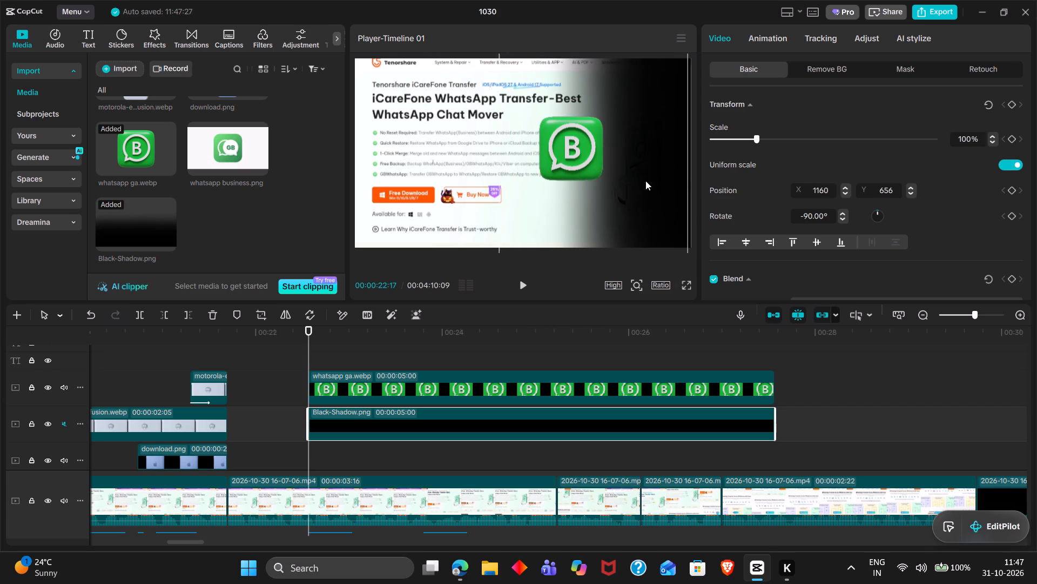
pyautogui.moveTo(645, 181); pyautogui.dragTo(650, 179)
# Apply a 0.4 s In animation bringing the Black-Shadow overlay in from the frame's right edge, and check it at 00:00:22:23.
pyautogui.doubleClick(784, 47)
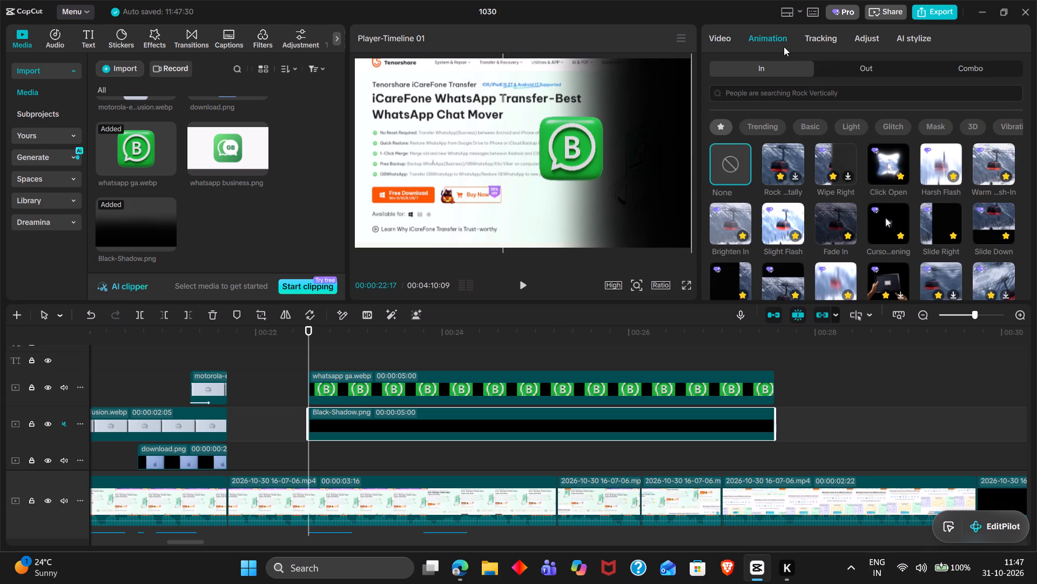
pyautogui.doubleClick(739, 270)
pyautogui.click(790, 288)
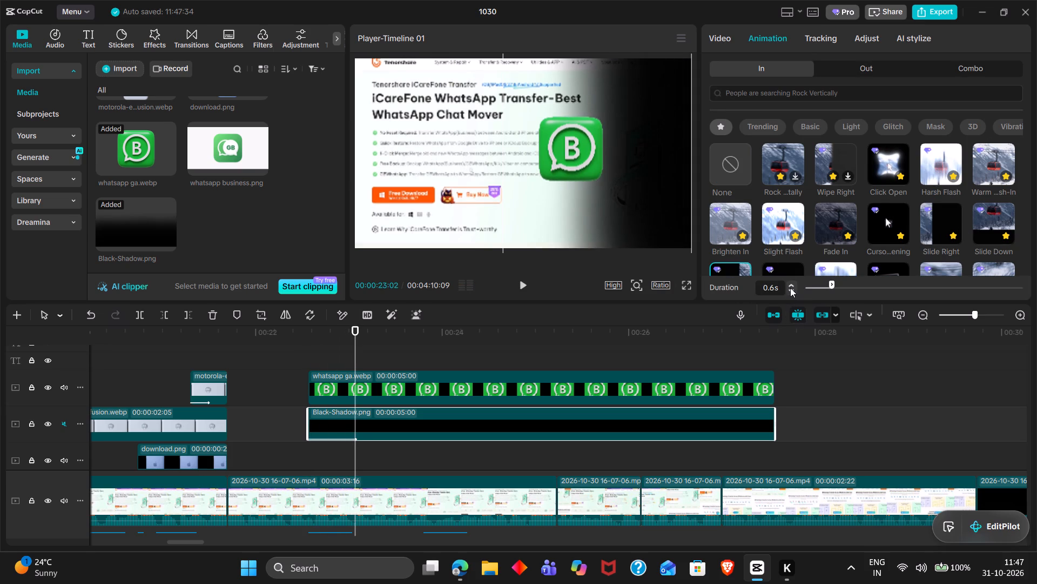
pyautogui.click(789, 293)
pyautogui.click(789, 293)
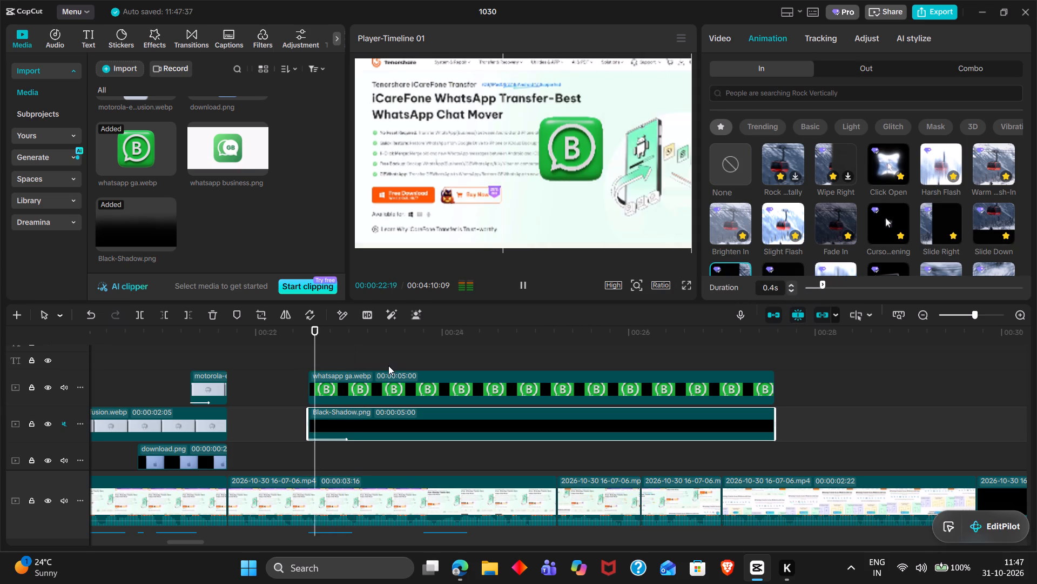
pyautogui.click(333, 340)
pyautogui.moveTo(333, 340); pyautogui.dragTo(325, 337)
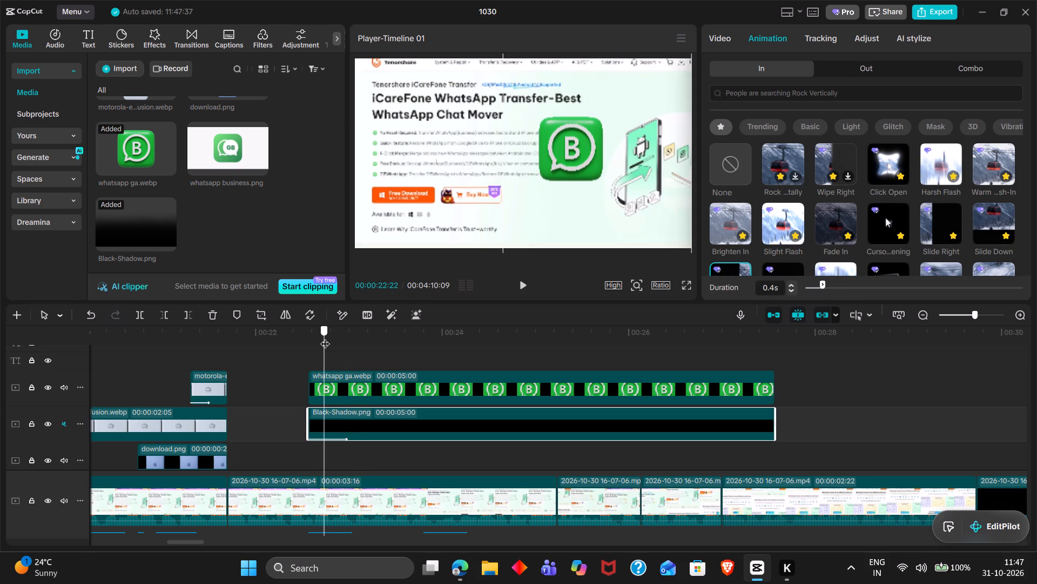
pyautogui.moveTo(325, 337); pyautogui.dragTo(327, 337)
# Delete the two leftover title sound effects around 00:00:22:17 and 00:00:23:24 from the audio tracks.
pyautogui.scroll(-2, 336, 424)
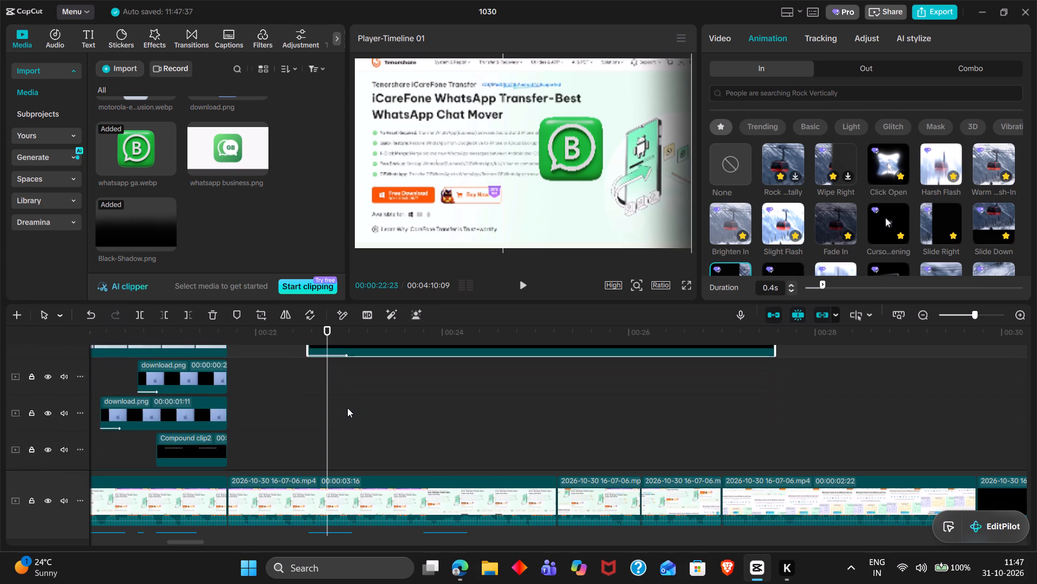
pyautogui.scroll(-2, 348, 406)
pyautogui.moveTo(289, 501); pyautogui.dragTo(472, 495)
pyautogui.press('BackSpace')
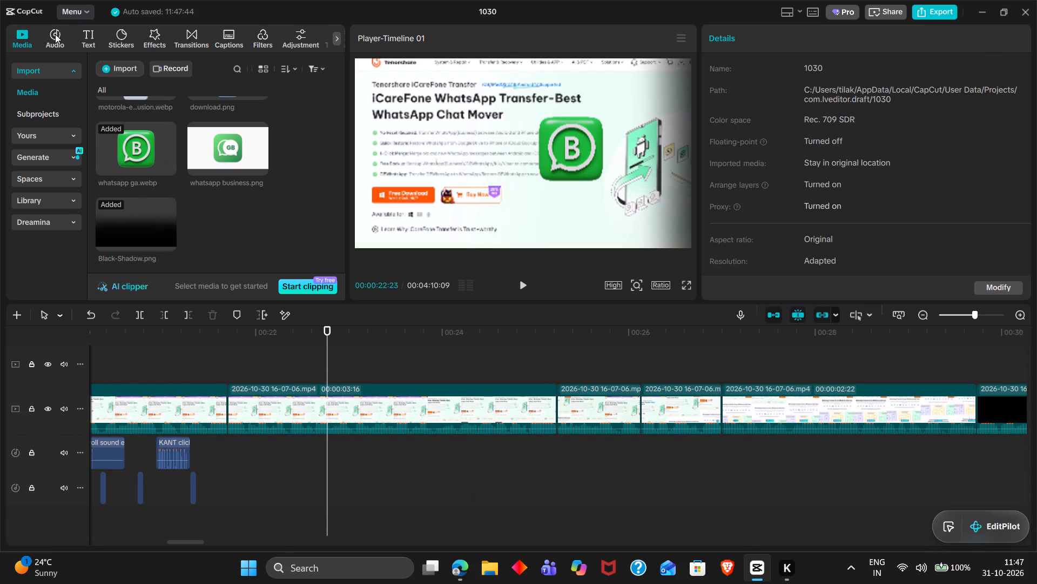
# Add Whoosh 4.mp3 to the audio track just before the Black-Shadow overlay's start and play it back up to 00:00:23:03.
pyautogui.doubleClick(54, 42)
pyautogui.doubleClick(23, 43)
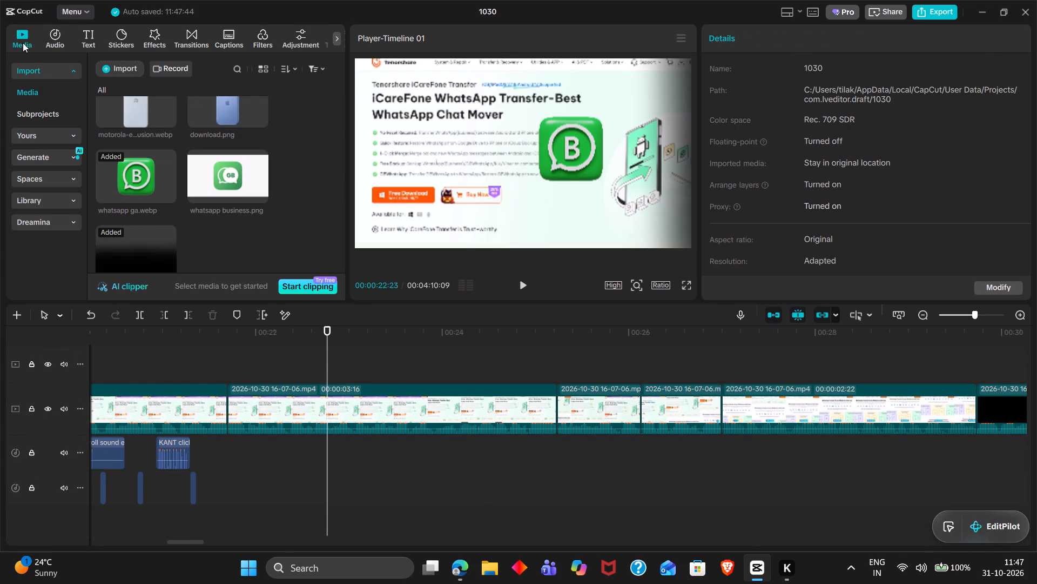
pyautogui.scroll(1, 160, 169)
pyautogui.hscroll(1, 160, 169)
pyautogui.hscroll(-1, 160, 169)
pyautogui.hscroll(1, 160, 169)
pyautogui.doubleClick(145, 231)
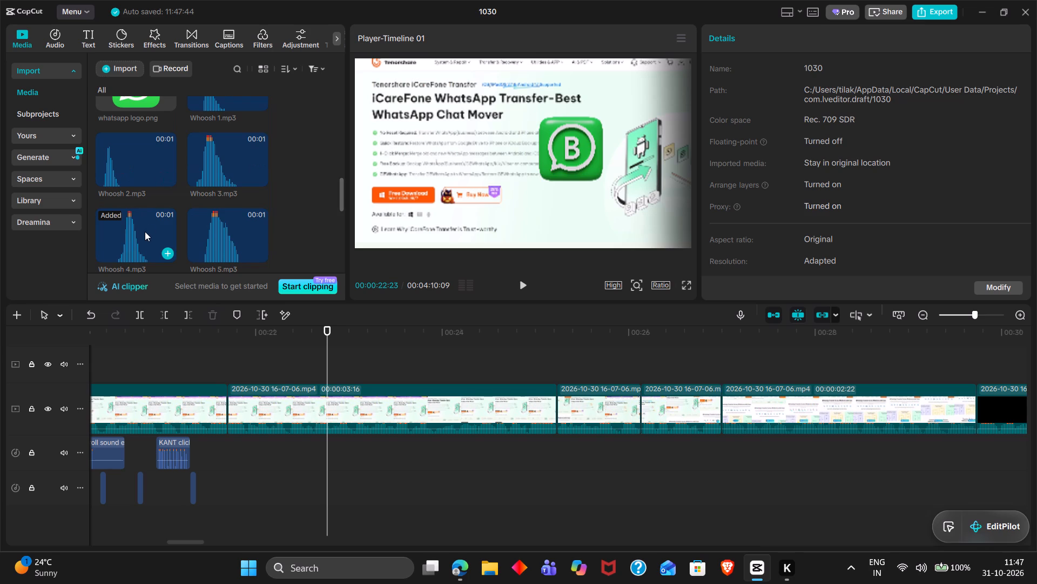
pyautogui.moveTo(145, 231); pyautogui.dragTo(307, 458)
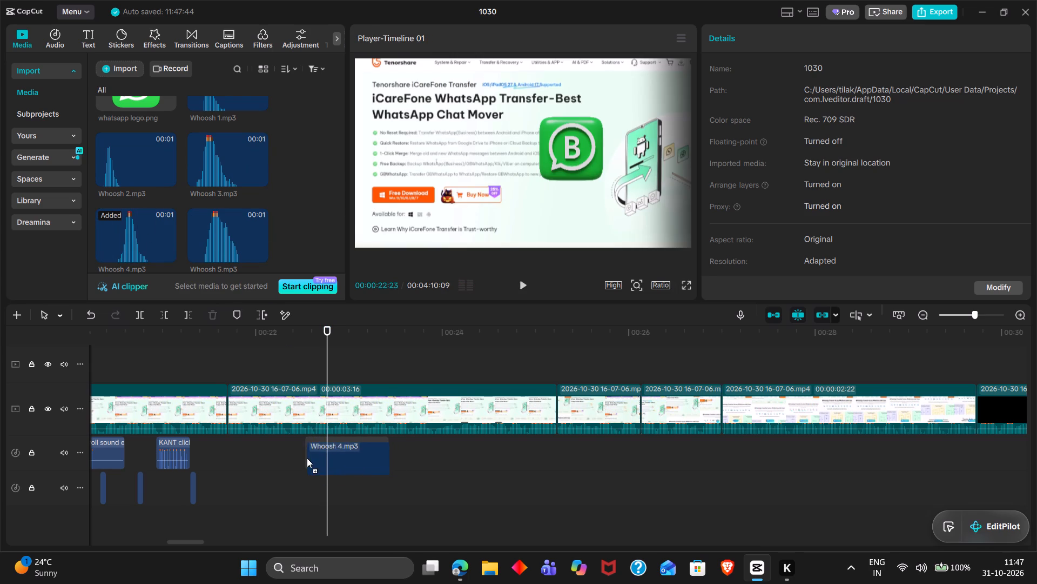
pyautogui.click(354, 450)
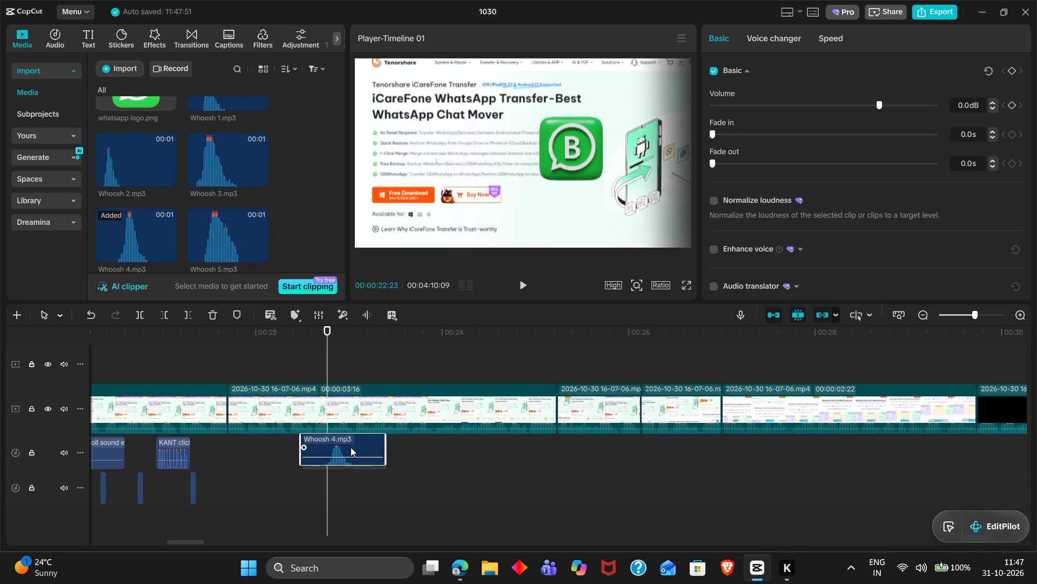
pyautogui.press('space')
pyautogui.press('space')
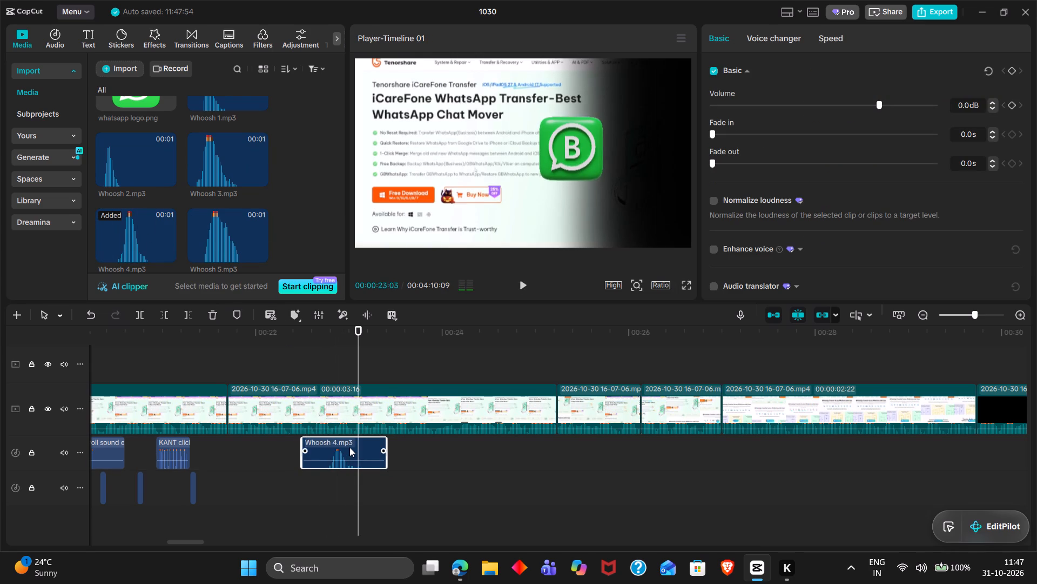
# Trim the start of the whatsapp ga.webp logo clip to 00:00:23:03.
pyautogui.scroll(4, 349, 447)
pyautogui.click(376, 376)
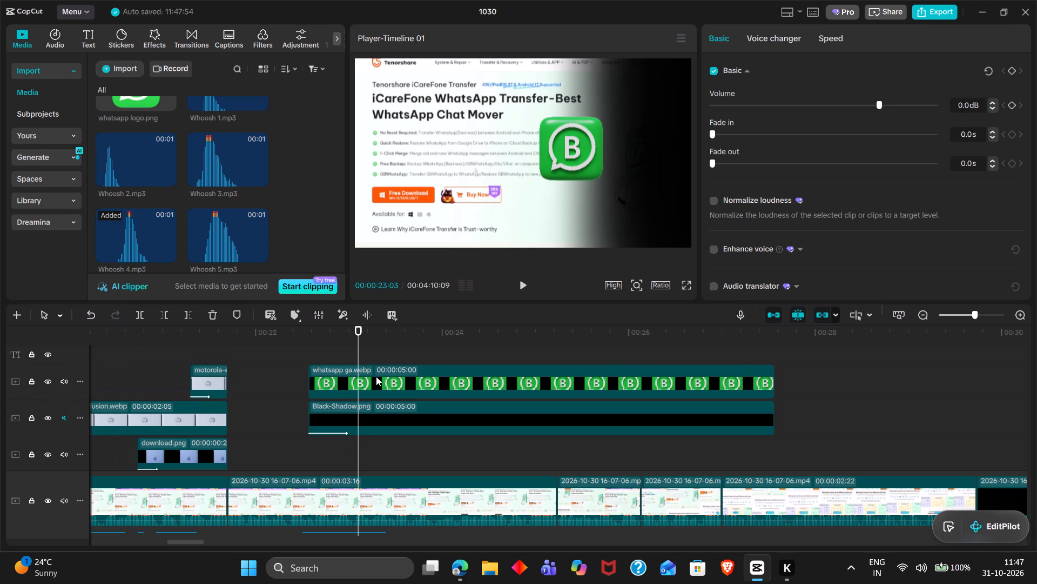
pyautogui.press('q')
pyautogui.click(397, 379)
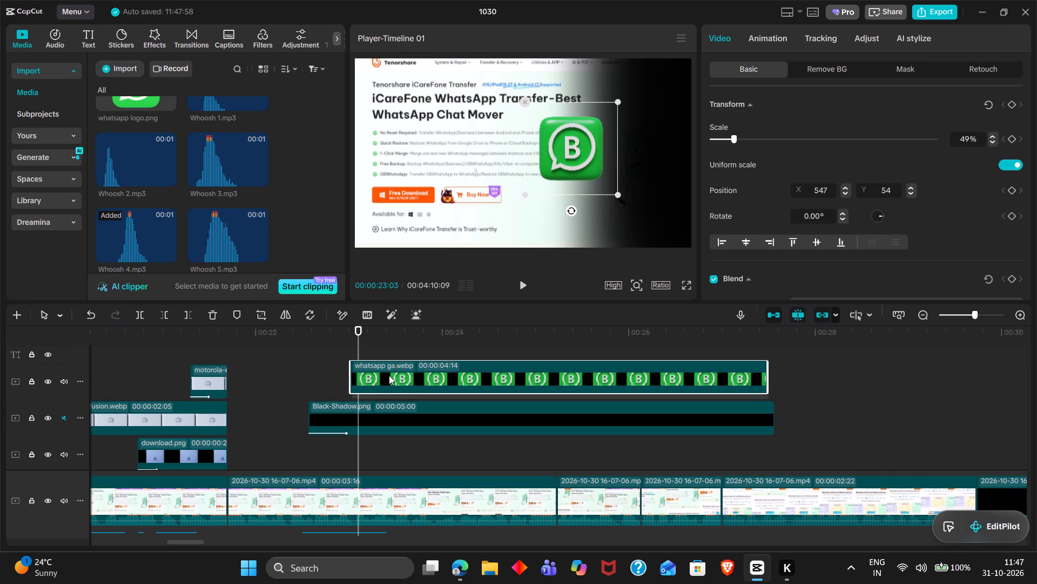
# Apply the Fade In entrance animation to the whatsapp ga.webp logo clip.
pyautogui.doubleClick(765, 43)
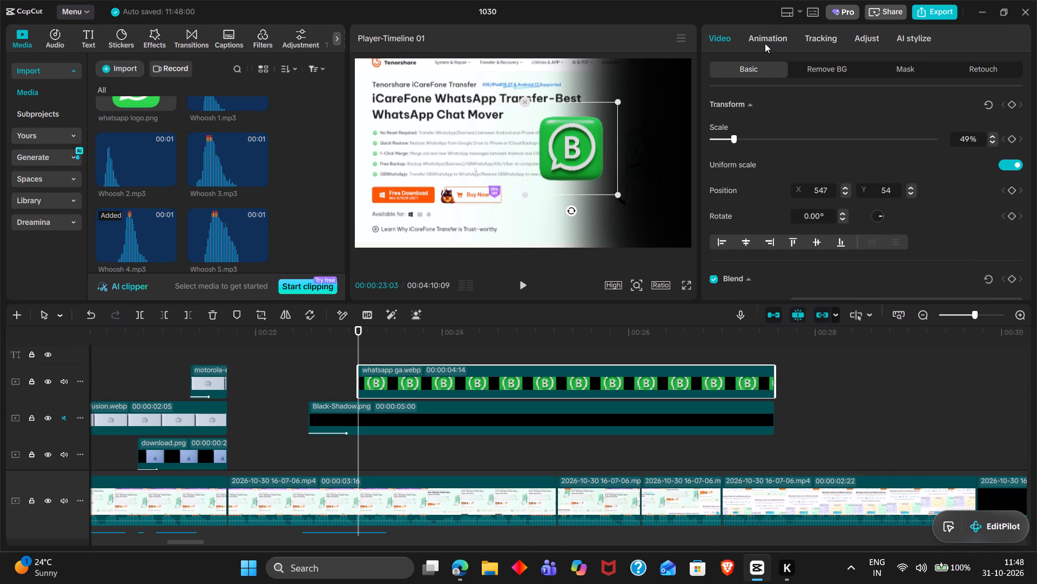
pyautogui.doubleClick(716, 131)
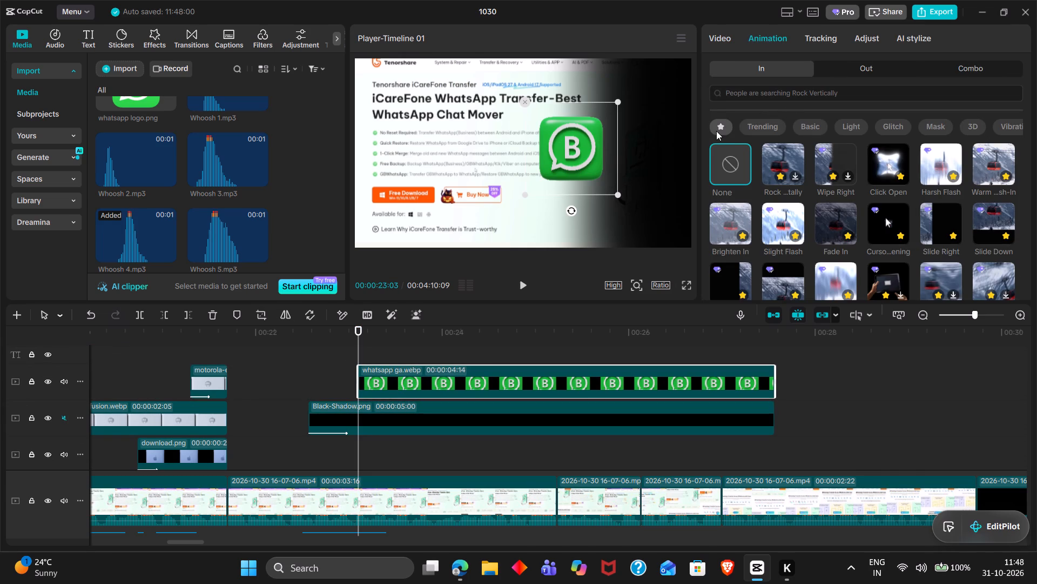
pyautogui.doubleClick(853, 215)
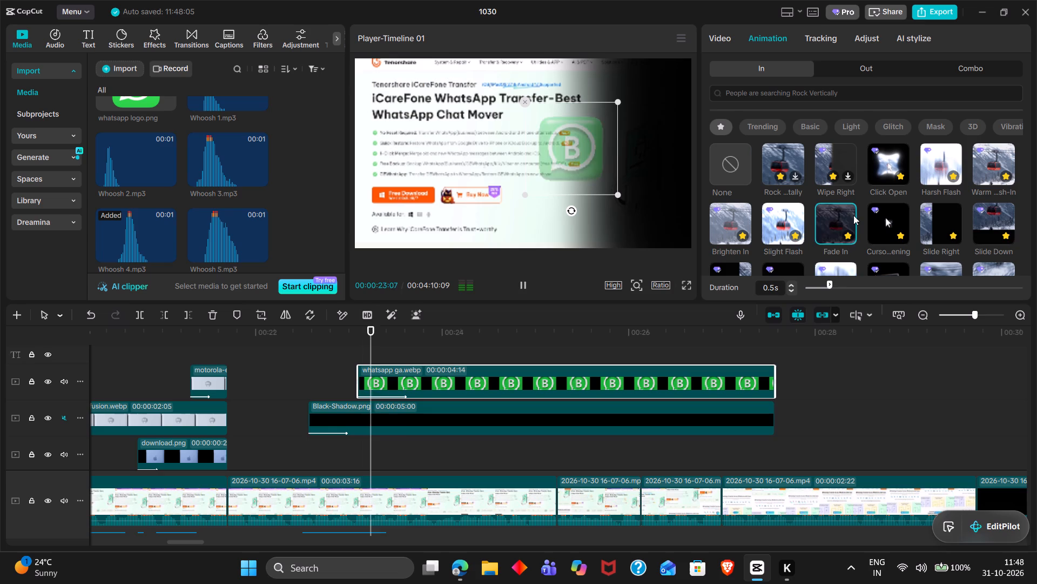
# Set the Fade In animation duration of the whatsapp ga.webp logo to 0.2 s.
pyautogui.click(813, 288)
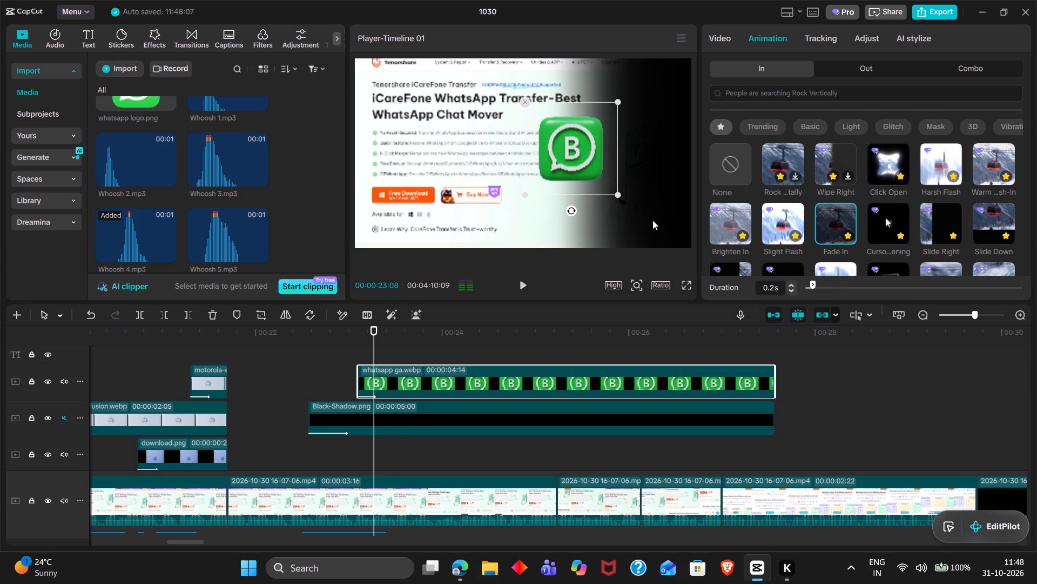
# Move the whatsapp ga.webp logo onto the dark shadow area at about X 1387, Y 0, scale it to about 49%, and check it full screen.
pyautogui.moveTo(620, 196); pyautogui.dragTo(601, 177)
pyautogui.moveTo(572, 159); pyautogui.dragTo(600, 153)
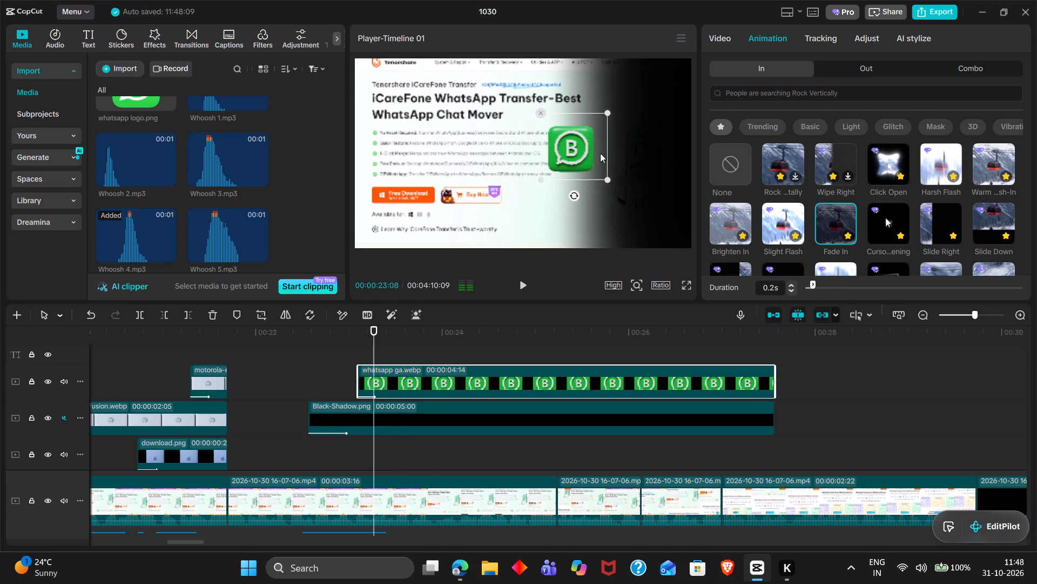
pyautogui.moveTo(600, 153); pyautogui.dragTo(647, 145)
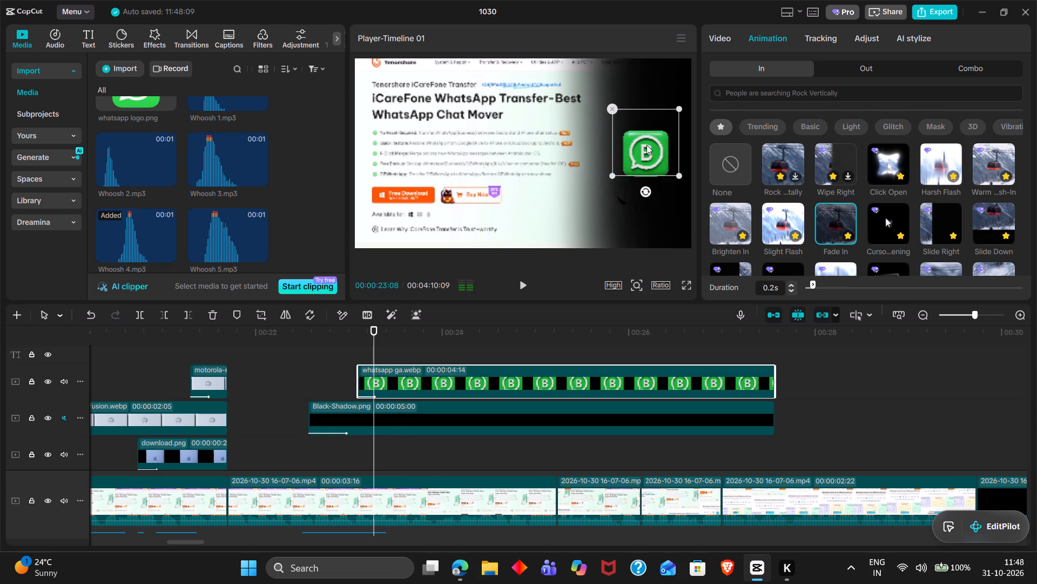
pyautogui.moveTo(647, 145); pyautogui.dragTo(646, 136)
pyautogui.moveTo(674, 155); pyautogui.dragTo(689, 169)
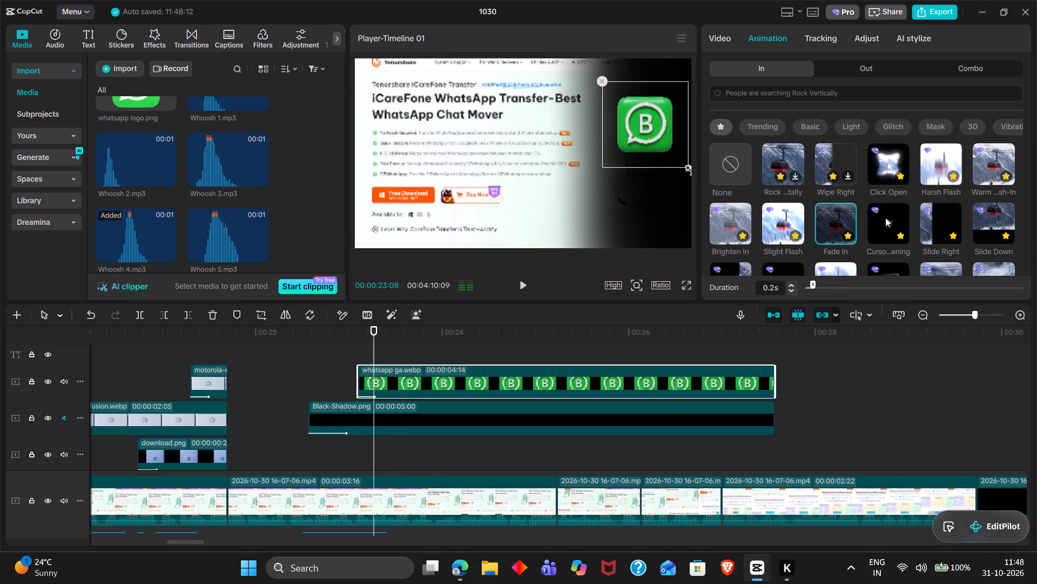
pyautogui.moveTo(689, 169); pyautogui.dragTo(692, 171)
pyautogui.moveTo(652, 142); pyautogui.dragTo(654, 163)
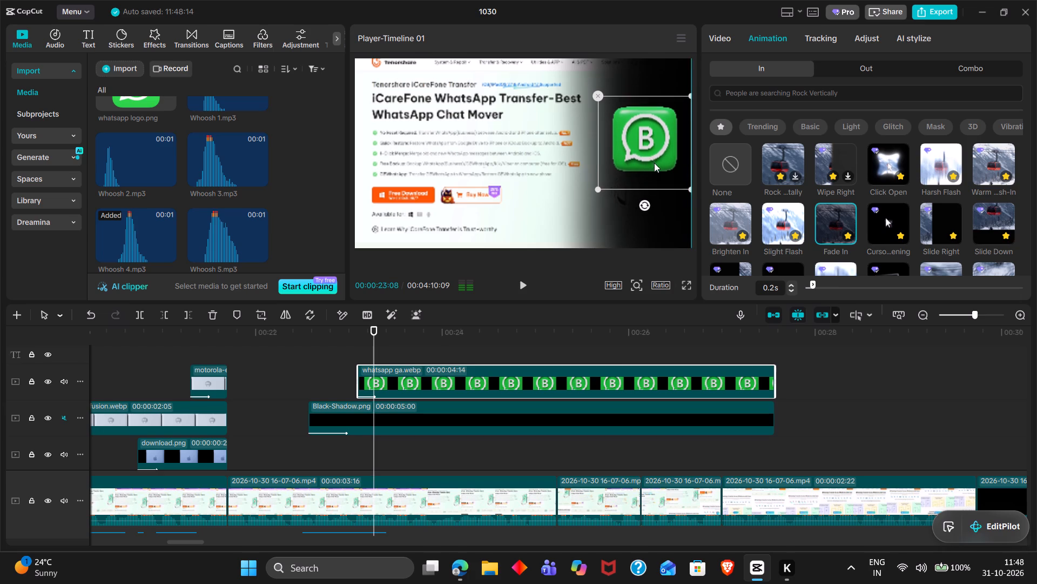
pyautogui.moveTo(654, 163); pyautogui.dragTo(654, 170)
pyautogui.click(686, 287)
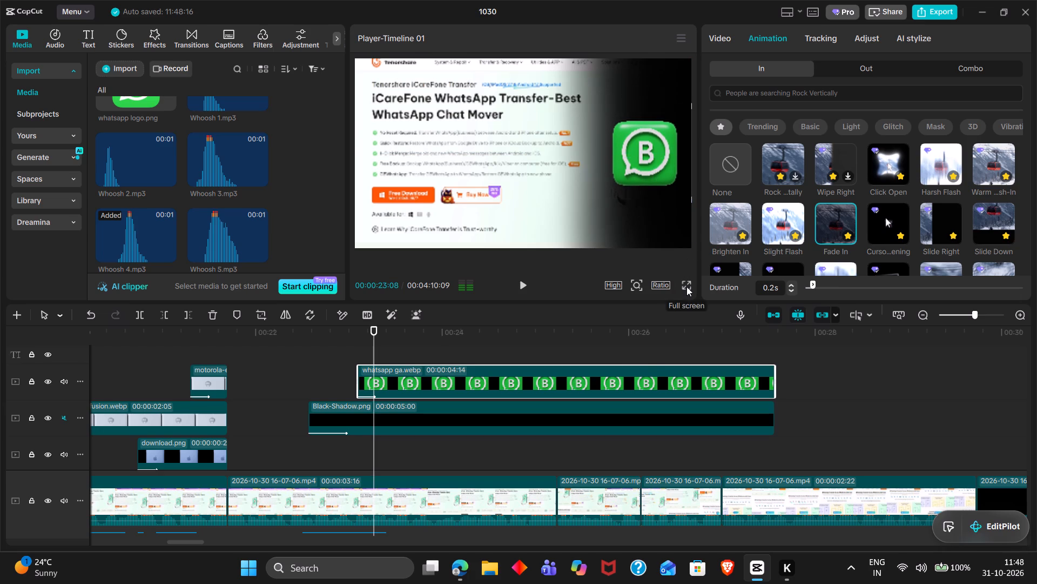
pyautogui.press('Escape')
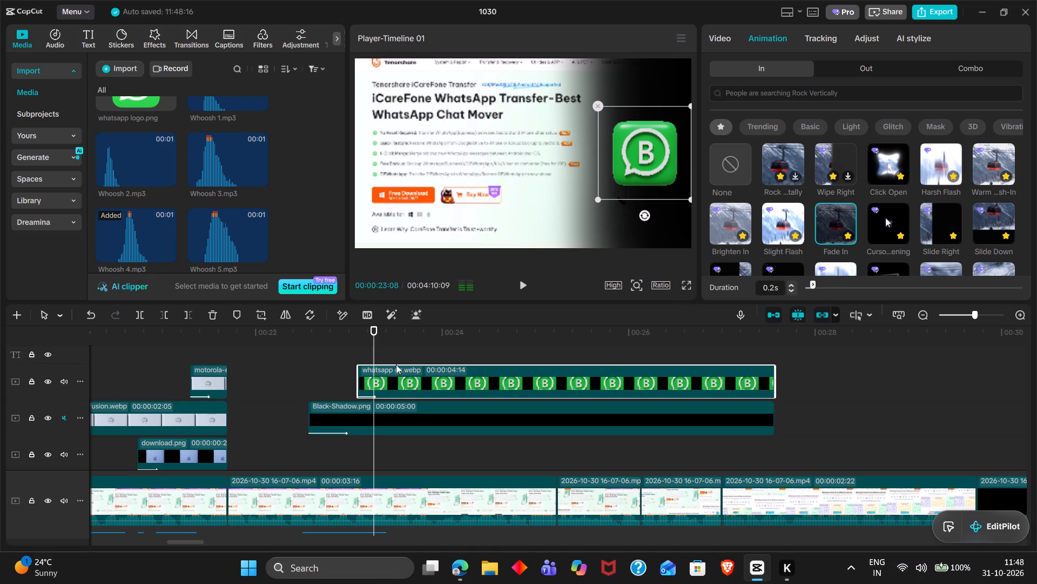
# Trim the end of the Whoosh 4.mp3 clip to 00:00:23:03, where the whatsapp ga.webp logo starts.
pyautogui.click(364, 341)
pyautogui.moveTo(364, 341); pyautogui.dragTo(358, 340)
pyautogui.scroll(-1, 381, 435)
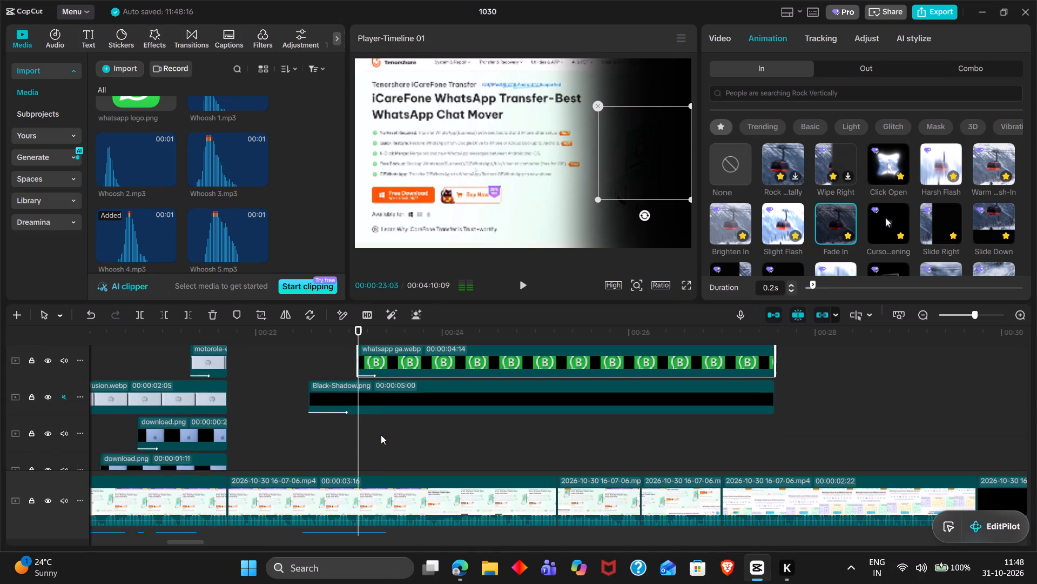
pyautogui.scroll(-1, 381, 435)
pyautogui.click(365, 470)
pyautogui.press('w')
# Copy the short sound effect just before the second KANT click clip to 00:00:23:03 on its audio track and play it back.
pyautogui.hscroll(1, 365, 470)
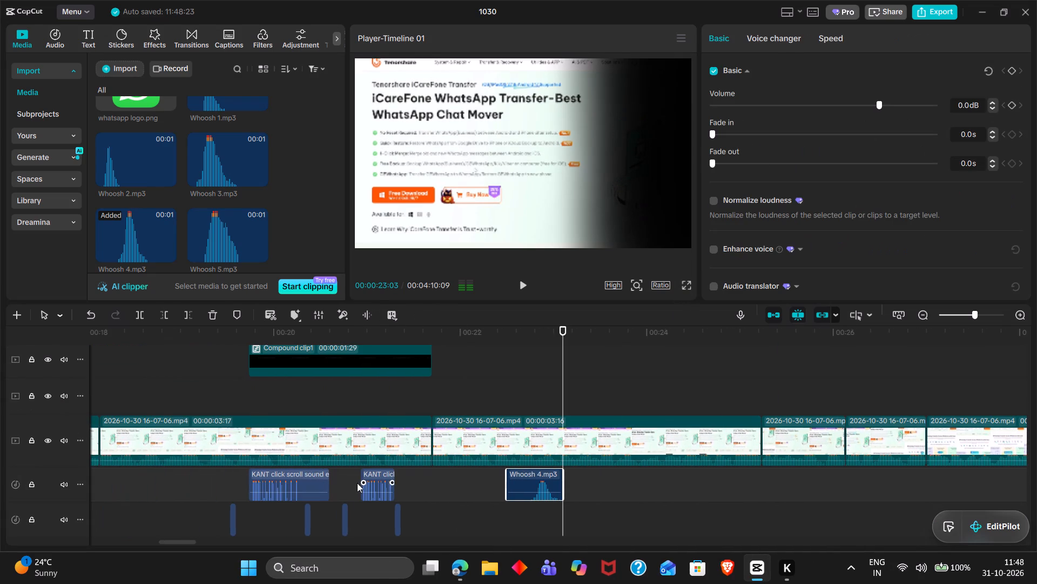
pyautogui.click(343, 522)
pyautogui.hotkey('ctrl', 'c')
pyautogui.hotkey('ctrl', 'v')
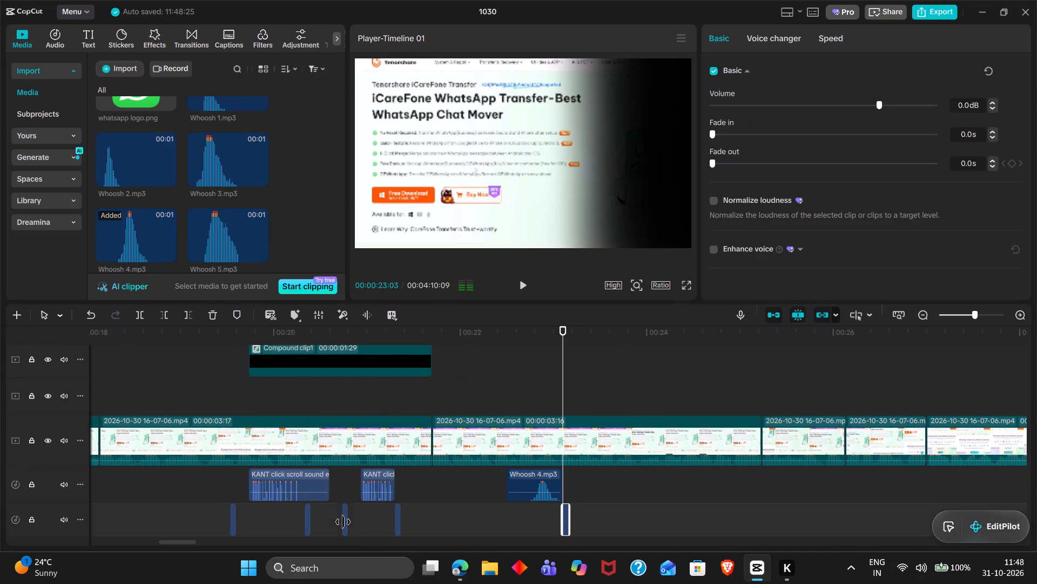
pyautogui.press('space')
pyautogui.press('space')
pyautogui.hscroll(-1, 343, 522)
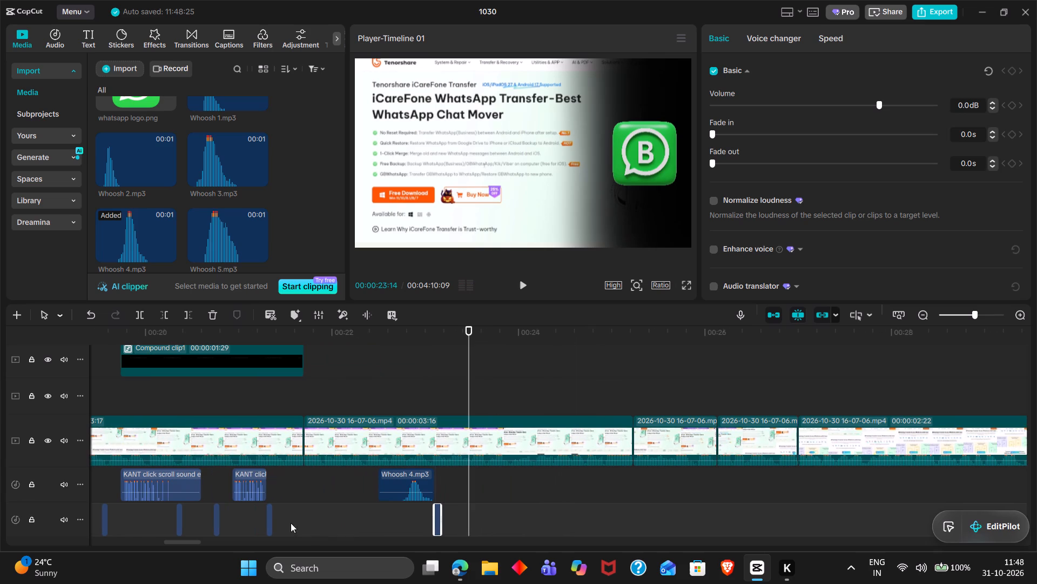
# Play on to 00:00:23:26 and trim the end of the whatsapp ga.webp logo clip there.
pyautogui.click(360, 523)
pyautogui.moveTo(360, 523); pyautogui.dragTo(386, 523)
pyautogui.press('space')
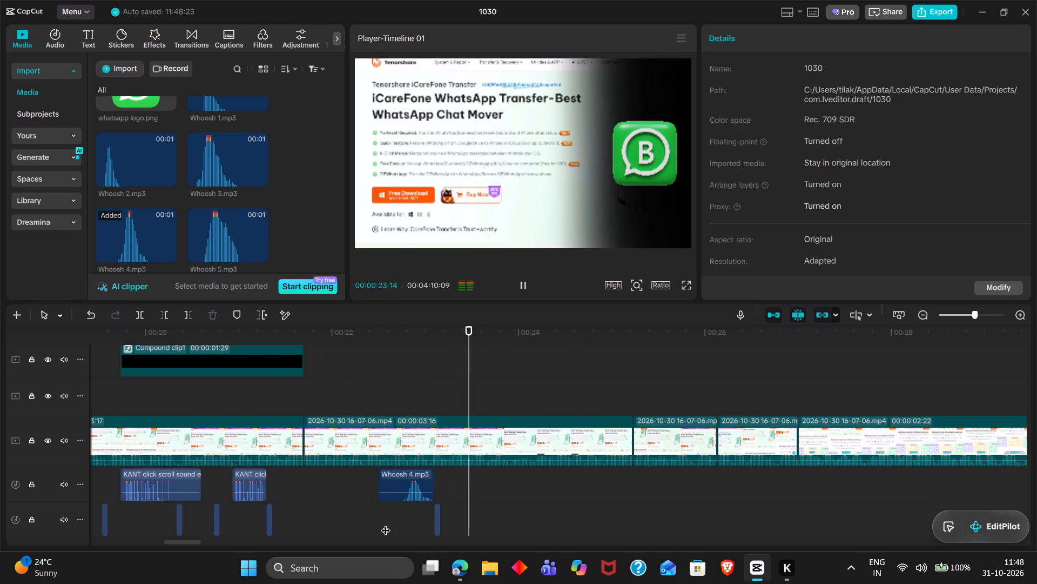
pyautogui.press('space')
pyautogui.hscroll(-1, 386, 523)
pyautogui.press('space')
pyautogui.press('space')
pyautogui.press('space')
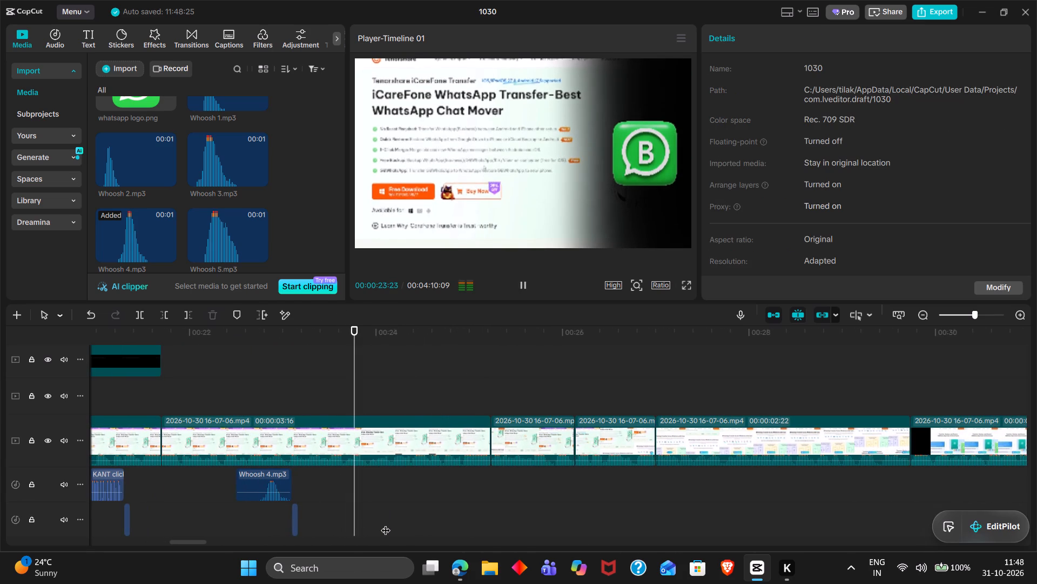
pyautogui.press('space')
pyautogui.scroll(1, 386, 523)
pyautogui.scroll(1, 385, 457)
pyautogui.click(379, 383)
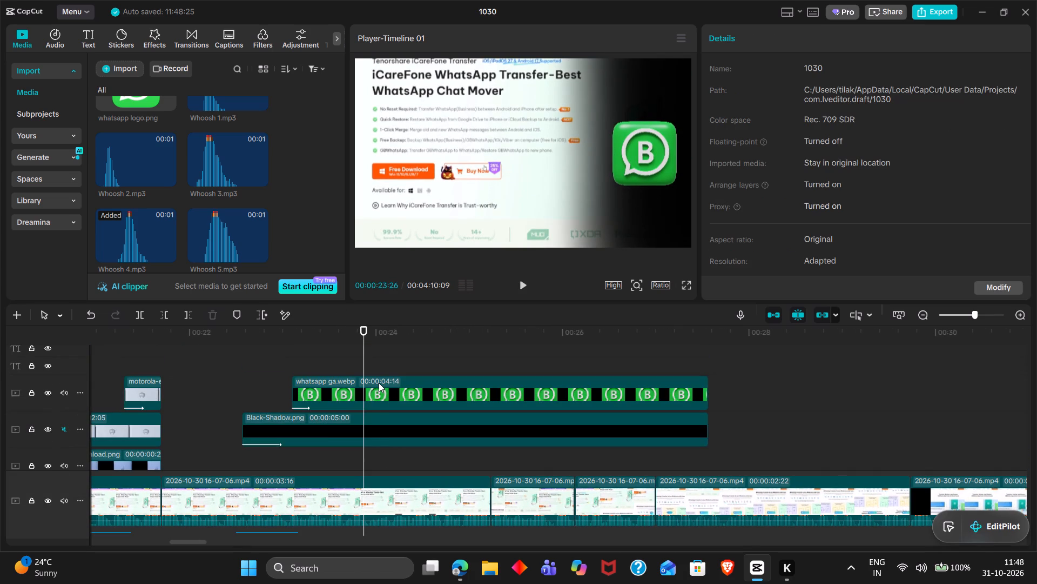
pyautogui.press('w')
# Apply the Fade Out exit animation with a 0.2 s duration to the whatsapp ga.webp logo clip and preview it.
pyautogui.doubleClick(771, 42)
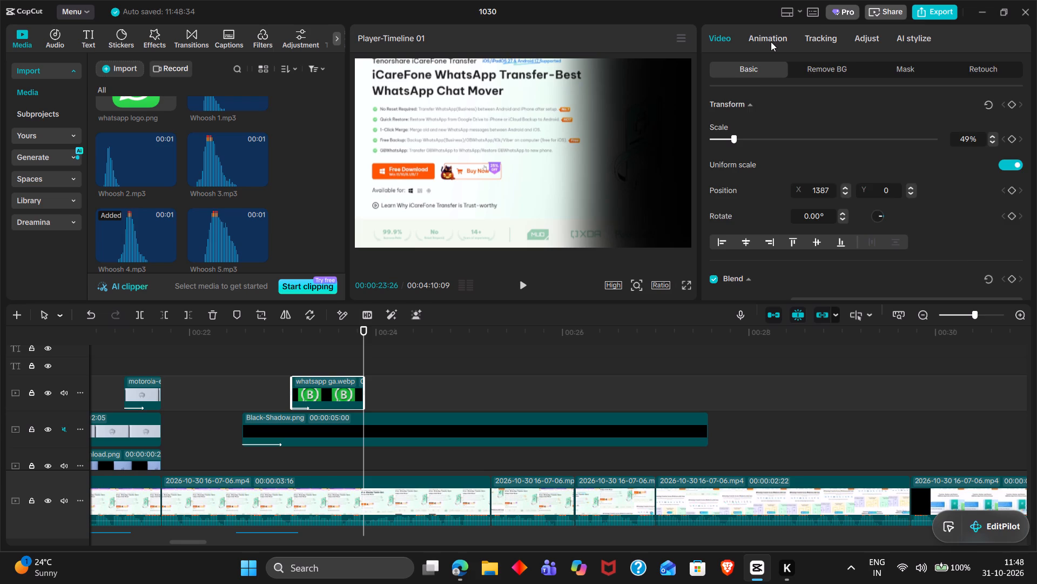
pyautogui.doubleClick(858, 69)
pyautogui.doubleClick(892, 151)
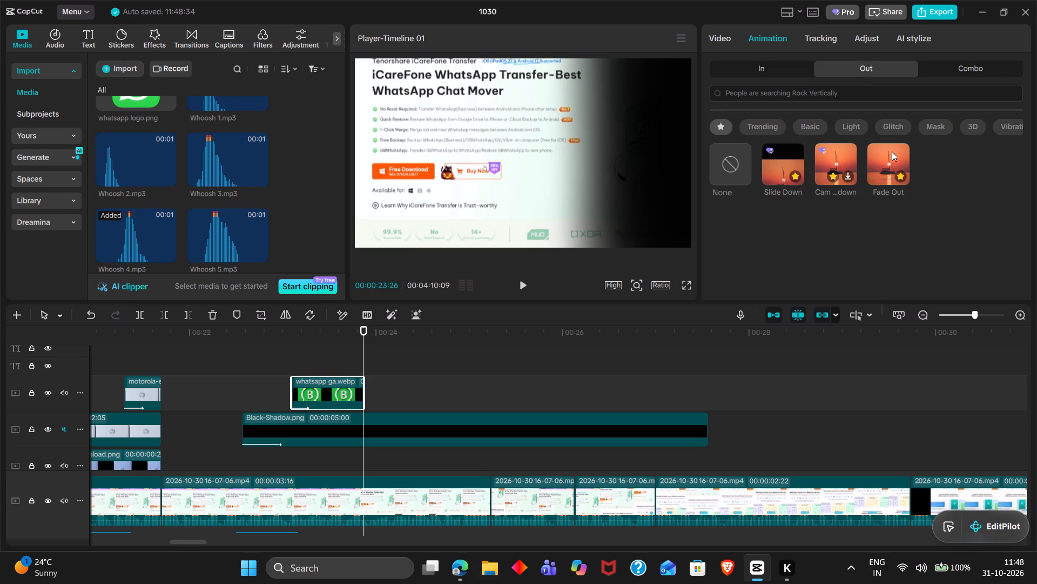
pyautogui.click(931, 293)
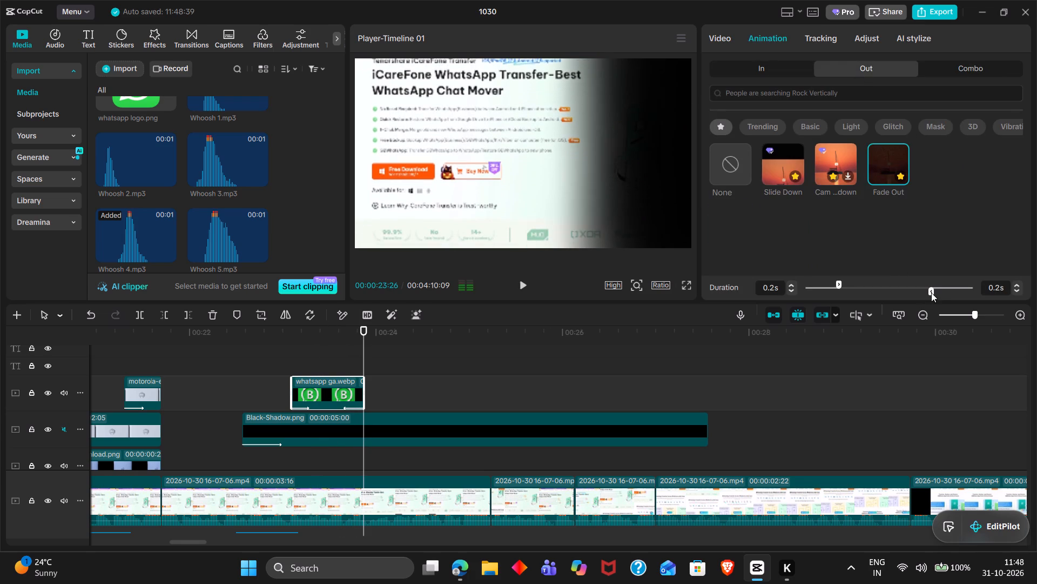
pyautogui.click(275, 344)
pyautogui.moveTo(275, 344); pyautogui.dragTo(290, 349)
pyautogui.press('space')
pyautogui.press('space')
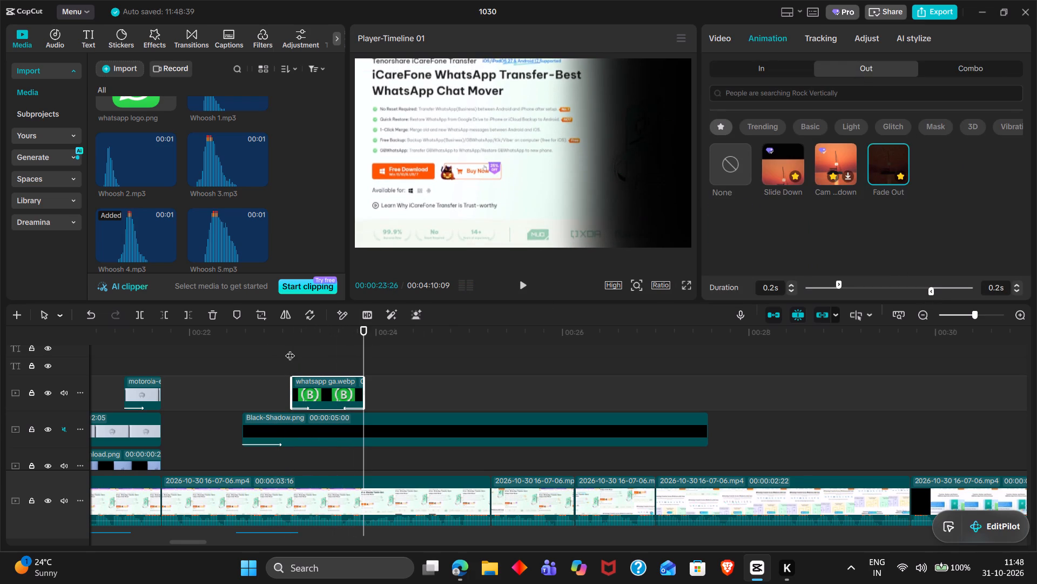
# Add whatsapp business.png from the media library on a track above the whatsapp ga.webp logo, starting at 00:00:23:24.
pyautogui.doubleClick(356, 360)
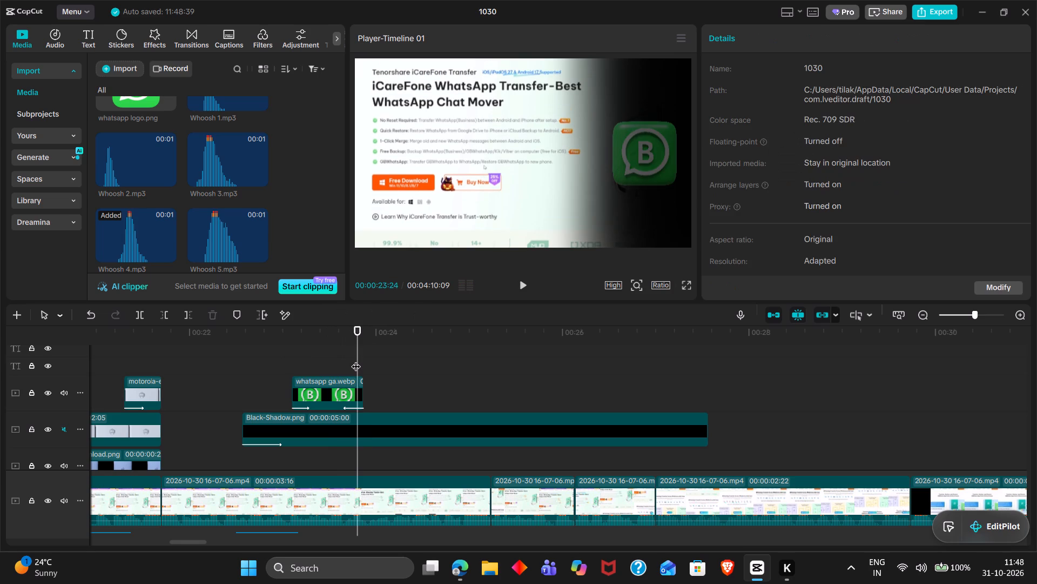
pyautogui.scroll(1, 171, 201)
pyautogui.scroll(-2, 171, 201)
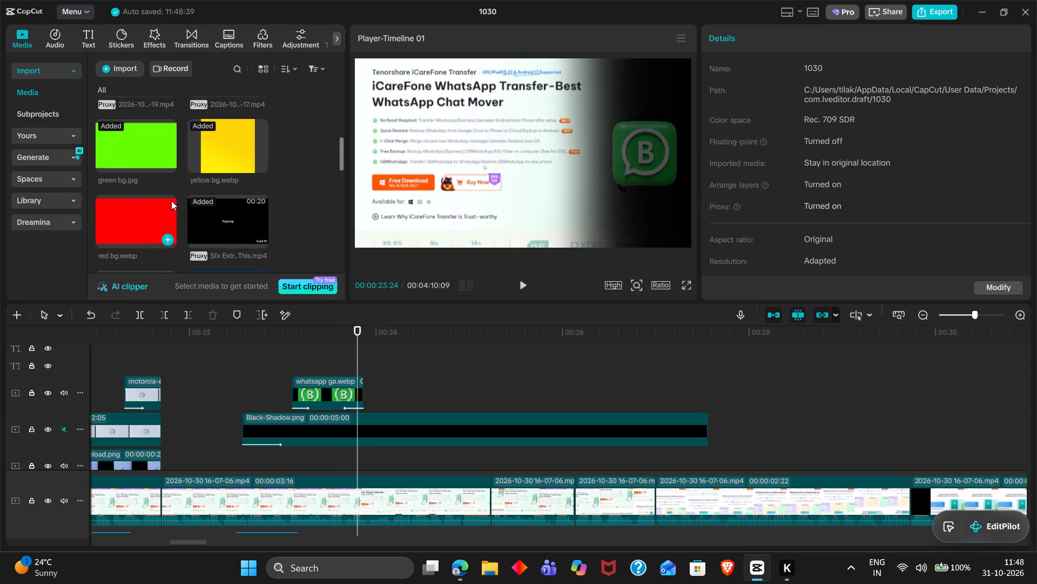
pyautogui.scroll(-1, 171, 201)
pyautogui.moveTo(221, 155); pyautogui.dragTo(383, 345)
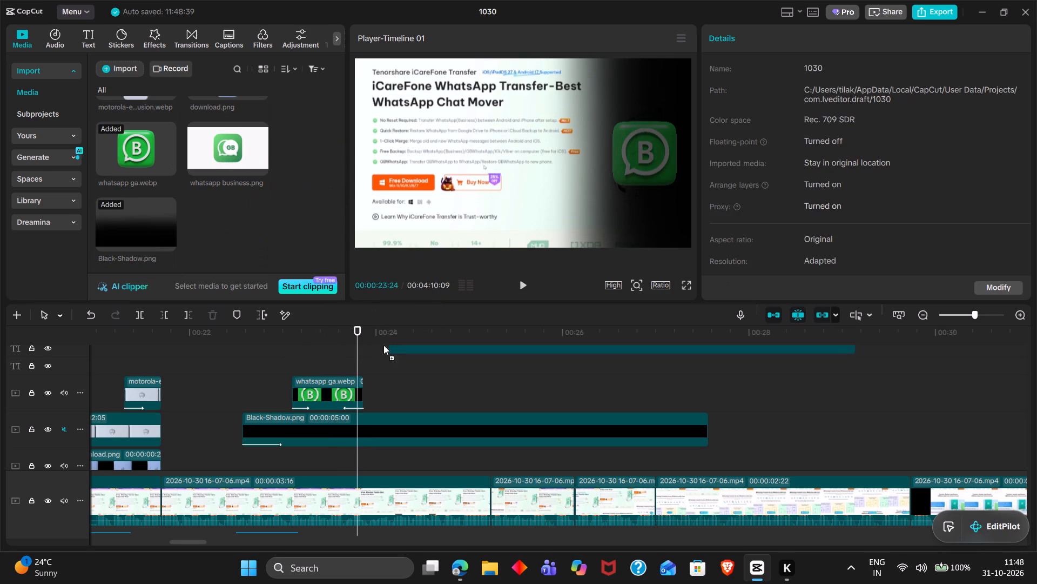
pyautogui.moveTo(383, 345); pyautogui.dragTo(354, 374)
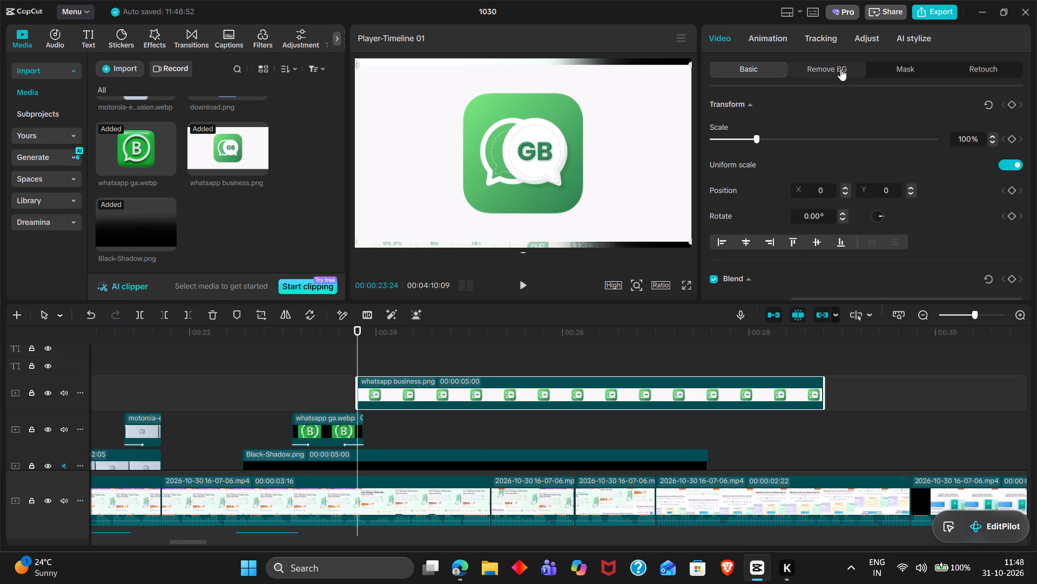
# Remove the white background of the whatsapp business.png clip with Auto removal.
pyautogui.click(840, 69)
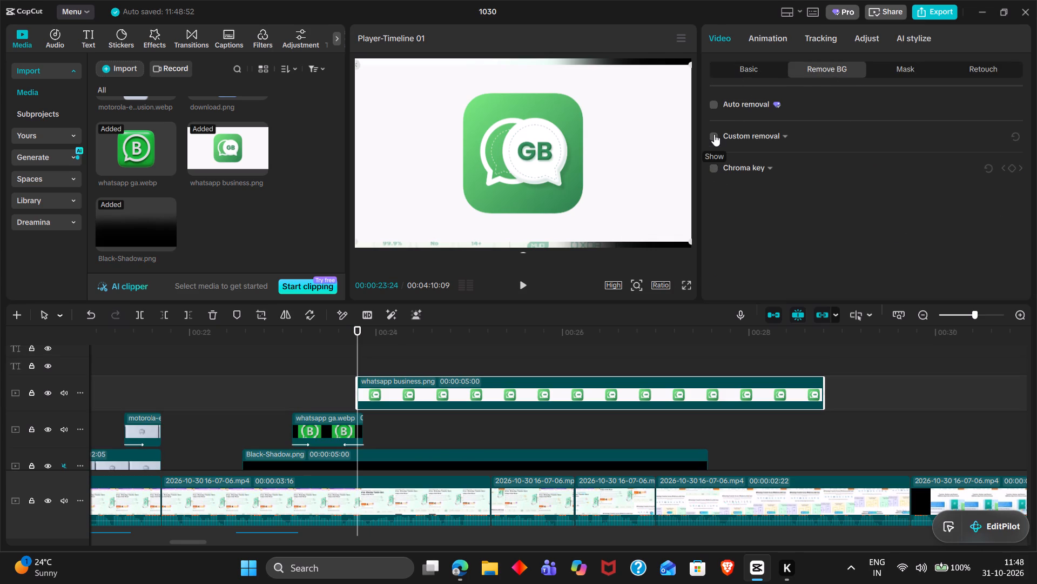
pyautogui.click(711, 104)
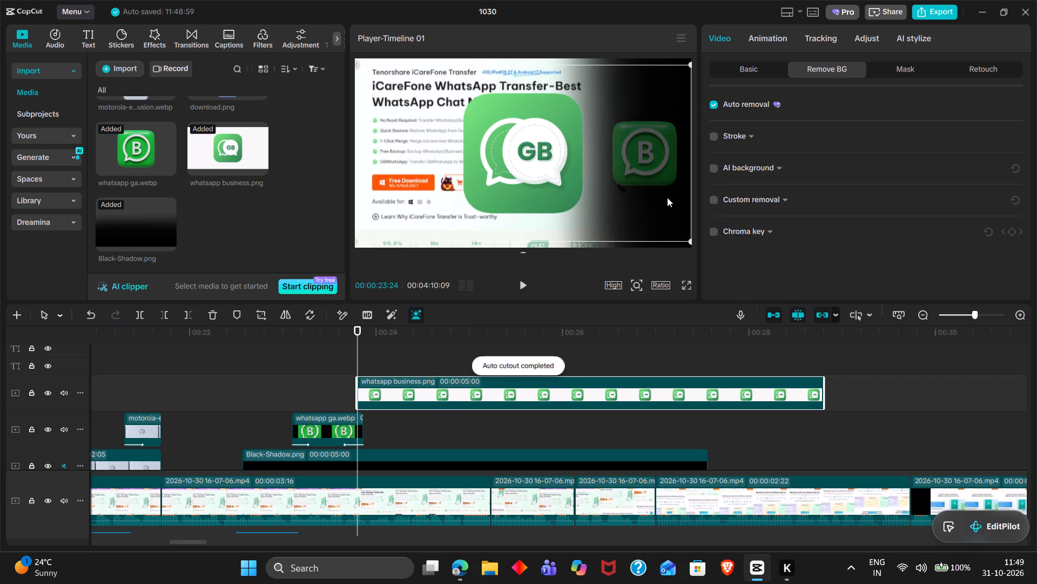
# Shrink the GB logo to roughly the whatsapp ga.webp logo's size and move it over that logo on the shadow area.
pyautogui.moveTo(688, 236); pyautogui.dragTo(553, 152)
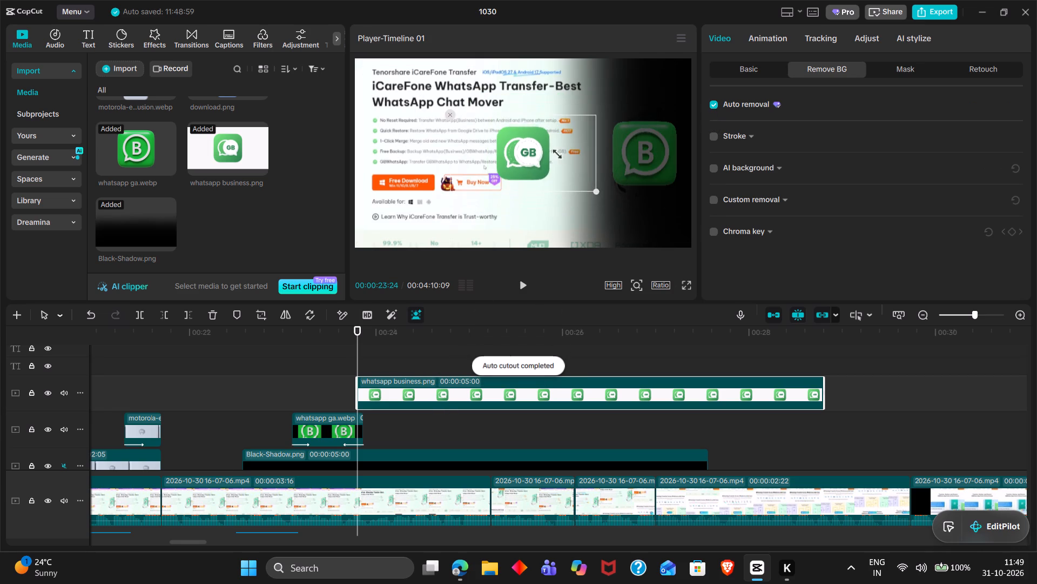
pyautogui.moveTo(553, 152); pyautogui.dragTo(547, 143)
pyautogui.scroll(-1, 424, 402)
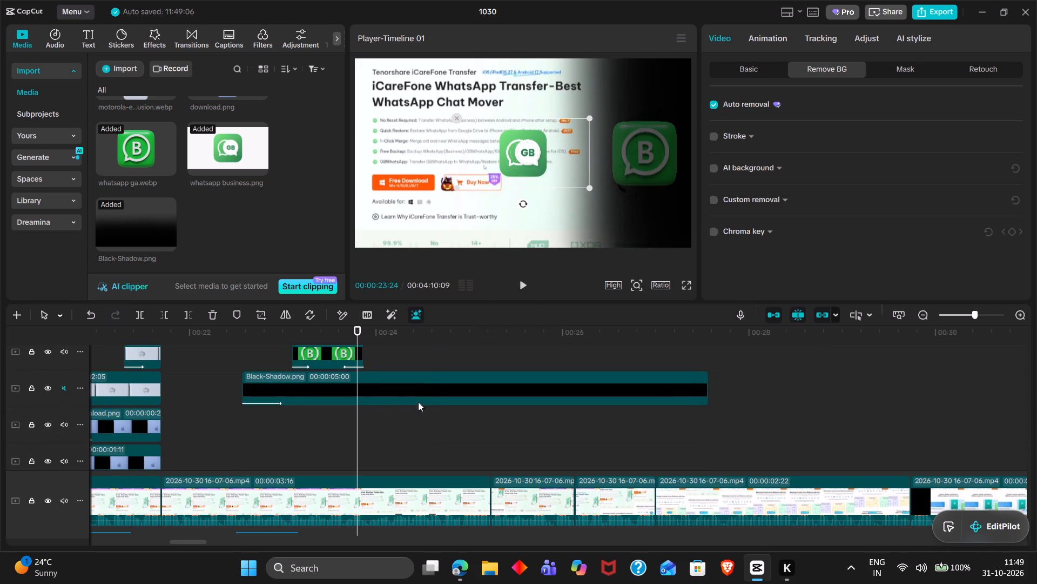
pyautogui.click(351, 352)
pyautogui.scroll(1, 351, 352)
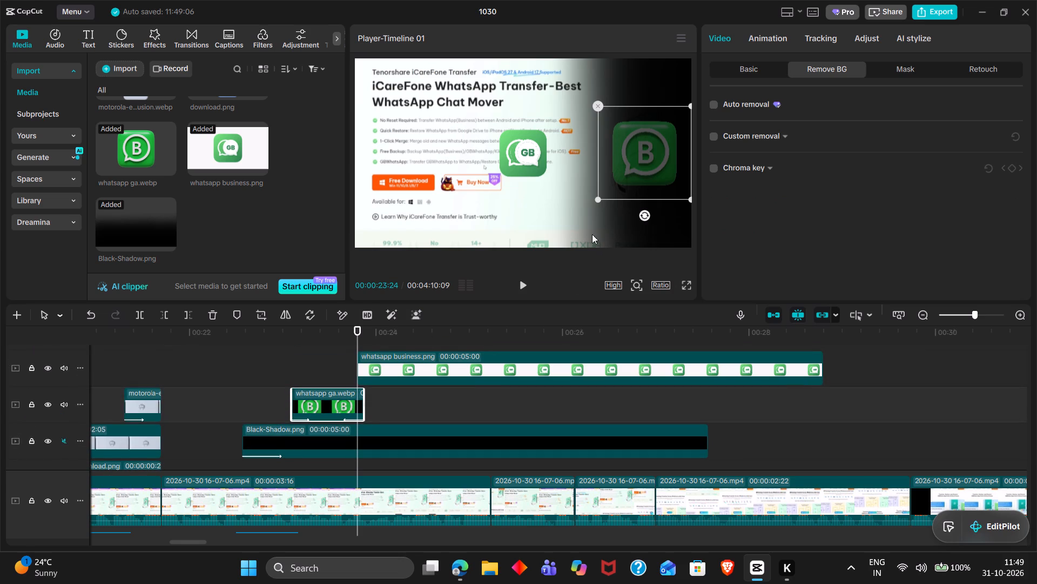
pyautogui.click(528, 164)
pyautogui.moveTo(528, 164); pyautogui.dragTo(656, 167)
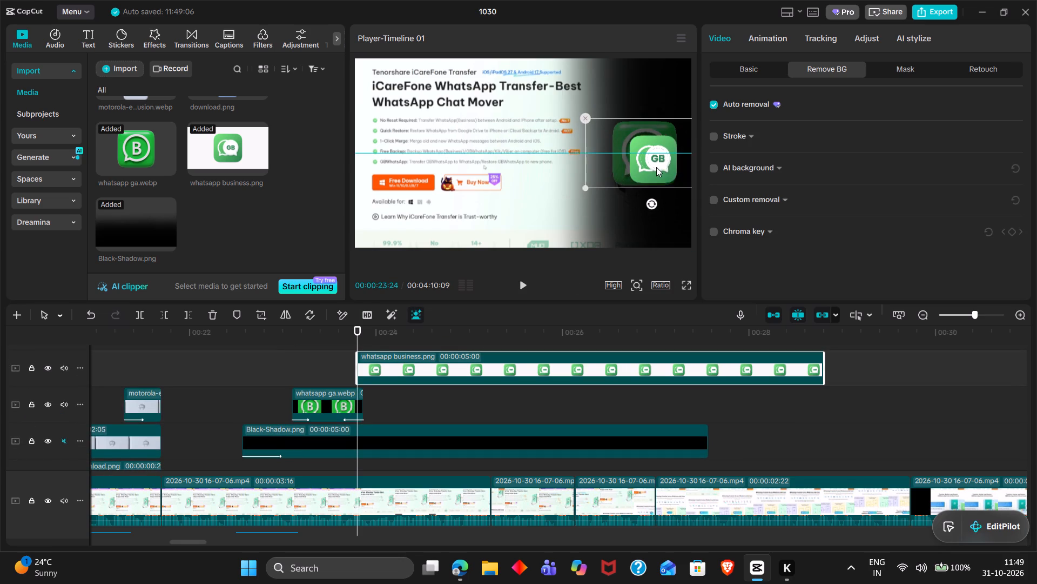
# Enlarge the WhatsApp GB logo and centre it over the dark shadow area beside the iCareFone text at 00:00:23:24.
pyautogui.moveTo(656, 167); pyautogui.dragTo(651, 163)
pyautogui.moveTo(583, 190); pyautogui.dragTo(574, 197)
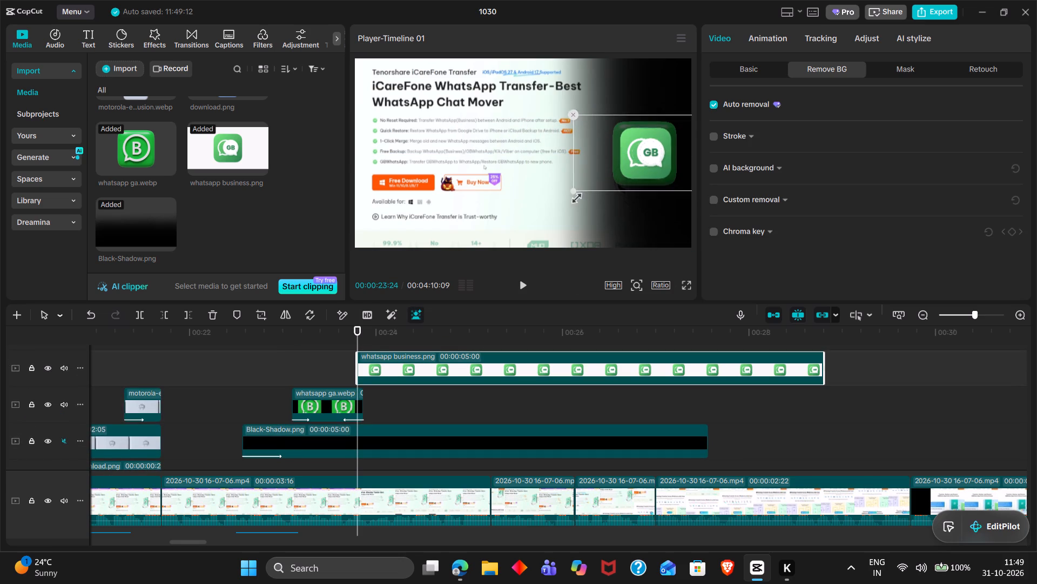
pyautogui.moveTo(574, 197); pyautogui.dragTo(559, 223)
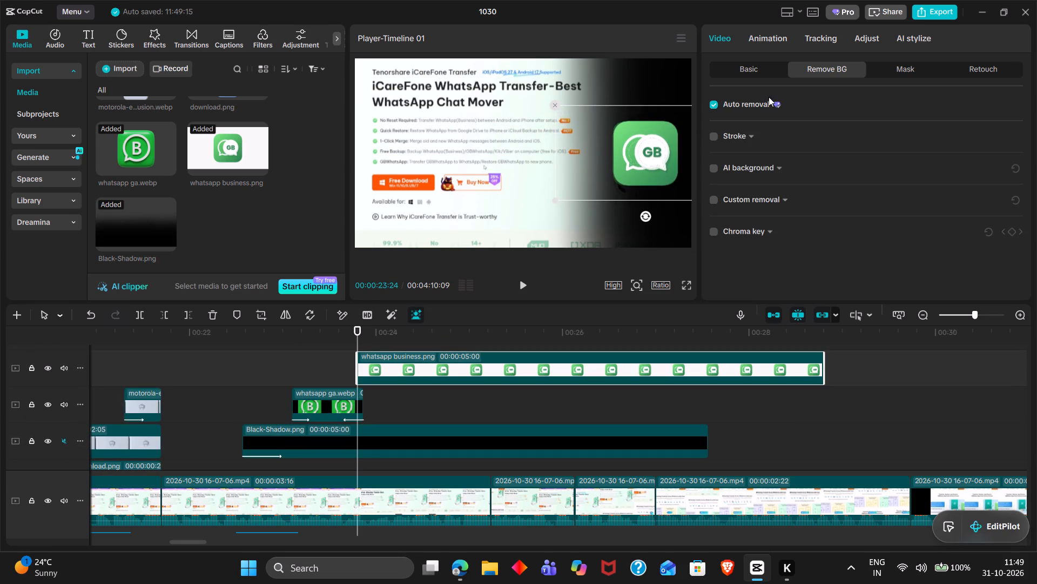
# Apply the Fade In entrance animation to the WhatsApp GB logo clip with a duration of 0.2s.
pyautogui.doubleClick(764, 43)
pyautogui.doubleClick(782, 75)
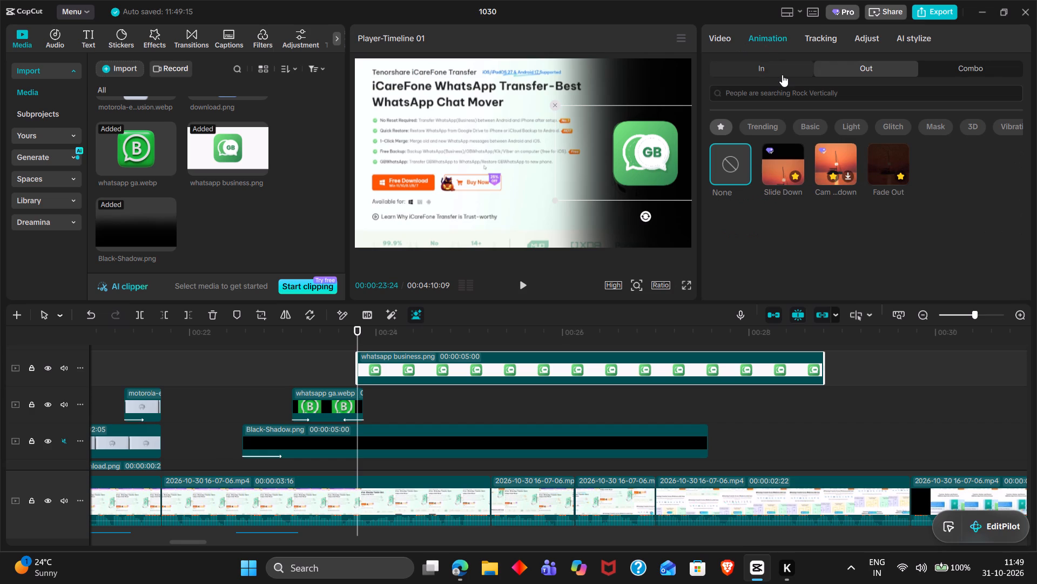
pyautogui.doubleClick(844, 215)
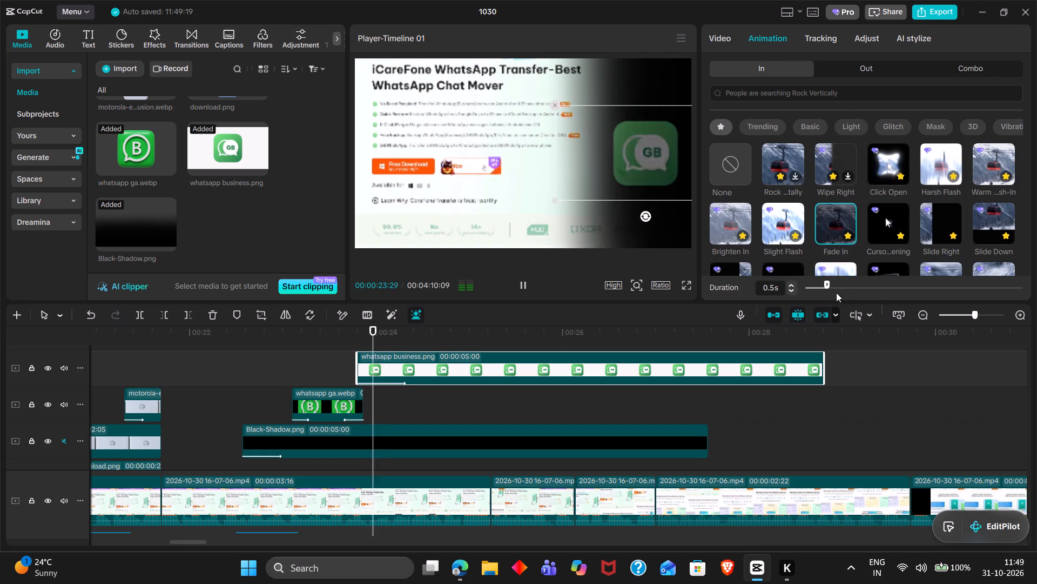
pyautogui.tripleClick(792, 288)
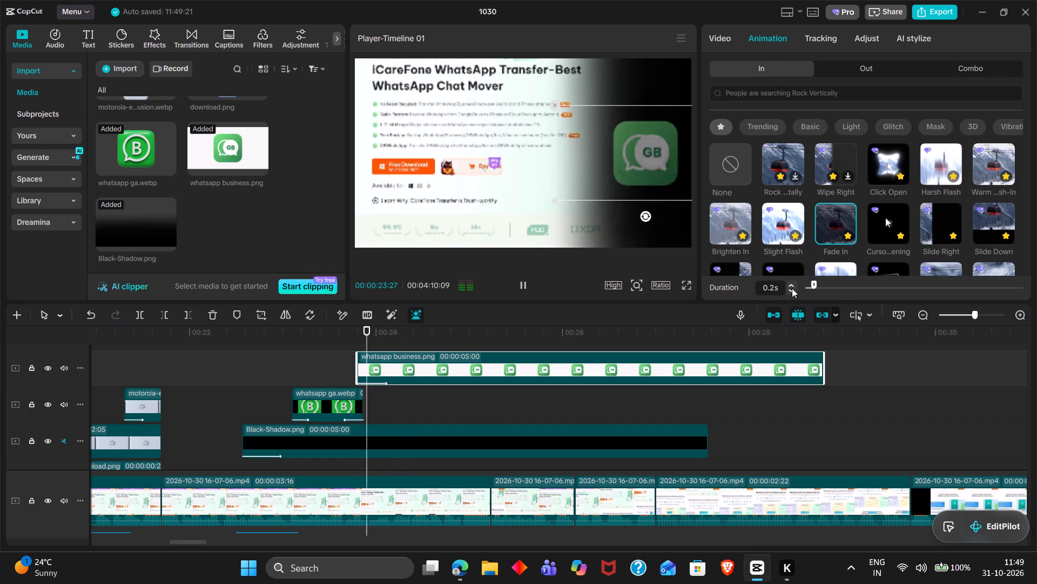
# Copy the short click sound effect from the WhatsApp B logo's start to the GB logo's start at 00:00:23:24 and play it back.
pyautogui.doubleClick(356, 333)
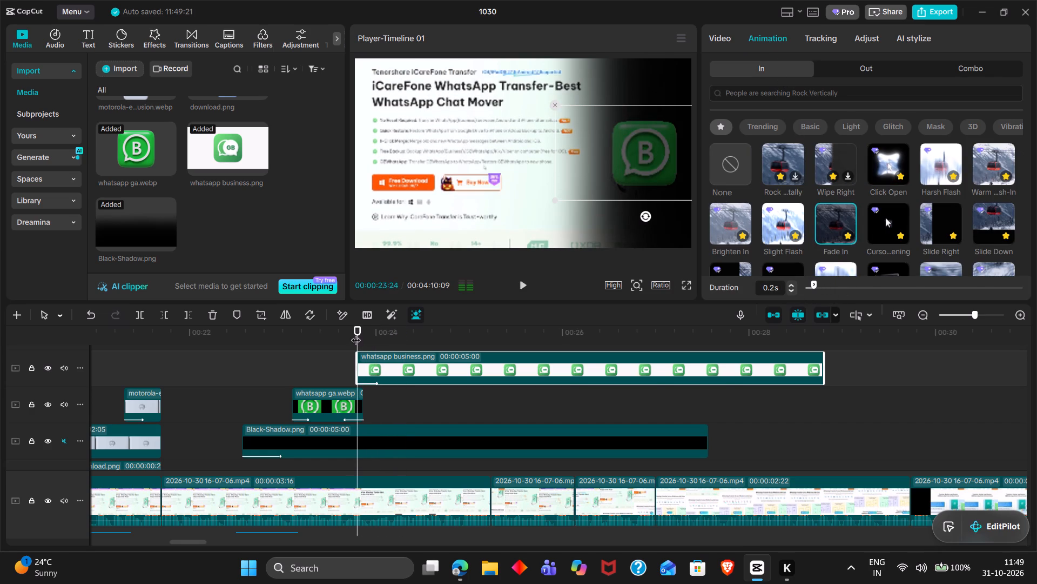
pyautogui.scroll(-2, 377, 422)
pyautogui.scroll(-1, 356, 480)
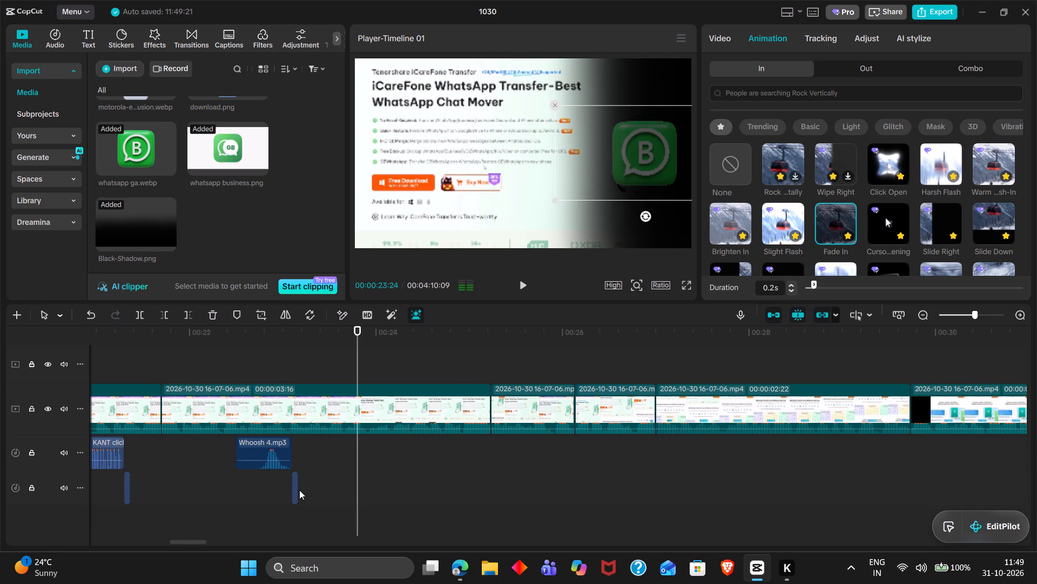
pyautogui.click(295, 490)
pyautogui.hotkey('ctrl', 'c')
pyautogui.hotkey('ctrl', 'v')
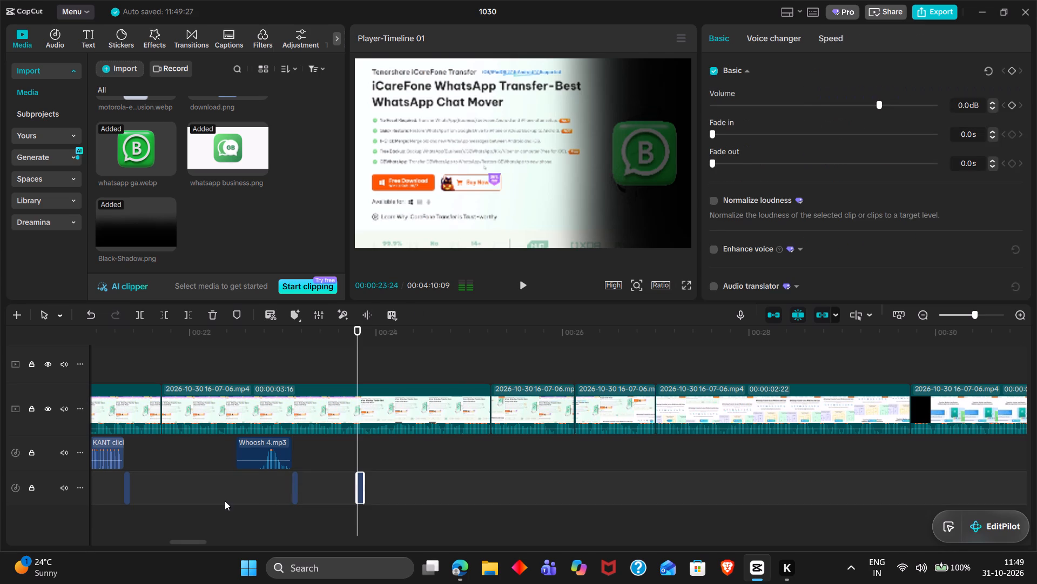
pyautogui.doubleClick(225, 501)
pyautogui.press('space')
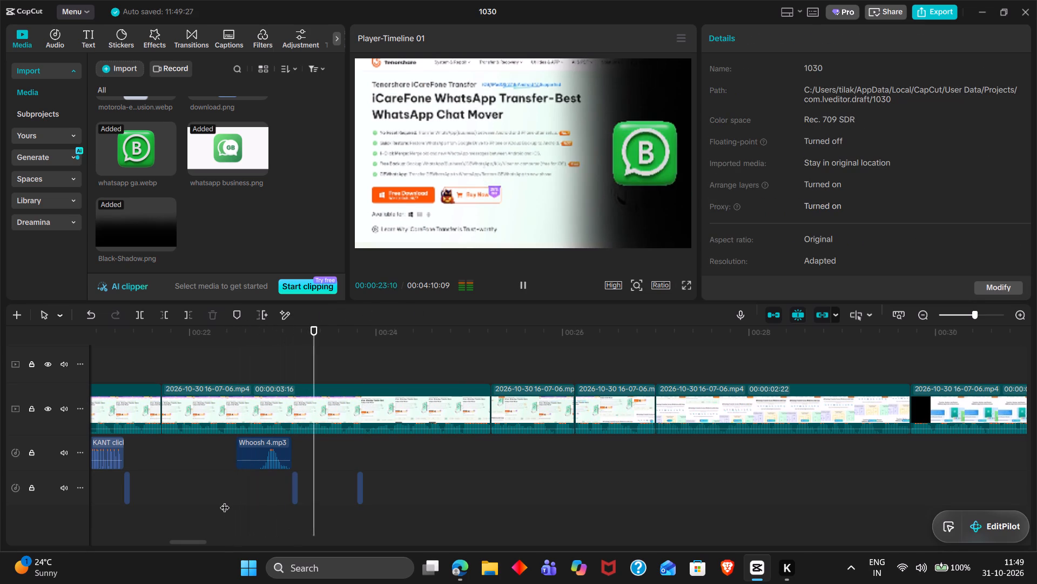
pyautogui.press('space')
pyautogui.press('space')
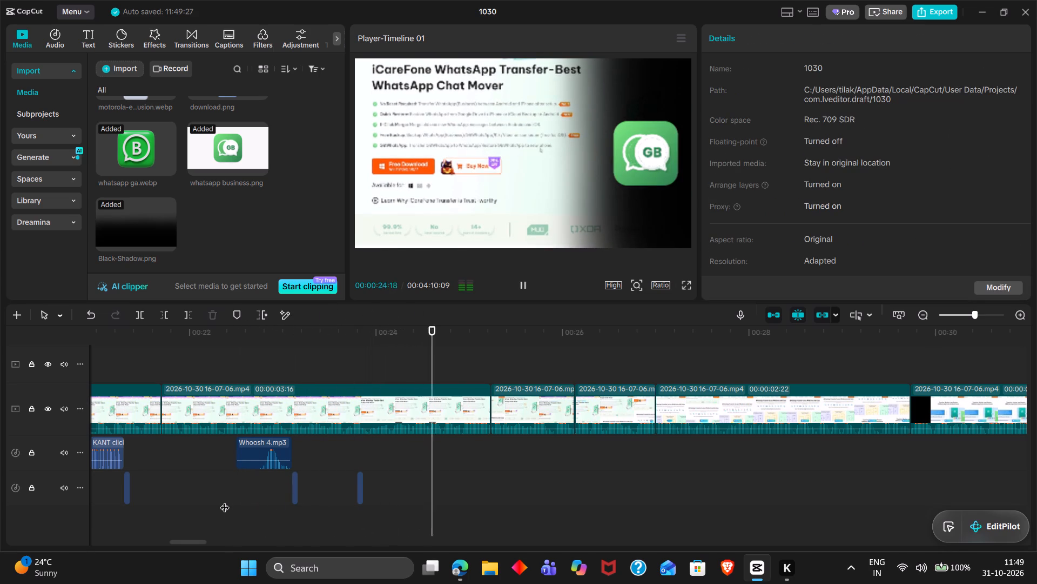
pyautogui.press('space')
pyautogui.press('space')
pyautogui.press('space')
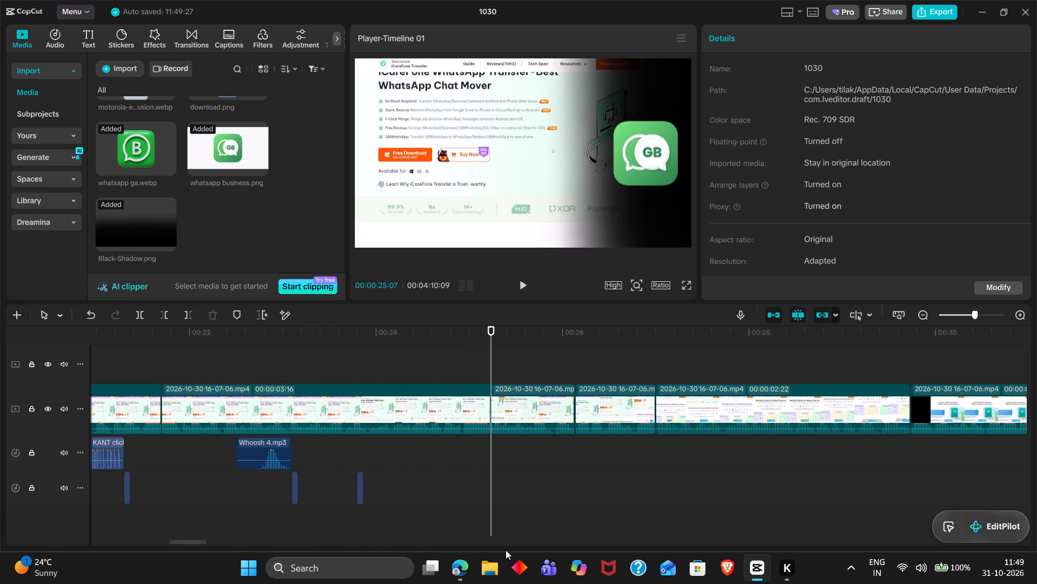
# Trim the GB logo and Black-Shadow clips to end at 00:00:25:03 and merge them into a compound clip.
pyautogui.scroll(1, 506, 550)
pyautogui.scroll(3, 495, 424)
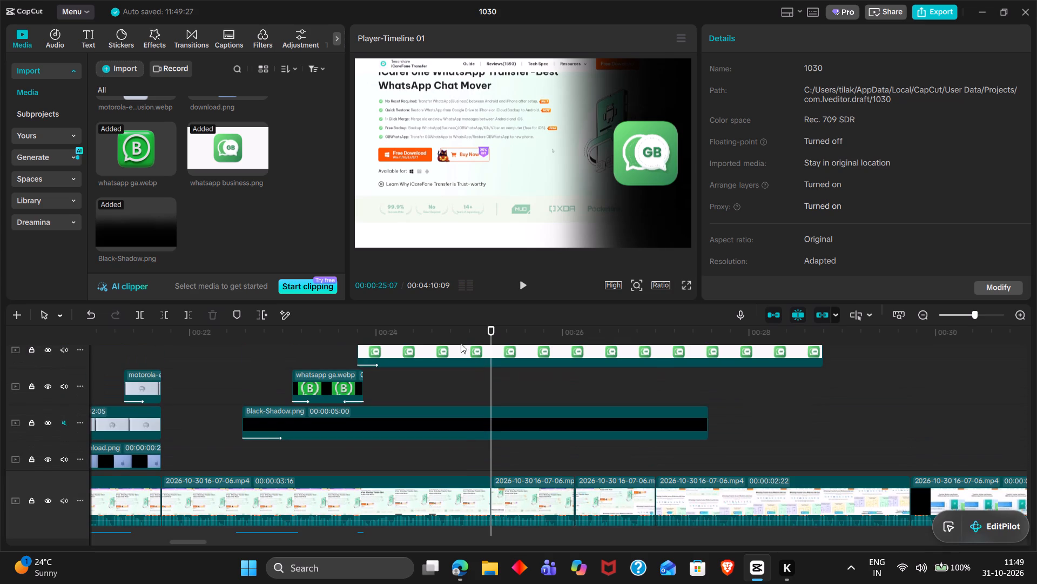
pyautogui.click(460, 336)
pyautogui.moveTo(460, 336); pyautogui.dragTo(479, 344)
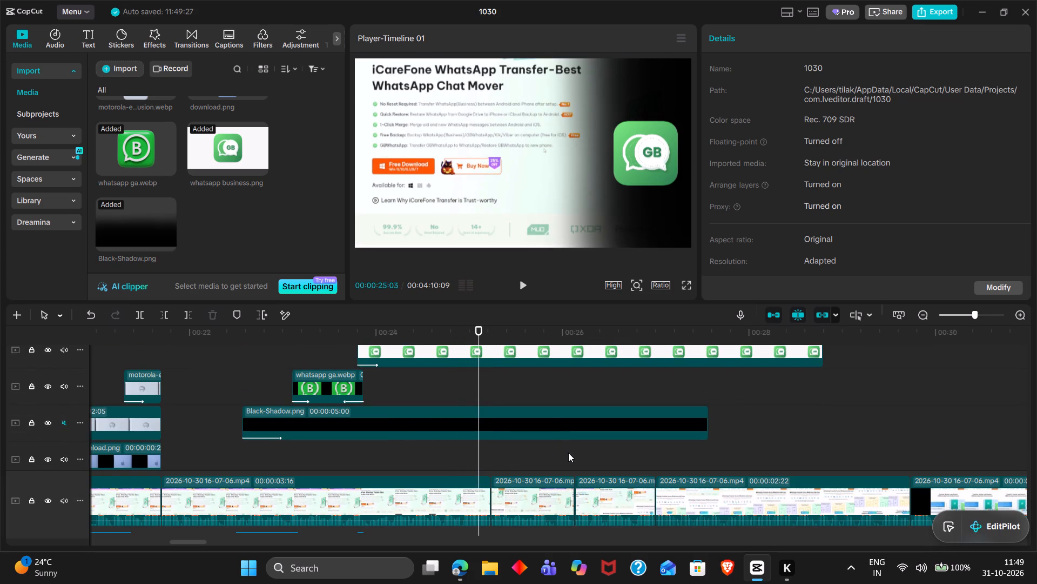
pyautogui.moveTo(568, 453); pyautogui.dragTo(513, 346)
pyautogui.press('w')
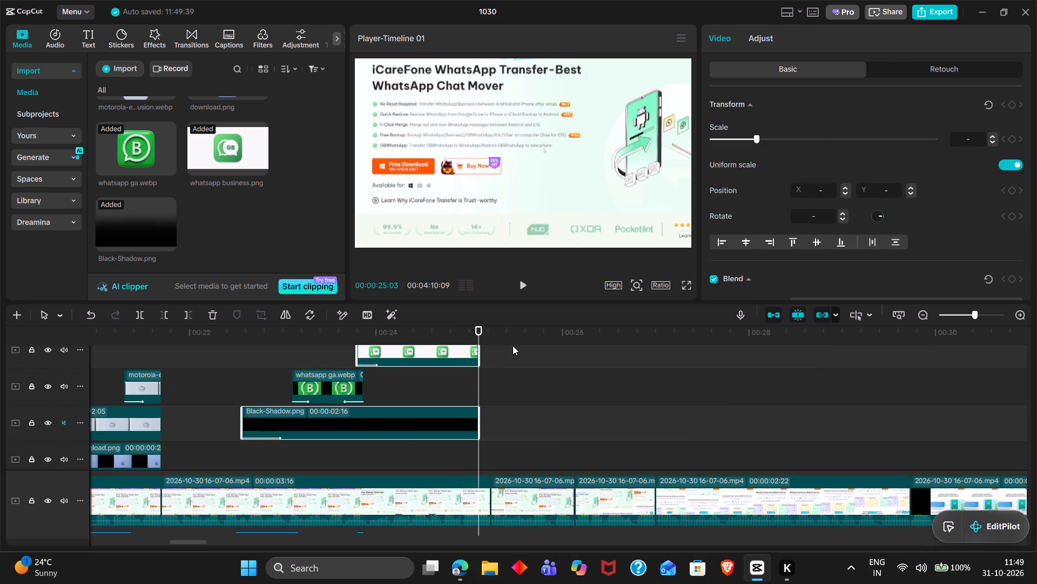
pyautogui.hotkey('alt', 'g')
# Open the exit animations for the compound clip of the GB logo and shadow.
pyautogui.doubleClick(812, 32)
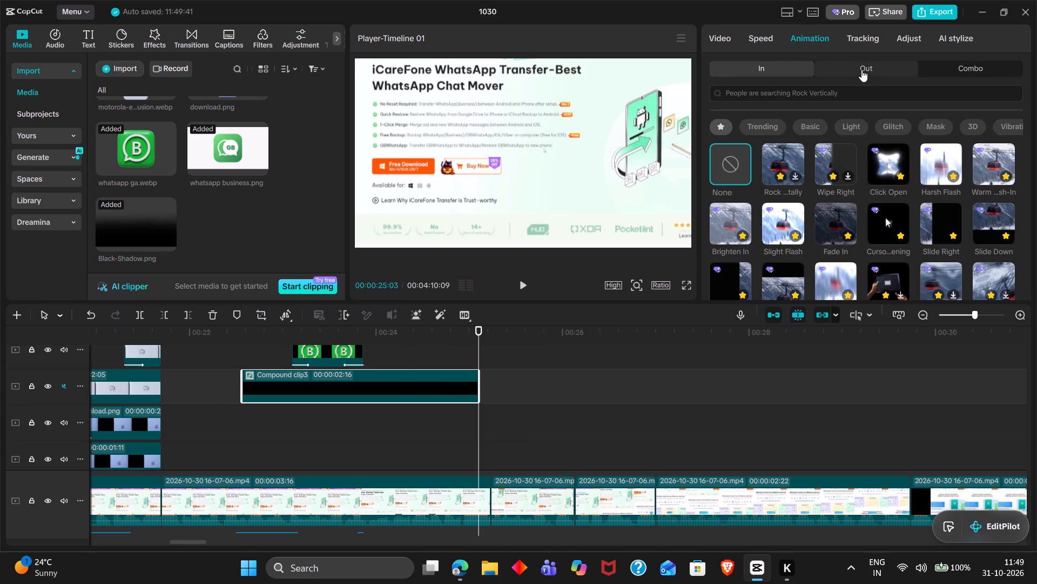
pyautogui.doubleClick(861, 70)
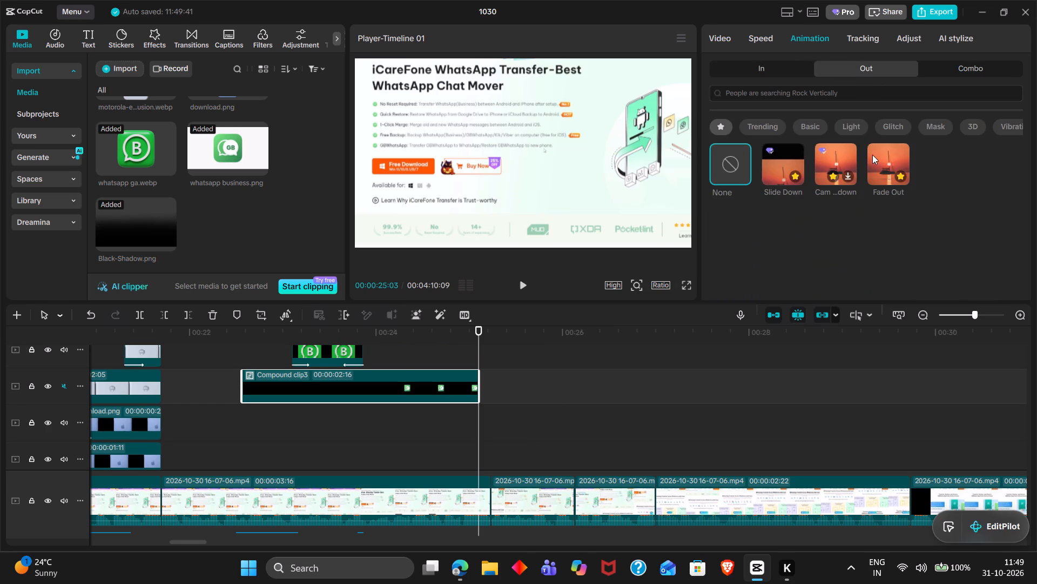
# Search the Out animations for slide right and apply Slide Right to Compound clip3.
pyautogui.click(796, 93)
pyautogui.write('sl')
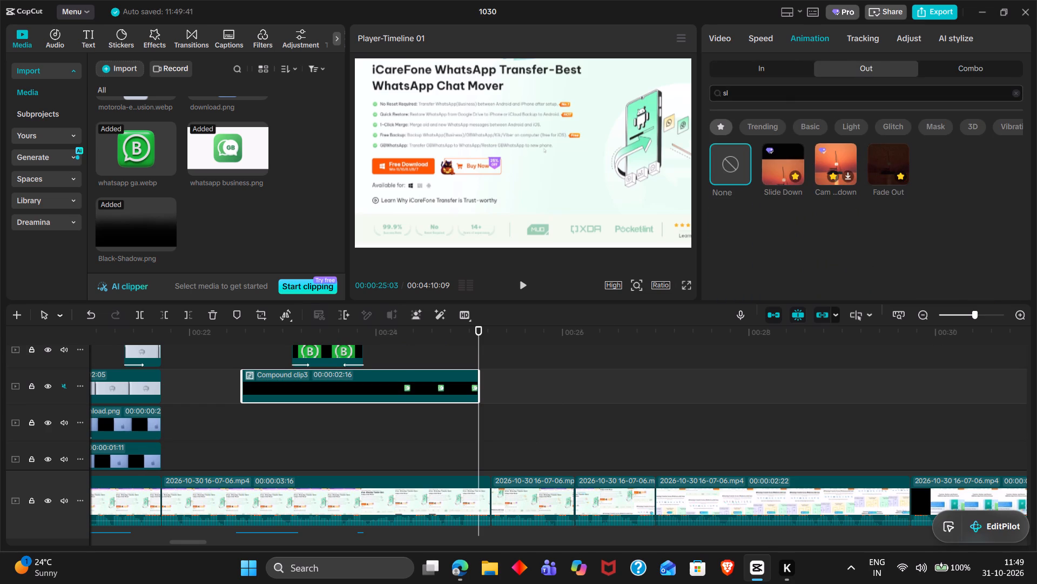
pyautogui.write('ide')
pyautogui.press('space')
pyautogui.write('right')
pyautogui.press('Return')
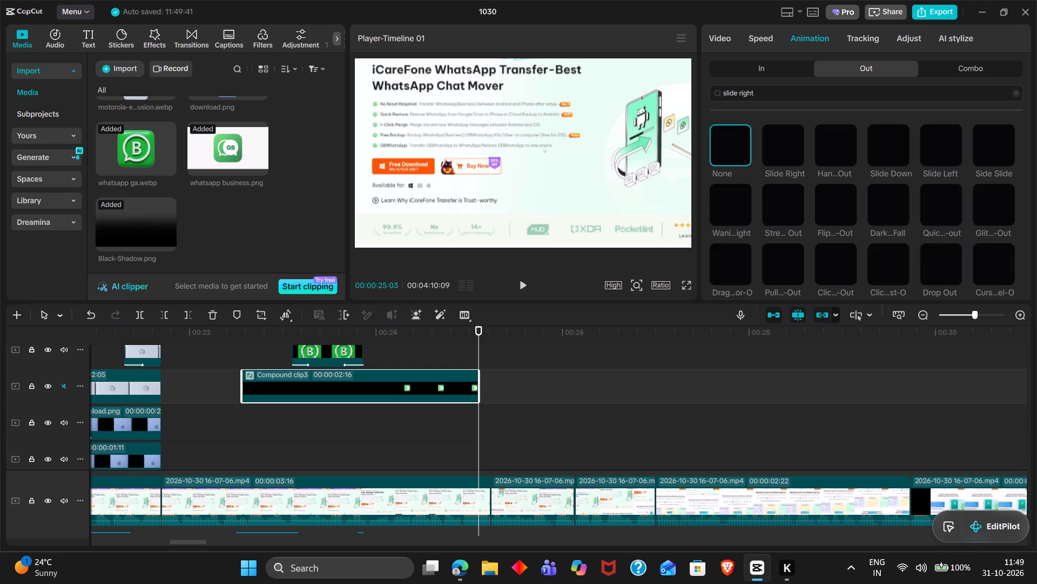
pyautogui.moveTo(763, 140); pyautogui.dragTo(777, 143)
pyautogui.doubleClick(777, 143)
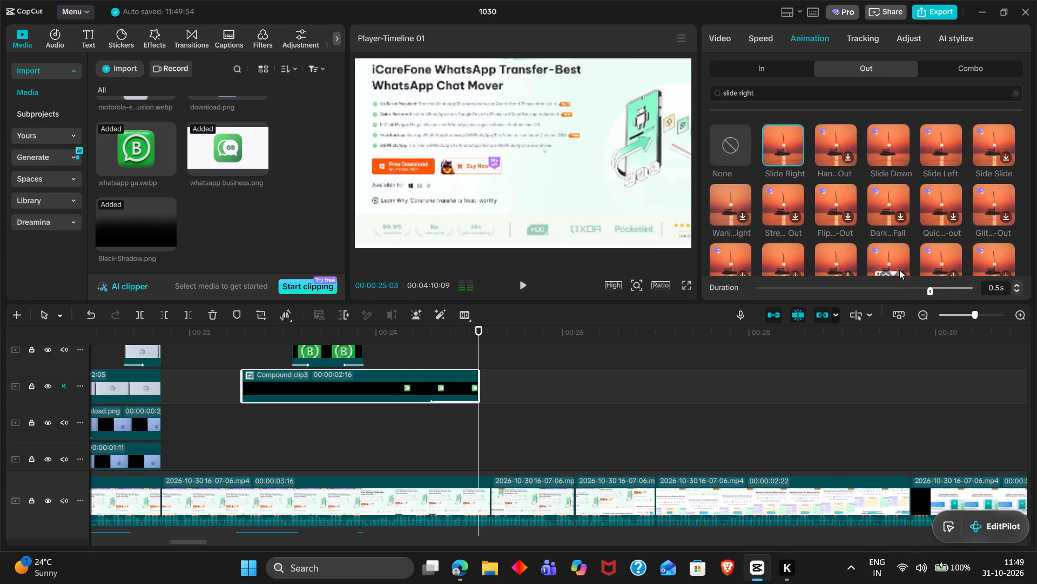
# Shorten the Slide Right Out animation on Compound clip3 and play back the GB logo overlay's exit.
pyautogui.click(940, 291)
pyautogui.moveTo(940, 291); pyautogui.dragTo(951, 290)
pyautogui.keyDown('ctrl'); pyautogui.scroll(-3, 336, 438); pyautogui.keyUp('ctrl')
pyautogui.doubleClick(264, 416)
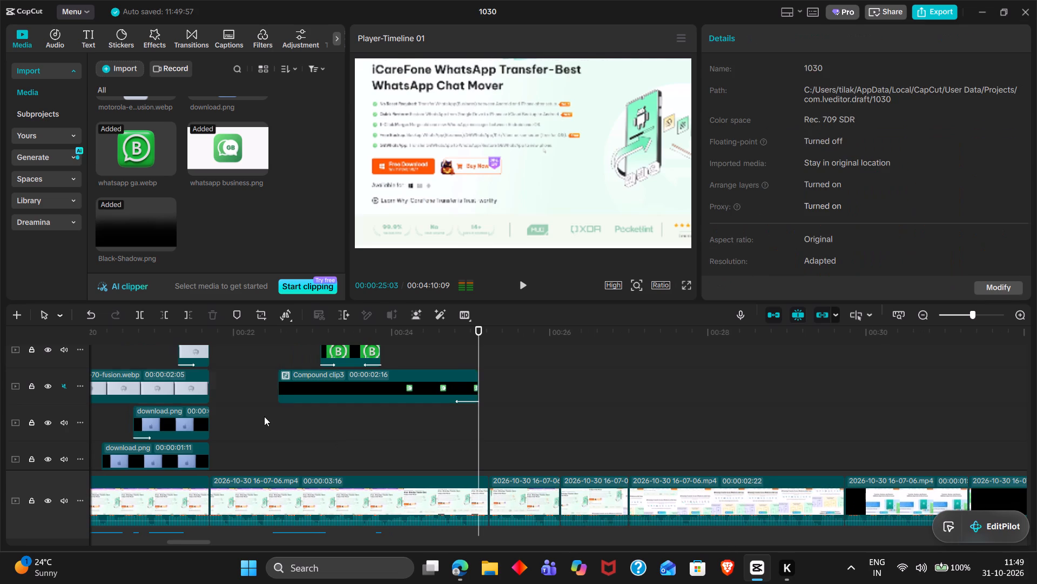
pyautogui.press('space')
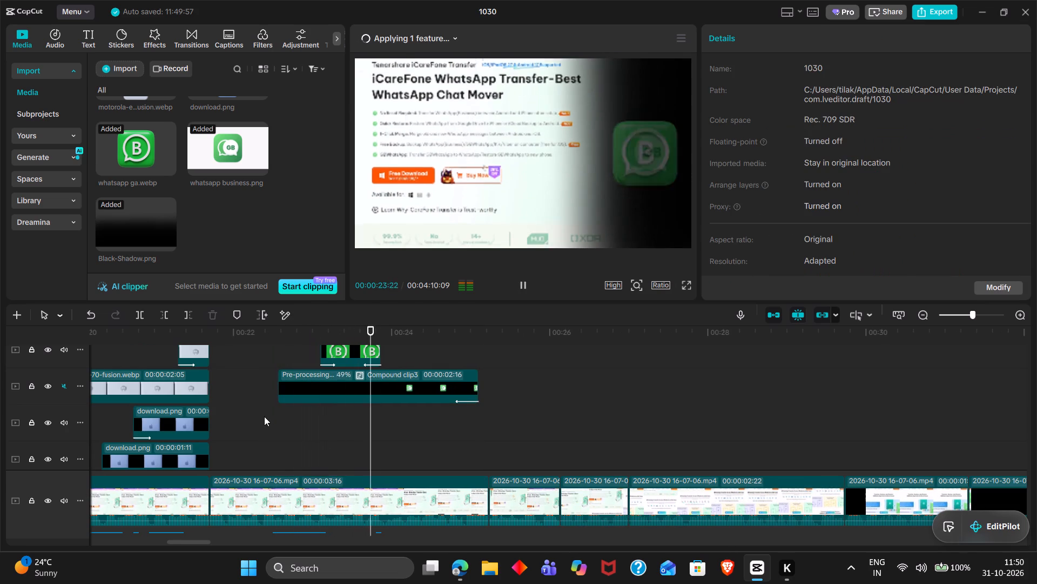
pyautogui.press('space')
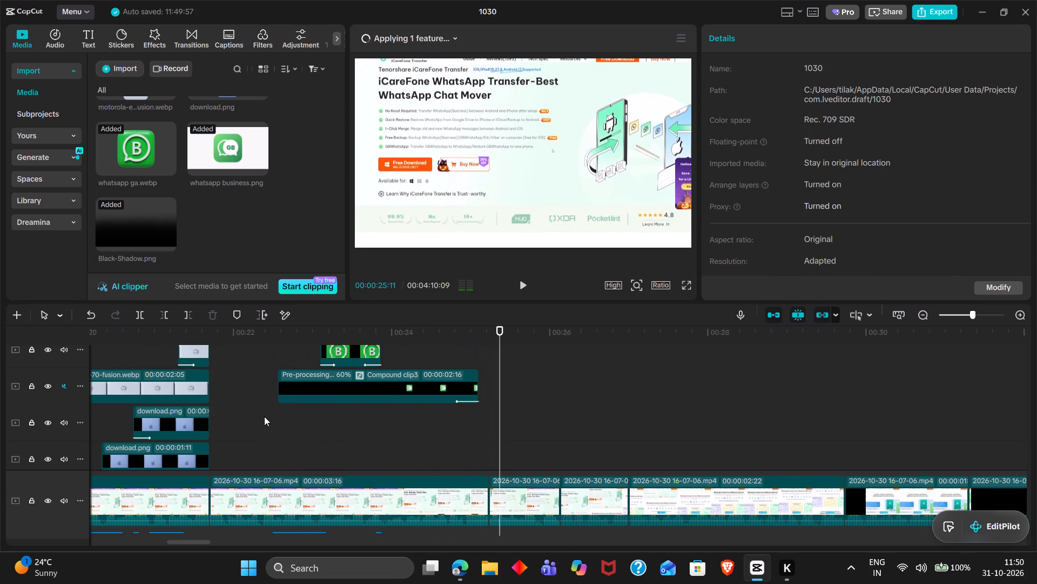
# Play through the screen-recording footage after Compound clip3, from about 00:00:25 to 00:00:45, to review the sections without overlays.
pyautogui.hscroll(-1, 264, 416)
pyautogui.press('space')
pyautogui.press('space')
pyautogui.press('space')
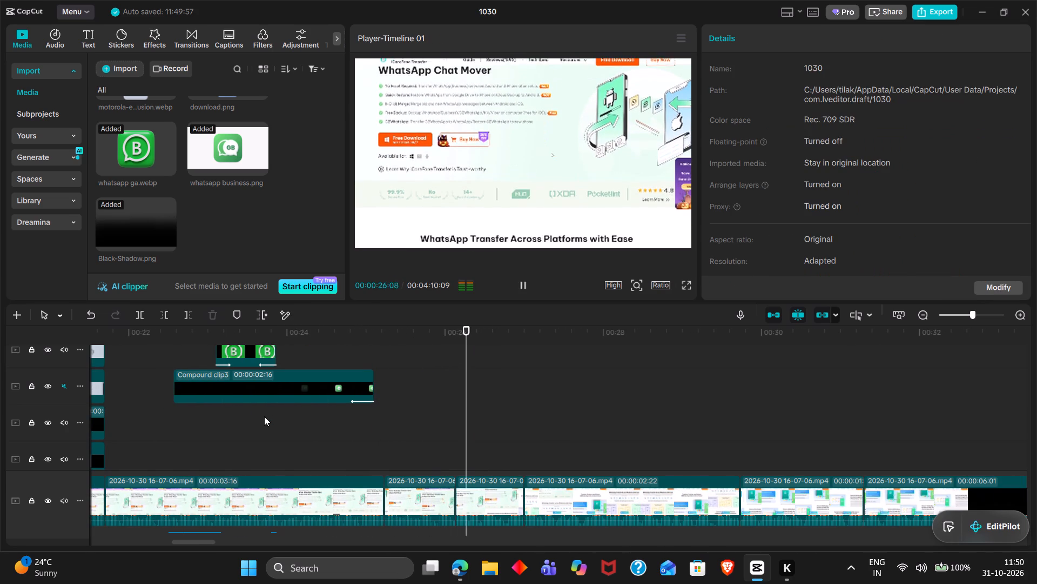
pyautogui.scroll(-1, 363, 477)
pyautogui.hscroll(-1, 363, 477)
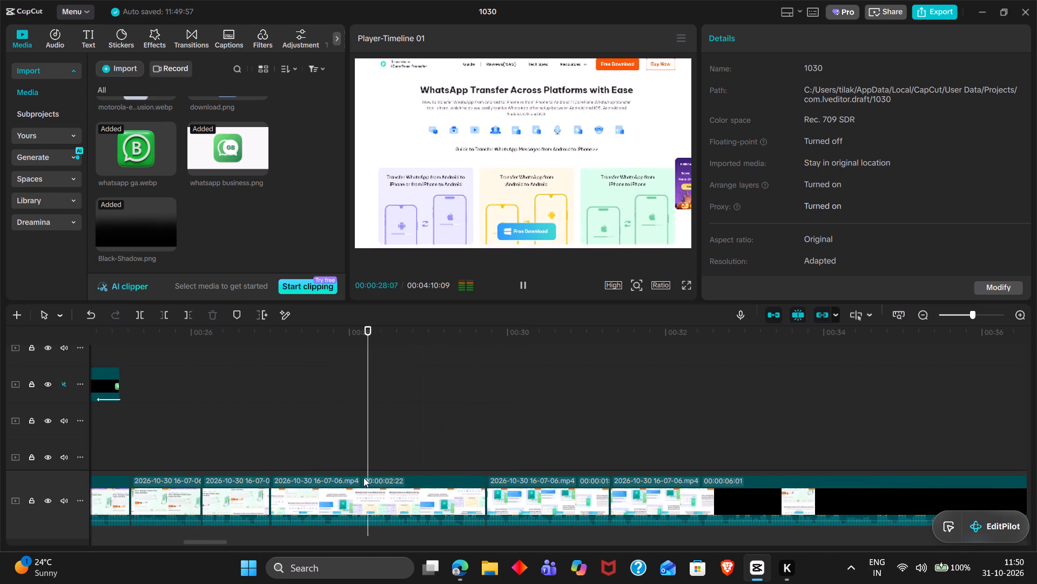
pyautogui.hscroll(-1, 363, 477)
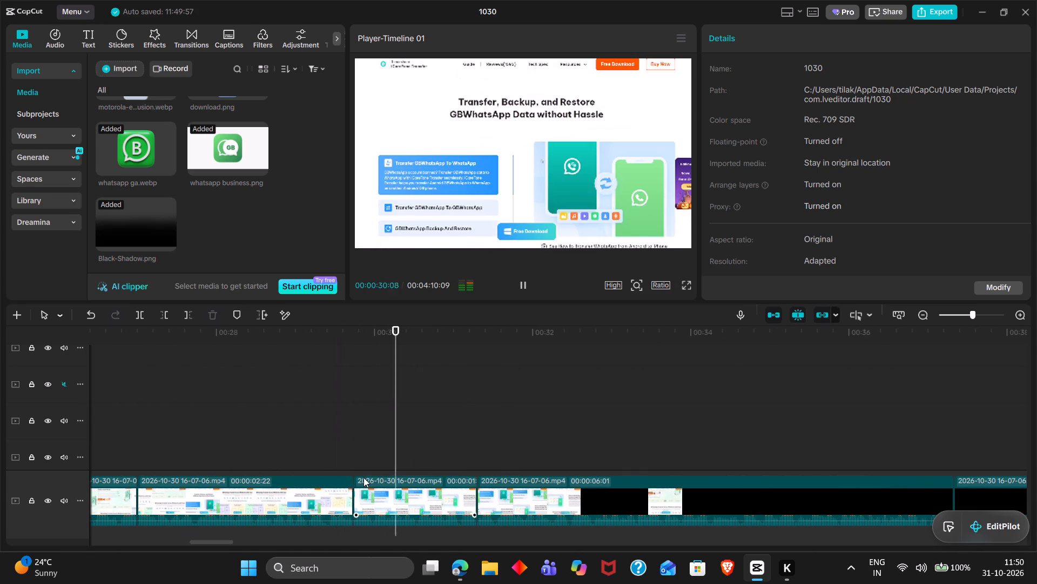
pyautogui.hscroll(-3, 363, 477)
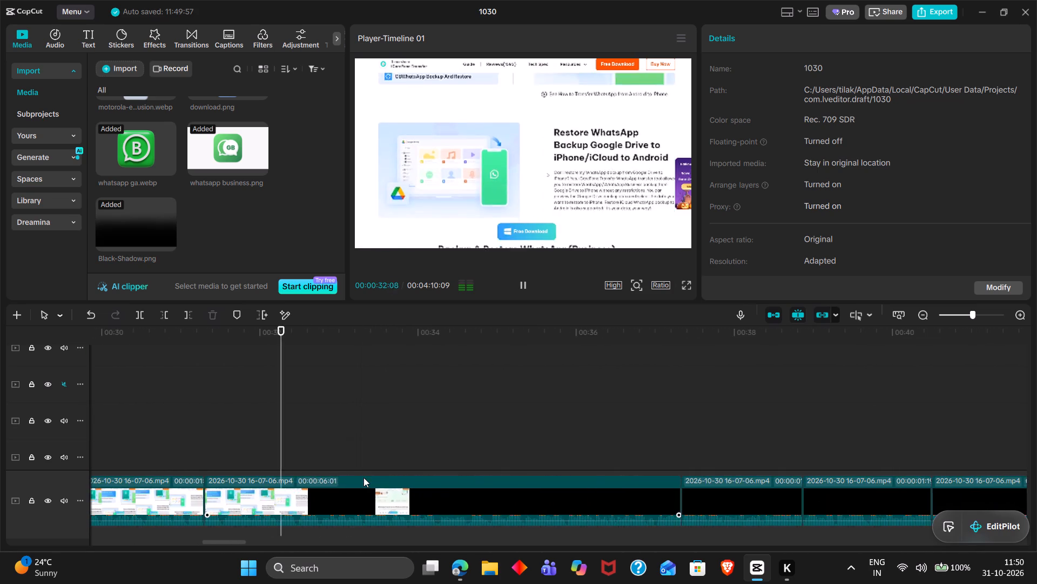
pyautogui.hscroll(-3, 363, 477)
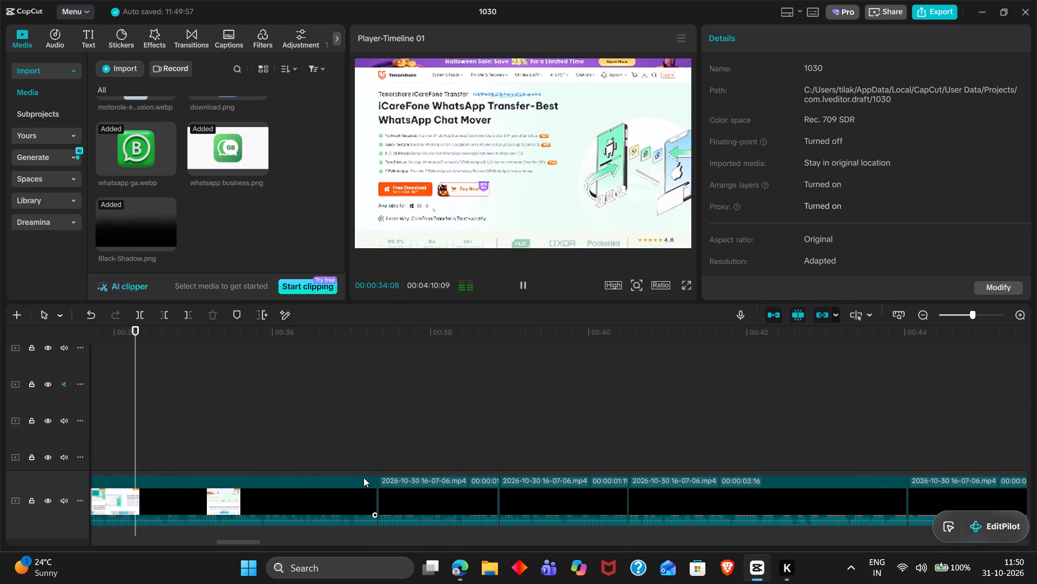
pyautogui.hscroll(-3, 363, 477)
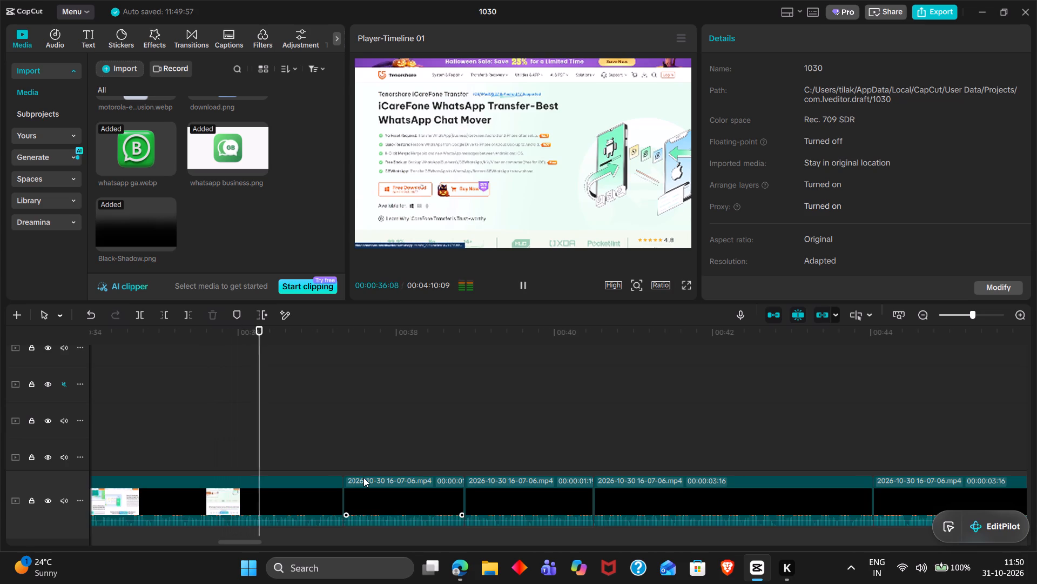
pyautogui.hscroll(-2, 363, 477)
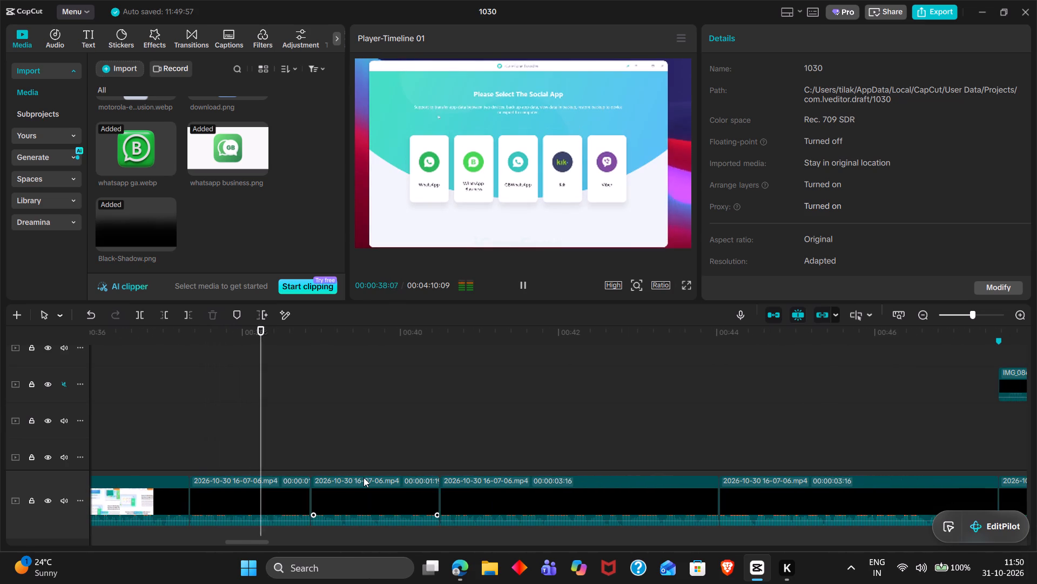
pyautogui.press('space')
pyautogui.scroll(-3, 363, 477)
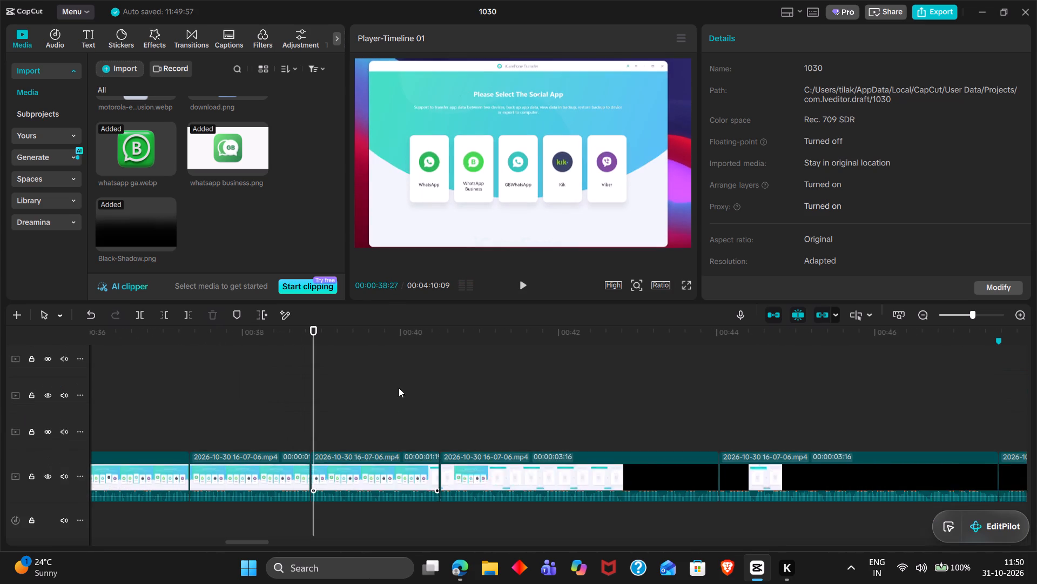
pyautogui.scroll(-2, 399, 388)
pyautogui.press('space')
pyautogui.hscroll(-1, 399, 388)
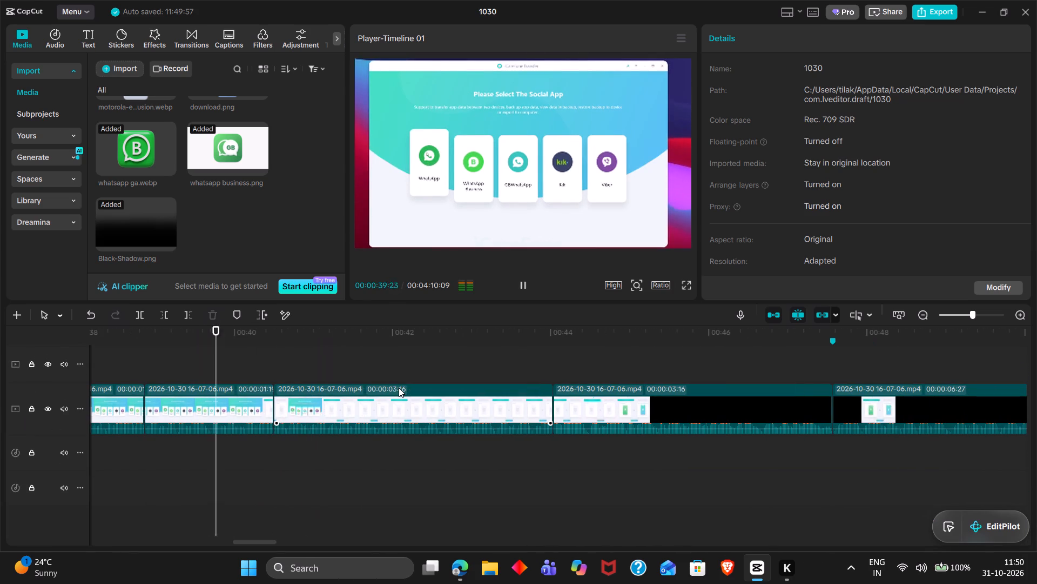
pyautogui.hscroll(-1, 399, 388)
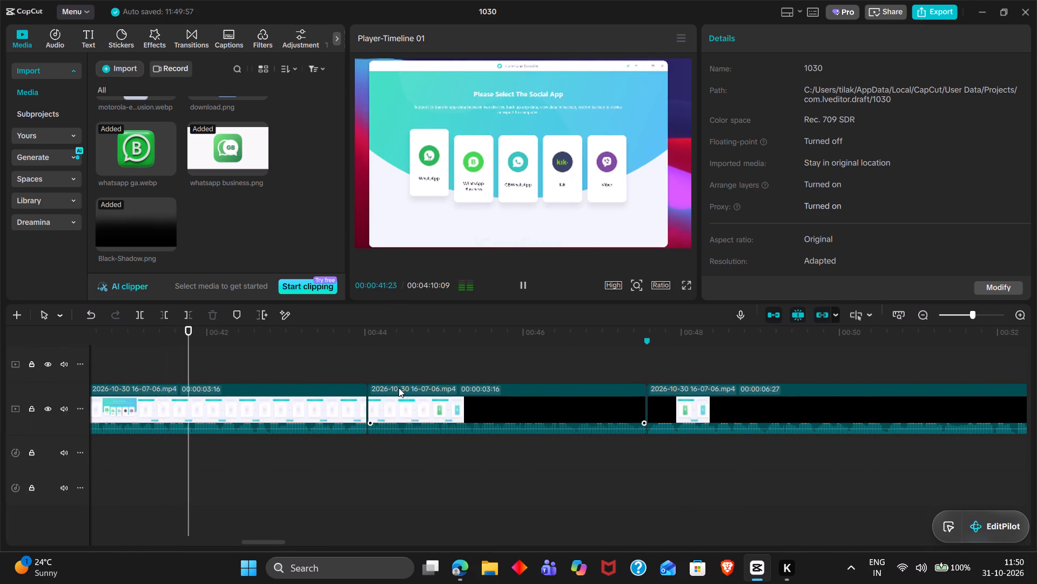
pyautogui.hscroll(-1, 399, 388)
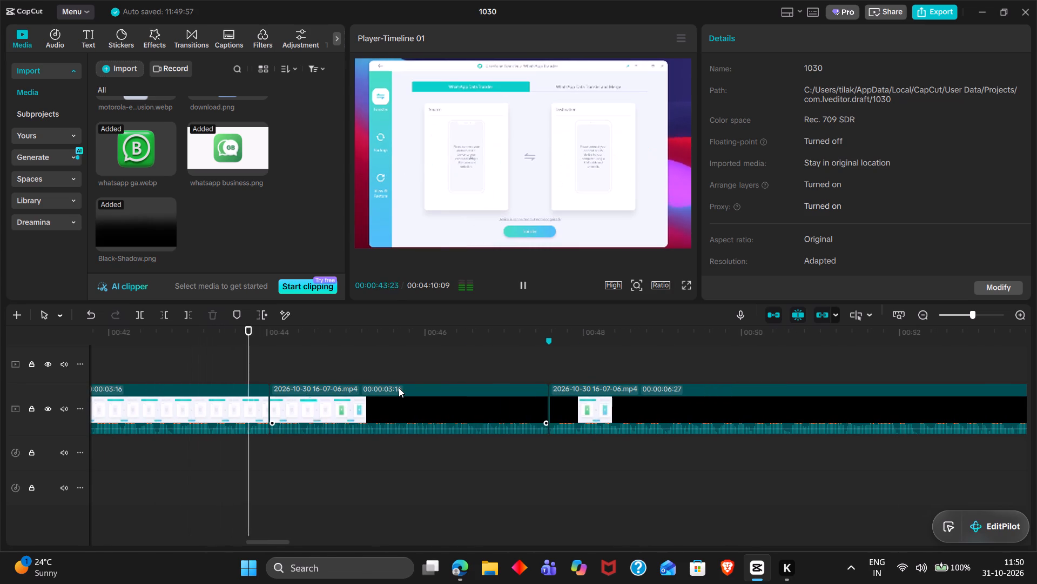
pyautogui.hscroll(-2, 399, 388)
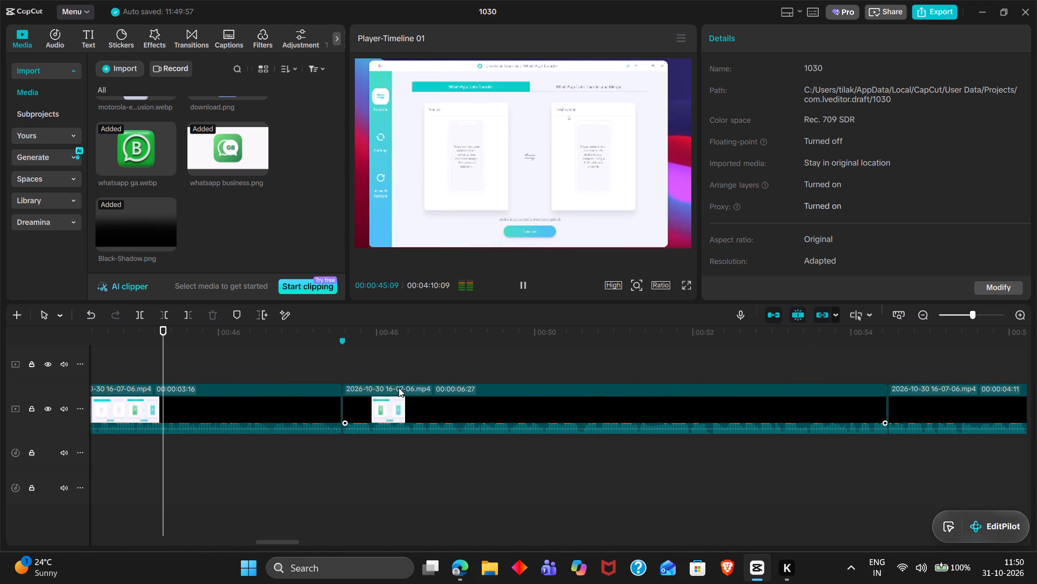
# Play through the two-phone footage from about 00:00:45 to 00:00:57, examining where the WhatsApp chat list is exposed.
pyautogui.hscroll(-1, 399, 388)
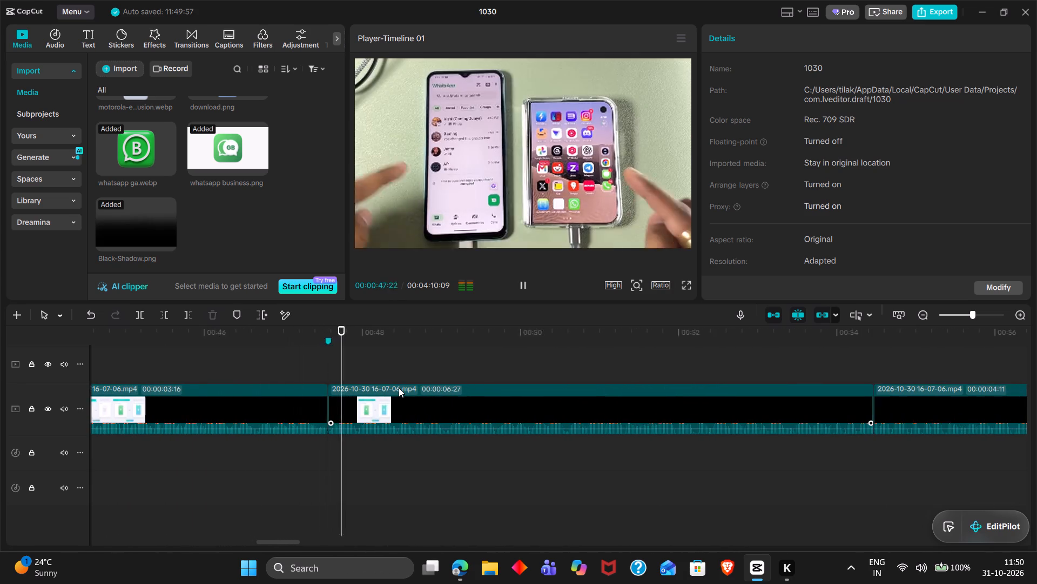
pyautogui.hscroll(-1, 399, 388)
pyautogui.press('space')
pyautogui.press('space')
pyautogui.scroll(1, 399, 388)
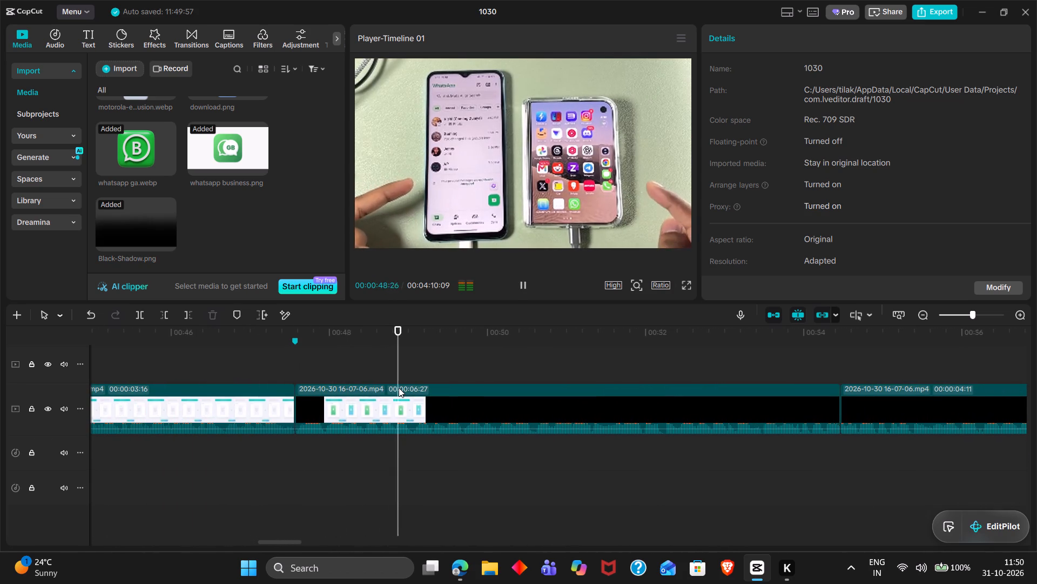
pyautogui.scroll(1, 399, 388)
pyautogui.keyDown('ctrl'); pyautogui.scroll(-1, 399, 388); pyautogui.keyUp('ctrl')
pyautogui.scroll(1, 399, 388)
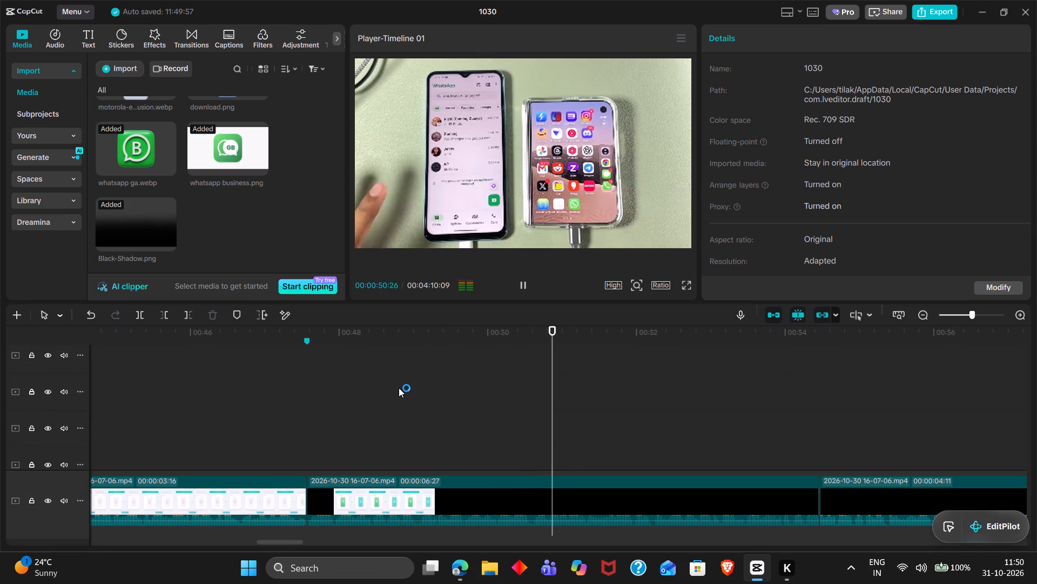
pyautogui.scroll(1, 399, 388)
pyautogui.hscroll(-1, 399, 388)
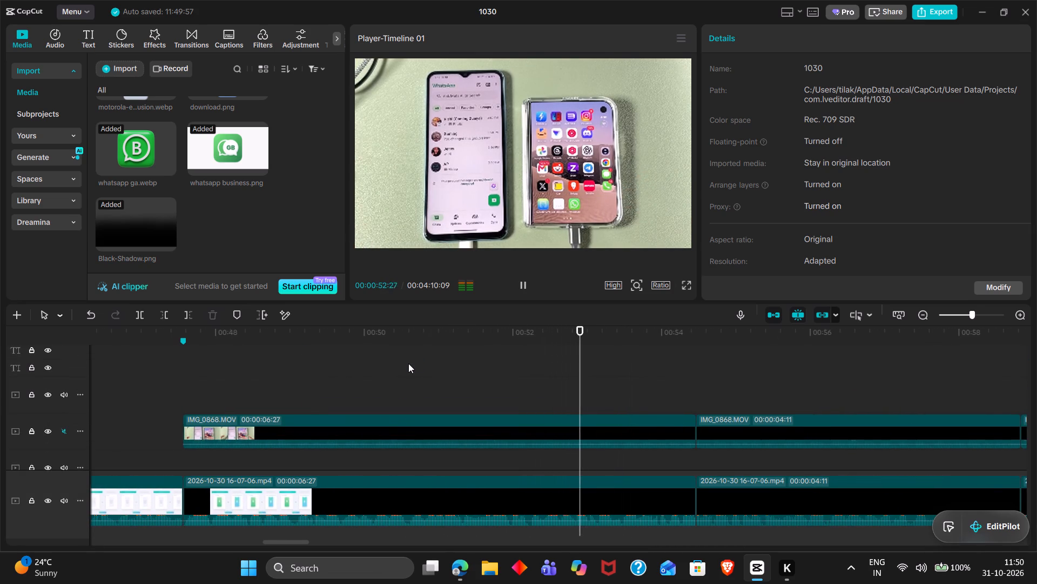
pyautogui.hscroll(-2, 408, 363)
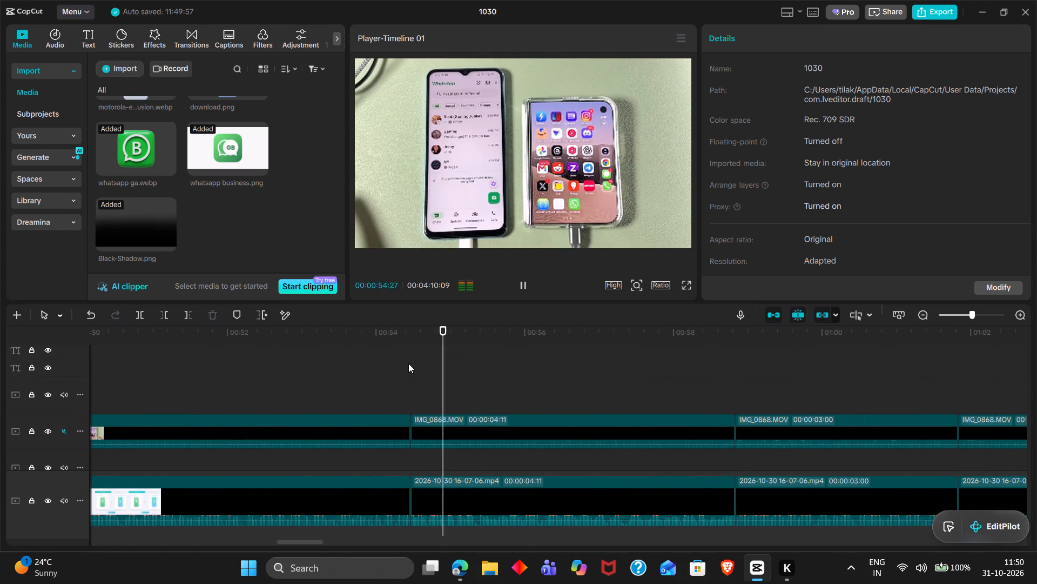
pyautogui.hscroll(-1, 408, 363)
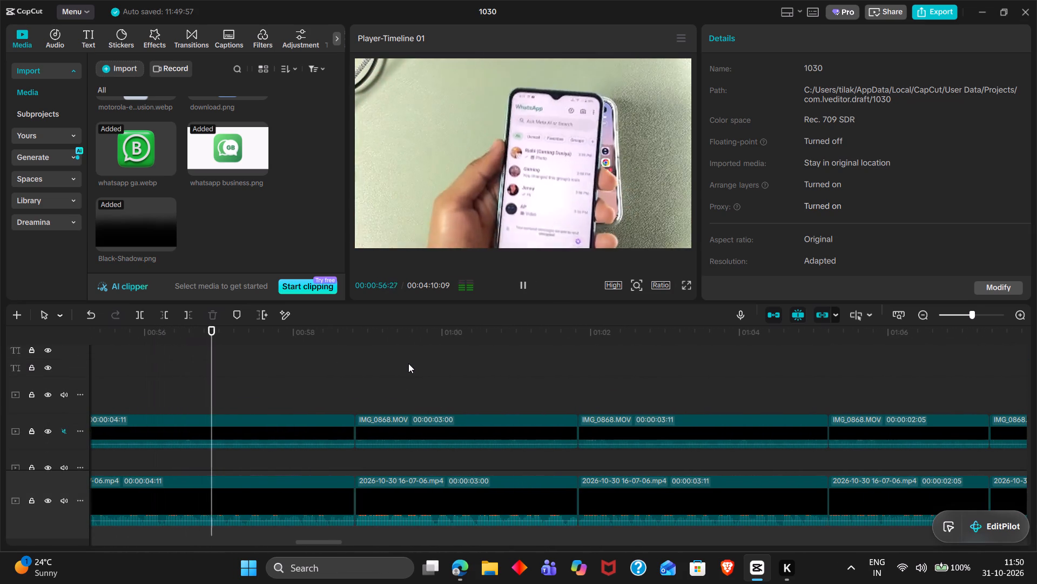
pyautogui.press('space')
# Recheck the phone footage backwards from about 00:00:56 to 00:00:50, examining the chat list on the larger phone.
pyautogui.hscroll(1, 408, 363)
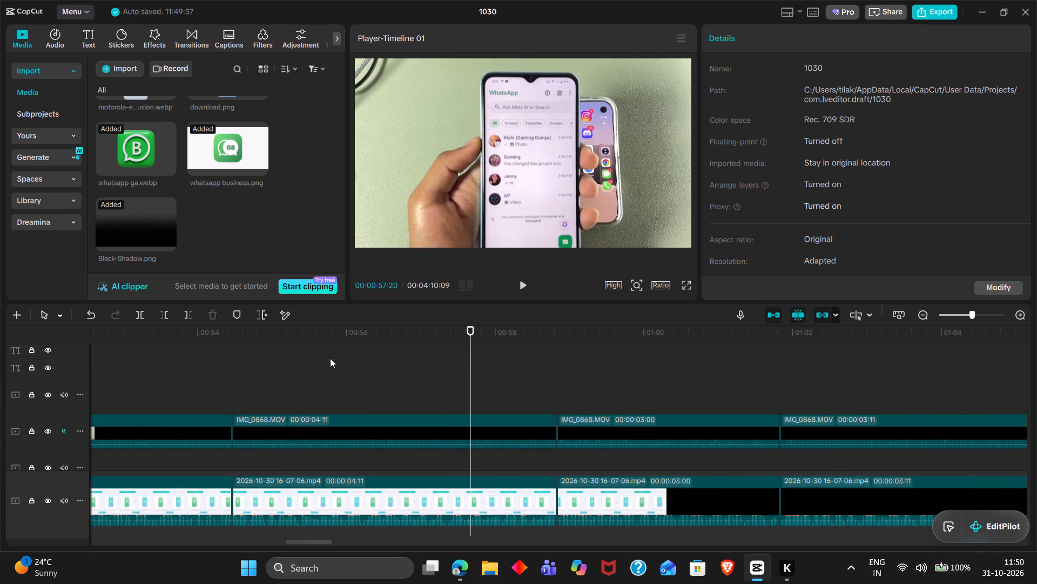
pyautogui.doubleClick(326, 364)
pyautogui.moveTo(326, 364); pyautogui.dragTo(295, 362)
pyautogui.press('space')
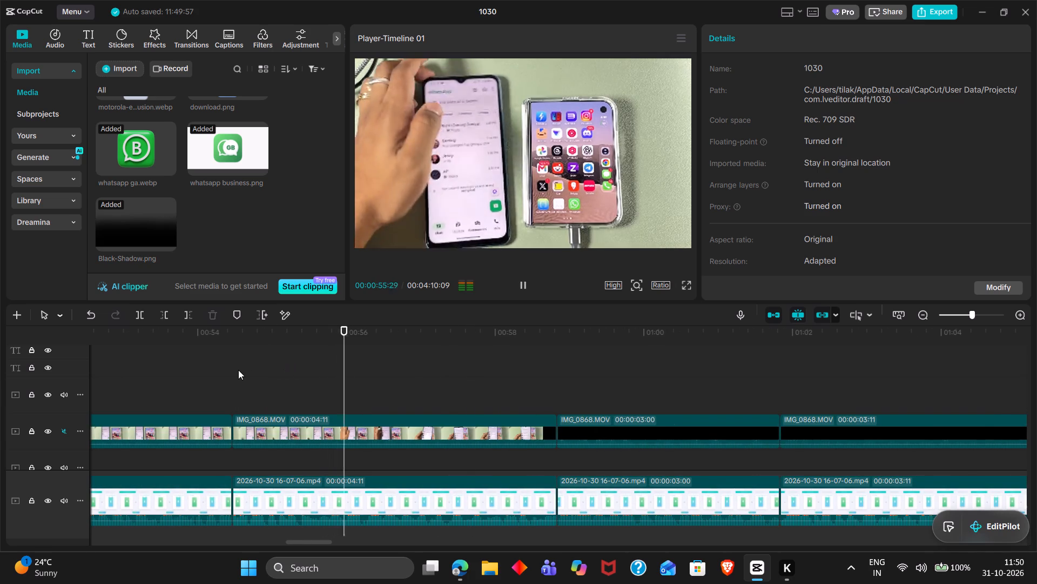
pyautogui.tripleClick(237, 370)
pyautogui.hscroll(1, 237, 370)
pyautogui.doubleClick(237, 370)
pyautogui.moveTo(237, 370); pyautogui.dragTo(194, 370)
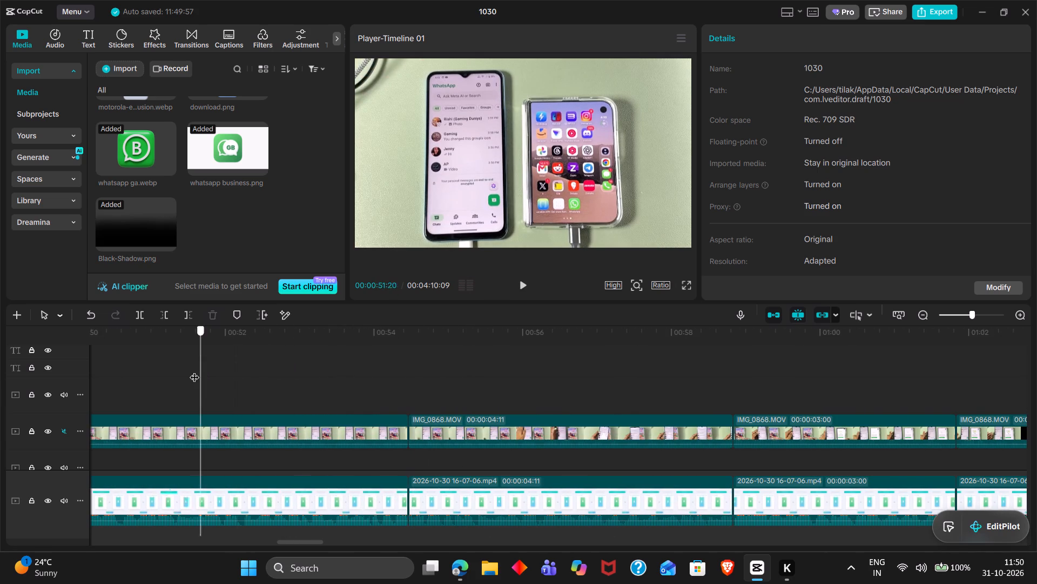
pyautogui.moveTo(194, 370); pyautogui.dragTo(119, 363)
pyautogui.hscroll(1, 173, 375)
pyautogui.doubleClick(173, 375)
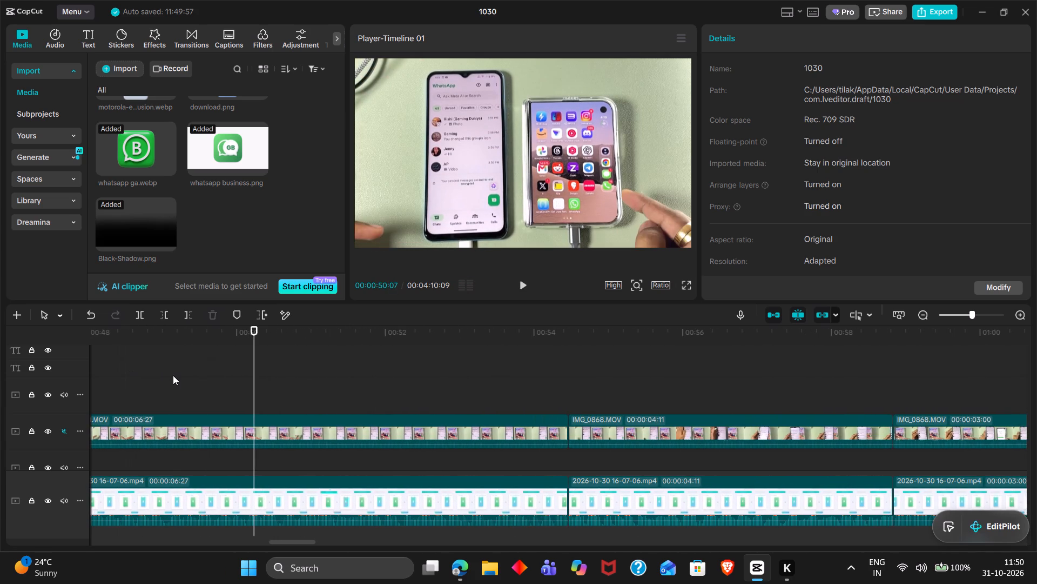
pyautogui.moveTo(173, 375); pyautogui.dragTo(144, 372)
pyautogui.hscroll(1, 144, 372)
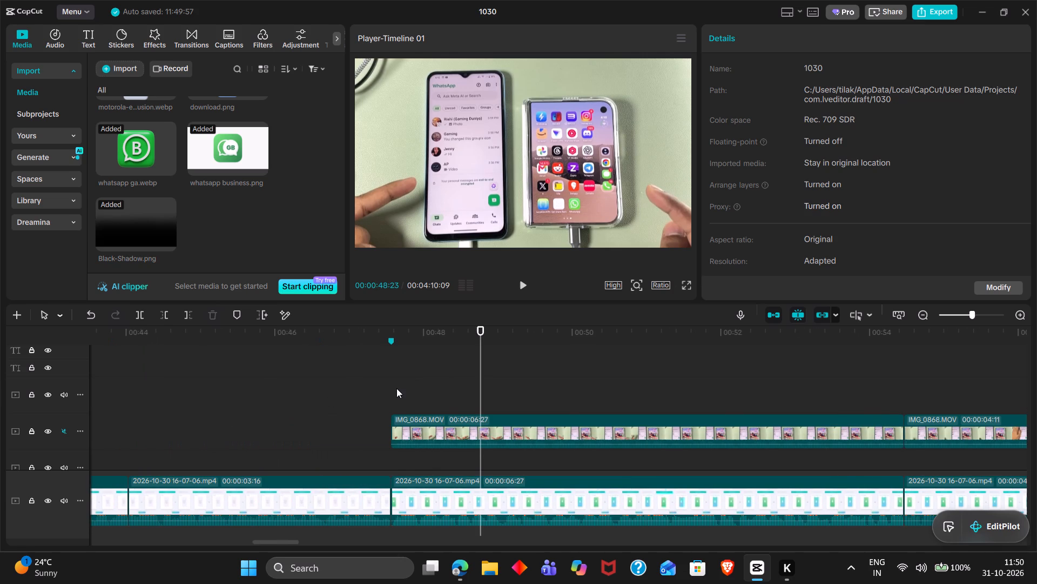
# Play through the two-phone footage from about 00:00:48 to 00:01:01, examining the chat list and the smaller phone's screen.
pyautogui.doubleClick(396, 388)
pyautogui.moveTo(396, 388); pyautogui.dragTo(425, 393)
pyautogui.click(444, 435)
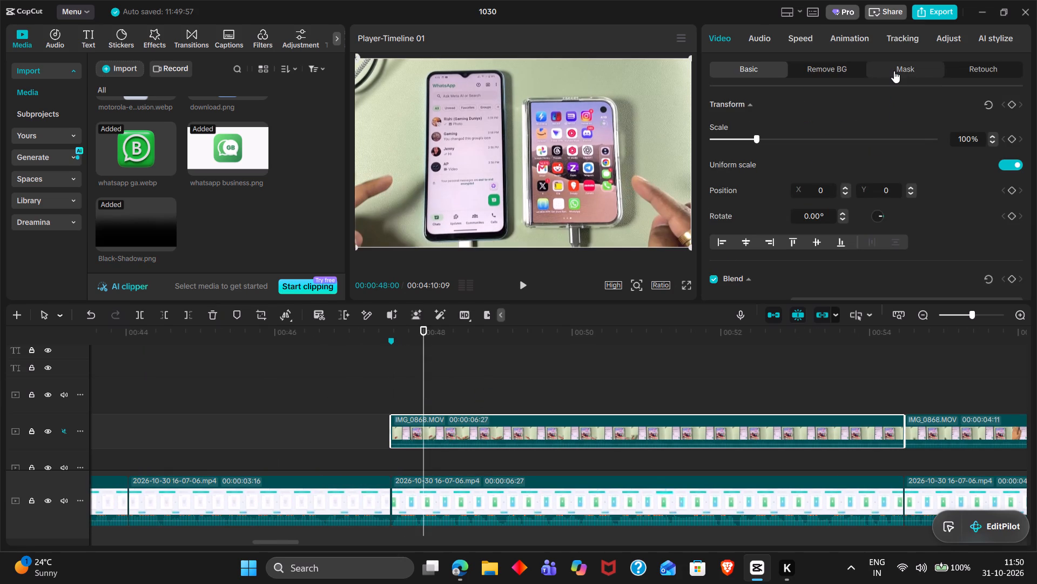
pyautogui.keyDown('ctrl'); pyautogui.scroll(-5, 716, 404); pyautogui.keyUp('ctrl')
pyautogui.hscroll(-1, 716, 404)
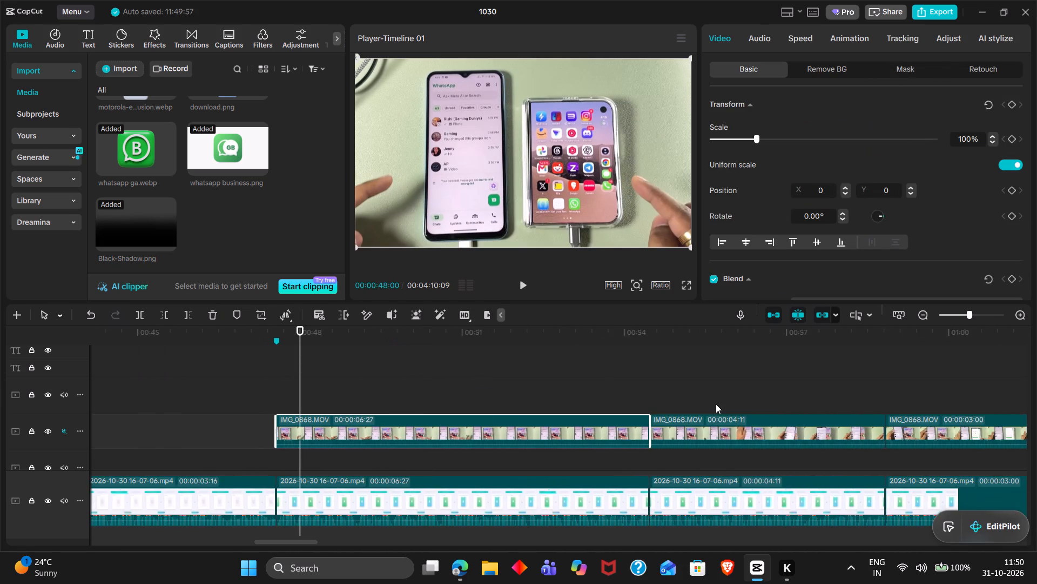
pyautogui.keyDown('ctrl'); pyautogui.scroll(-3, 716, 404); pyautogui.keyUp('ctrl')
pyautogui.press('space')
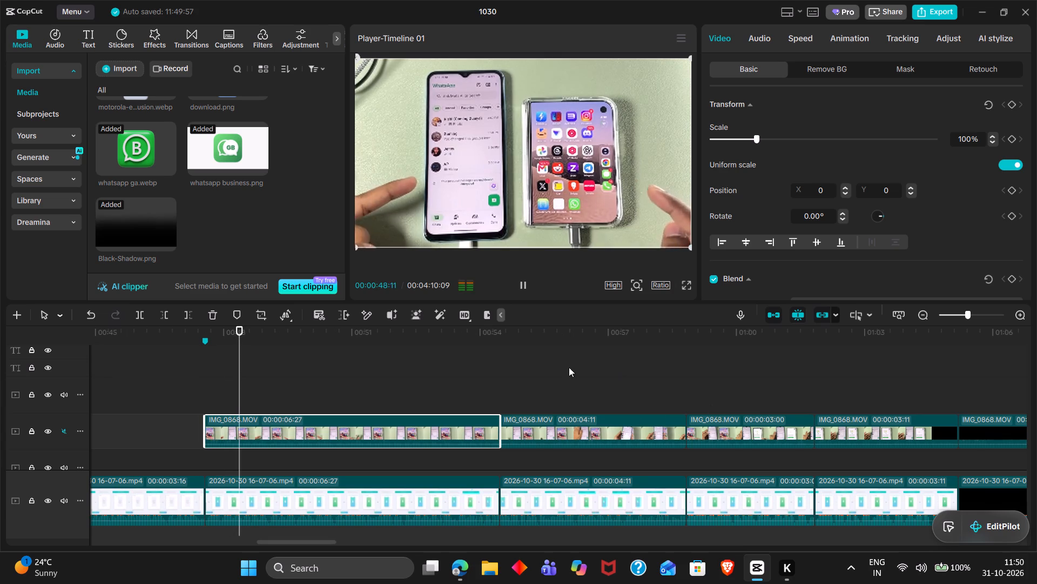
pyautogui.hscroll(-1, 440, 361)
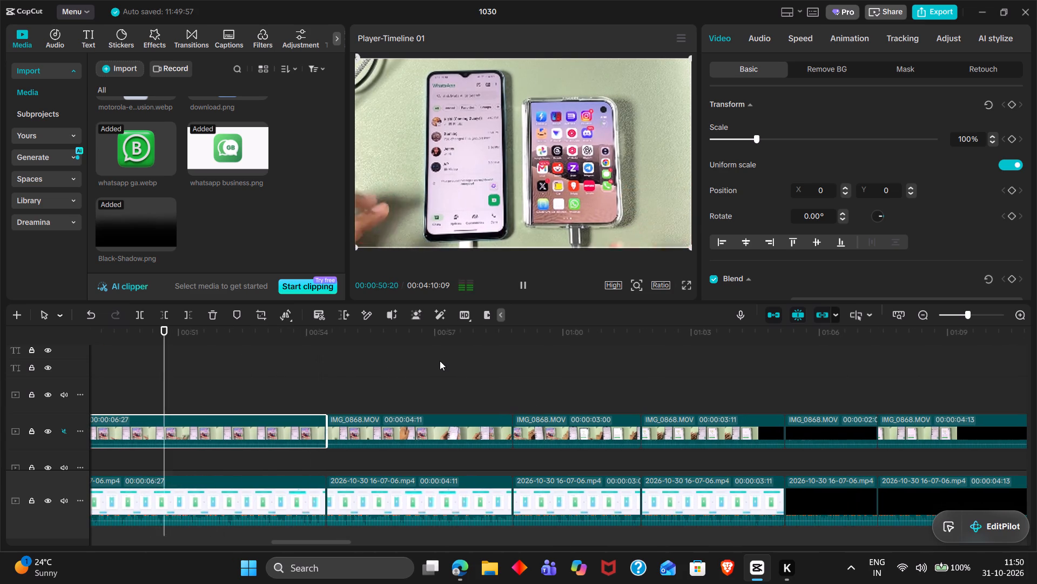
pyautogui.doubleClick(440, 361)
pyautogui.moveTo(440, 361); pyautogui.dragTo(537, 375)
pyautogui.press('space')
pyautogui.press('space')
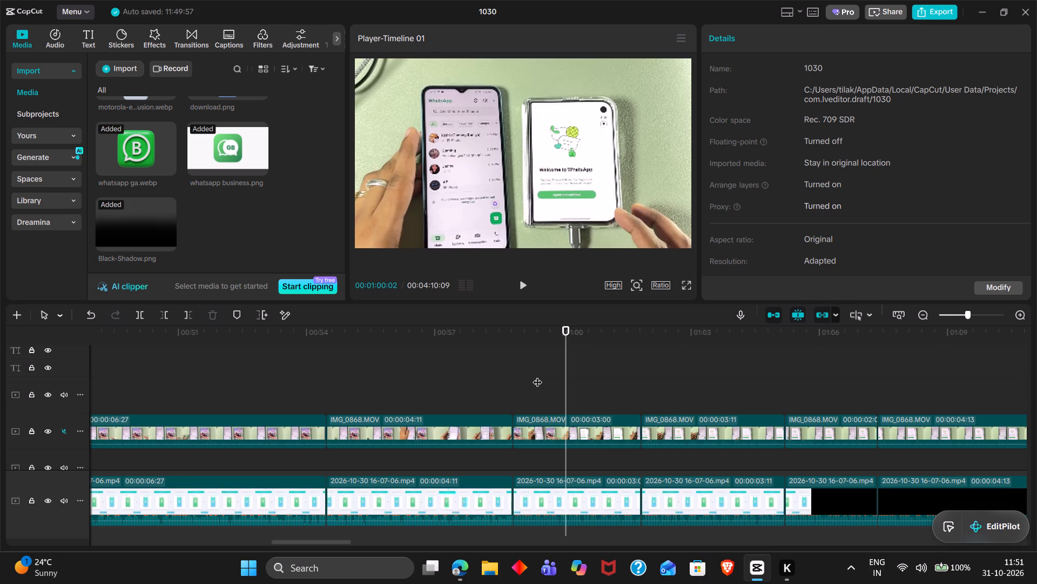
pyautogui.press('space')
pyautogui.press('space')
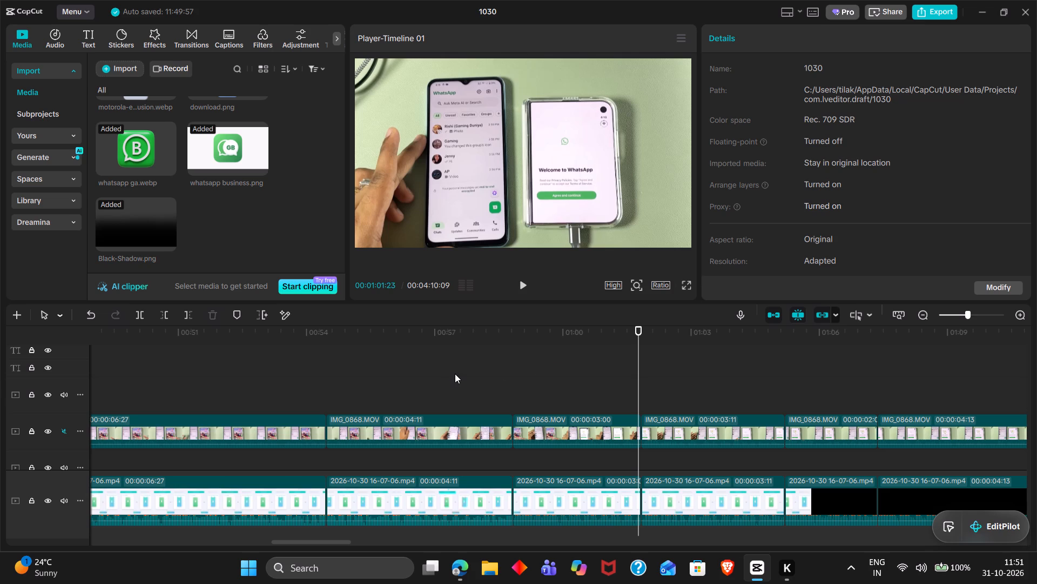
# Replay the footage from about 00:00:55 to 00:01:05, examining how long the chat list stays exposed as the phones are handled.
pyautogui.doubleClick(386, 376)
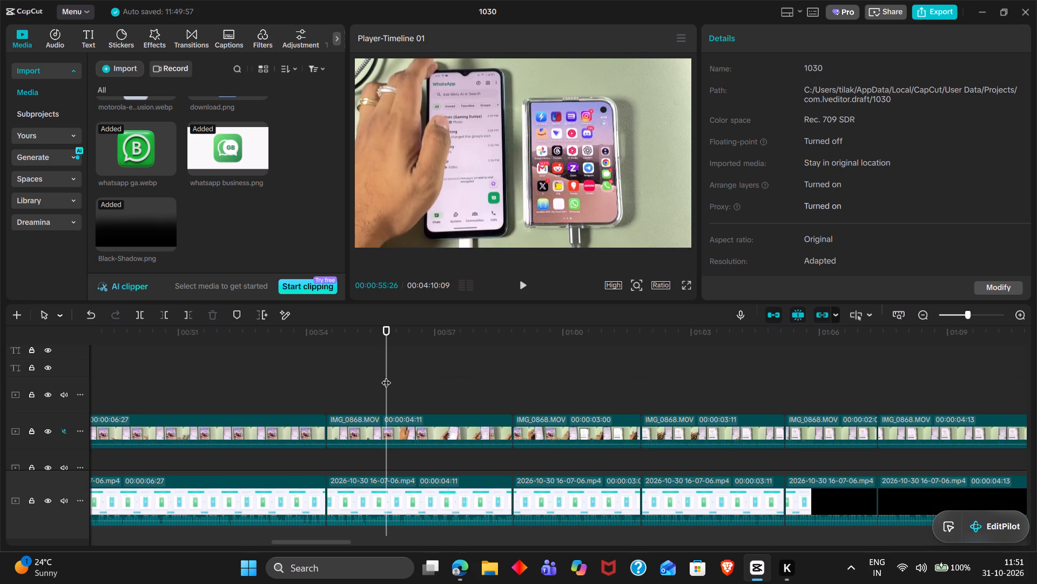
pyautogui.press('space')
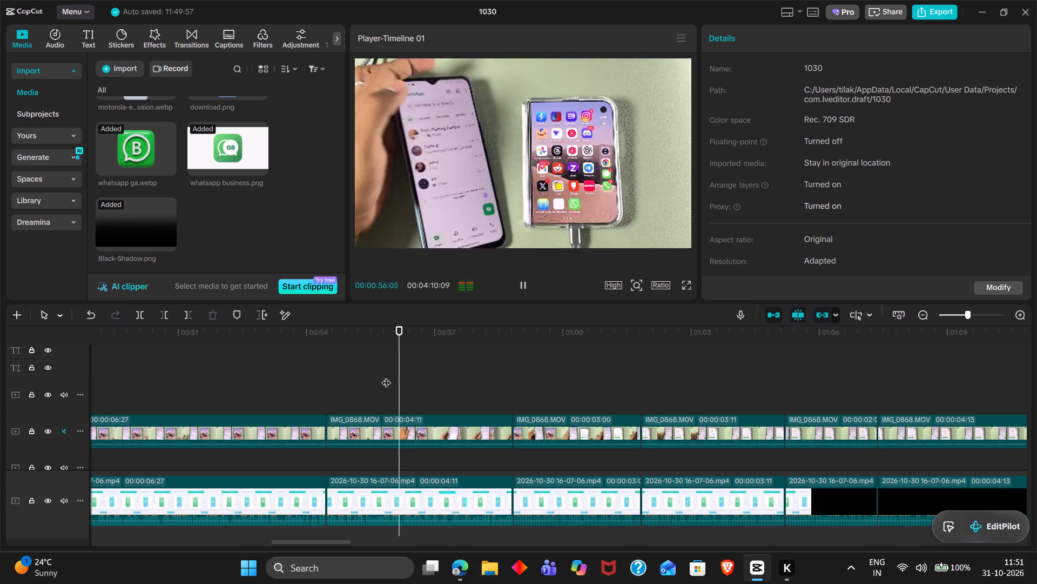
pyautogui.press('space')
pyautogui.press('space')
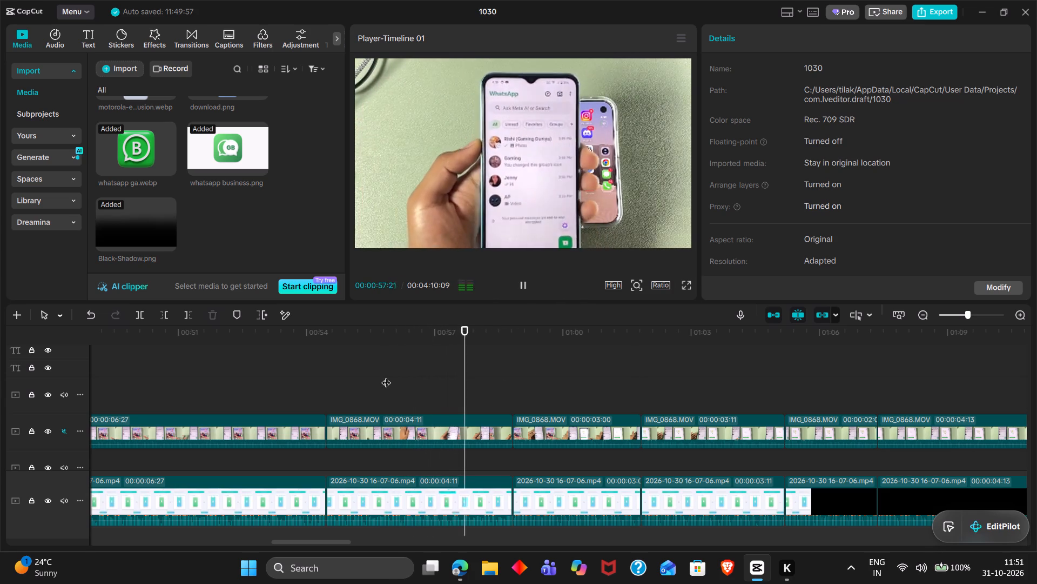
pyautogui.keyDown('ctrl'); pyautogui.scroll(-6, 462, 453); pyautogui.keyUp('ctrl')
pyautogui.hscroll(-1, 462, 453)
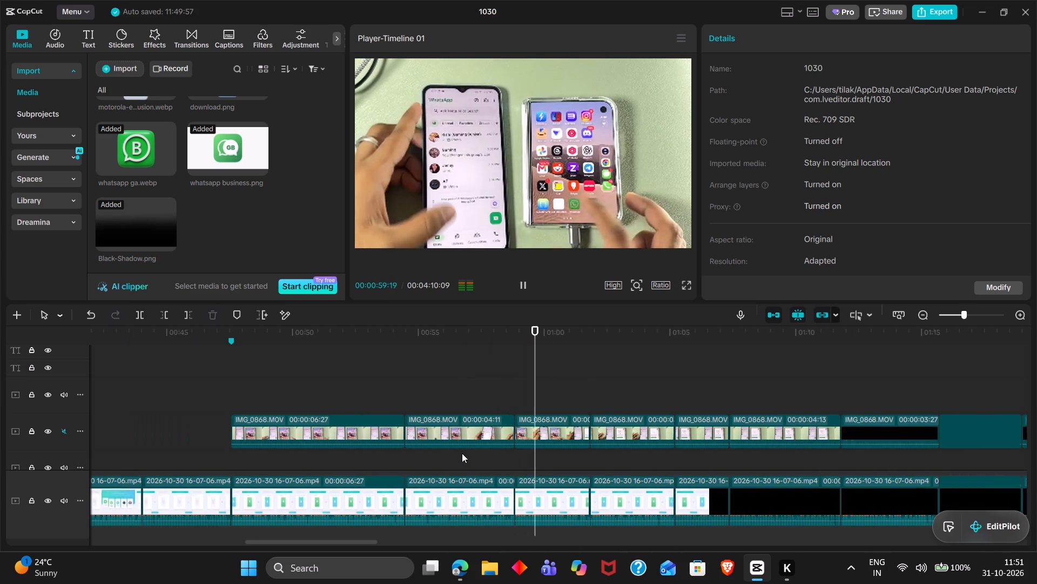
pyautogui.hscroll(-3, 462, 453)
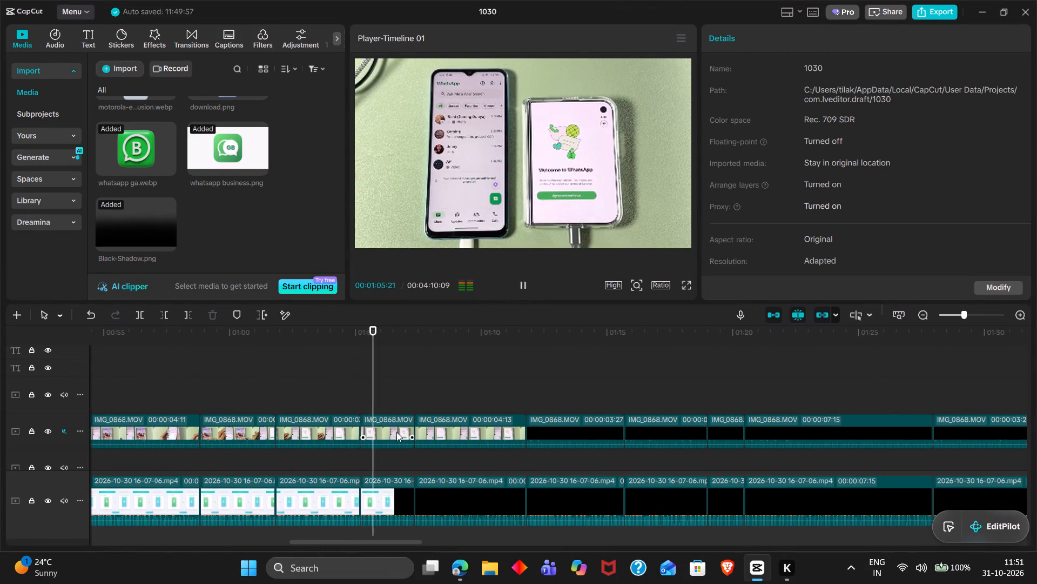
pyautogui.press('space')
pyautogui.click(348, 381)
pyautogui.moveTo(348, 381); pyautogui.dragTo(326, 371)
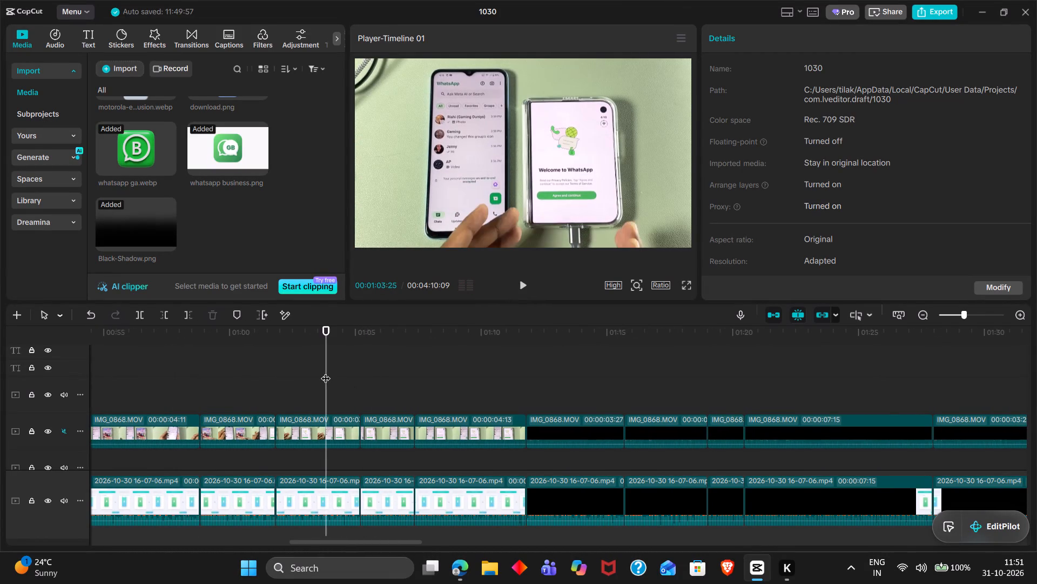
pyautogui.click(326, 371)
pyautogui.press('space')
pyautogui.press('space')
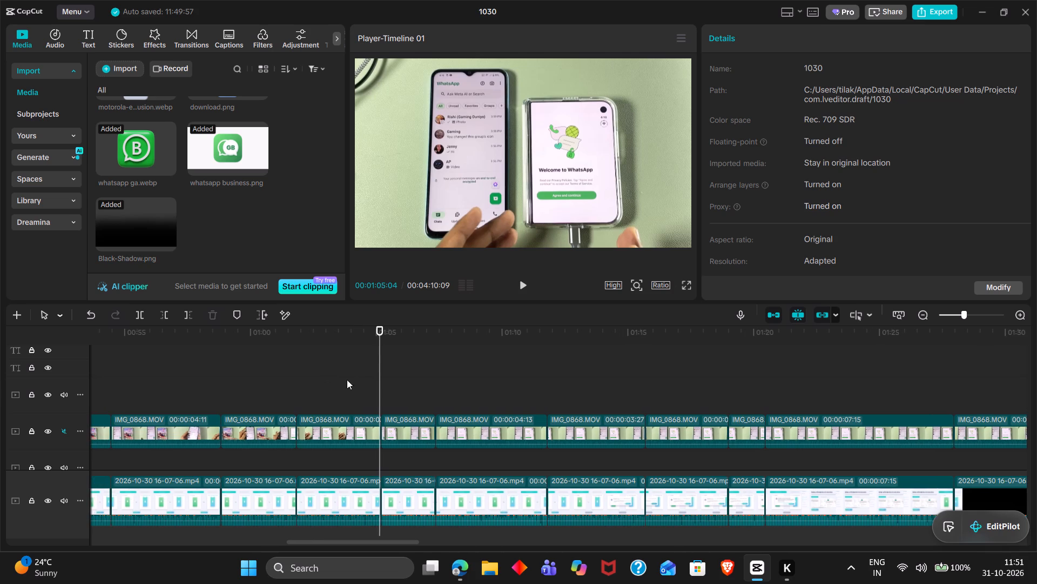
# Combine the four IMG_0868.MOV clips spanning about 00:00:47 to 00:01:05 into one compound clip.
pyautogui.doubleClick(423, 410)
pyautogui.moveTo(423, 410); pyautogui.dragTo(385, 403)
pyautogui.keyDown('ctrl'); pyautogui.scroll(-1, 385, 403); pyautogui.keyUp('ctrl')
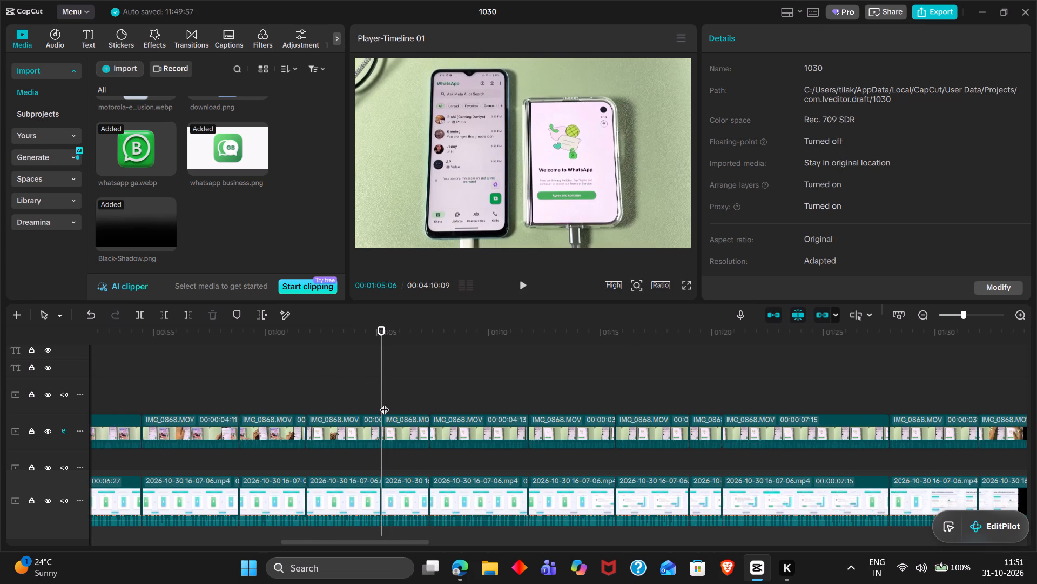
pyautogui.hscroll(2, 385, 403)
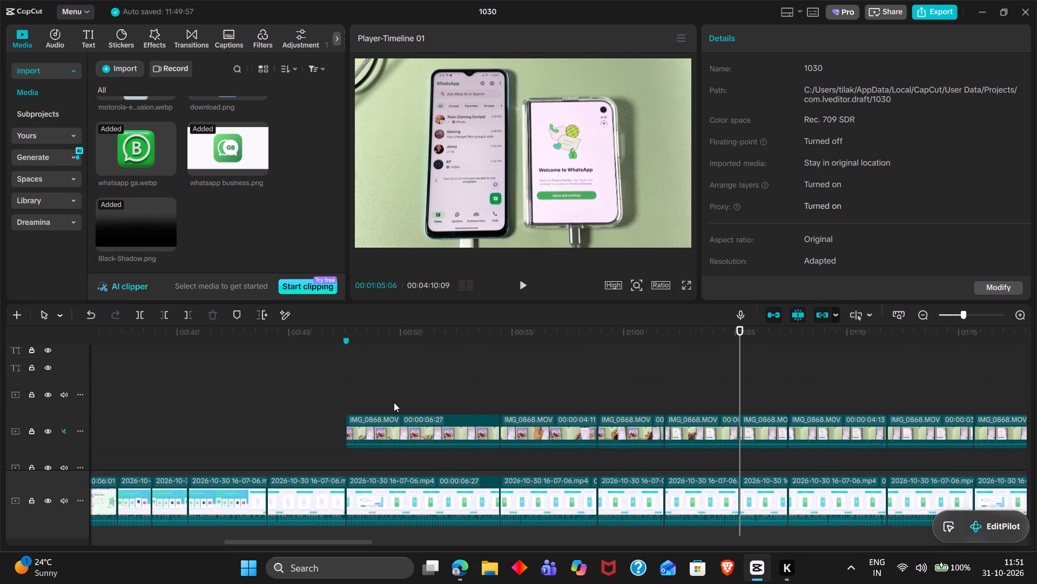
pyautogui.moveTo(394, 402); pyautogui.dragTo(697, 444)
pyautogui.hotkey('alt', 'g')
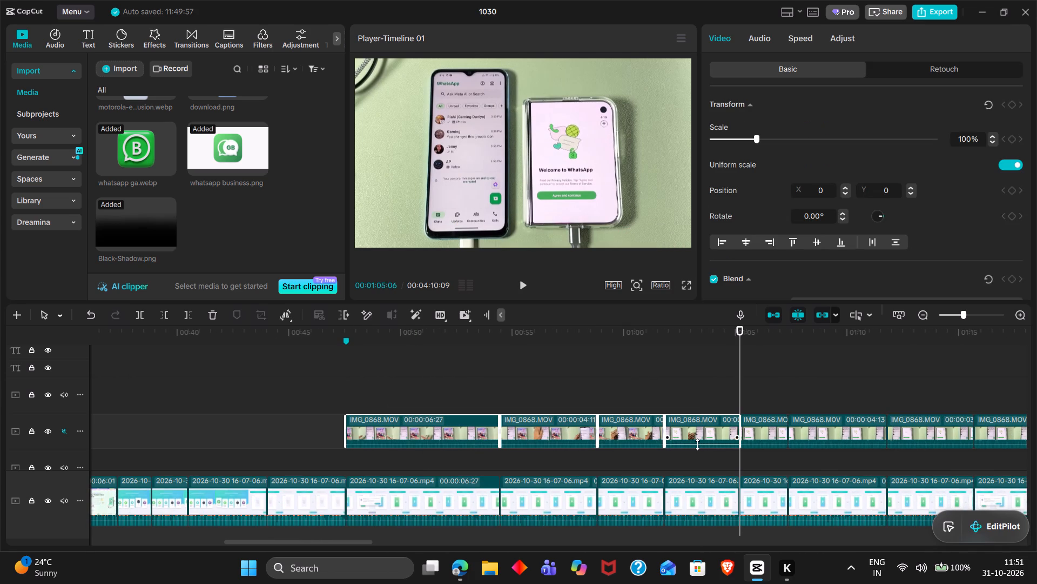
# Duplicate the new compound clip onto the track above, starting at its beginning at 00:00:47:17.
pyautogui.click(389, 381)
pyautogui.moveTo(389, 381); pyautogui.dragTo(352, 380)
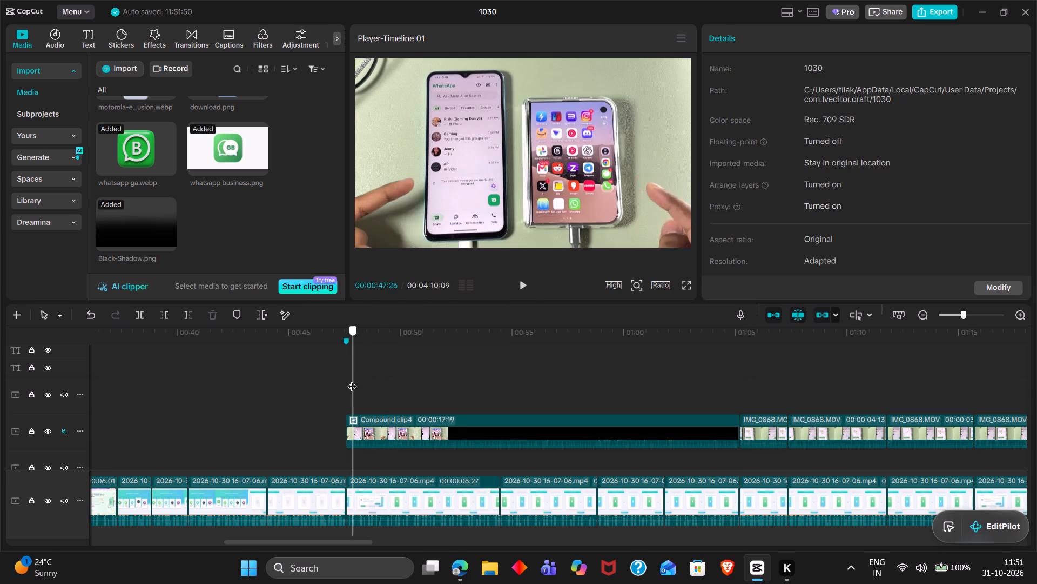
pyautogui.moveTo(352, 380); pyautogui.dragTo(346, 379)
pyautogui.click(378, 430)
pyautogui.hotkey('ctrl', 'c')
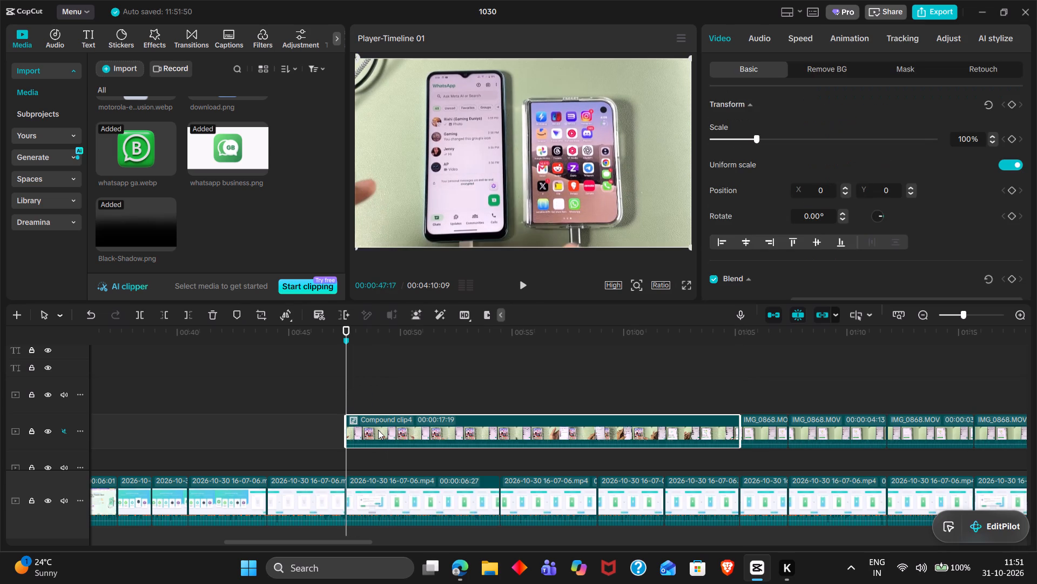
pyautogui.hotkey('ctrl', 'v')
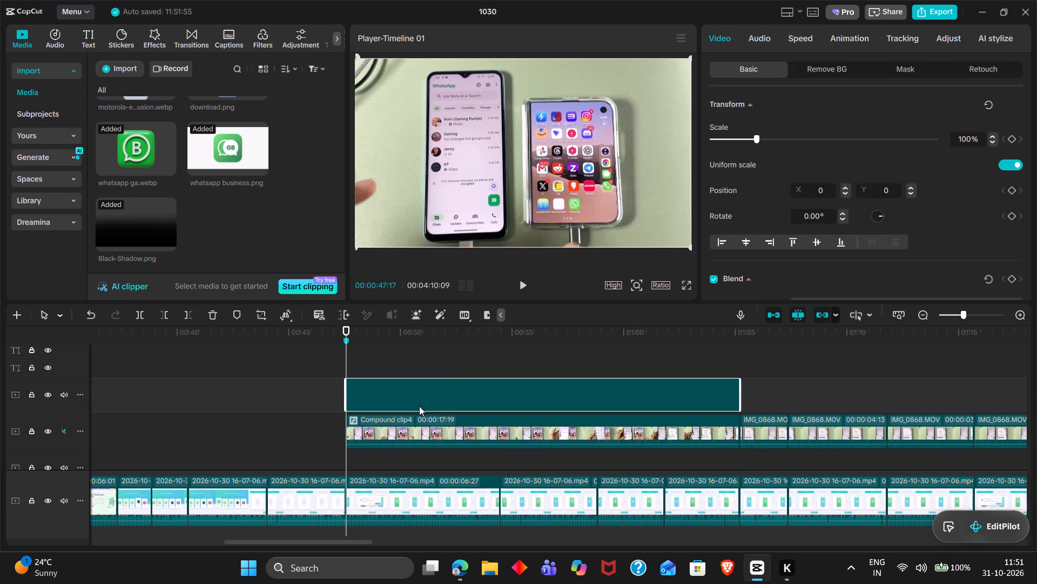
# Apply the Blur video effect to Compound clip5, the copy stacked above Compound clip4.
pyautogui.moveTo(430, 407); pyautogui.dragTo(430, 427)
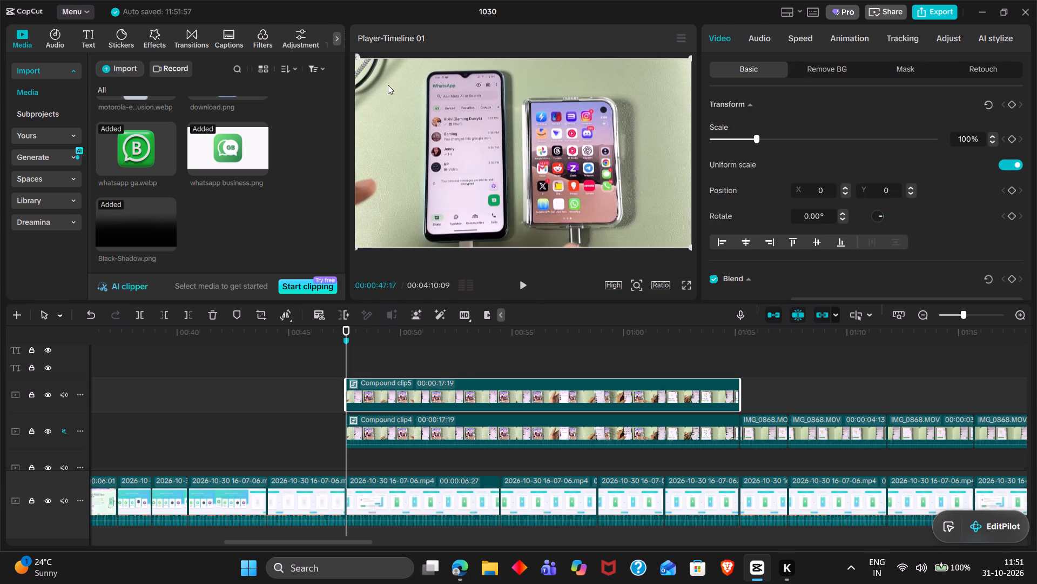
pyautogui.doubleClick(156, 36)
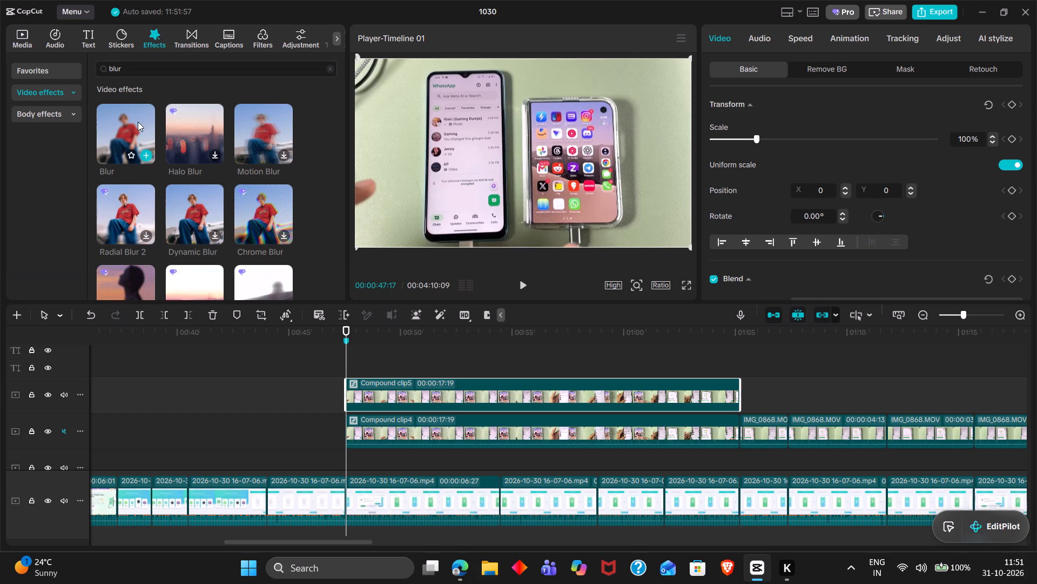
pyautogui.moveTo(134, 126); pyautogui.dragTo(376, 393)
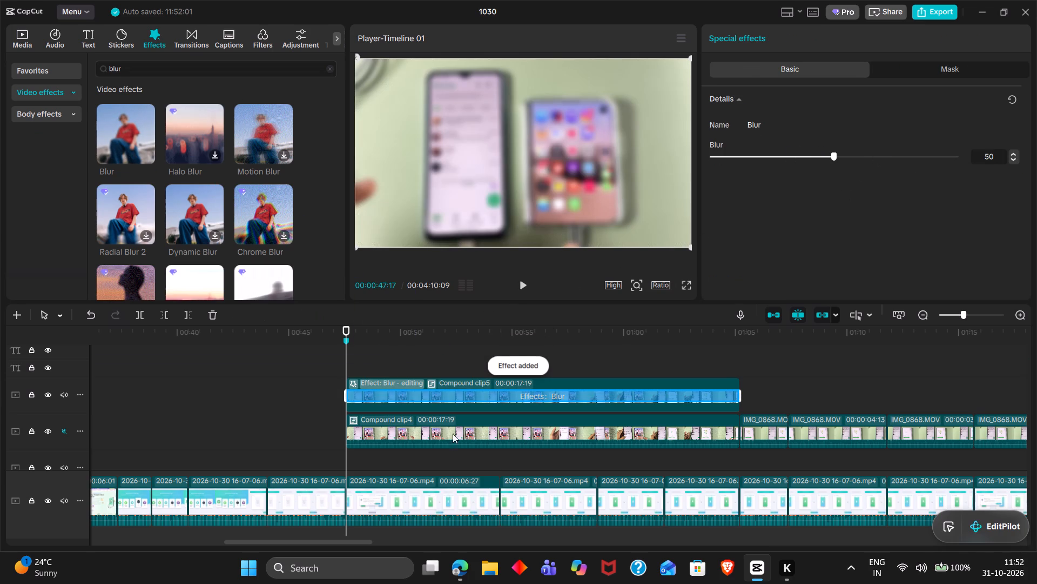
# Add a rectangle mask to the blurred Compound clip5 and narrow the masked area horizontally.
pyautogui.click(479, 405)
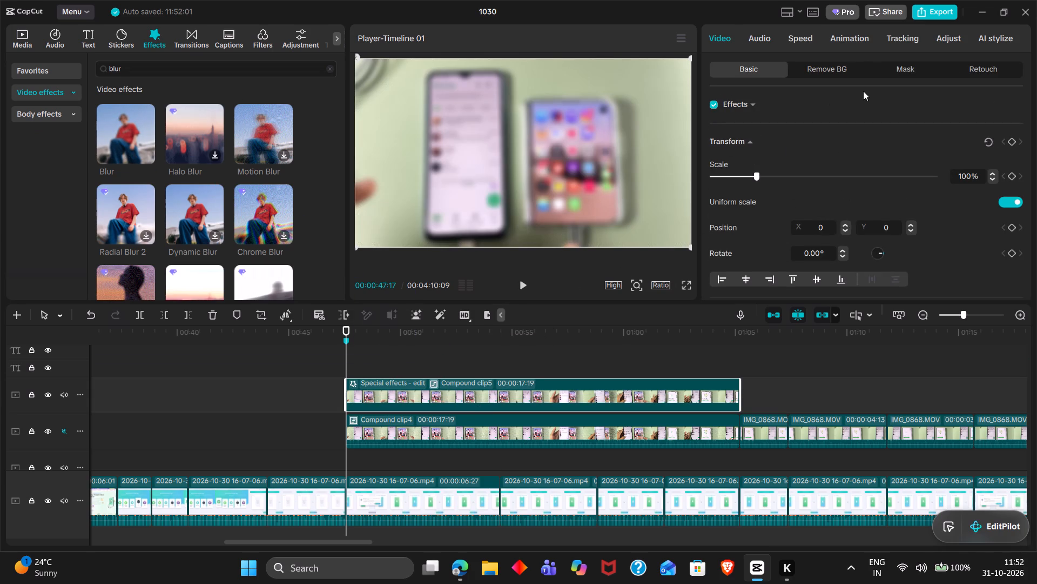
pyautogui.click(894, 71)
pyautogui.click(773, 117)
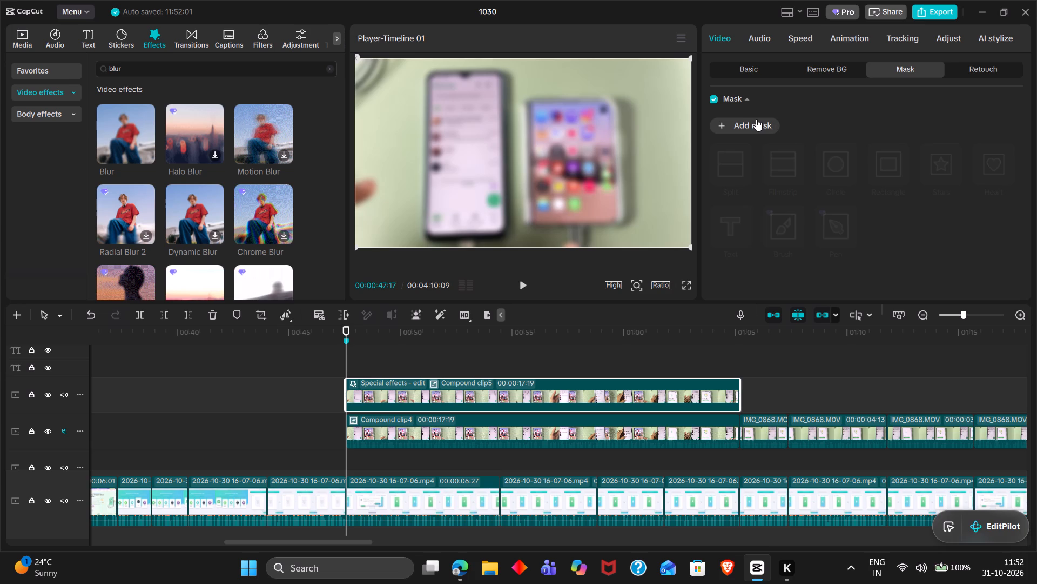
pyautogui.click(756, 119)
pyautogui.moveTo(573, 154); pyautogui.dragTo(558, 153)
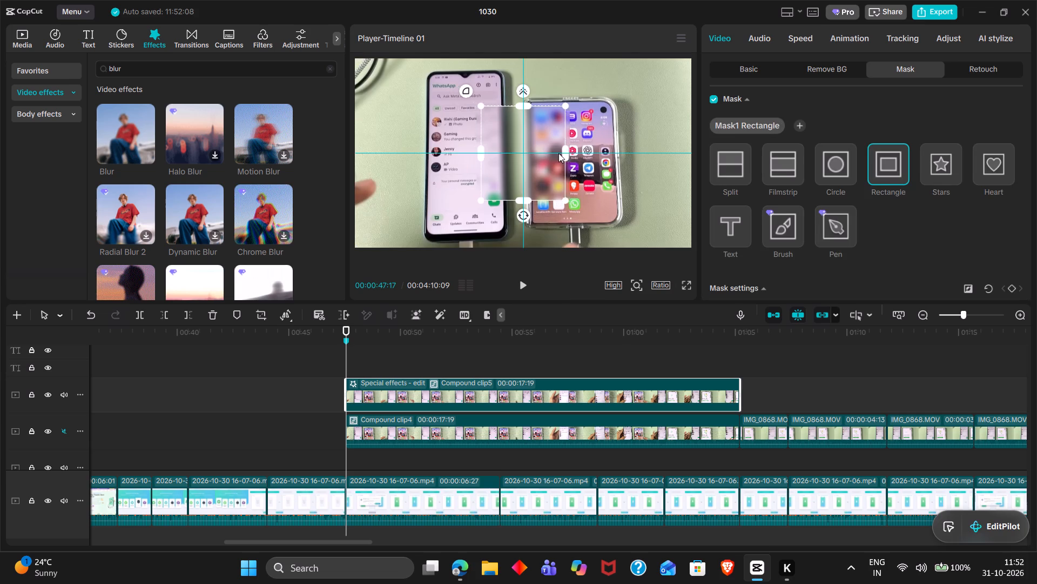
# Move the rectangle mask of Compound clip5 over the chat list on the larger phone and resize it, then preview the blur.
pyautogui.moveTo(558, 153); pyautogui.dragTo(547, 153)
pyautogui.moveTo(529, 155); pyautogui.dragTo(461, 155)
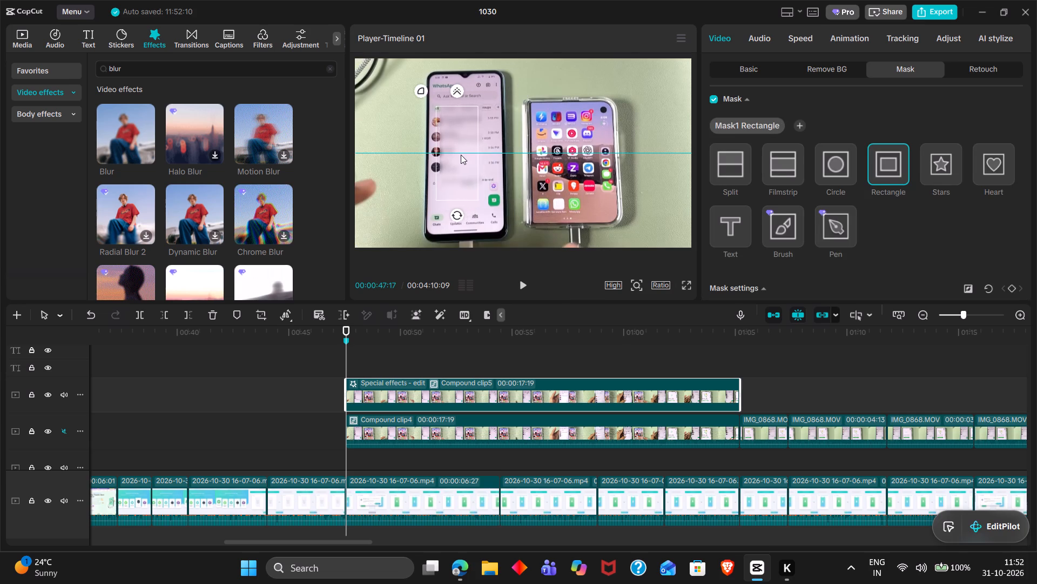
pyautogui.moveTo(461, 155); pyautogui.dragTo(459, 154)
pyautogui.moveTo(475, 197); pyautogui.dragTo(466, 188)
pyautogui.doubleClick(334, 366)
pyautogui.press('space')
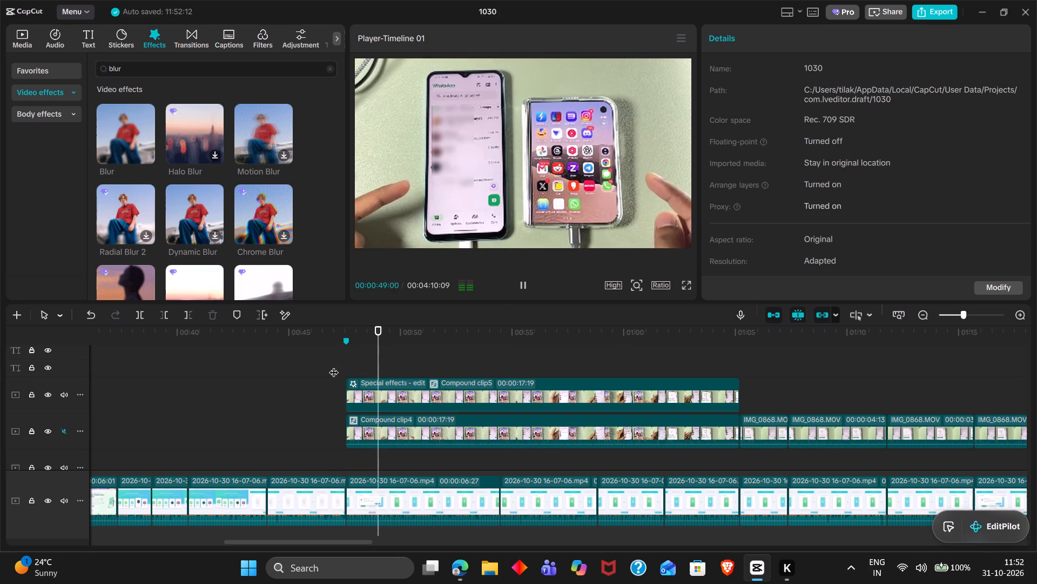
pyautogui.scroll(-1, 334, 366)
pyautogui.scroll(1, 334, 366)
pyautogui.scroll(-1, 334, 366)
pyautogui.scroll(1, 334, 366)
pyautogui.keyDown('ctrl'); pyautogui.scroll(3, 374, 444); pyautogui.keyUp('ctrl')
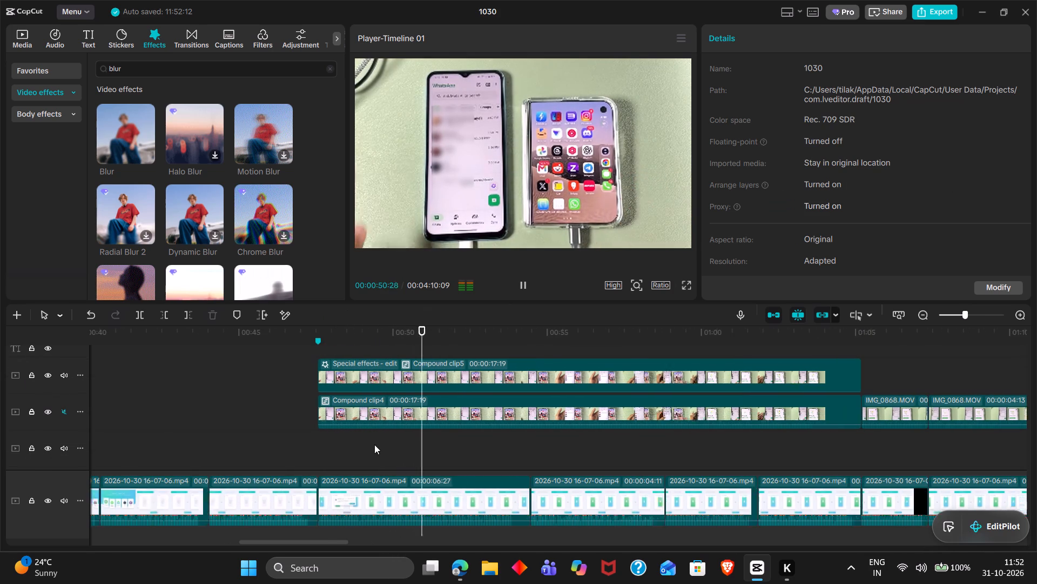
# Duplicate the screen-recording clip that ends where Compound clip4 begins, pasting the copy from about 00:00:44 on an overlay track.
pyautogui.click(307, 452)
pyautogui.moveTo(307, 452); pyautogui.dragTo(280, 461)
pyautogui.click(272, 514)
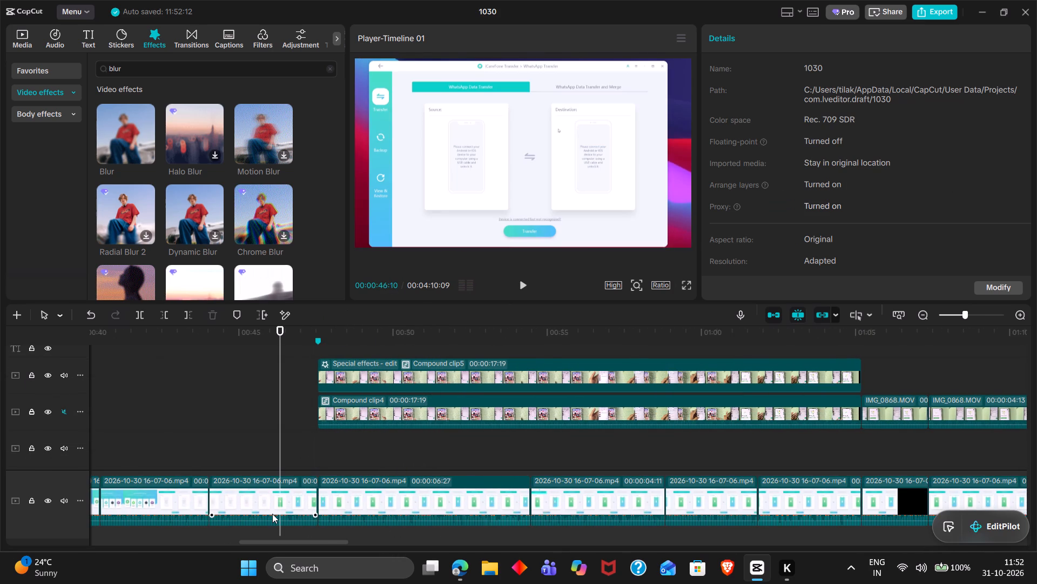
pyautogui.hotkey('ctrl', 'c')
pyautogui.tripleClick(213, 344)
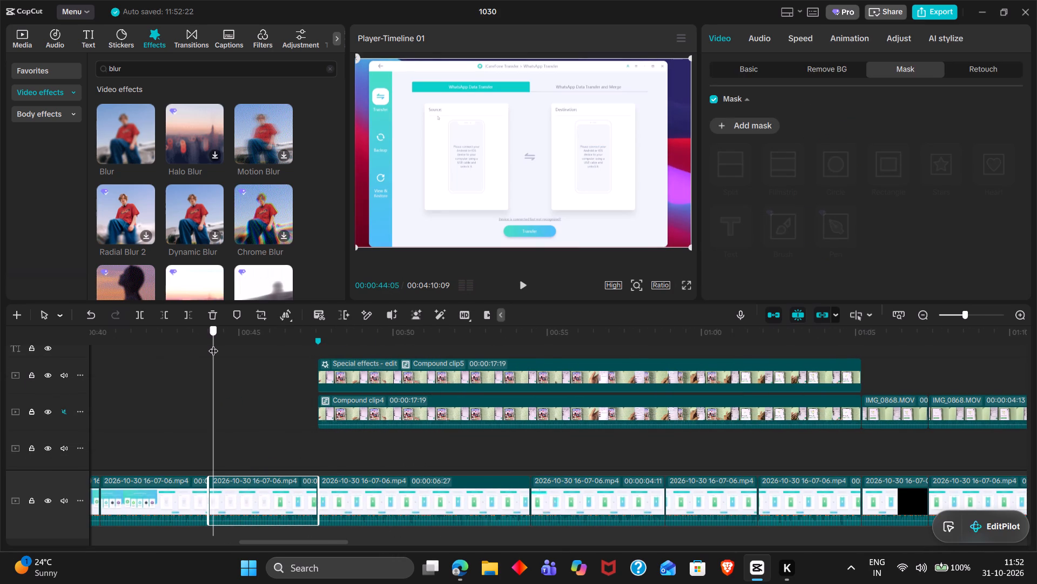
pyautogui.hotkey('ctrl', 'v')
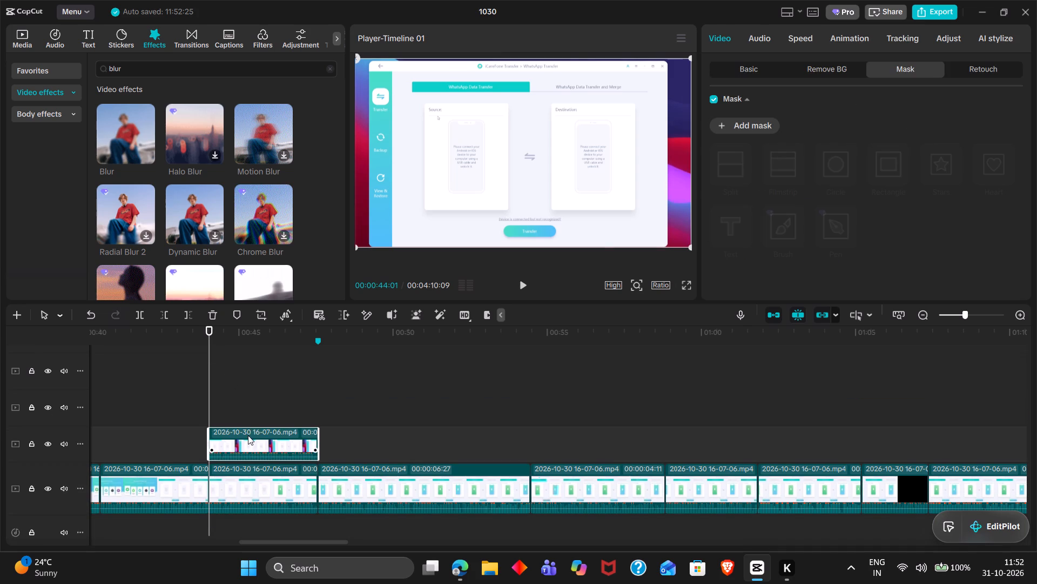
# Move the duplicated screen-recording clip up onto Compound clip5's track so that it ends exactly where Compound clip5 begins.
pyautogui.moveTo(257, 456); pyautogui.dragTo(259, 484)
pyautogui.scroll(1, 259, 484)
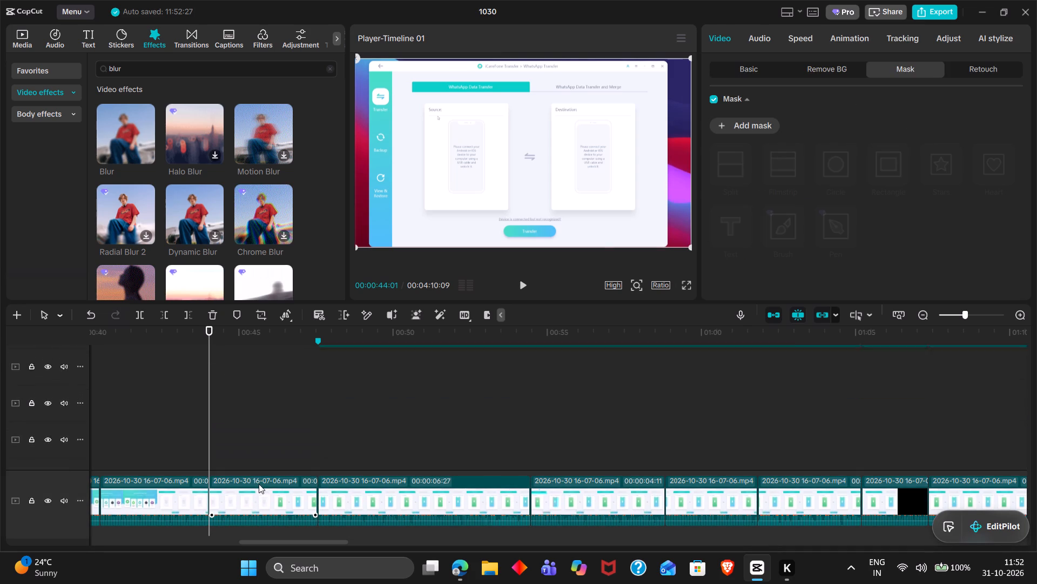
pyautogui.scroll(1, 259, 484)
pyautogui.scroll(-2, 259, 484)
pyautogui.moveTo(246, 422); pyautogui.dragTo(247, 350)
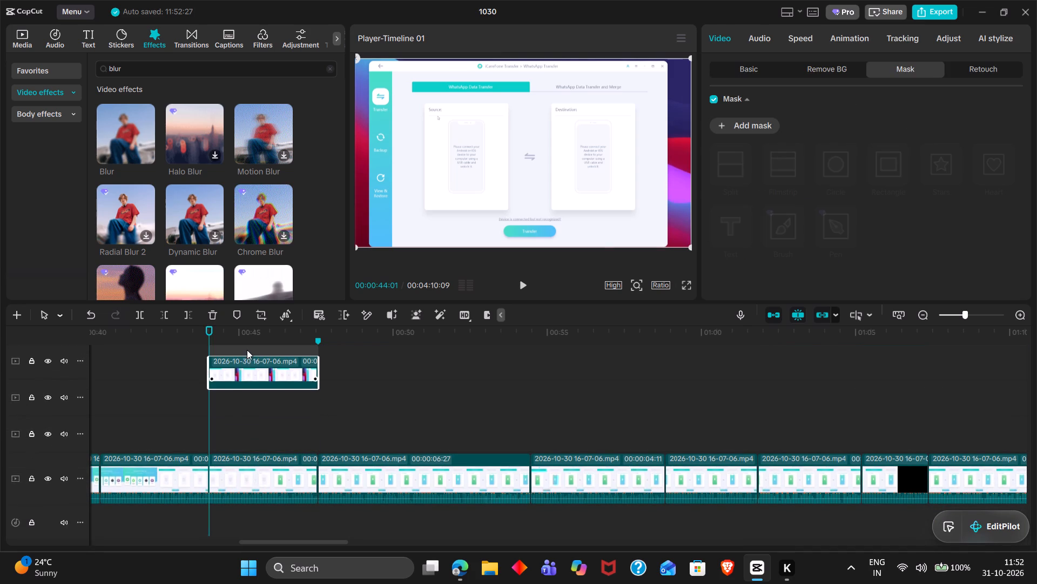
pyautogui.moveTo(247, 350); pyautogui.dragTo(247, 349)
pyautogui.scroll(1, 264, 402)
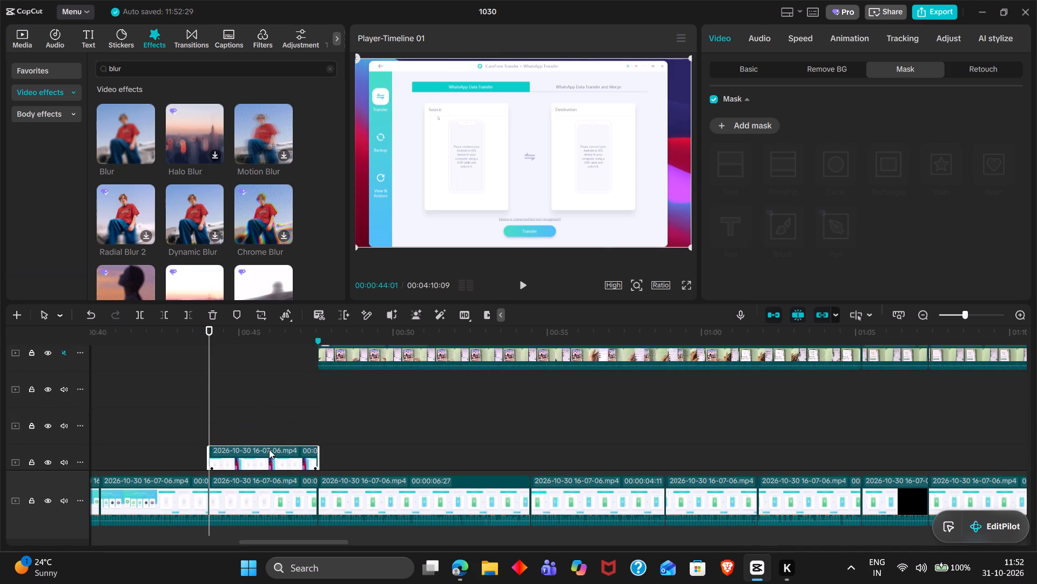
pyautogui.moveTo(269, 449); pyautogui.dragTo(268, 384)
pyautogui.scroll(1, 268, 384)
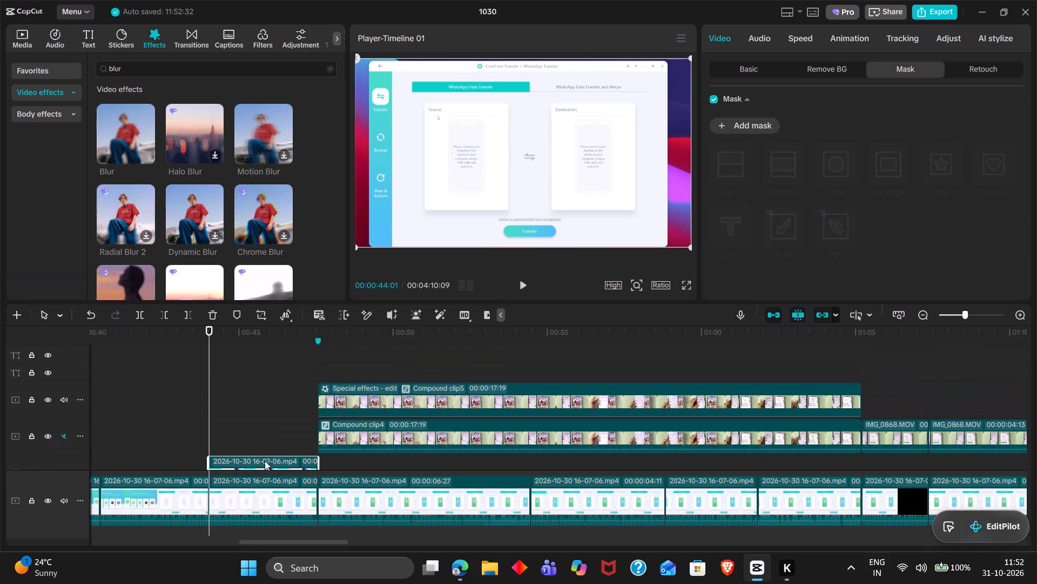
pyautogui.moveTo(265, 461); pyautogui.dragTo(270, 393)
pyautogui.moveTo(271, 398); pyautogui.dragTo(260, 435)
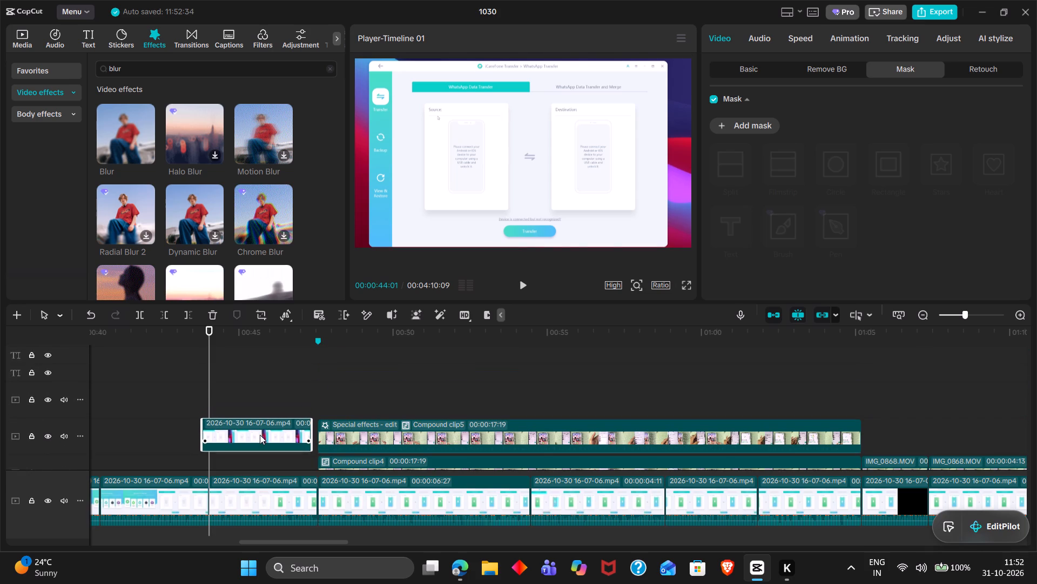
pyautogui.moveTo(260, 435); pyautogui.dragTo(264, 436)
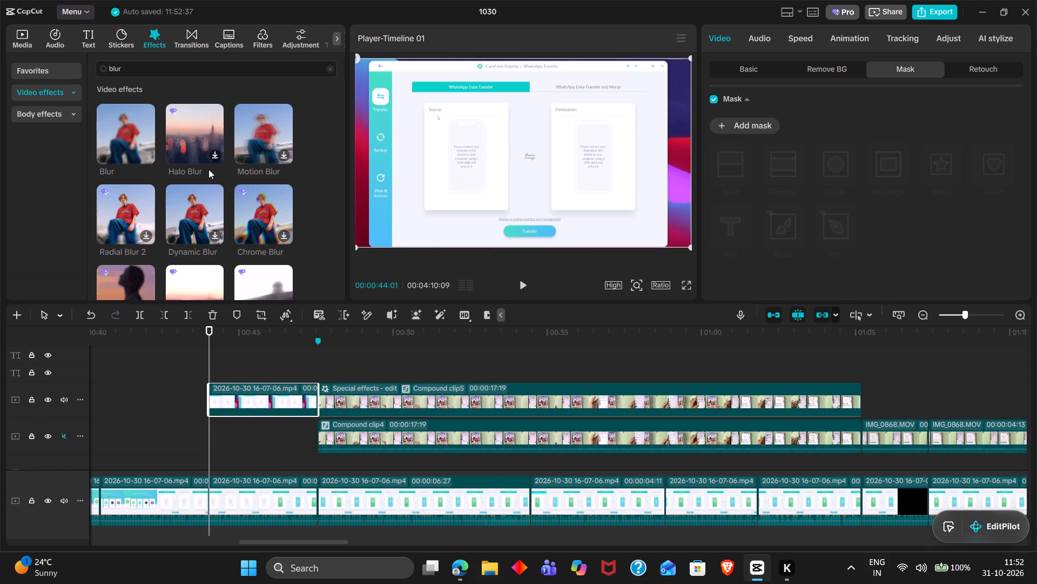
# Add the favourite Glare II transition between the duplicated screen-recording clip and Compound clip5.
pyautogui.doubleClick(200, 30)
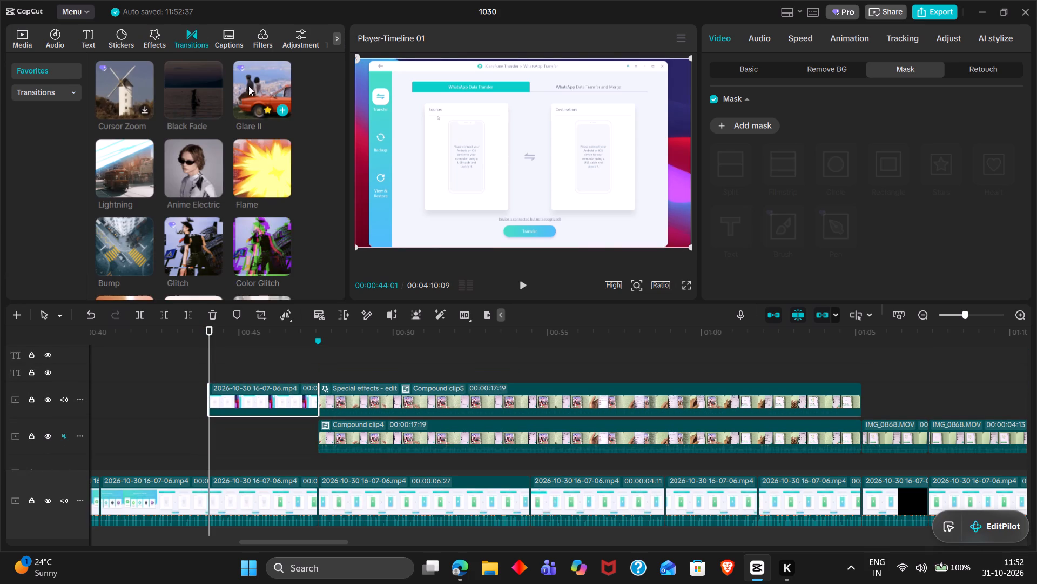
pyautogui.moveTo(248, 86); pyautogui.dragTo(308, 408)
# Copy the short sound effect at about 00:00:01 and paste it at 00:00:47:10 under the Glare II transition, previewing the result.
pyautogui.click(307, 362)
pyautogui.moveTo(307, 362); pyautogui.dragTo(312, 365)
pyautogui.scroll(-4, 312, 365)
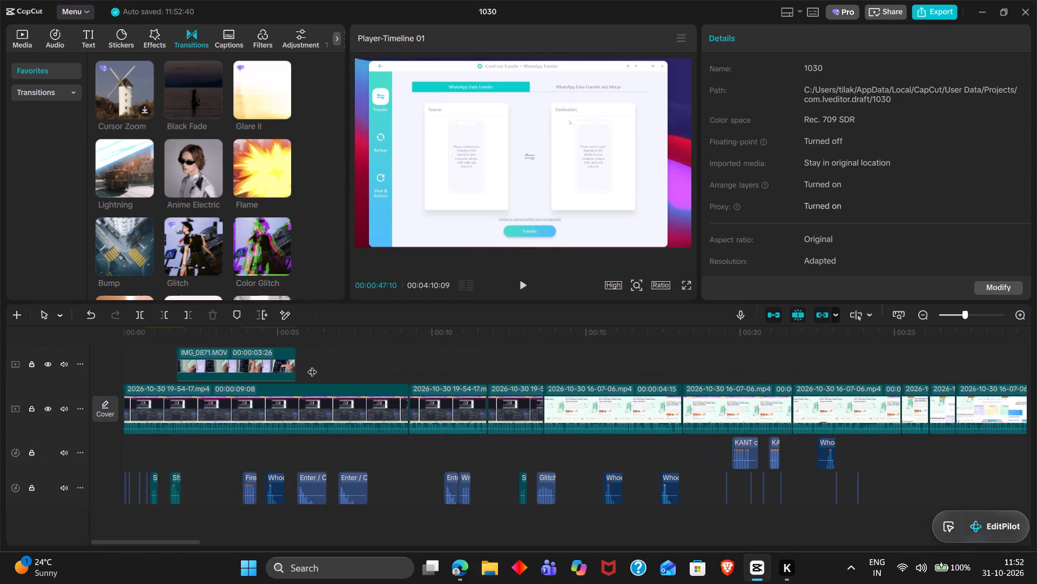
pyautogui.scroll(-1, 312, 365)
pyautogui.click(176, 484)
pyautogui.hotkey('ctrl', 'c')
pyautogui.hotkey('ctrl', 'v')
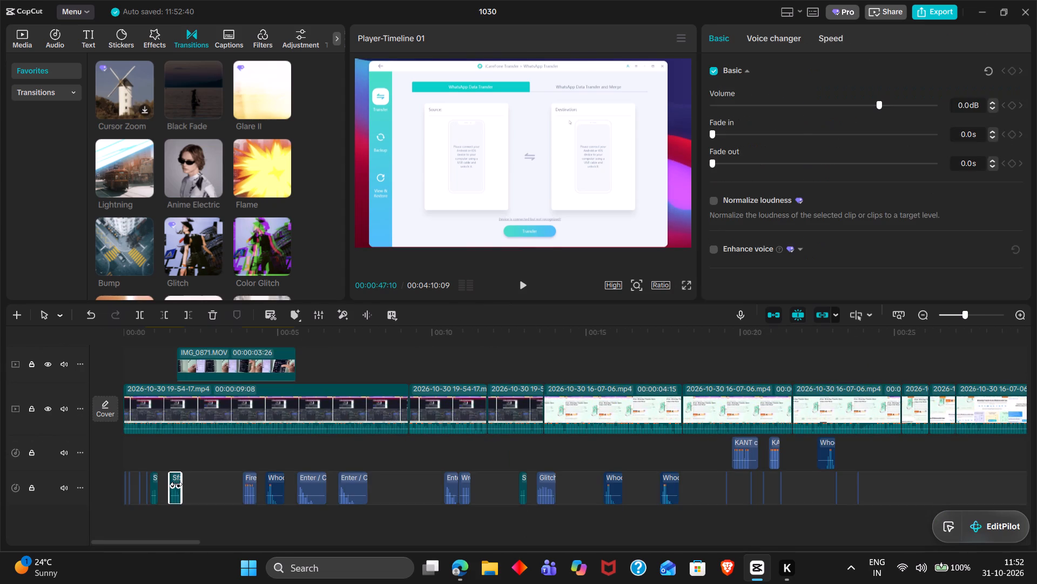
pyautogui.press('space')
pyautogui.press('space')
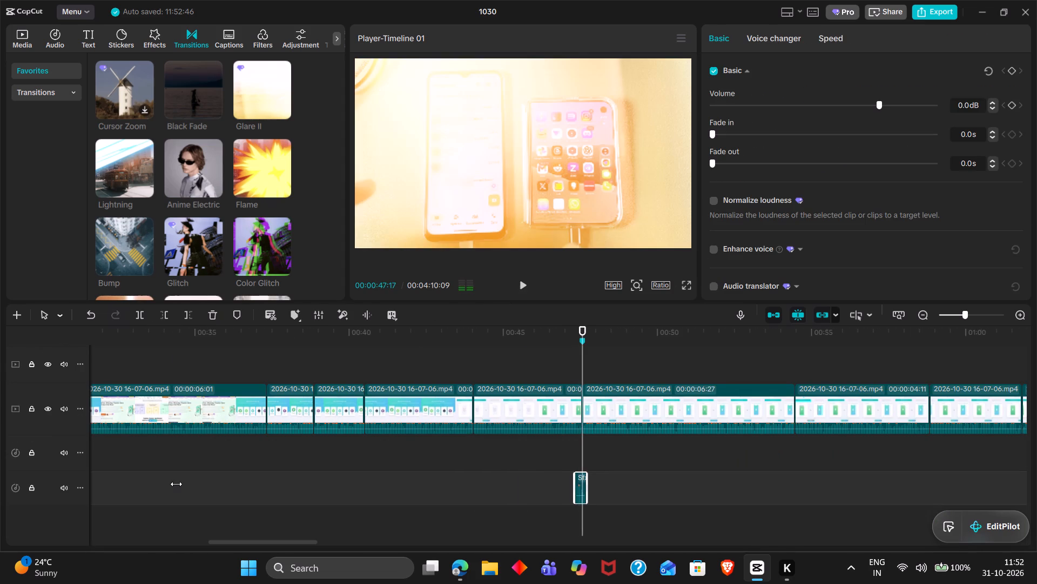
# Play the blurred two-phone footage from about 00:00:47 to 00:00:55, examining whether the blur covers the chat list throughout.
pyautogui.hscroll(-1, 176, 484)
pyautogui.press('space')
pyautogui.scroll(1, 176, 484)
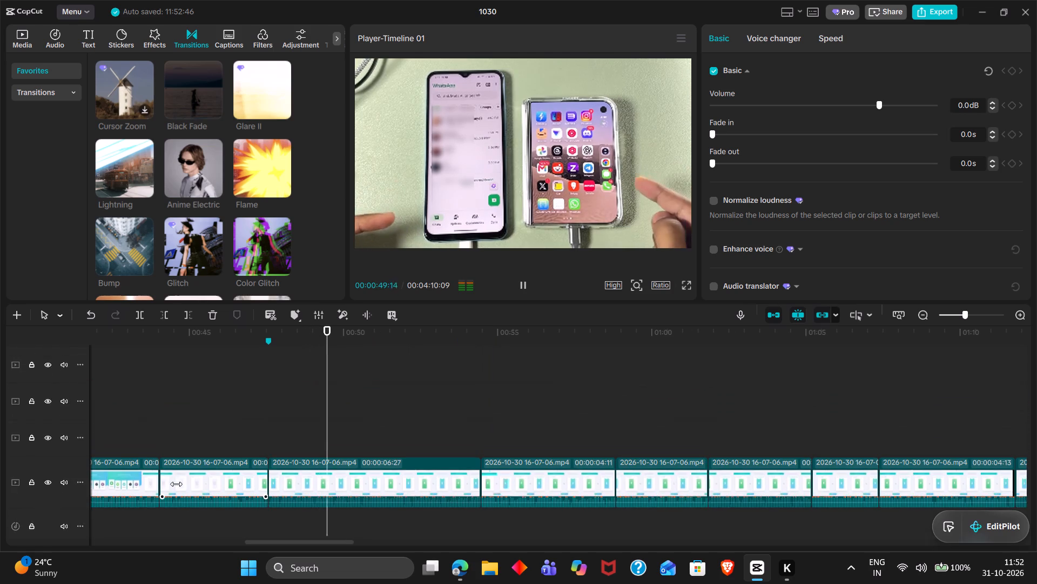
pyautogui.scroll(2, 176, 484)
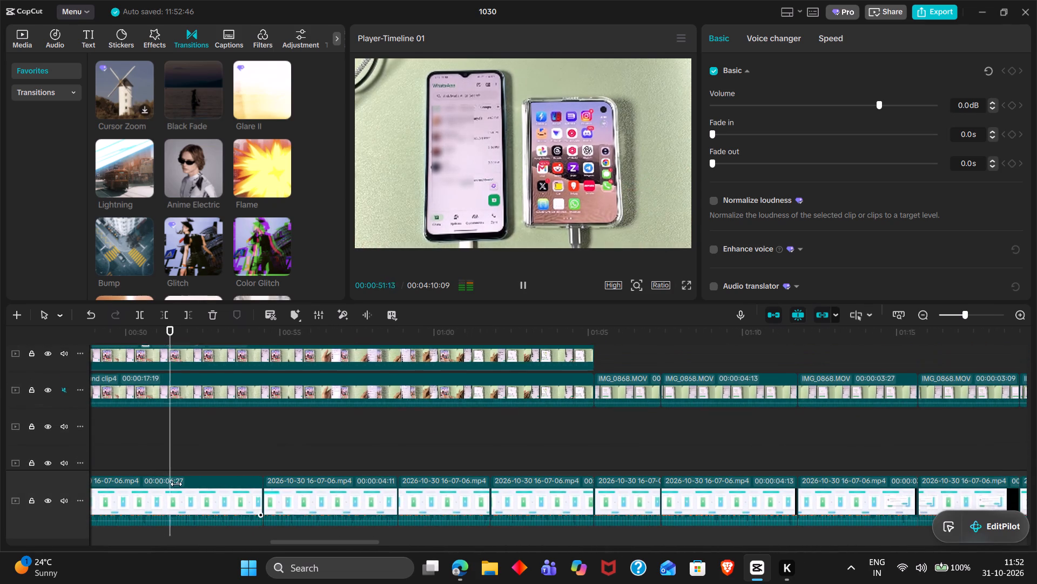
pyautogui.scroll(2, 176, 484)
pyautogui.hscroll(-1, 176, 484)
pyautogui.scroll(-1, 176, 484)
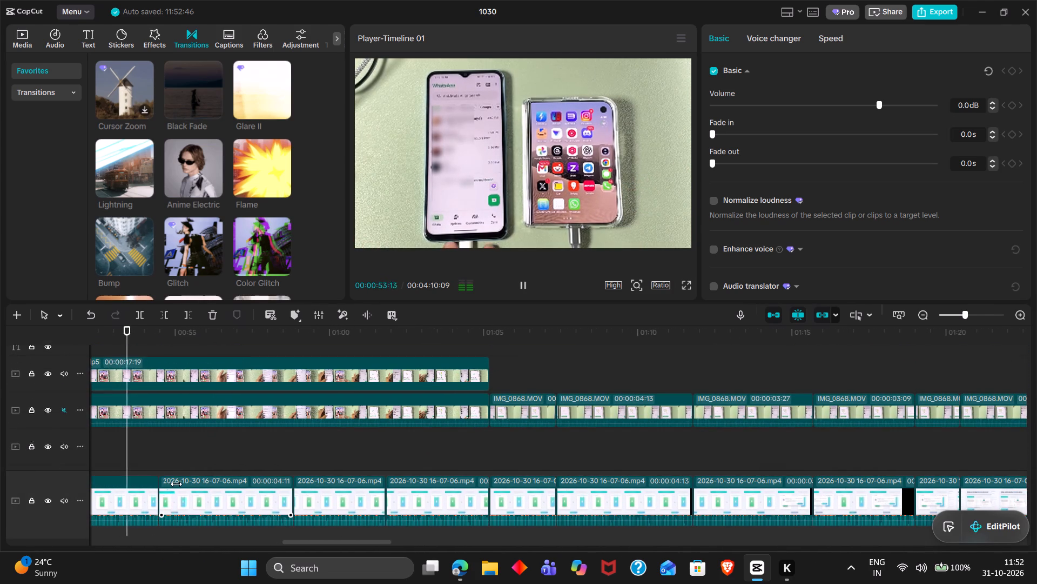
pyautogui.scroll(-1, 176, 484)
pyautogui.hscroll(-2, 176, 484)
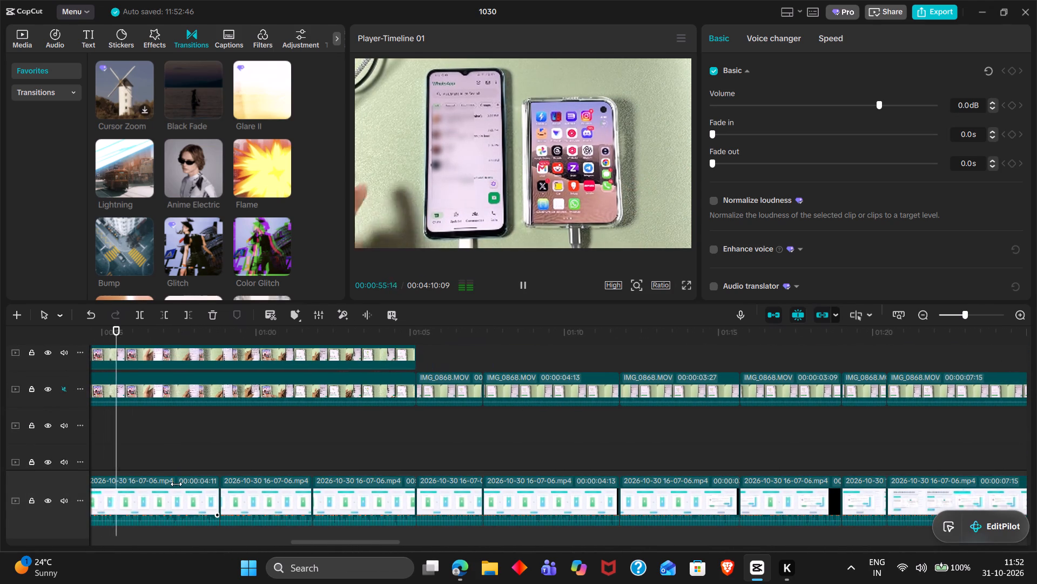
# Play back the masked blur from about 00:00:55 to 00:01:02 to check how it covers the chat list as the phone moves.
pyautogui.press('space')
pyautogui.press('space')
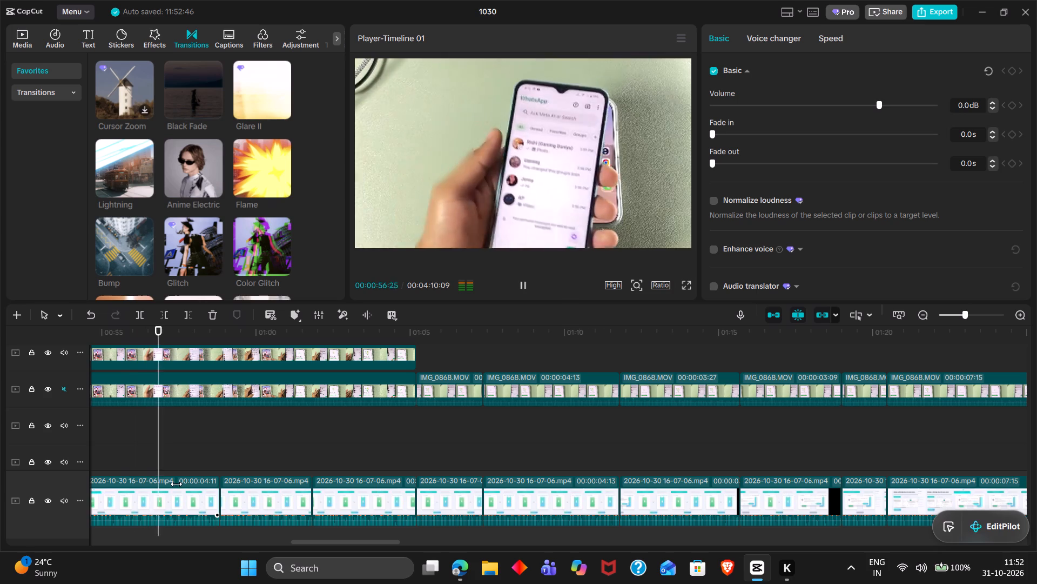
pyautogui.press('space')
pyautogui.press('space')
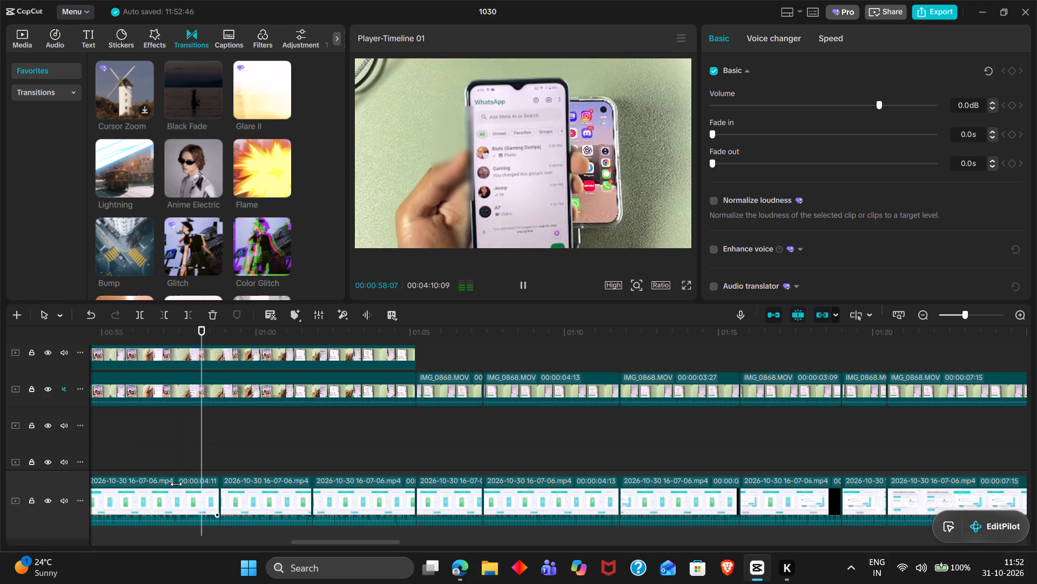
pyautogui.scroll(1, 176, 484)
pyautogui.scroll(1, 274, 498)
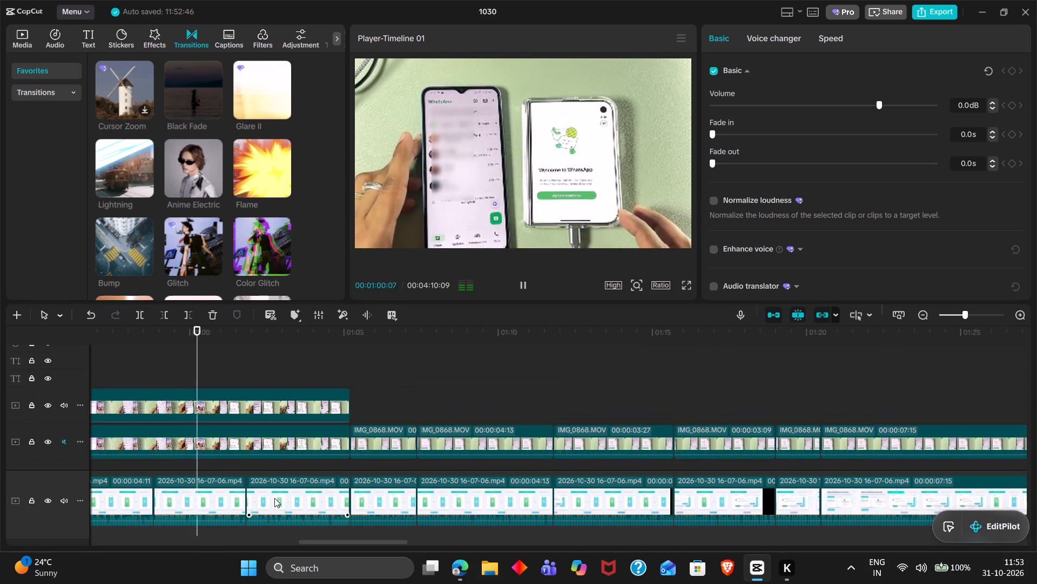
pyautogui.scroll(1, 274, 498)
pyautogui.hscroll(1, 274, 498)
pyautogui.scroll(-1, 274, 498)
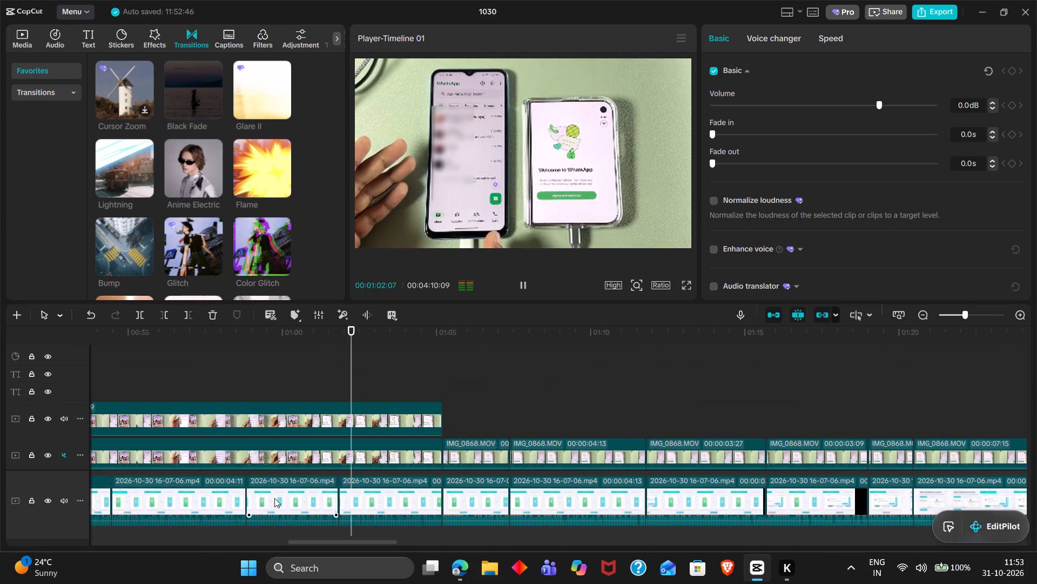
pyautogui.scroll(-1, 274, 498)
# Split the blurred Compound clip5 at 00:00:56:03, where the hand starts lifting the phone.
pyautogui.click(219, 462)
pyautogui.moveTo(219, 462); pyautogui.dragTo(147, 448)
pyautogui.press('space')
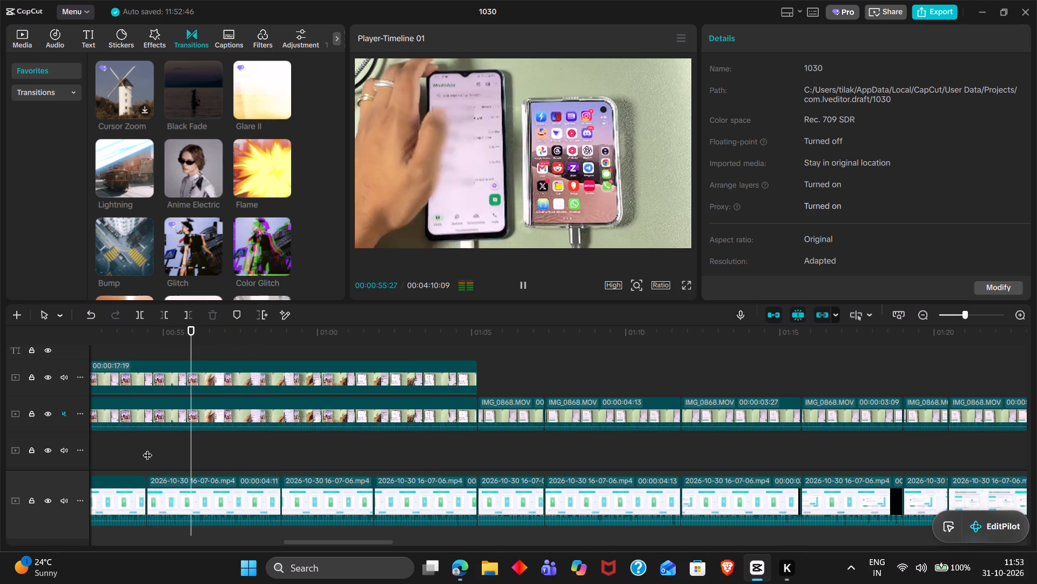
pyautogui.press('space')
pyautogui.scroll(1, 147, 448)
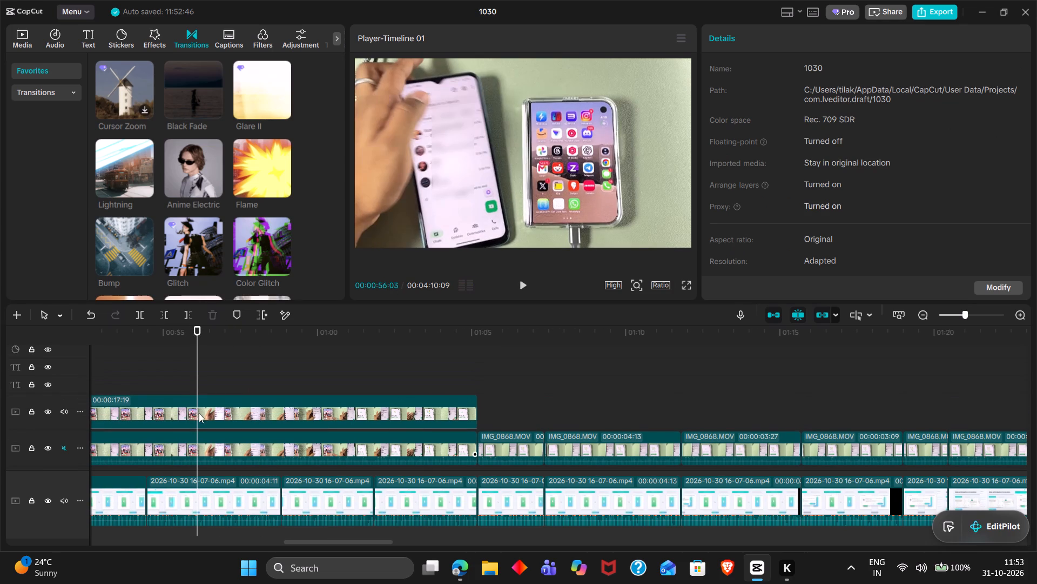
pyautogui.click(205, 410)
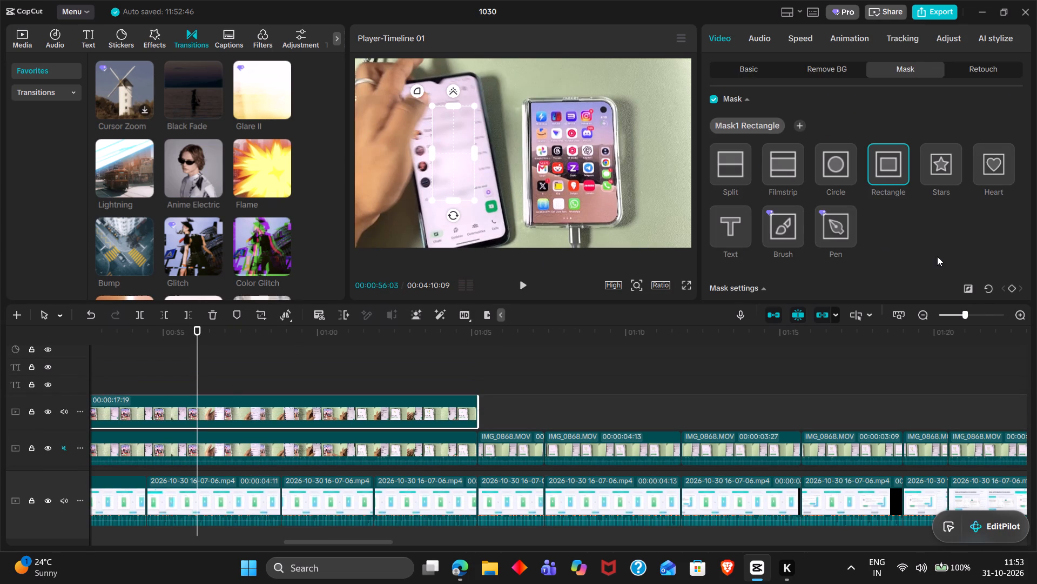
pyautogui.hotkey('ctrl', 'b')
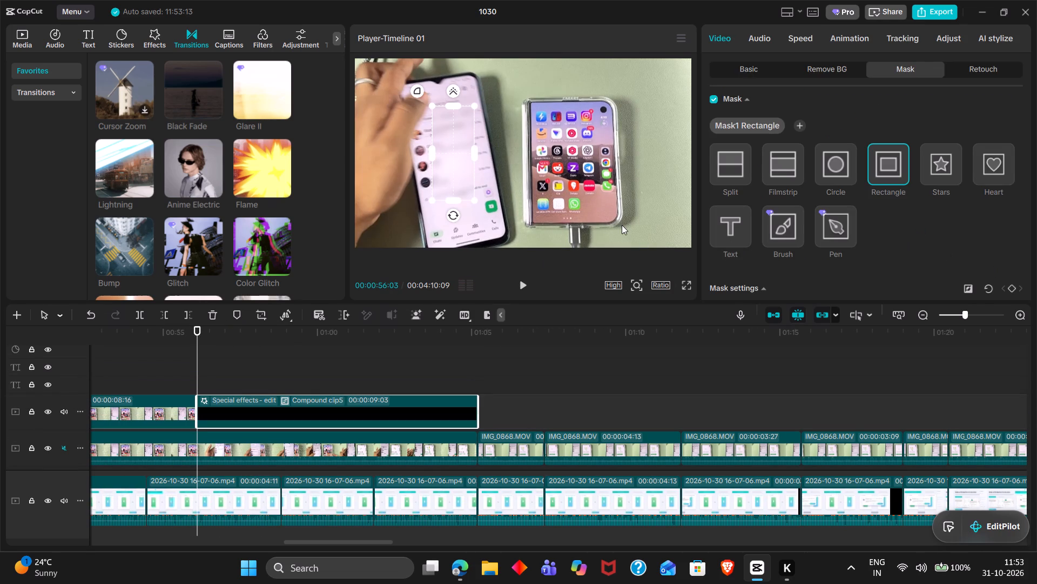
# Enlarge the second blurred segment's rectangle mask and shift it sideways toward the lifted phone at 00:00:56:20.
pyautogui.moveTo(474, 201); pyautogui.dragTo(490, 216)
pyautogui.press('space')
pyautogui.press('space')
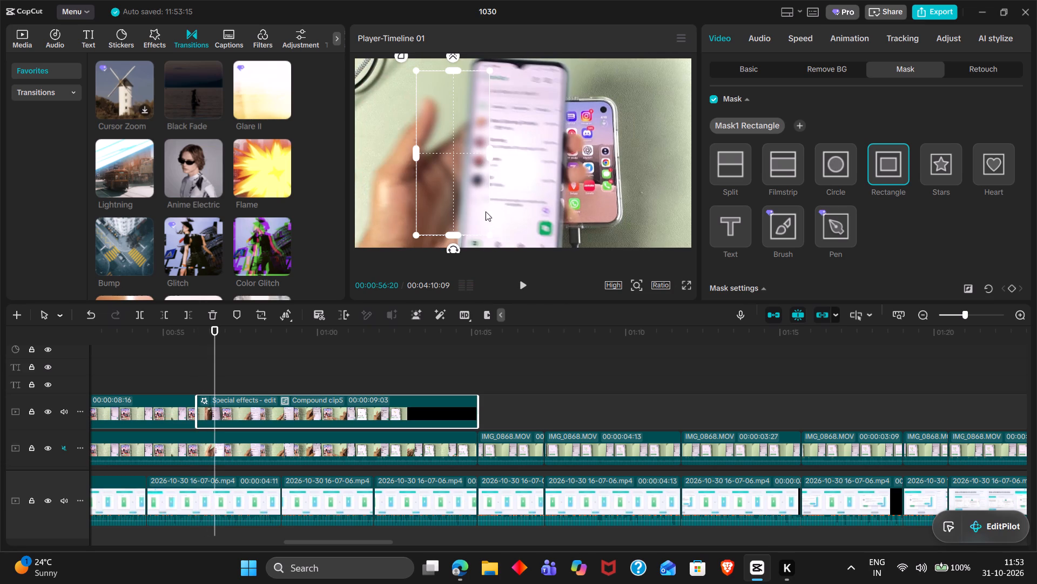
pyautogui.moveTo(457, 176); pyautogui.dragTo(479, 178)
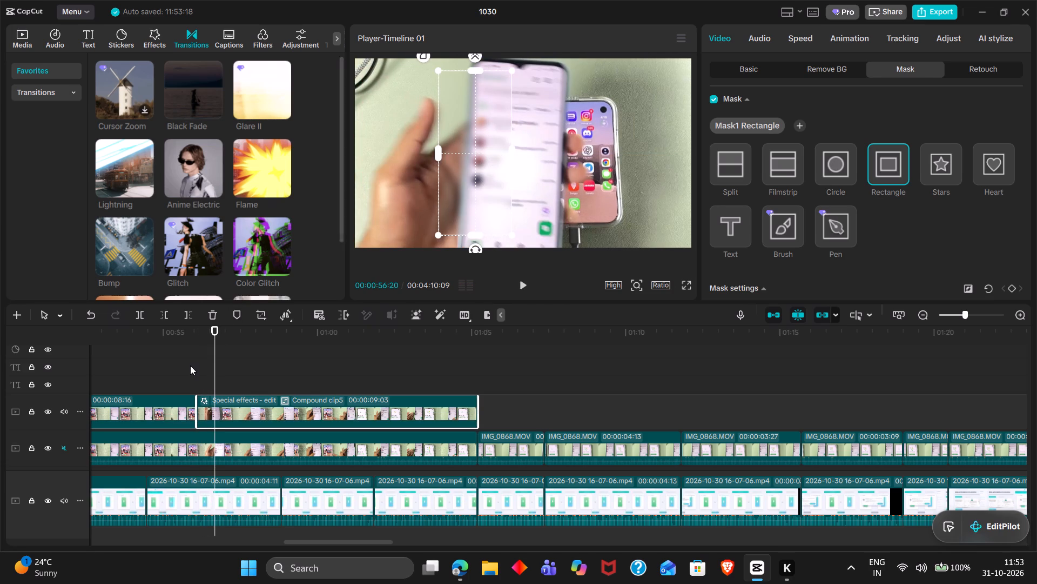
# Play back the second blurred segment up to about 00:00:57:09 to check the mask against the moving phone.
pyautogui.doubleClick(190, 366)
pyautogui.press('space')
pyautogui.press('space')
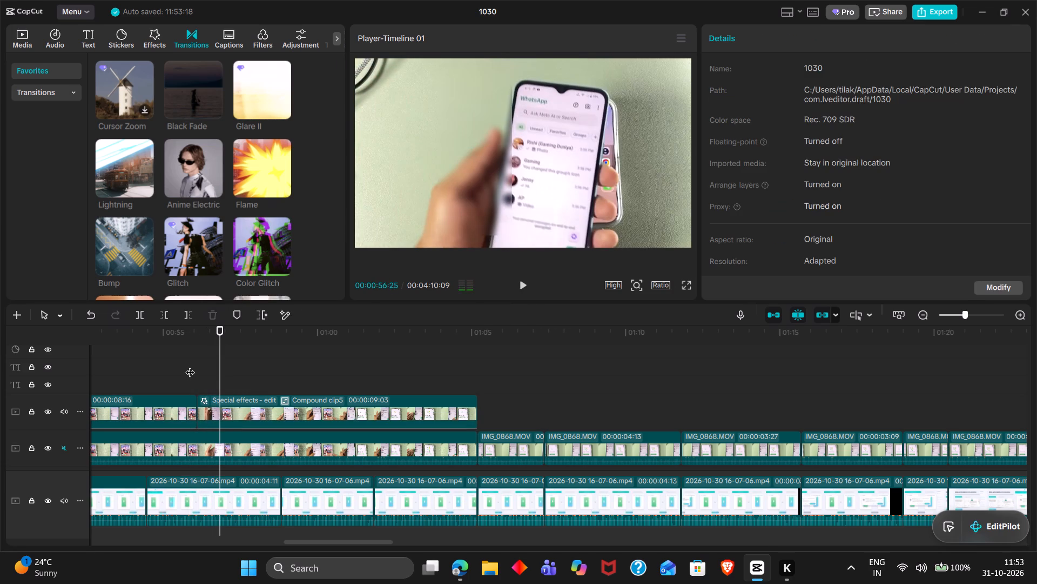
pyautogui.press('space')
pyautogui.press('space')
pyautogui.press('space')
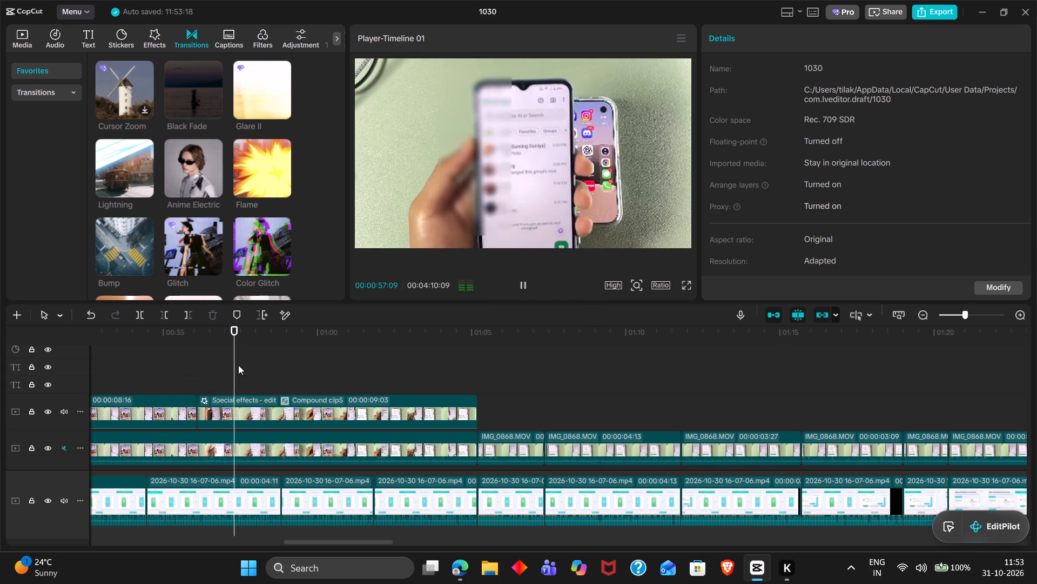
pyautogui.press('space')
# At 00:00:56:03, keyframe the second blurred Compound clip5 segment's rectangle mask at X -403, Y 0, size about 402 by 754.
pyautogui.click(214, 360)
pyautogui.moveTo(214, 360); pyautogui.dragTo(204, 355)
pyautogui.click(238, 416)
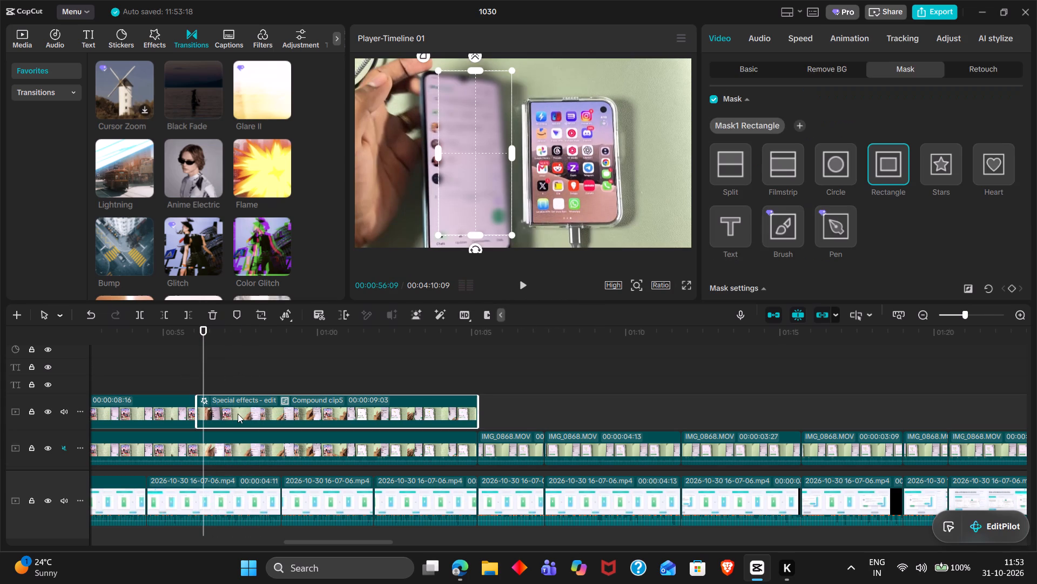
pyautogui.moveTo(204, 355); pyautogui.dragTo(196, 353)
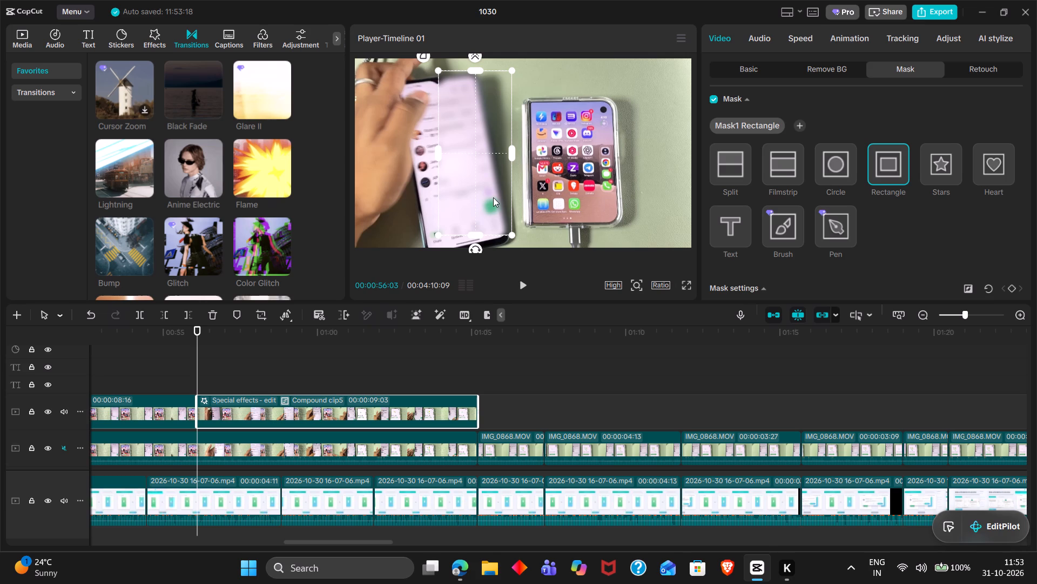
pyautogui.moveTo(485, 189); pyautogui.dragTo(463, 188)
pyautogui.scroll(-1, 795, 236)
pyautogui.click(1012, 179)
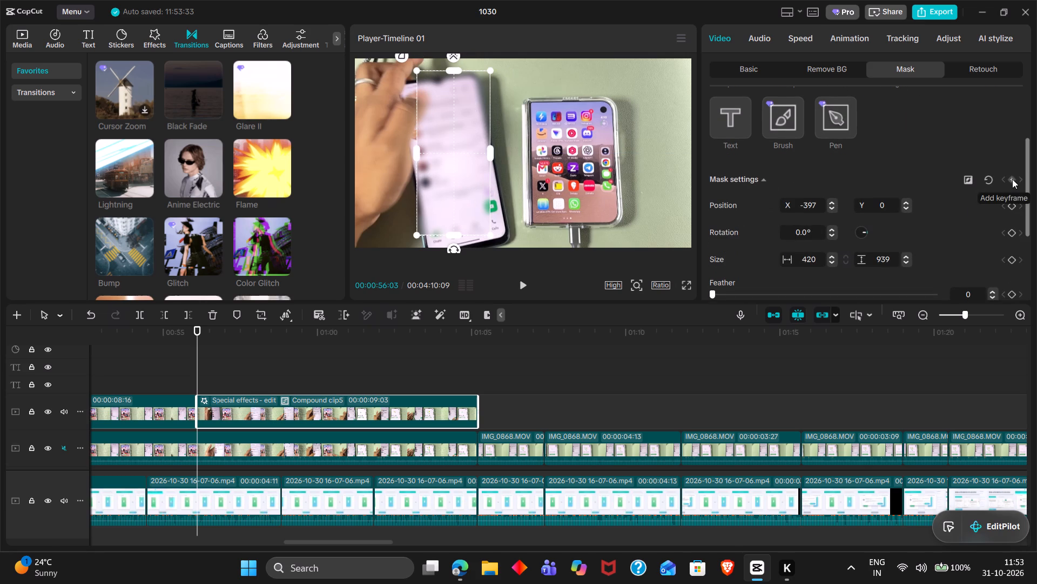
pyautogui.moveTo(493, 151); pyautogui.dragTo(500, 152)
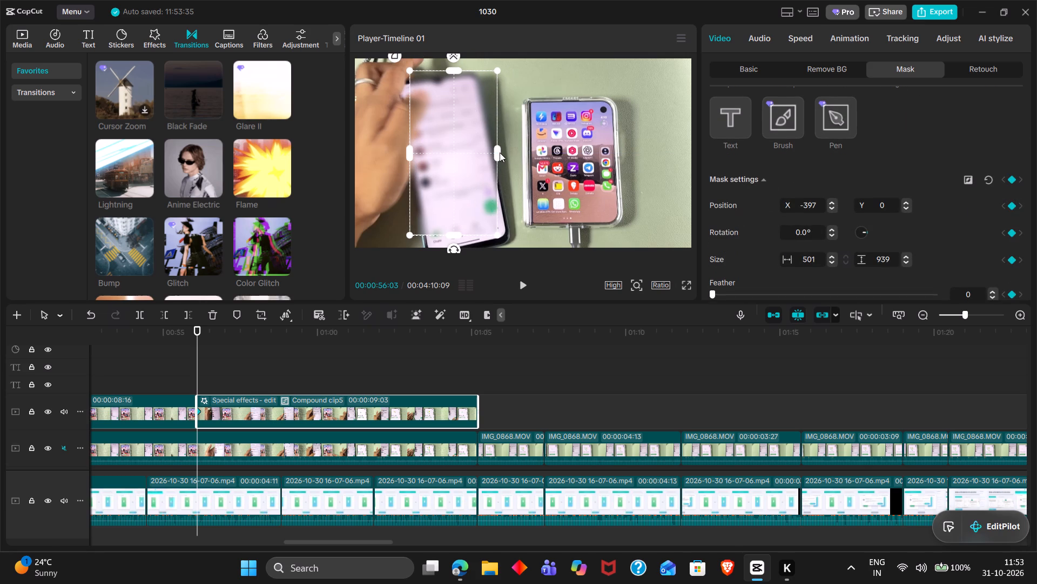
pyautogui.click(494, 230)
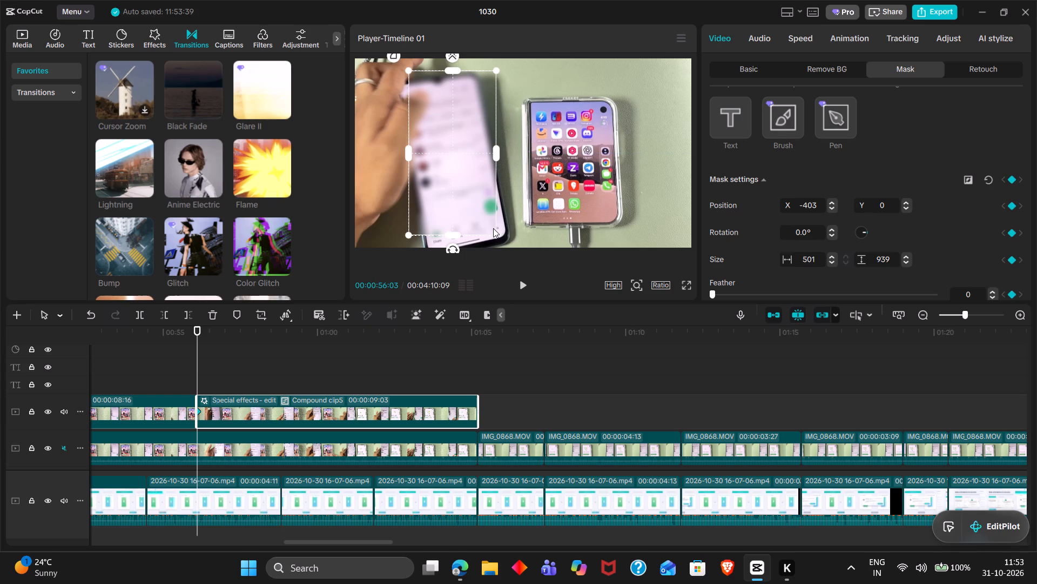
pyautogui.moveTo(497, 235); pyautogui.dragTo(488, 227)
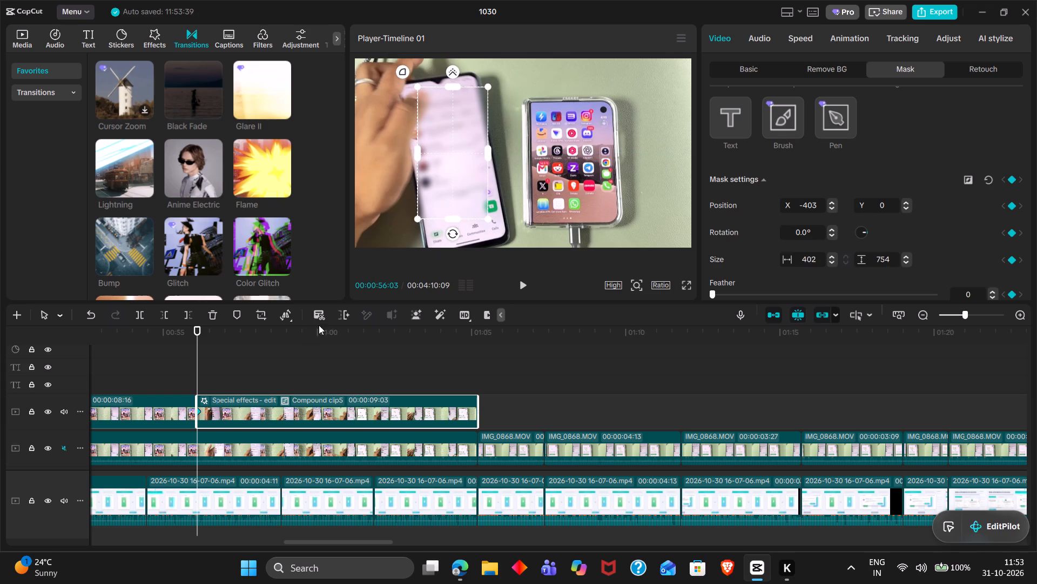
# Add a mask keyframe at 00:00:56:16 with the rectangle moved to X -200 over the phone, and play it back.
pyautogui.press('space')
pyautogui.press('space')
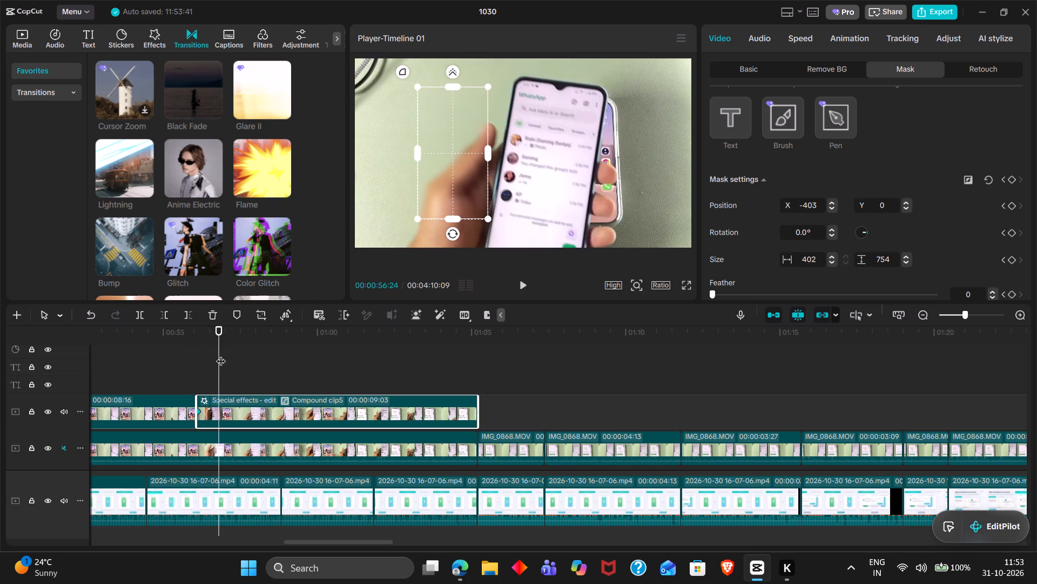
pyautogui.moveTo(221, 354); pyautogui.dragTo(210, 349)
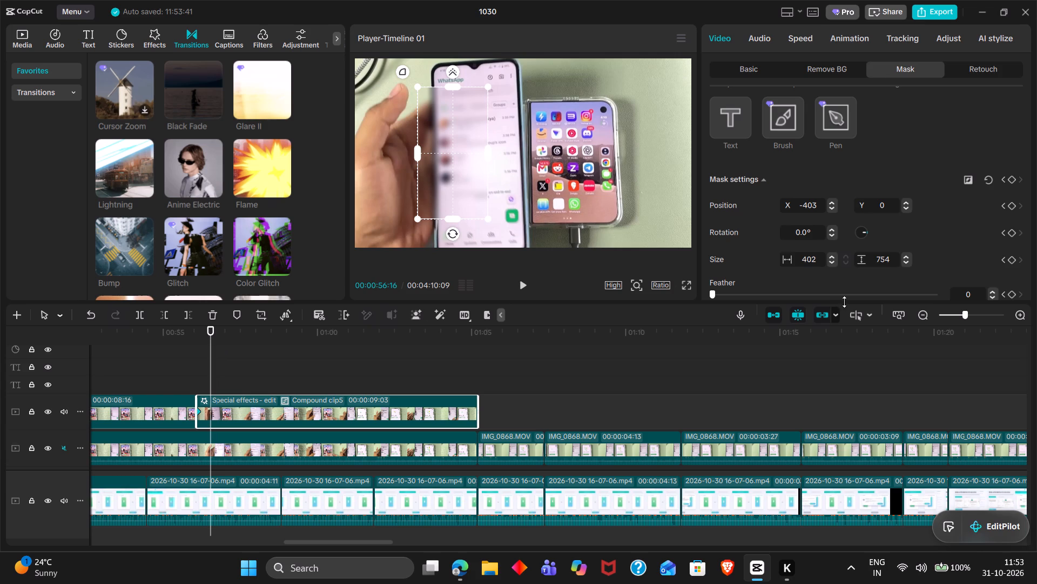
pyautogui.click(1009, 181)
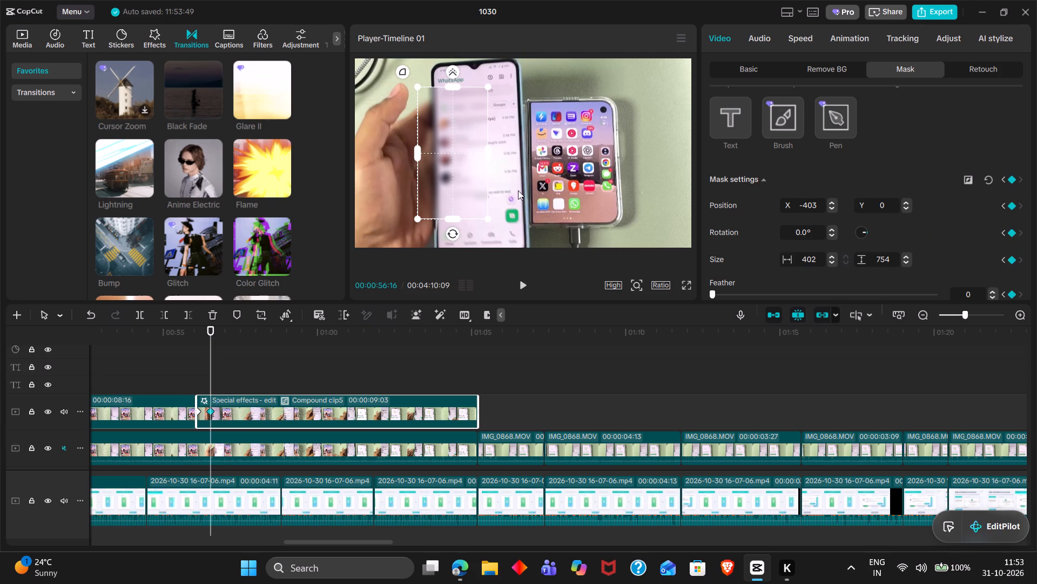
pyautogui.moveTo(481, 182); pyautogui.dragTo(516, 182)
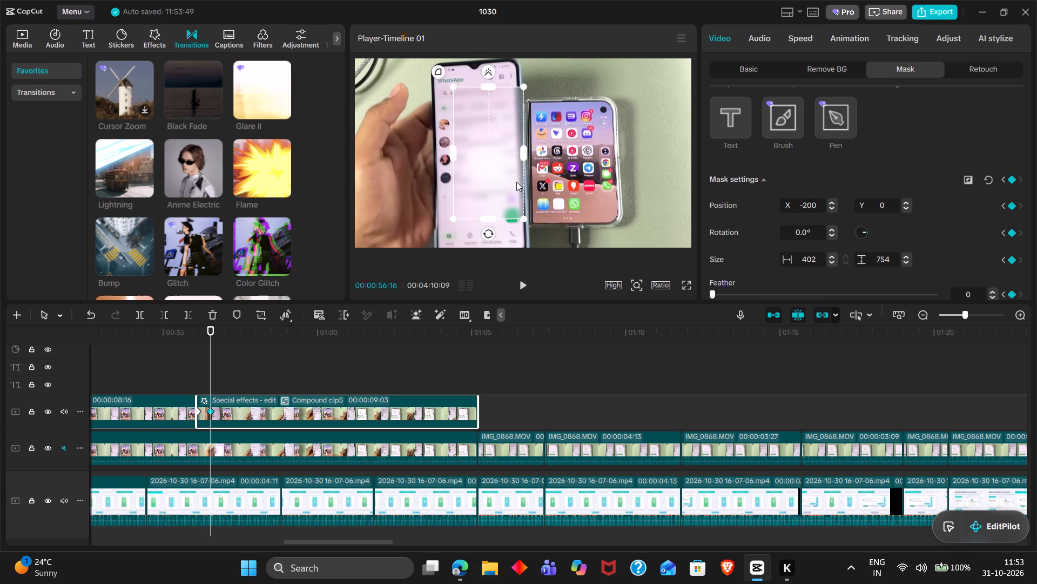
pyautogui.doubleClick(193, 374)
pyautogui.press('space')
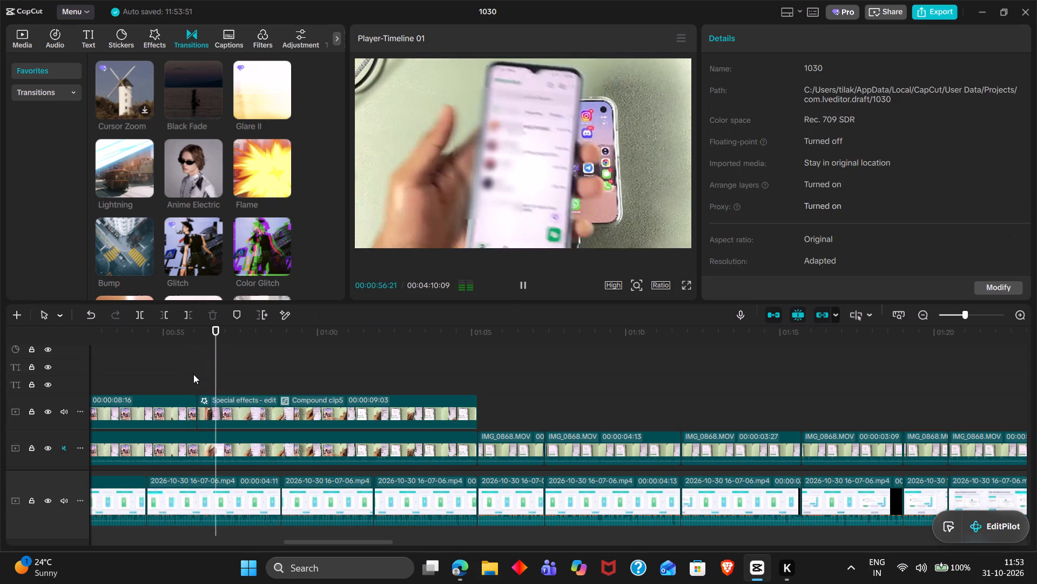
pyautogui.press('space')
# Widen the rectangle mask at the 00:00:56:16 keyframe and shift it toward the second phone, then play back the blur.
pyautogui.click(212, 395)
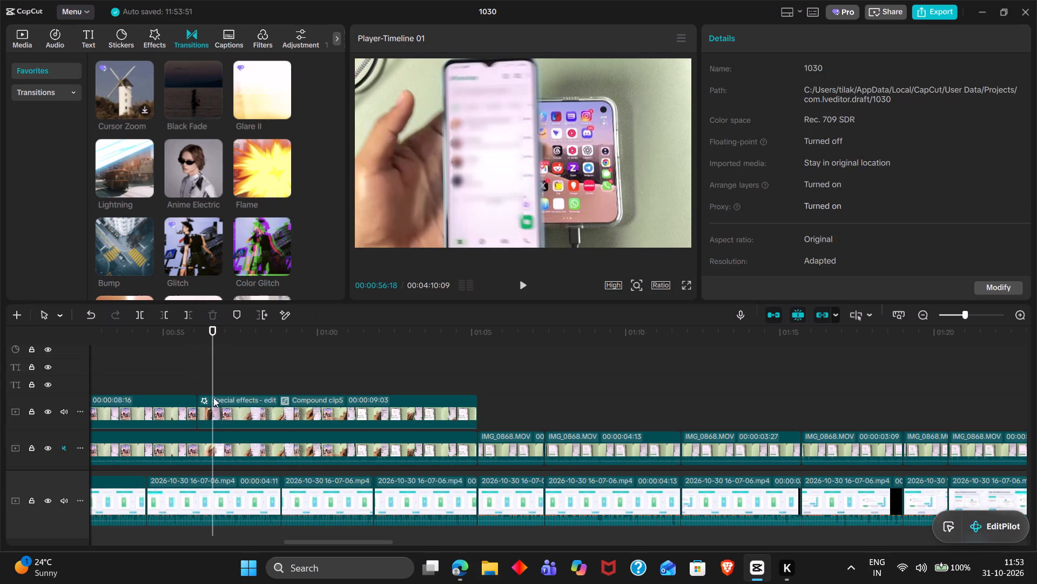
pyautogui.click(214, 398)
pyautogui.click(222, 421)
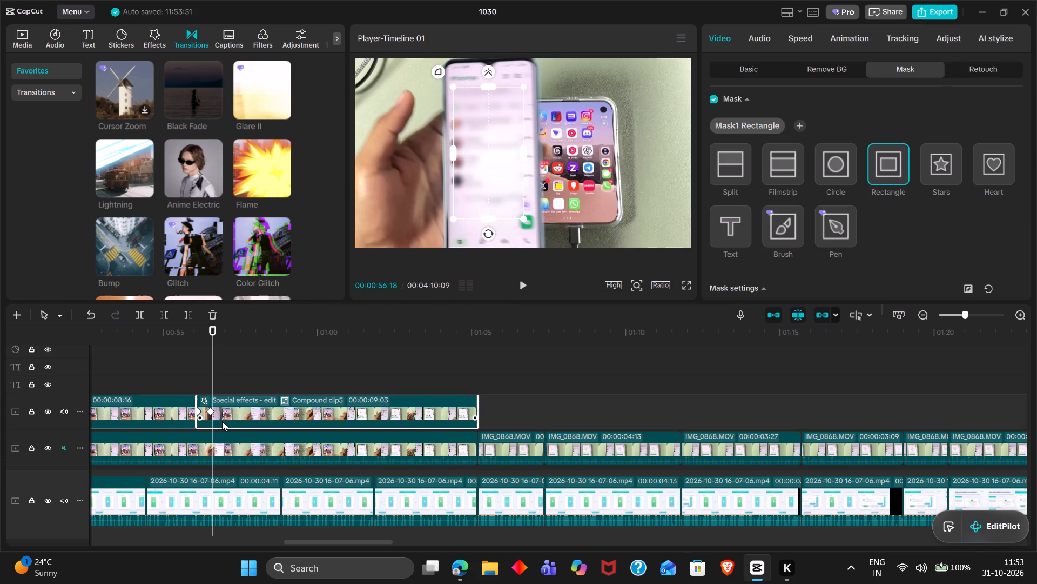
pyautogui.click(212, 412)
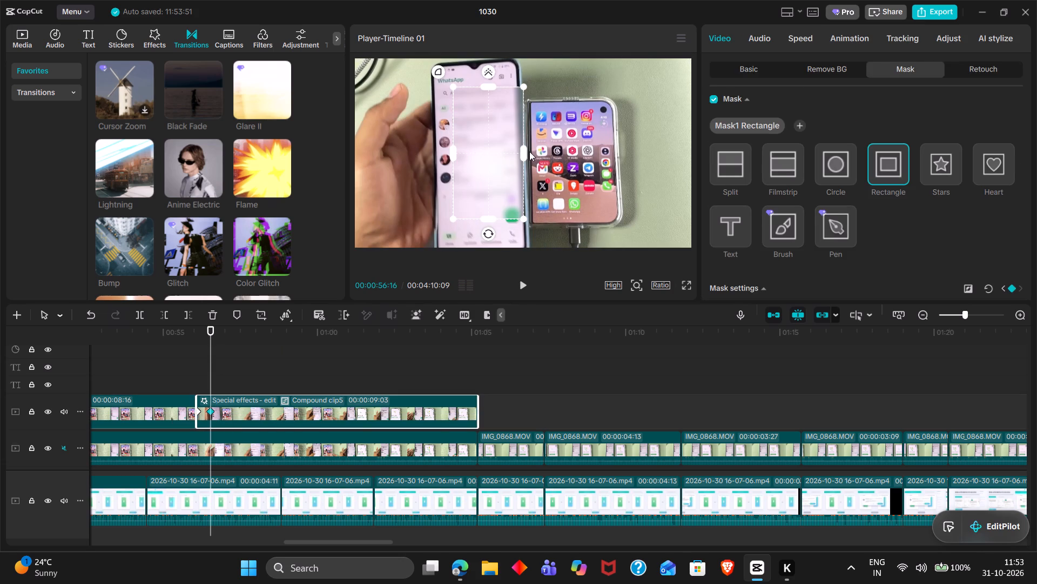
pyautogui.moveTo(529, 151); pyautogui.dragTo(556, 153)
pyautogui.moveTo(524, 154); pyautogui.dragTo(562, 152)
pyautogui.moveTo(522, 153); pyautogui.dragTo(551, 152)
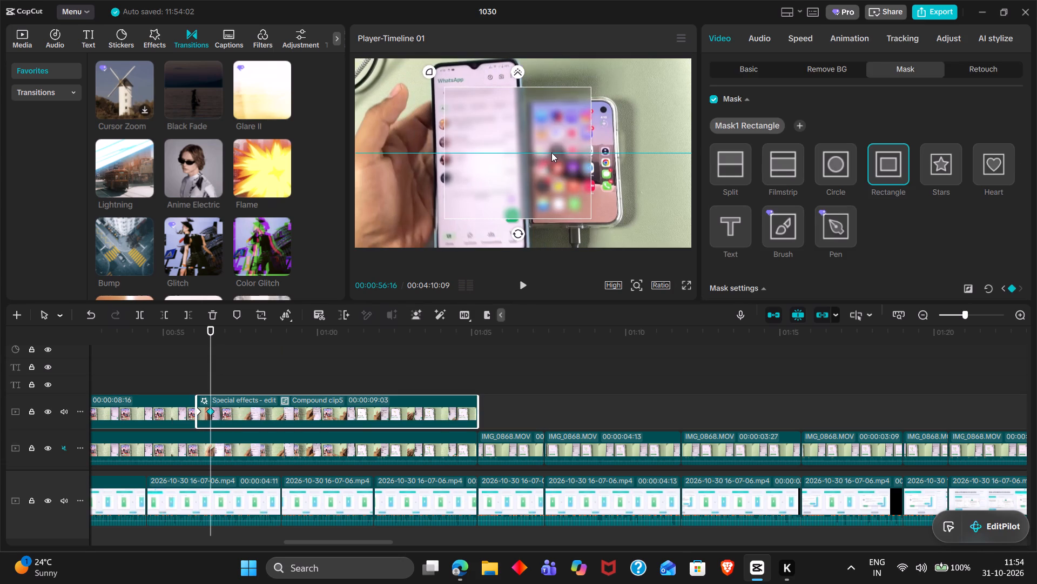
pyautogui.doubleClick(198, 351)
pyautogui.press('space')
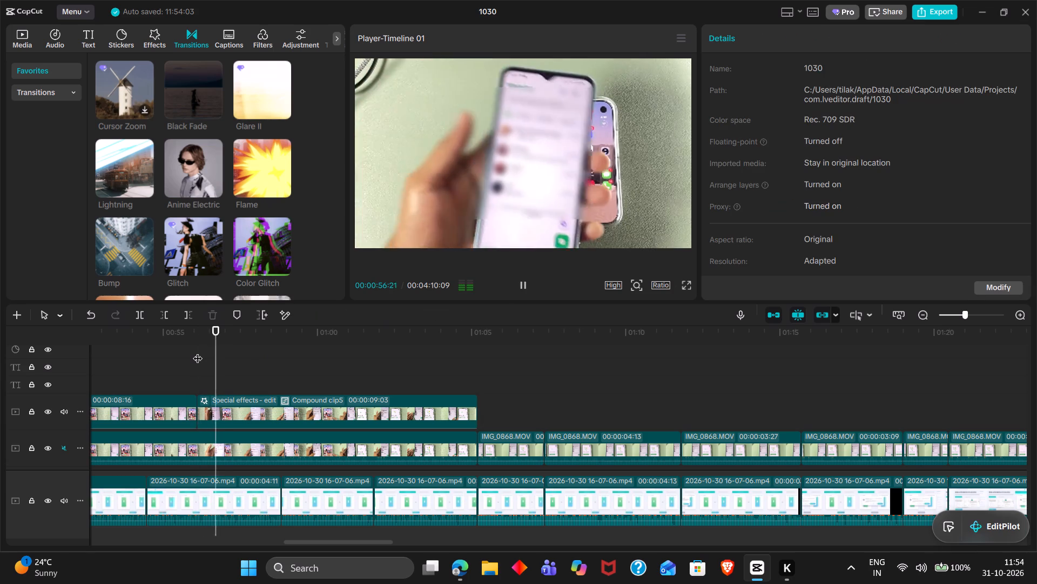
pyautogui.press('space')
# Add a mask keyframe to the second blurred segment at 00:00:56:29.
pyautogui.click(243, 404)
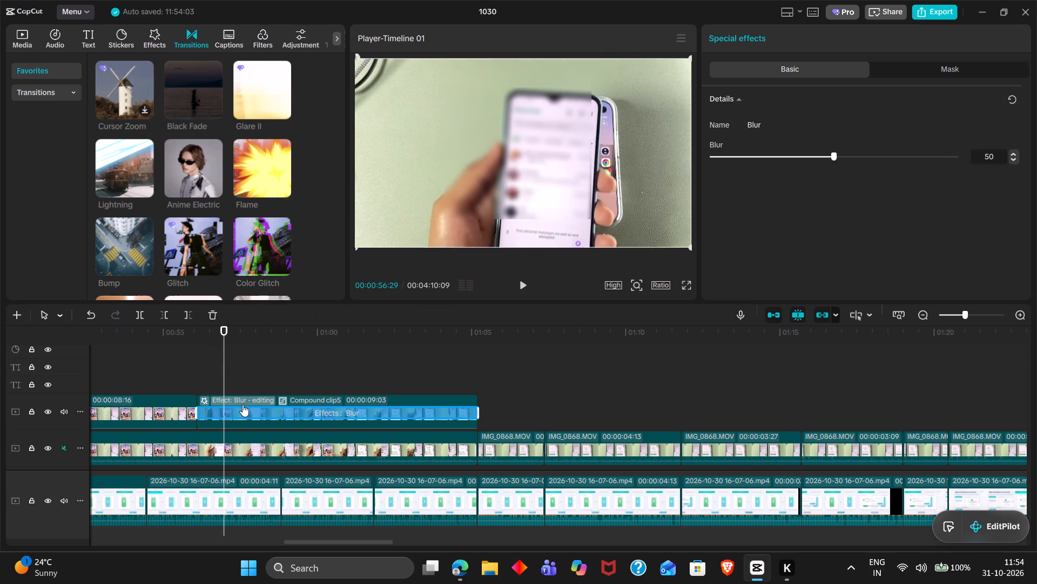
pyautogui.click(254, 422)
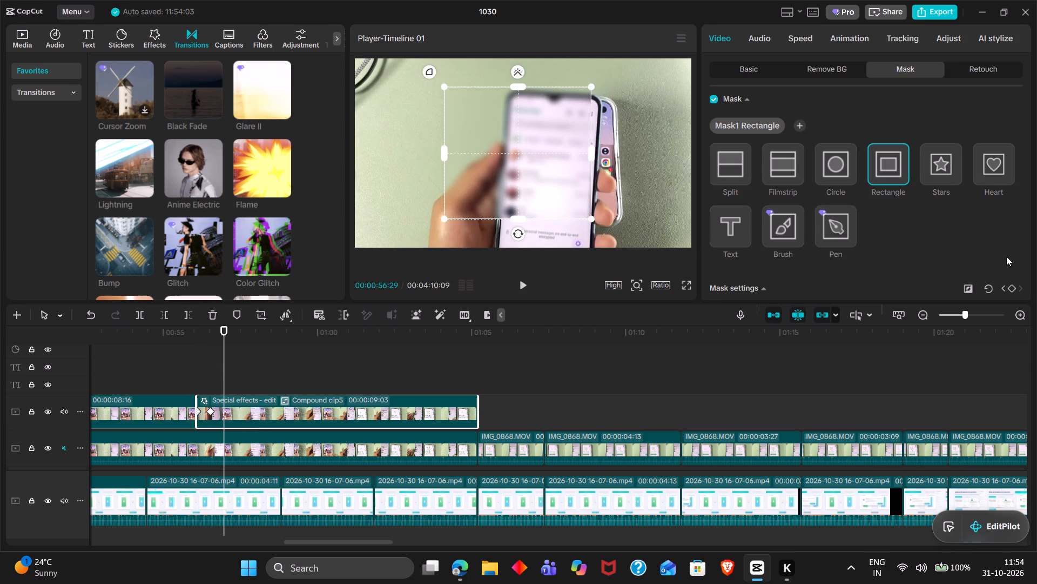
pyautogui.click(1012, 287)
# Play on to 00:00:57:12 and pull the rectangle mask's edge slightly inward from the second phone.
pyautogui.press('space')
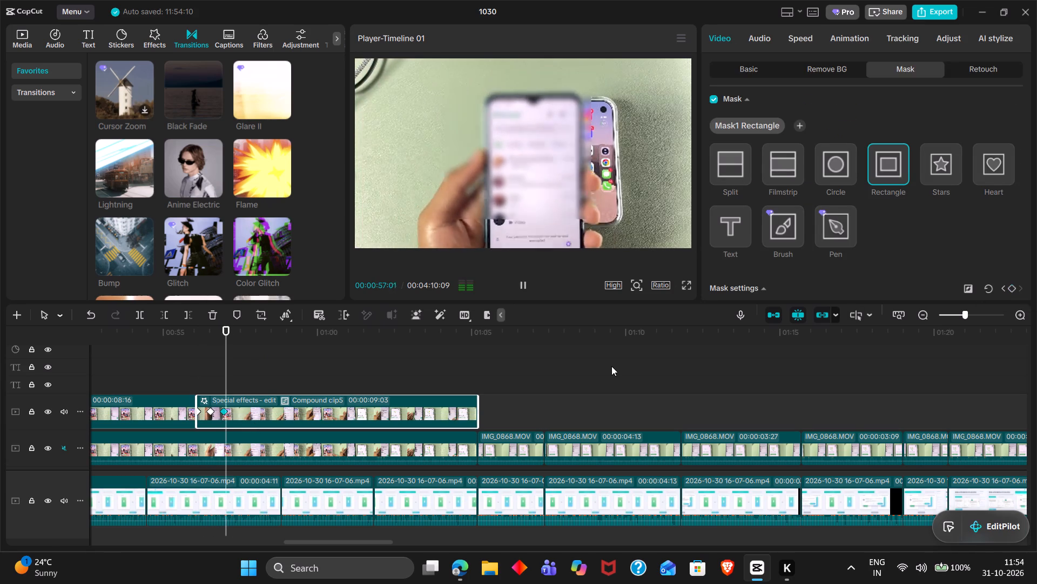
pyautogui.press('space')
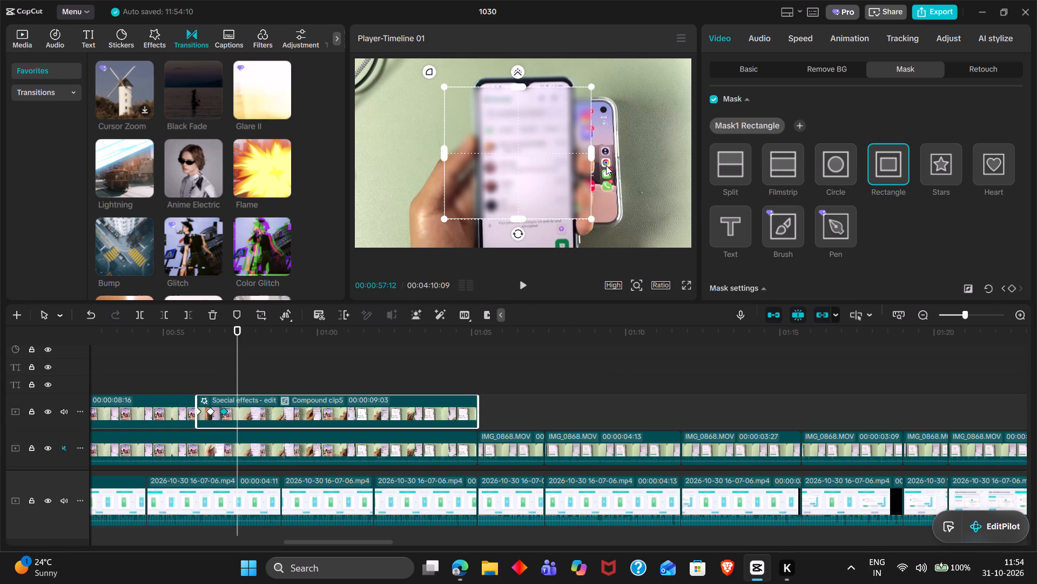
pyautogui.moveTo(596, 159); pyautogui.dragTo(584, 158)
# Narrow the rectangle mask at 00:00:57:12 symmetrically to fit the held phone's screen, and play back the blur.
pyautogui.moveTo(590, 156); pyautogui.dragTo(564, 155)
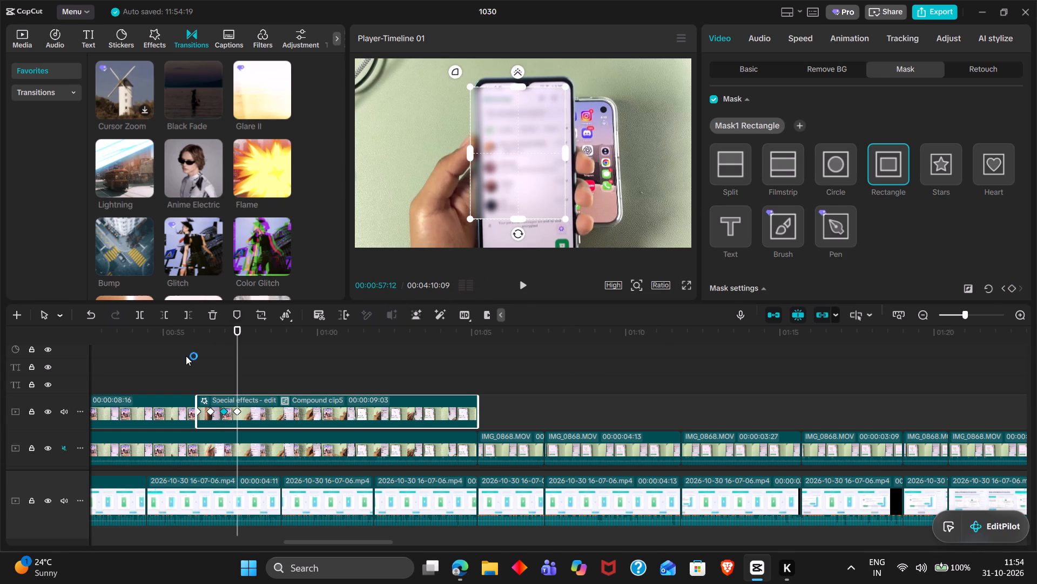
pyautogui.doubleClick(185, 357)
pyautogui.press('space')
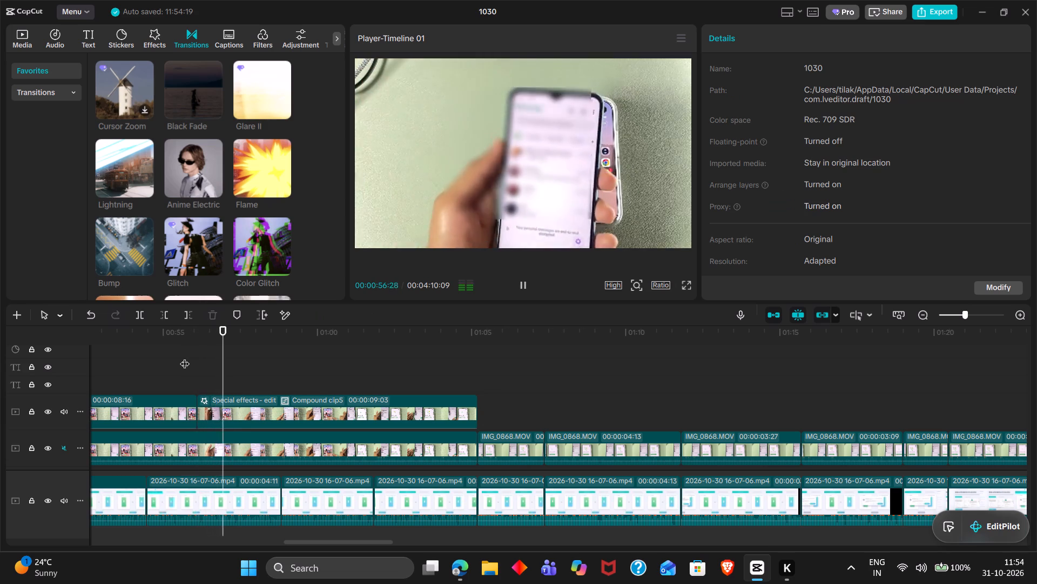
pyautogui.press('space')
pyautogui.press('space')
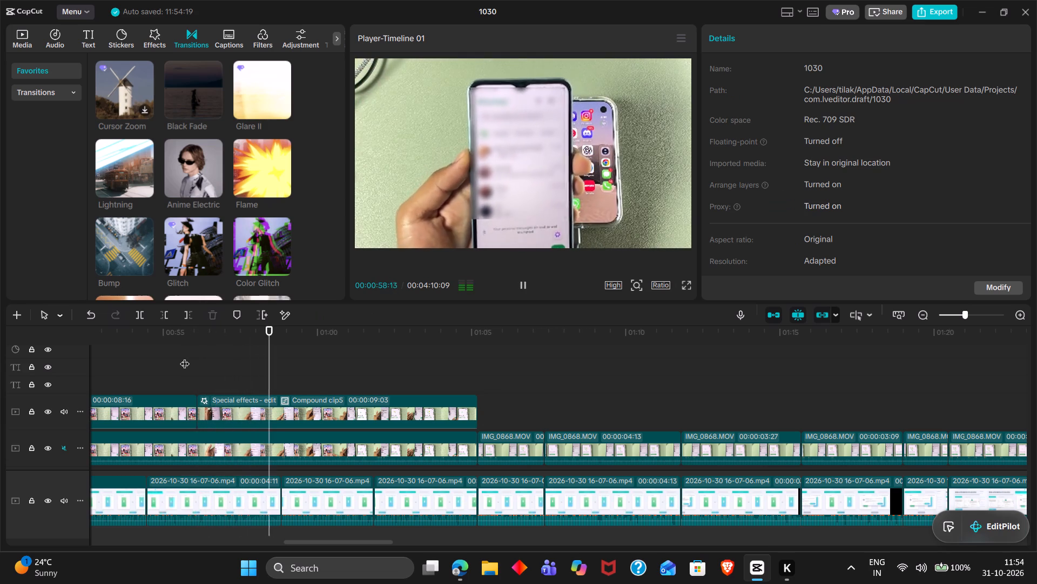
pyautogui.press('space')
# Split the second blurred segment at 00:00:58:25, where the held phone has been set back down.
pyautogui.click(269, 379)
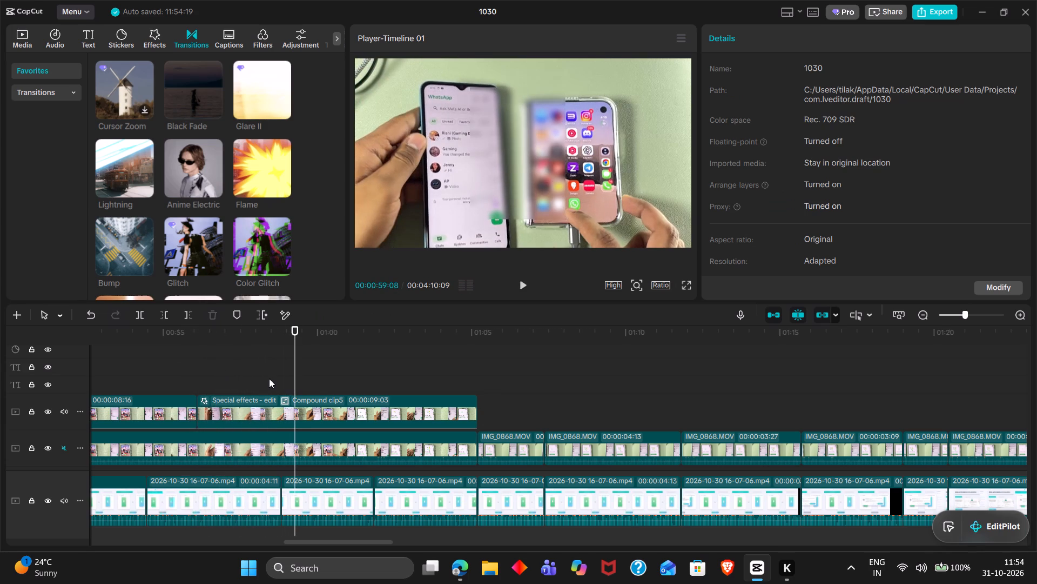
pyautogui.moveTo(269, 379); pyautogui.dragTo(284, 384)
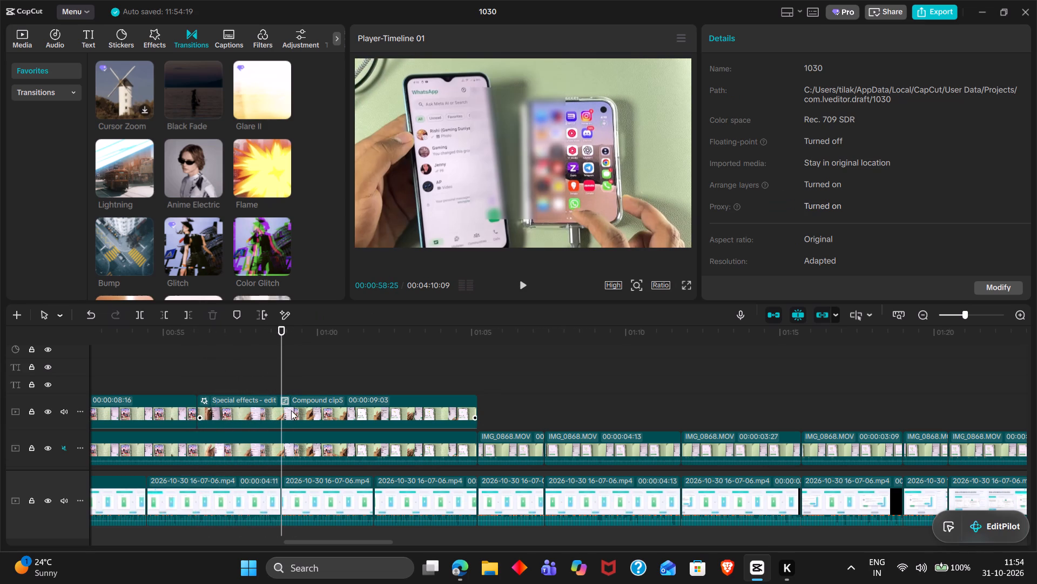
pyautogui.click(291, 410)
pyautogui.hotkey('ctrl', 'b')
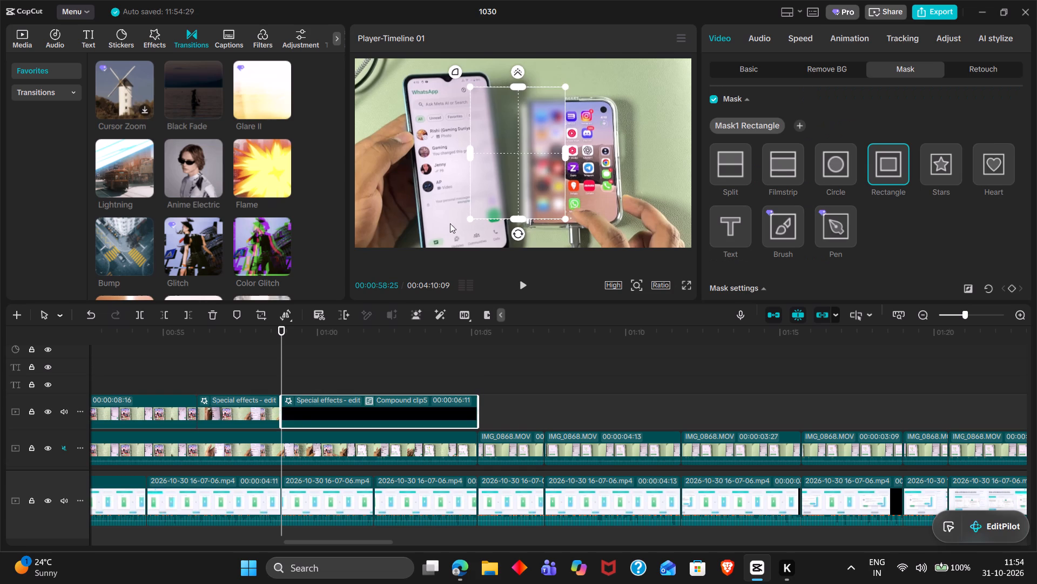
# Move the new segment's rectangle mask over the first phone's chat list, shrink it slightly, and play through to the segment's end.
pyautogui.moveTo(524, 142); pyautogui.dragTo(458, 149)
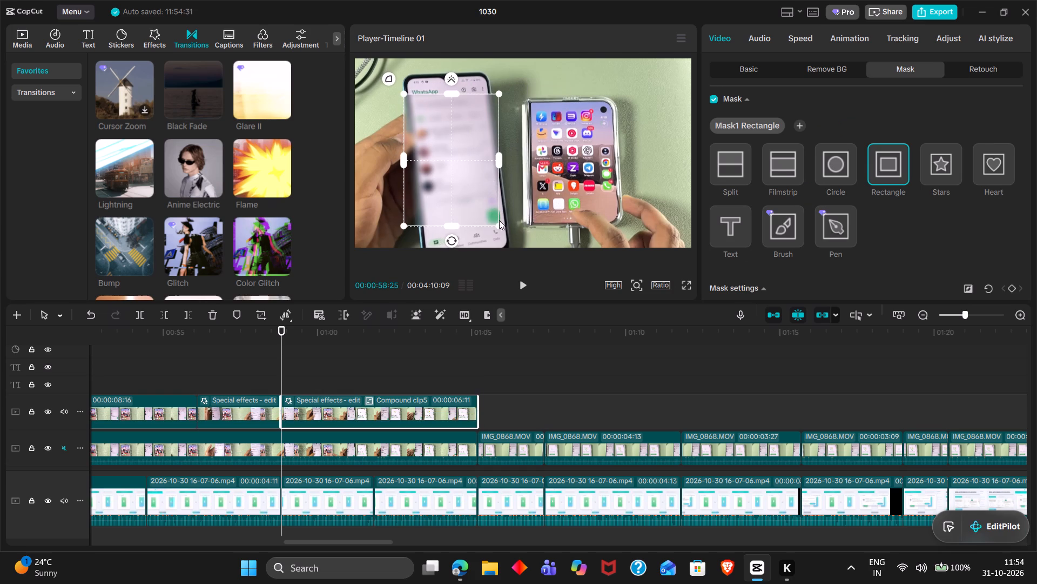
pyautogui.moveTo(499, 224); pyautogui.dragTo(487, 215)
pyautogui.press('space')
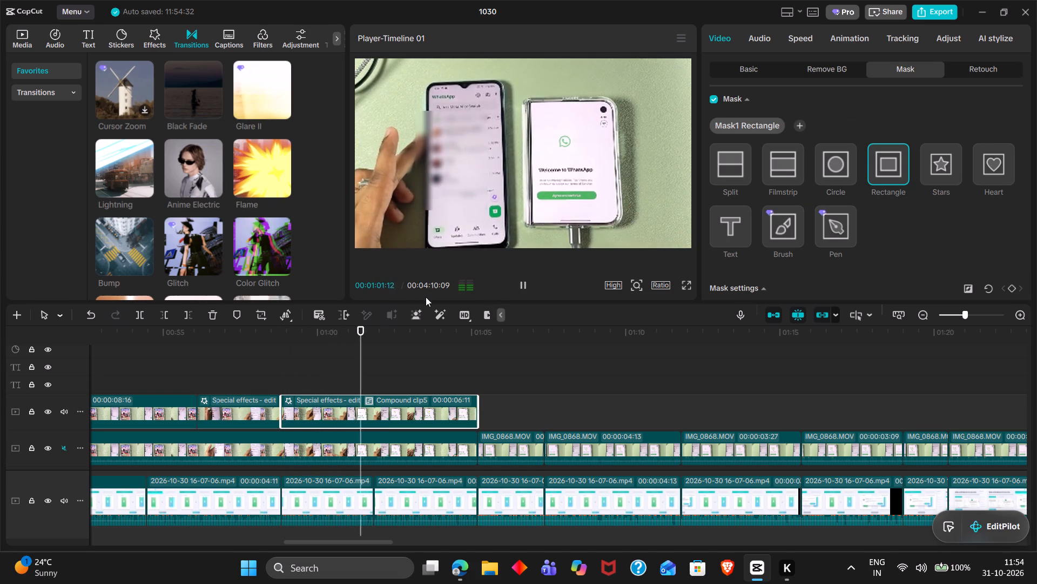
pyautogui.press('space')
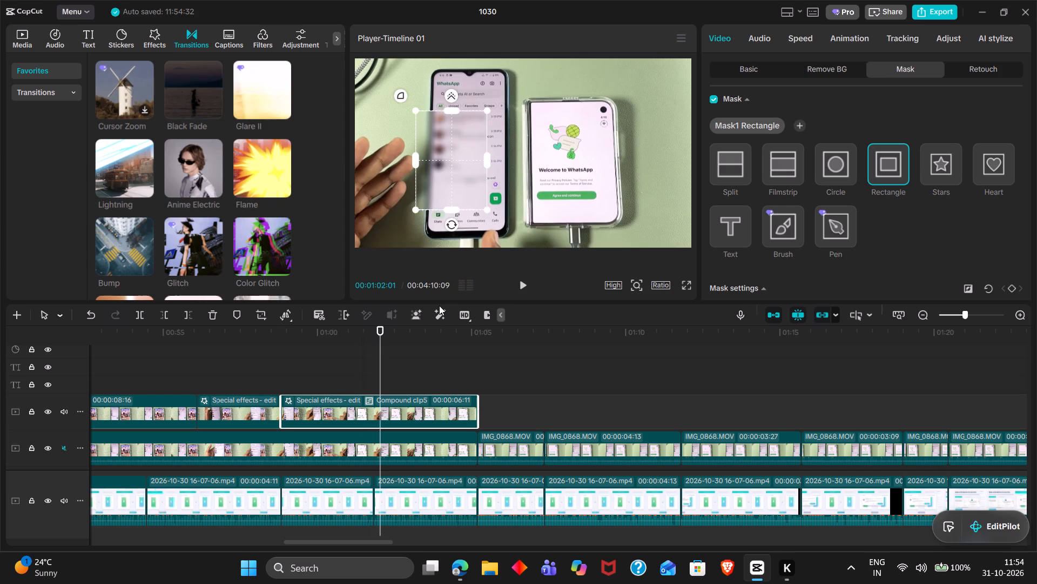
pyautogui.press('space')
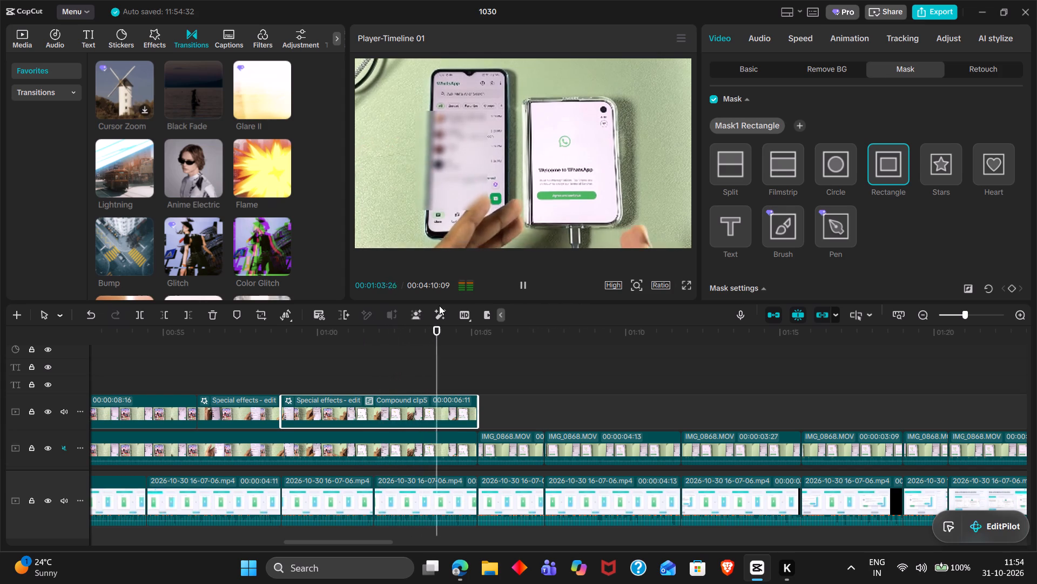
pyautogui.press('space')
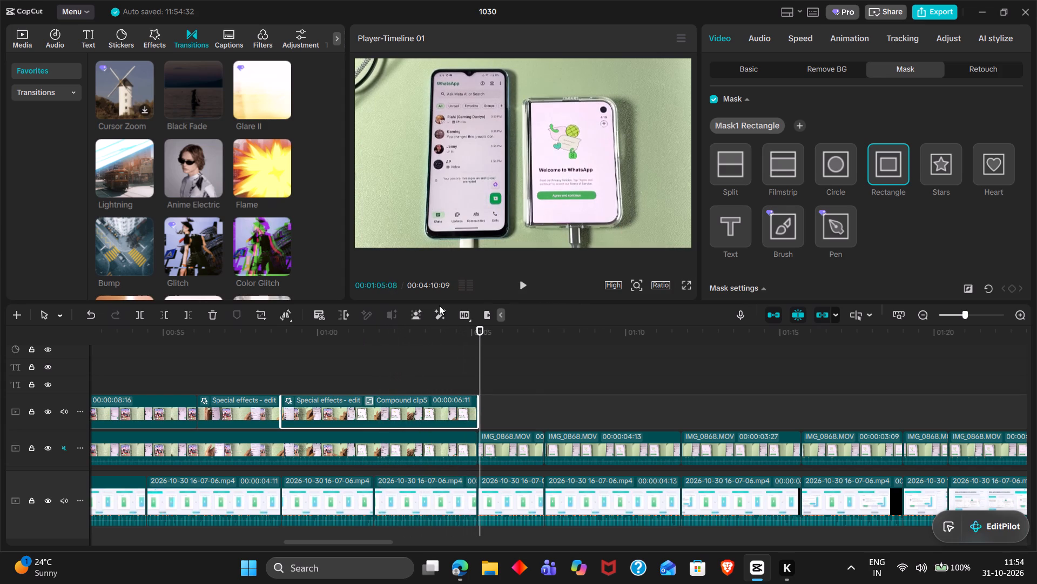
# Review the footage after the blurred segments, checking the phone overlay's size at several points up to 00:03:27:29.
pyautogui.keyDown('ctrl'); pyautogui.scroll(-2, 529, 390); pyautogui.keyUp('ctrl')
pyautogui.hscroll(-1, 529, 390)
pyautogui.keyDown('ctrl'); pyautogui.scroll(-2, 529, 390); pyautogui.keyUp('ctrl')
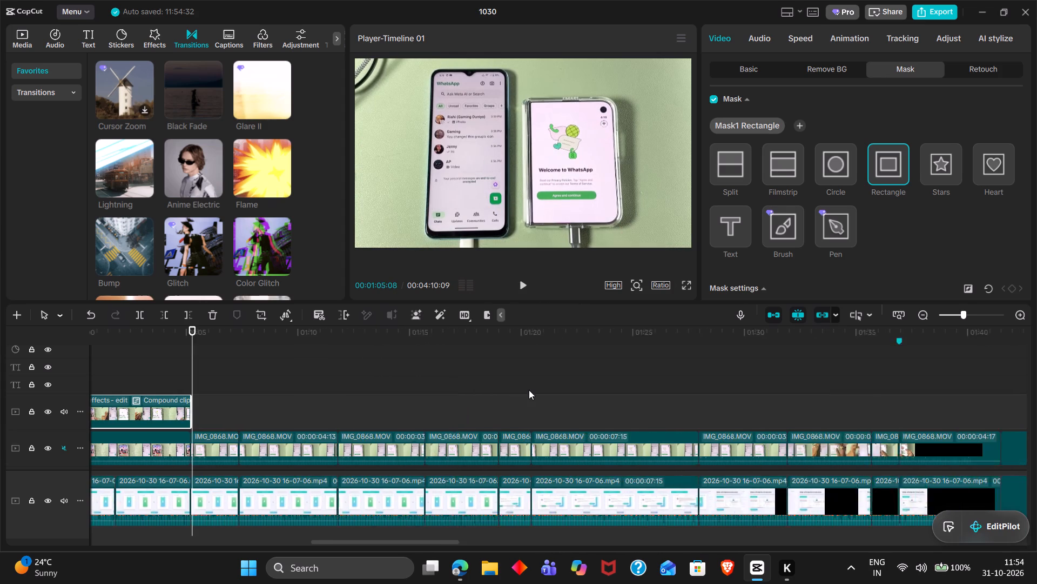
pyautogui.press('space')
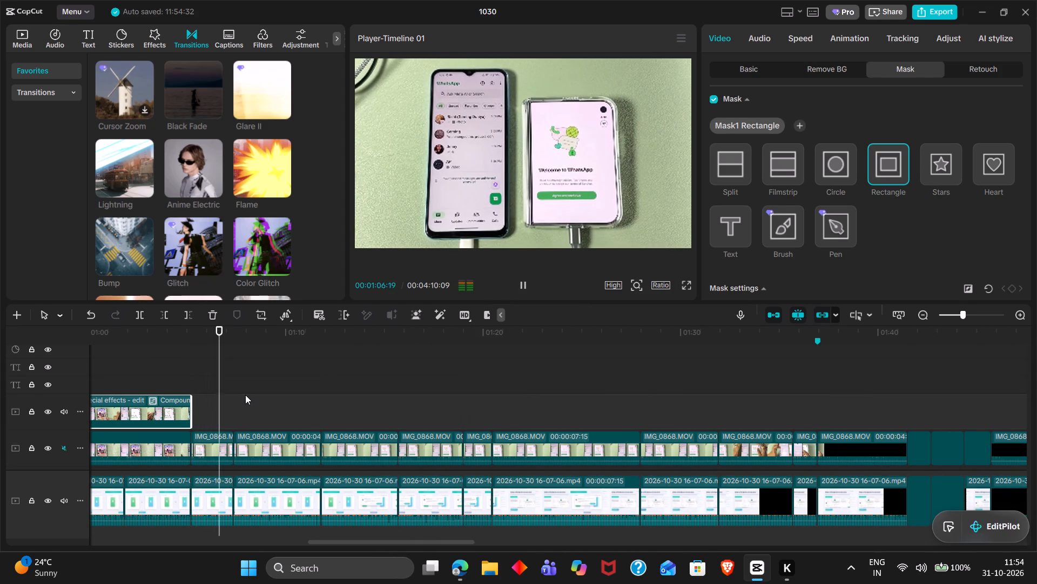
pyautogui.doubleClick(245, 395)
pyautogui.moveTo(245, 395); pyautogui.dragTo(363, 399)
pyautogui.keyDown('ctrl'); pyautogui.scroll(-3, 363, 399); pyautogui.keyUp('ctrl')
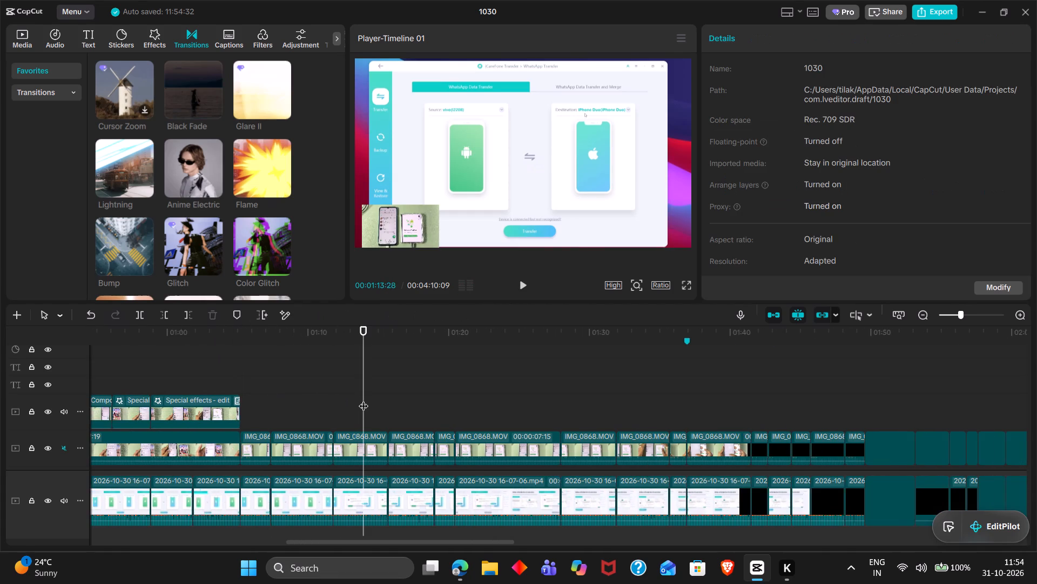
pyautogui.keyDown('ctrl'); pyautogui.scroll(-7, 363, 399); pyautogui.keyUp('ctrl')
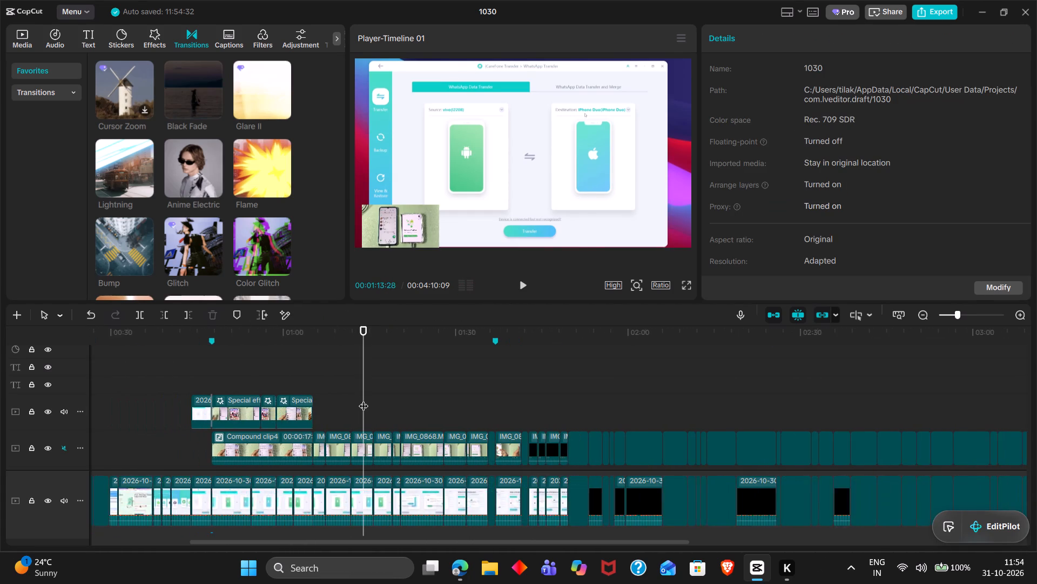
pyautogui.keyDown('ctrl'); pyautogui.scroll(1, 363, 399); pyautogui.keyUp('ctrl')
pyautogui.scroll(4, 363, 399)
pyautogui.keyDown('ctrl'); pyautogui.scroll(-1, 363, 399); pyautogui.keyUp('ctrl')
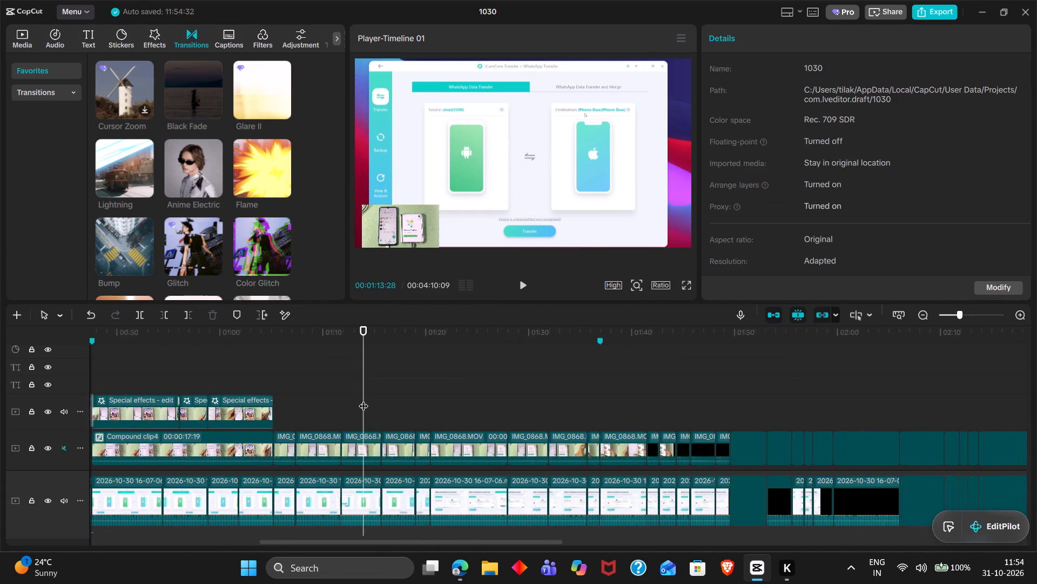
pyautogui.keyDown('ctrl'); pyautogui.scroll(-8, 363, 399); pyautogui.keyUp('ctrl')
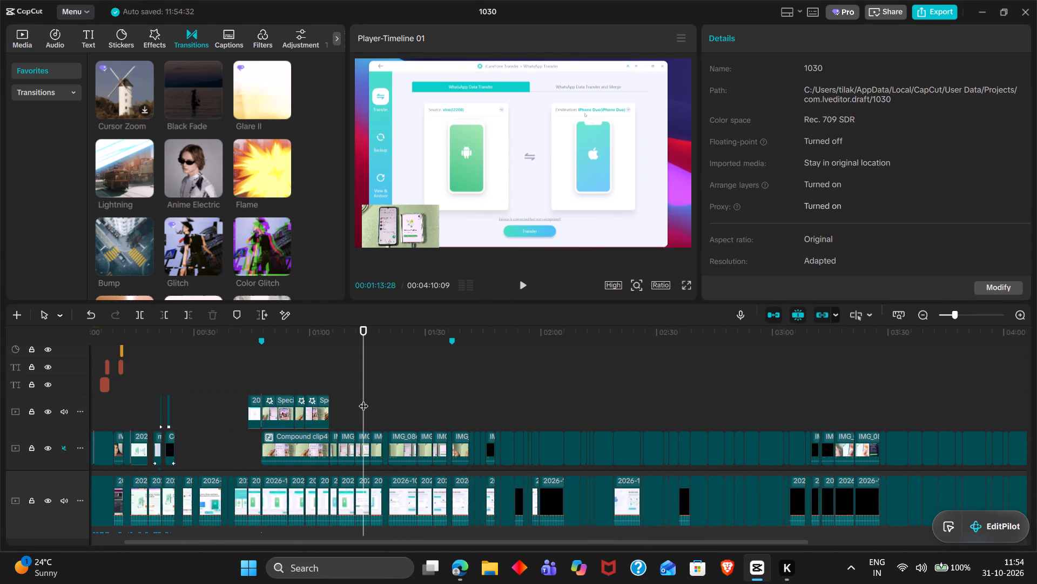
pyautogui.doubleClick(605, 393)
pyautogui.moveTo(605, 393); pyautogui.dragTo(666, 396)
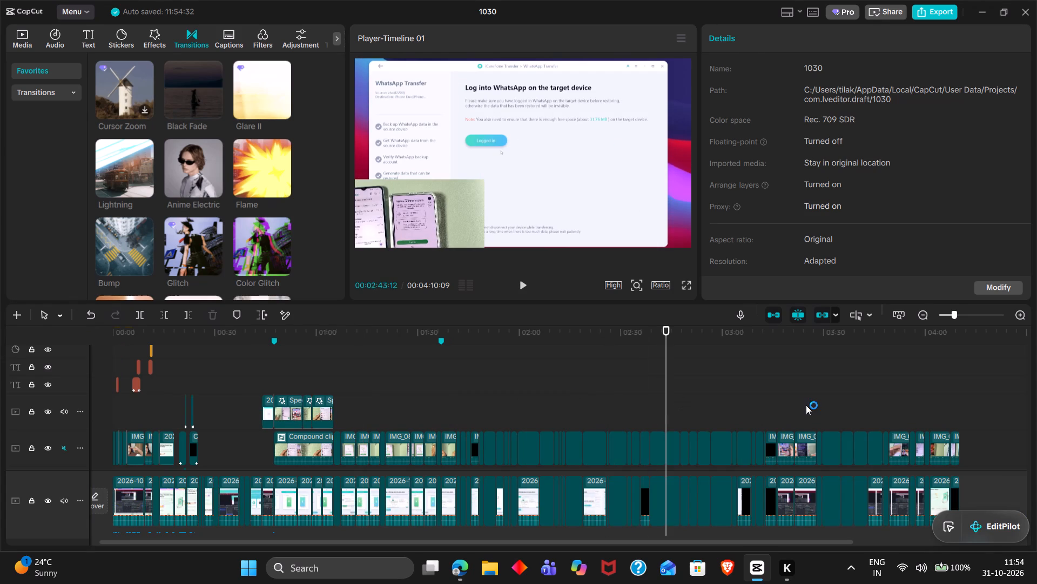
pyautogui.doubleClick(806, 405)
pyautogui.moveTo(806, 405); pyautogui.dragTo(818, 408)
# Set the scale of all the phone footage clips after Compound clip4 on the overlay track to 100%.
pyautogui.moveTo(998, 442); pyautogui.dragTo(339, 436)
pyautogui.click(967, 136)
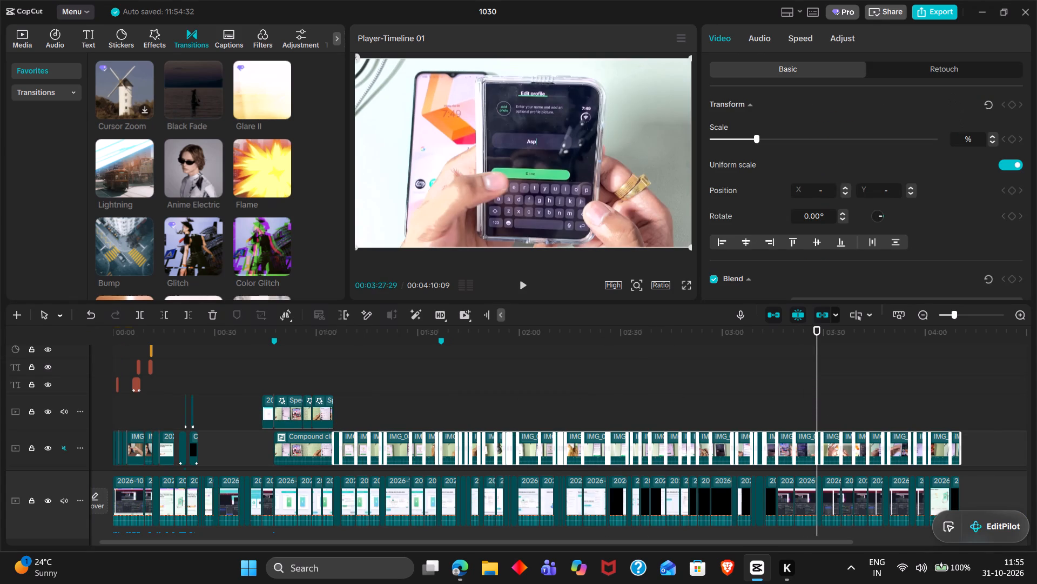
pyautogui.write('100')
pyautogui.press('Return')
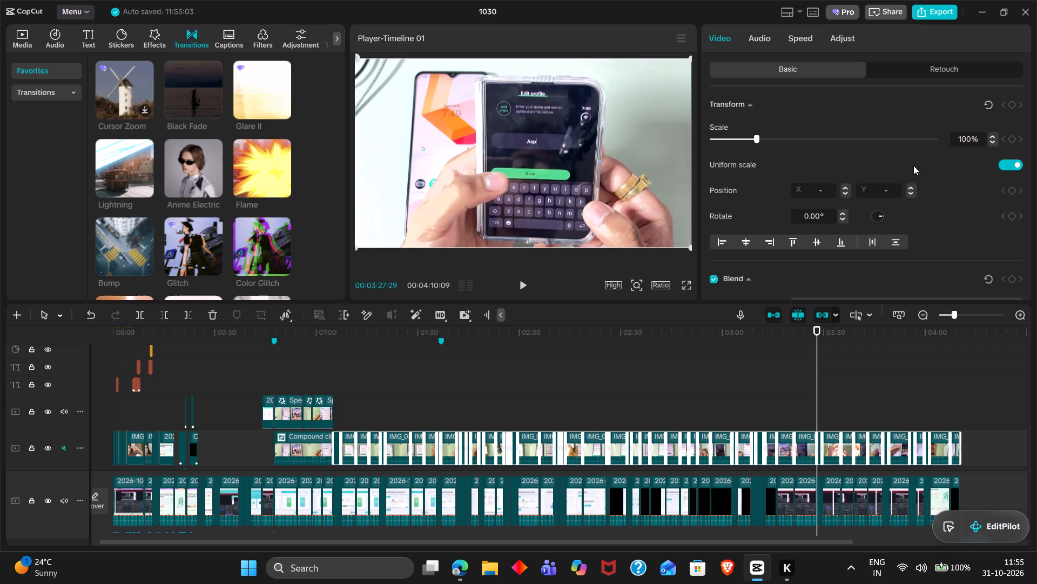
# Set the position of all the selected IMG_0868.MOV phone clips to X 0, Y 0.
pyautogui.click(830, 191)
pyautogui.press('0')
pyautogui.doubleClick(873, 191)
pyautogui.click(887, 191)
pyautogui.press('0')
pyautogui.press('Return')
# Play back the timeline from about 00:01:05:06 to review the phone clips.
pyautogui.doubleClick(337, 339)
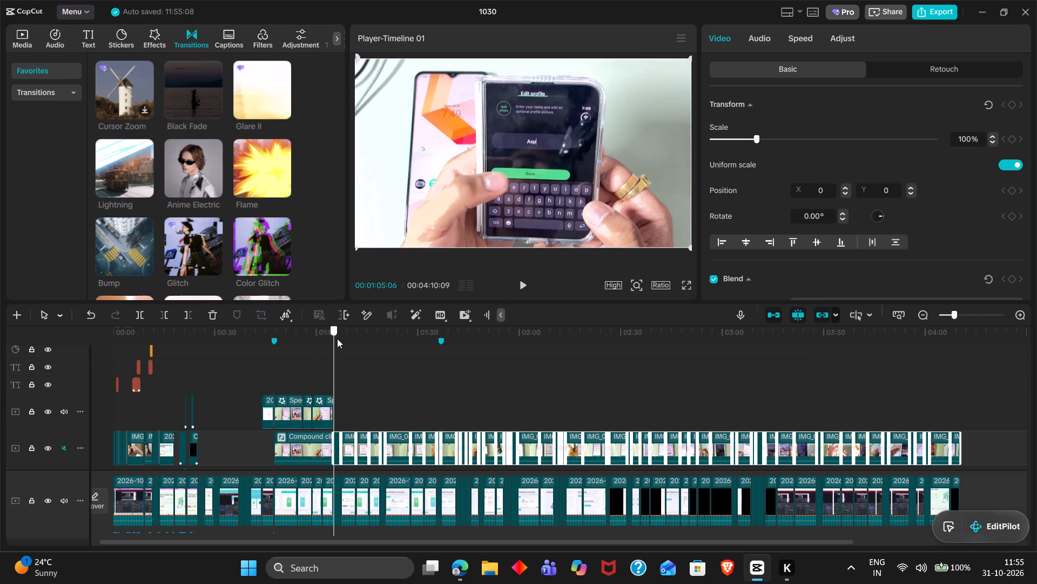
pyautogui.press('space')
pyautogui.keyDown('ctrl'); pyautogui.scroll(2, 341, 357); pyautogui.keyUp('ctrl')
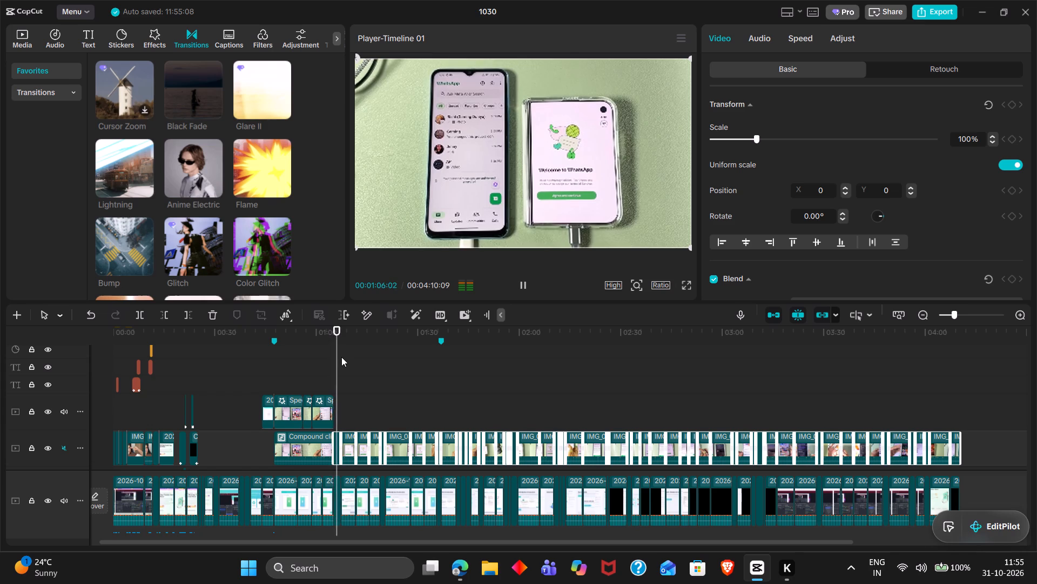
# Play the timeline on from about 00:01:06 to 00:01:32 to review the full-size IMG_0868.MOV phone clips.
pyautogui.keyDown('ctrl'); pyautogui.scroll(2, 341, 357); pyautogui.keyUp('ctrl')
pyautogui.scroll(-1, 341, 357)
pyautogui.scroll(5, 341, 357)
pyautogui.scroll(-1, 341, 357)
pyautogui.scroll(2, 341, 357)
pyautogui.keyDown('ctrl'); pyautogui.scroll(3, 341, 357); pyautogui.keyUp('ctrl')
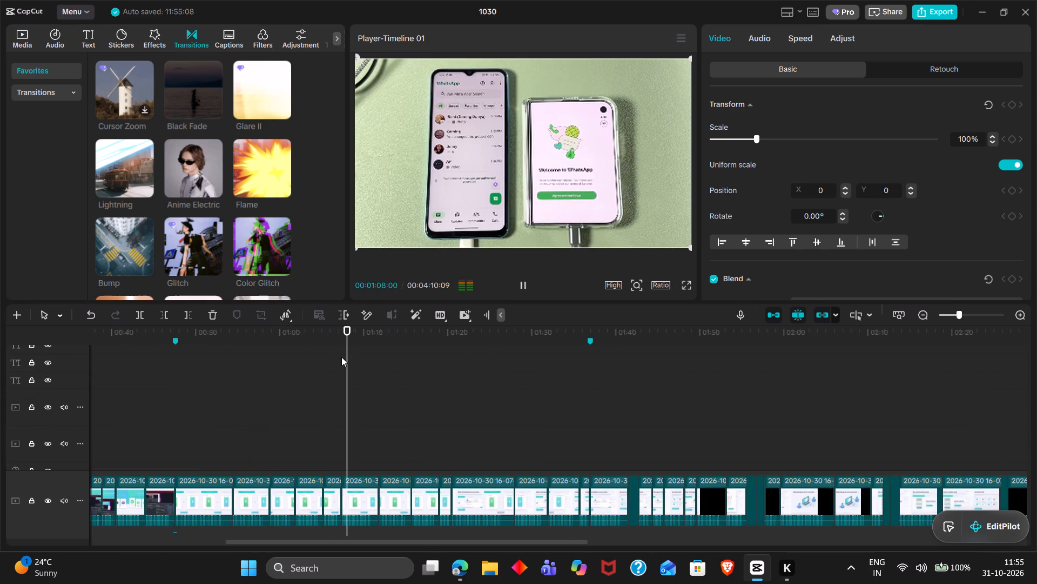
pyautogui.scroll(-2, 341, 357)
pyautogui.scroll(-1, 365, 405)
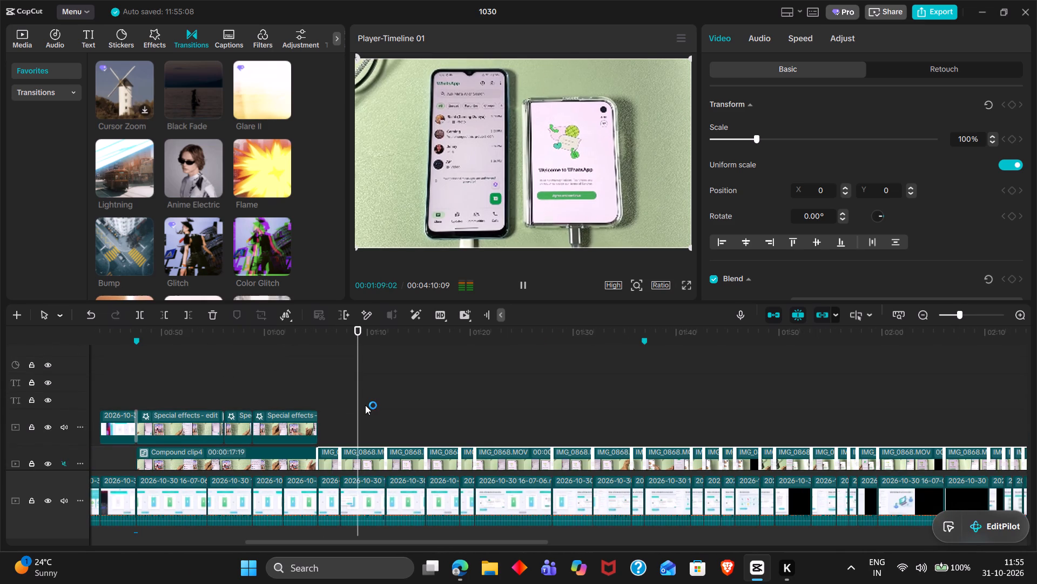
pyautogui.scroll(-1, 365, 405)
pyautogui.doubleClick(398, 400)
pyautogui.scroll(-7, 398, 400)
pyautogui.tripleClick(398, 400)
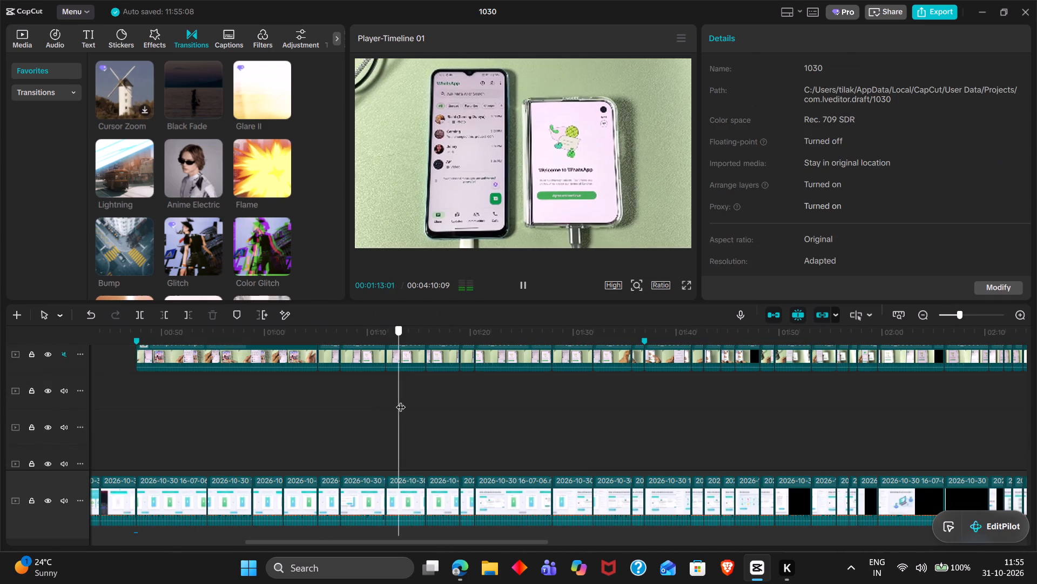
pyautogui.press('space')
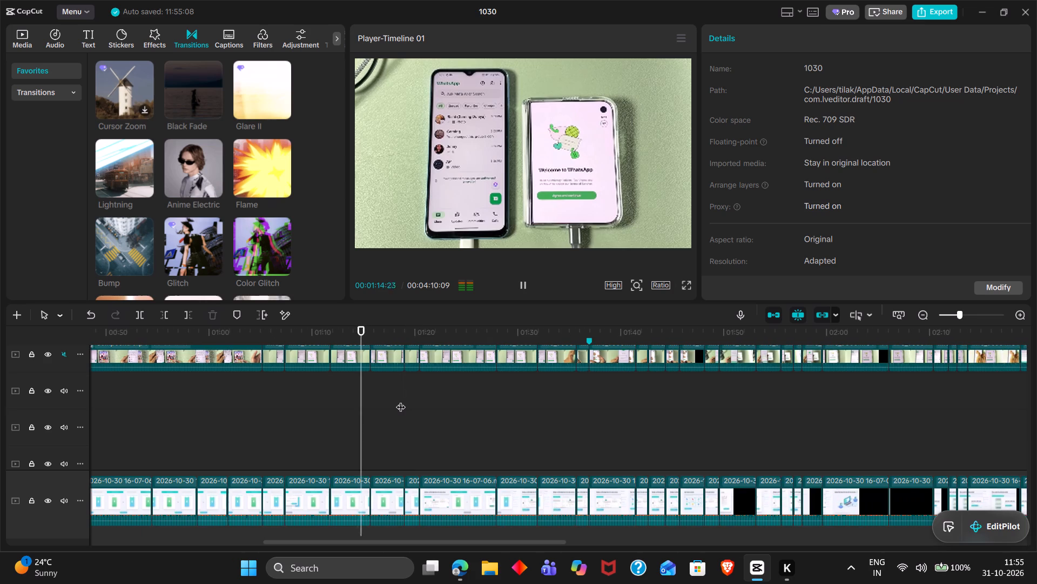
pyautogui.scroll(1, 401, 400)
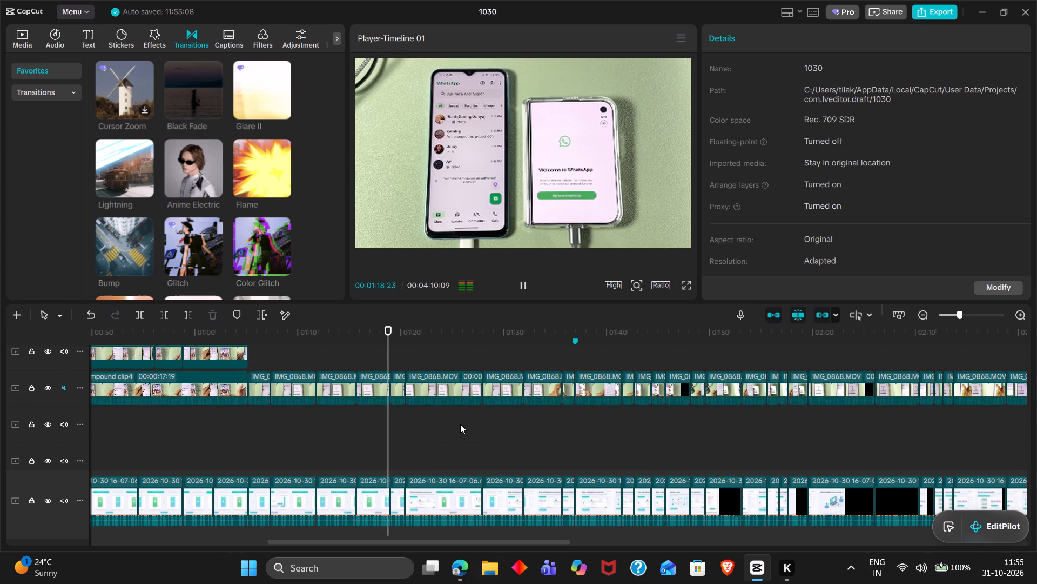
pyautogui.rightClick(460, 424)
pyautogui.scroll(-2, 460, 424)
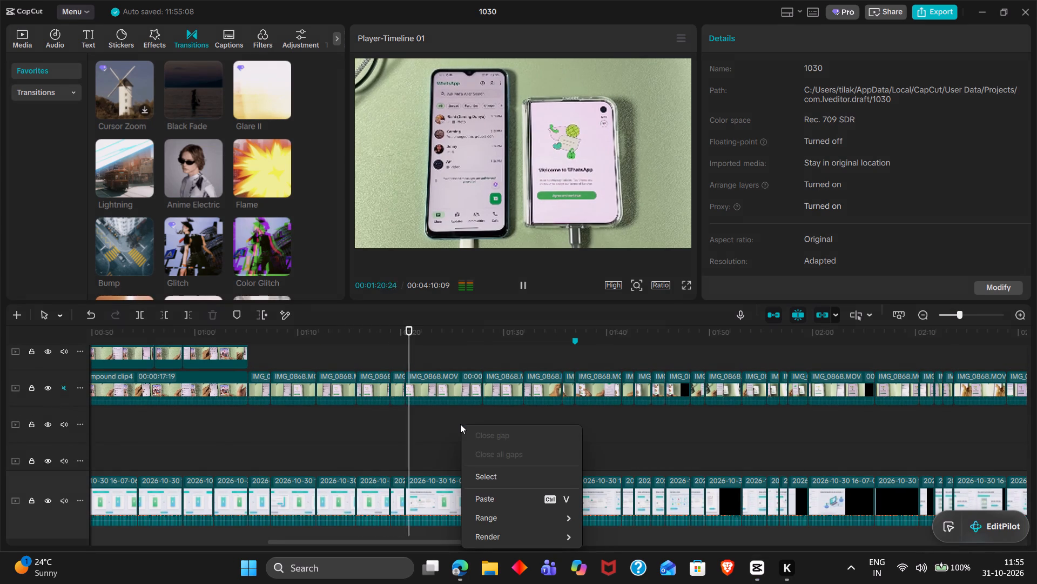
pyautogui.scroll(-1, 460, 424)
pyautogui.click(419, 415)
pyautogui.scroll(-1, 419, 415)
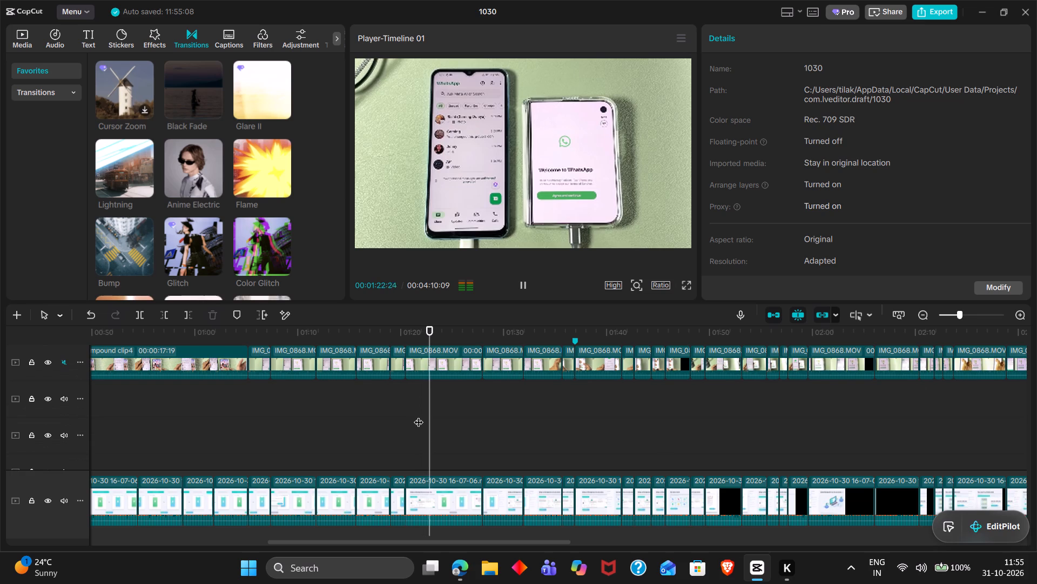
pyautogui.scroll(1, 419, 415)
pyautogui.keyDown('ctrl'); pyautogui.scroll(-1, 419, 415); pyautogui.keyUp('ctrl')
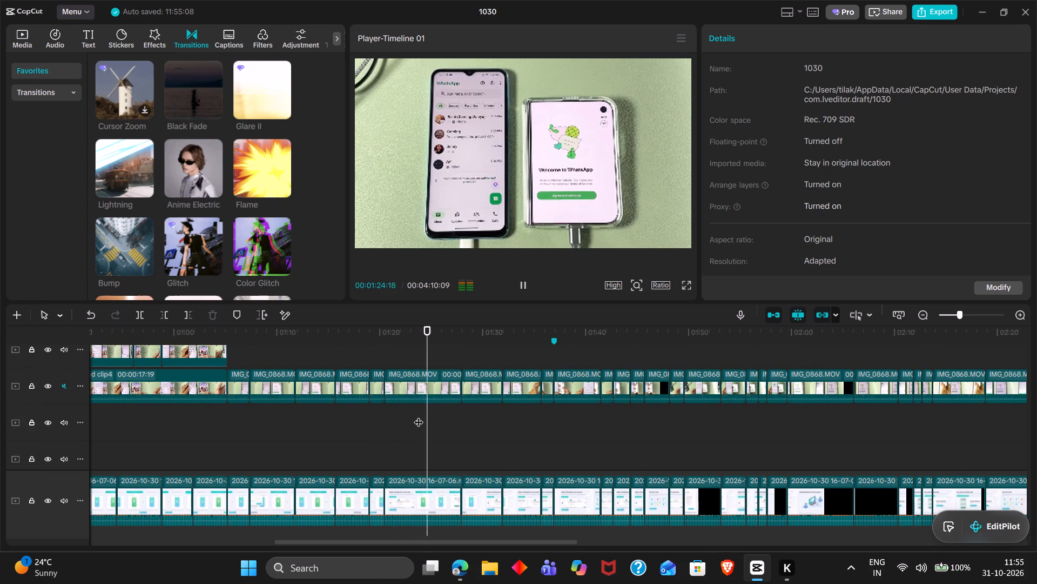
pyautogui.scroll(1, 419, 415)
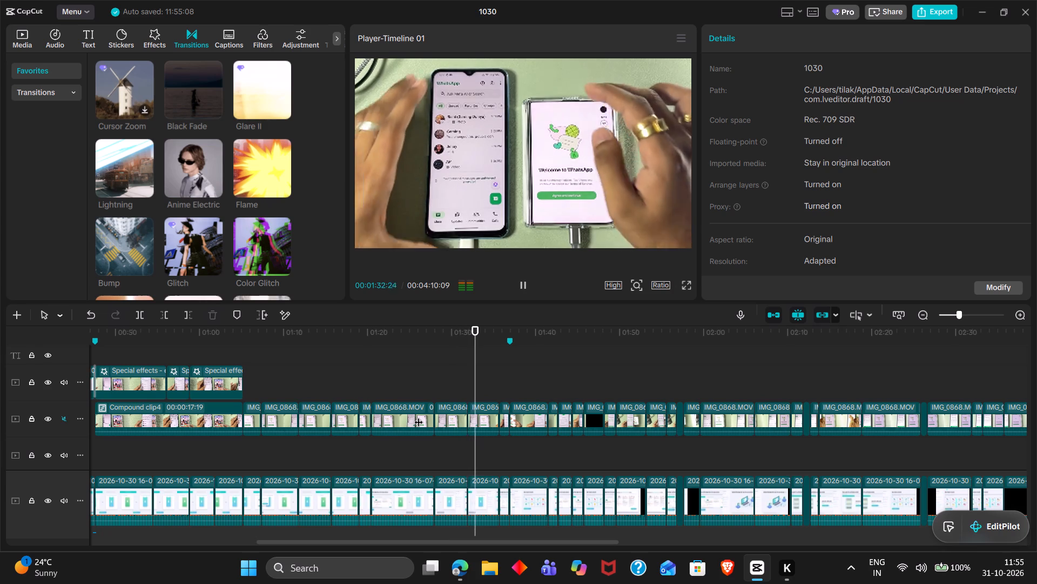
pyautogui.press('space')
# Combine the IMG_0868.MOV clips between the existing compound clip and about 00:01:31:28 into one compound clip.
pyautogui.doubleClick(461, 385)
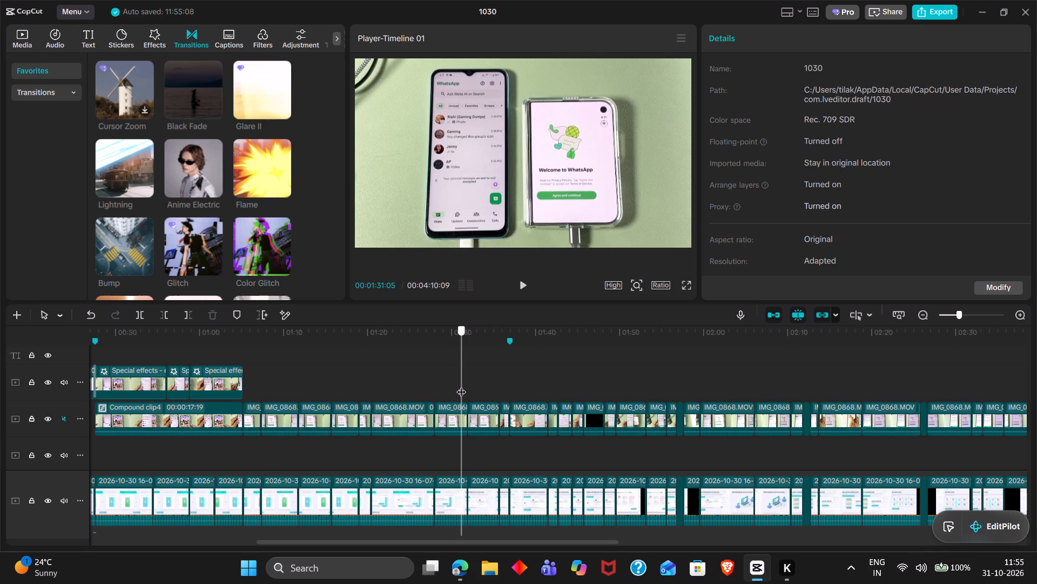
pyautogui.moveTo(249, 389); pyautogui.dragTo(304, 413)
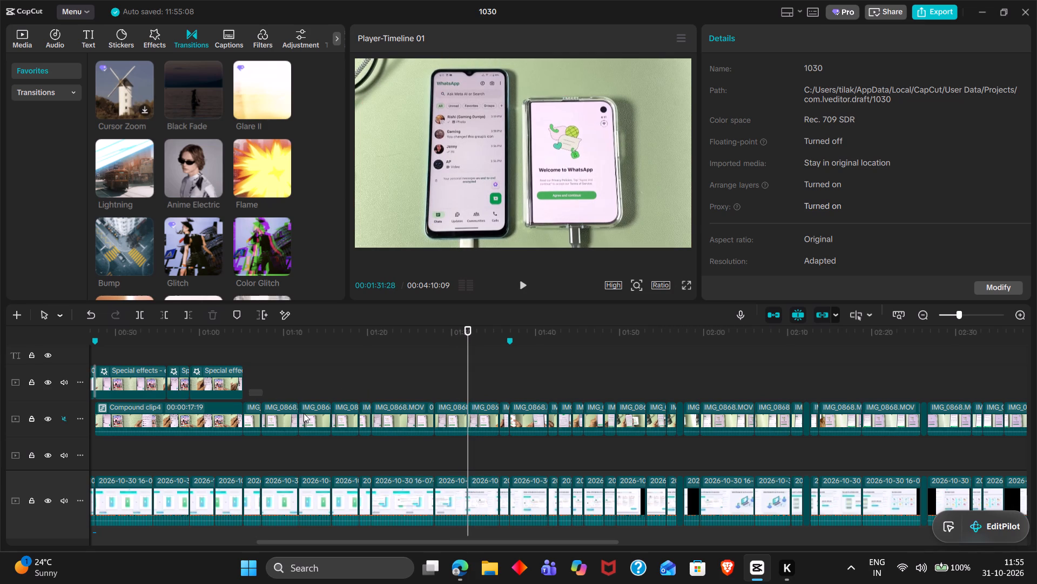
pyautogui.moveTo(304, 413); pyautogui.dragTo(445, 434)
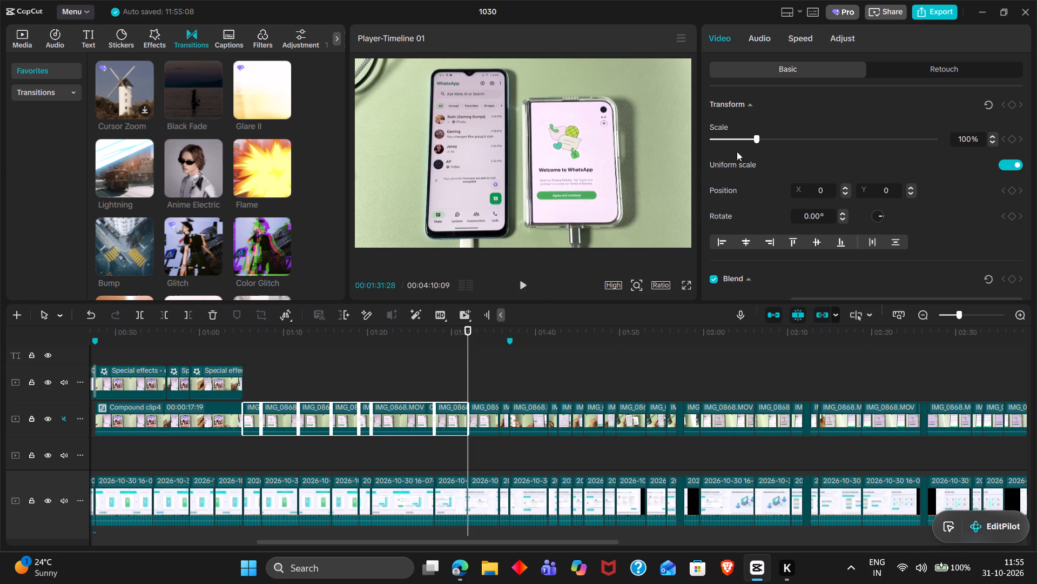
pyautogui.hotkey('alt', 'g')
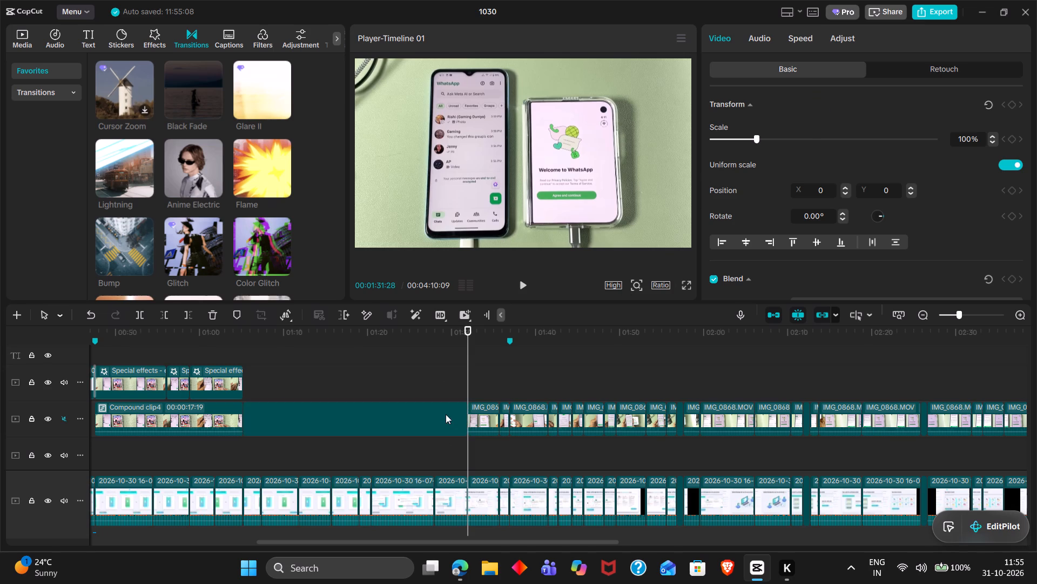
# Scrub back to about 00:01:00:17, select the last blurred segment and look over the tracks around it.
pyautogui.doubleClick(286, 363)
pyautogui.moveTo(286, 363); pyautogui.dragTo(253, 354)
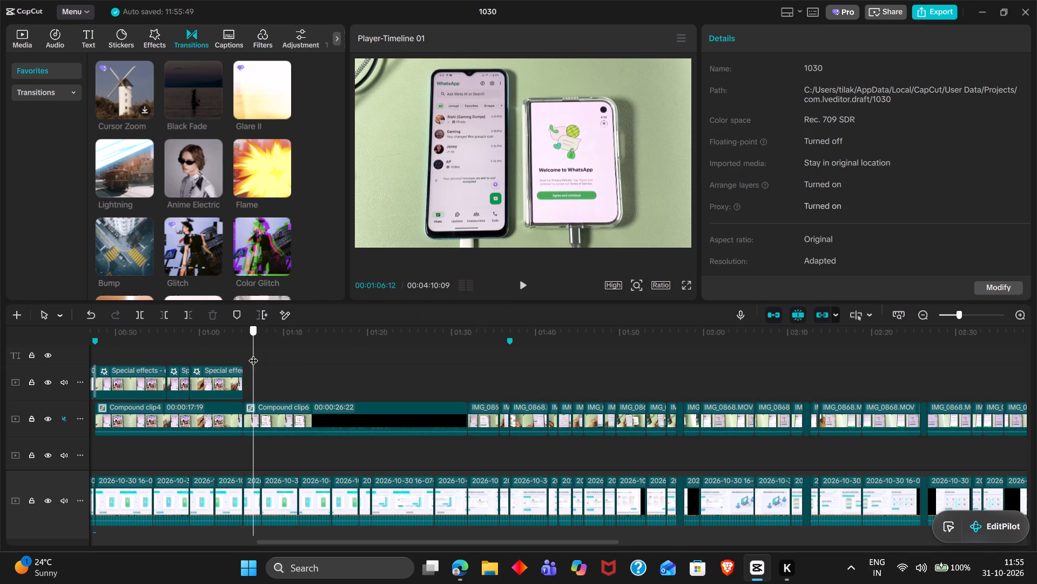
pyautogui.moveTo(253, 354); pyautogui.dragTo(249, 351)
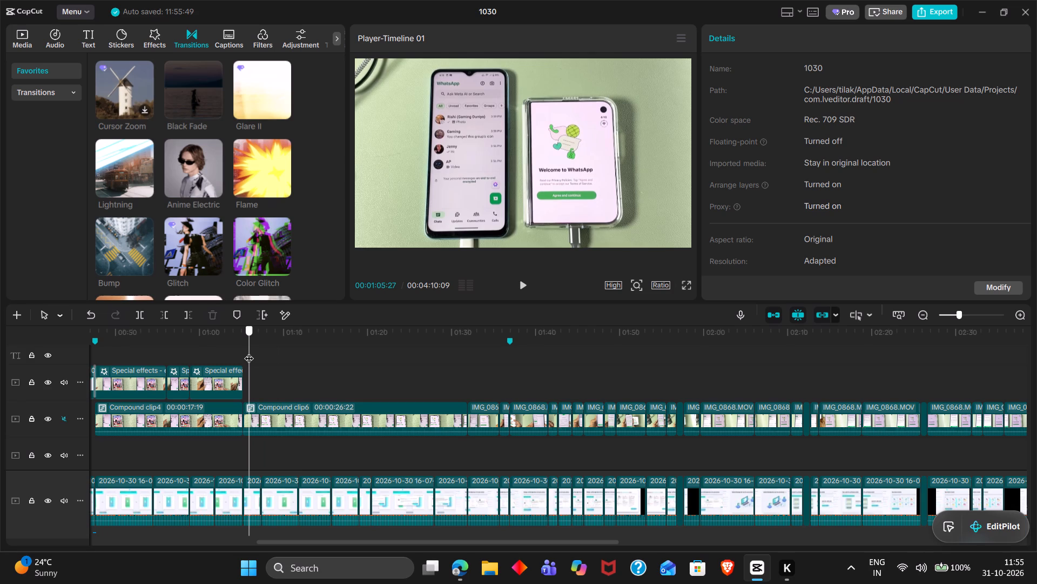
pyautogui.moveTo(249, 351); pyautogui.dragTo(215, 337)
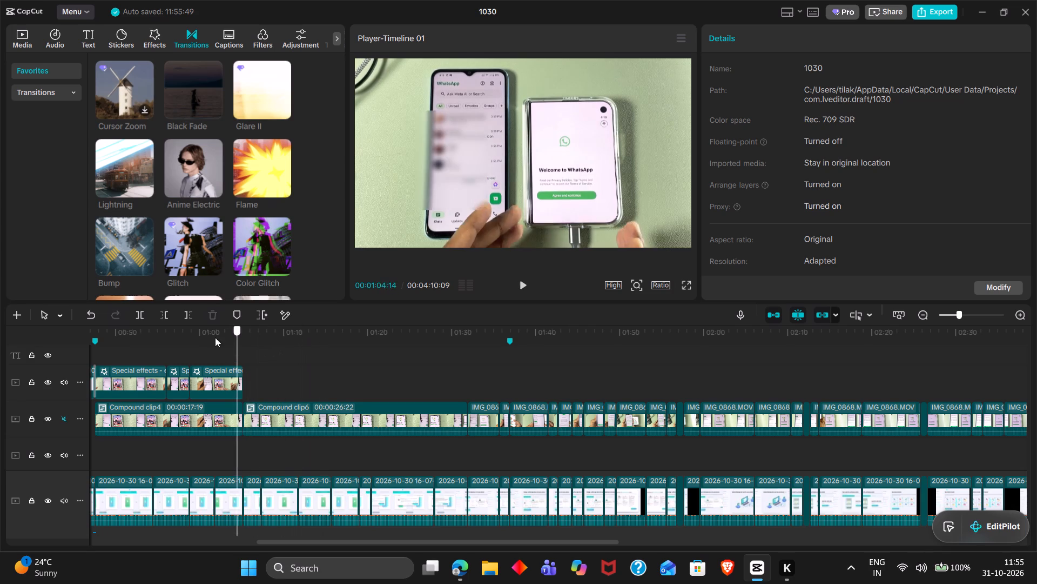
pyautogui.moveTo(215, 337); pyautogui.dragTo(204, 333)
pyautogui.click(226, 391)
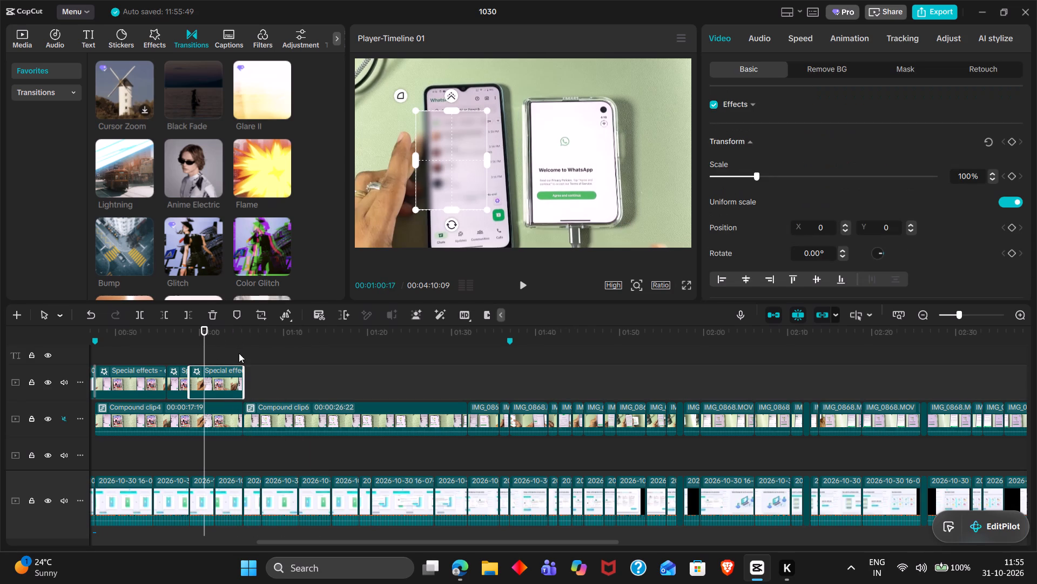
pyautogui.hscroll(1, 233, 360)
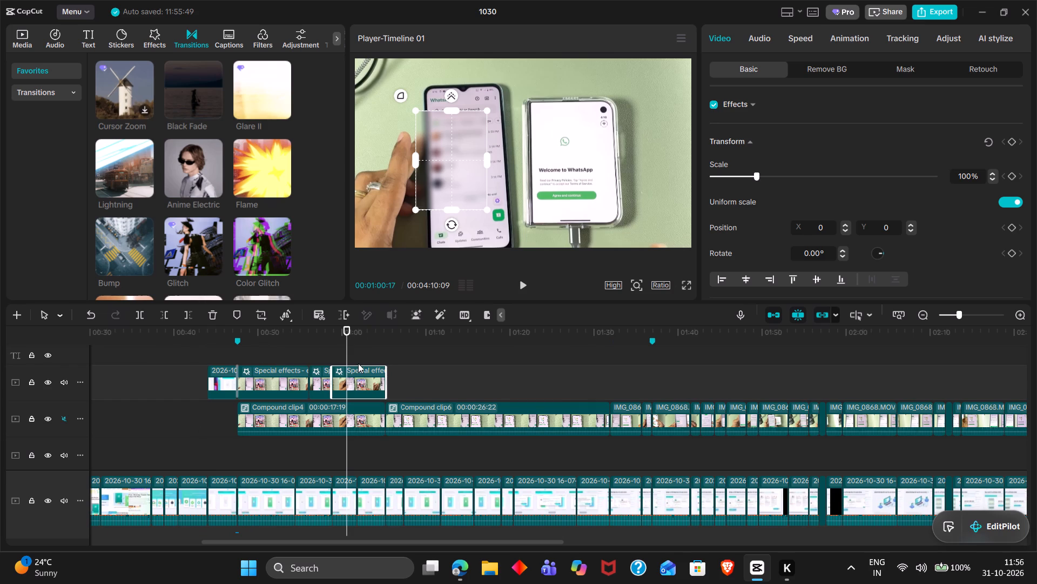
pyautogui.scroll(-1, 426, 423)
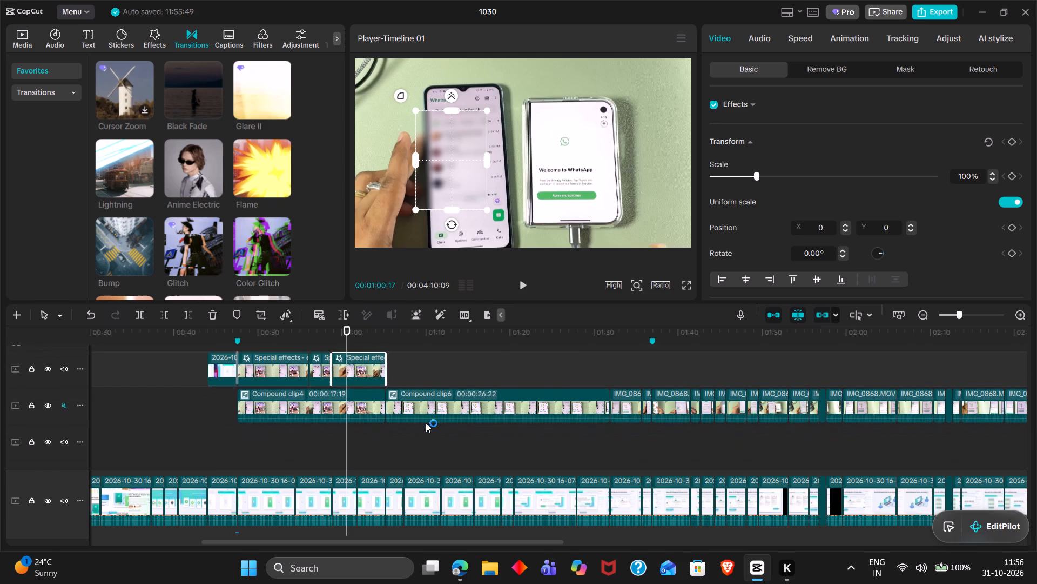
pyautogui.scroll(-2, 426, 423)
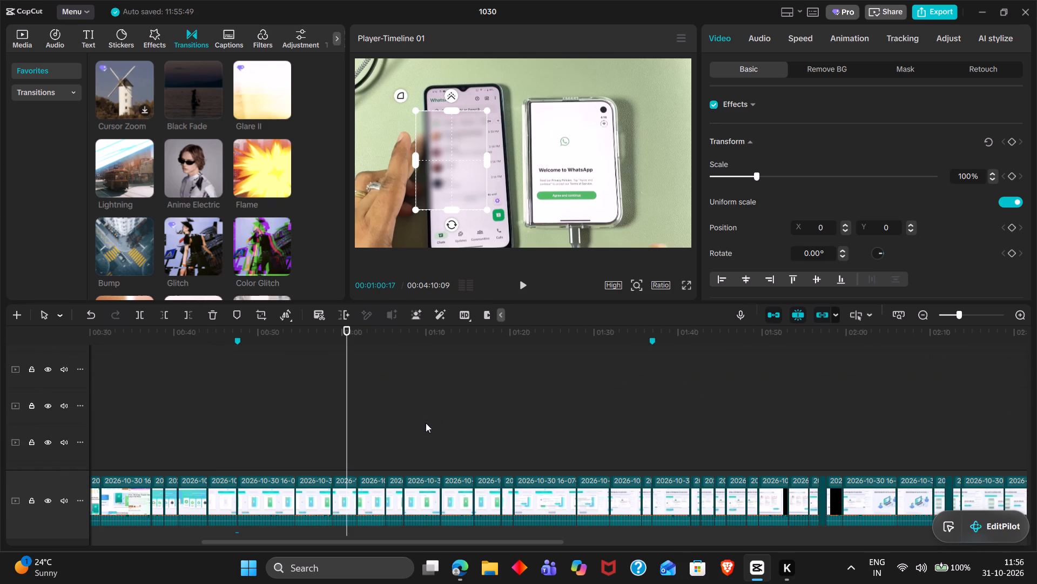
pyautogui.scroll(-2, 426, 423)
pyautogui.scroll(1, 426, 423)
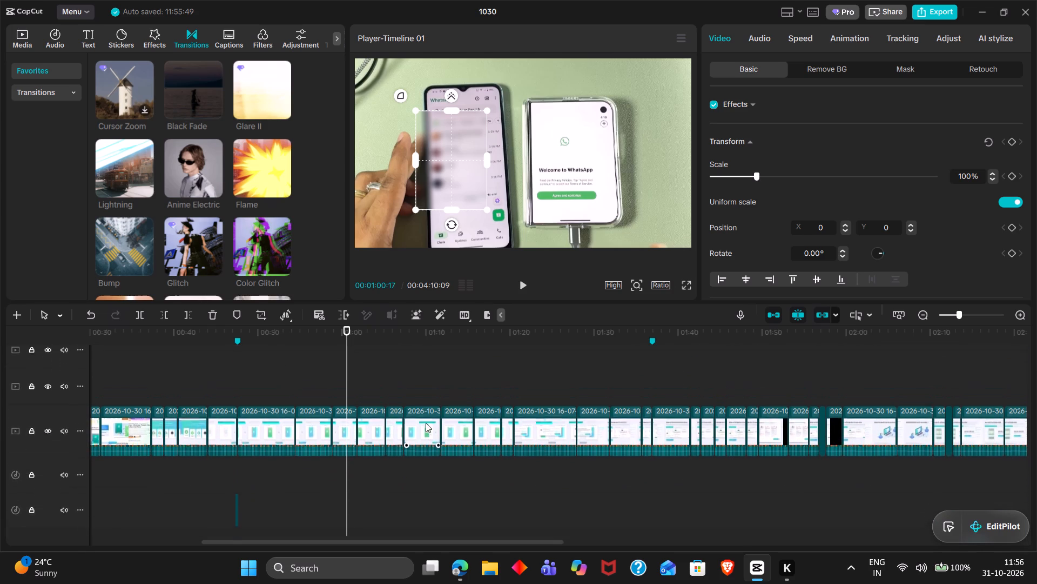
pyautogui.scroll(1, 426, 423)
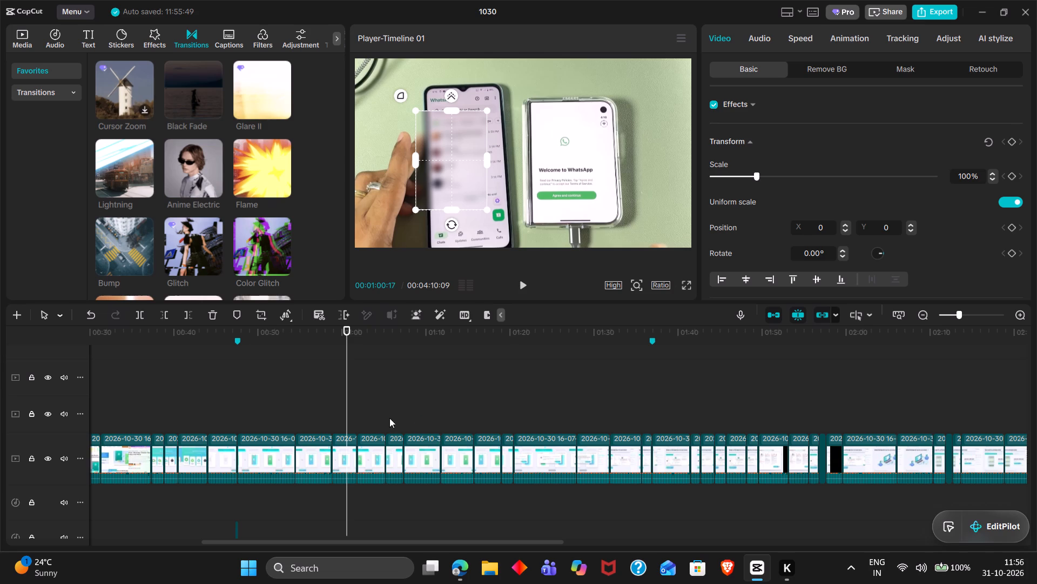
# Play back the blurred two-phone footage from about 00:00:56 to 00:01:05:27 to check the blur.
pyautogui.doubleClick(308, 390)
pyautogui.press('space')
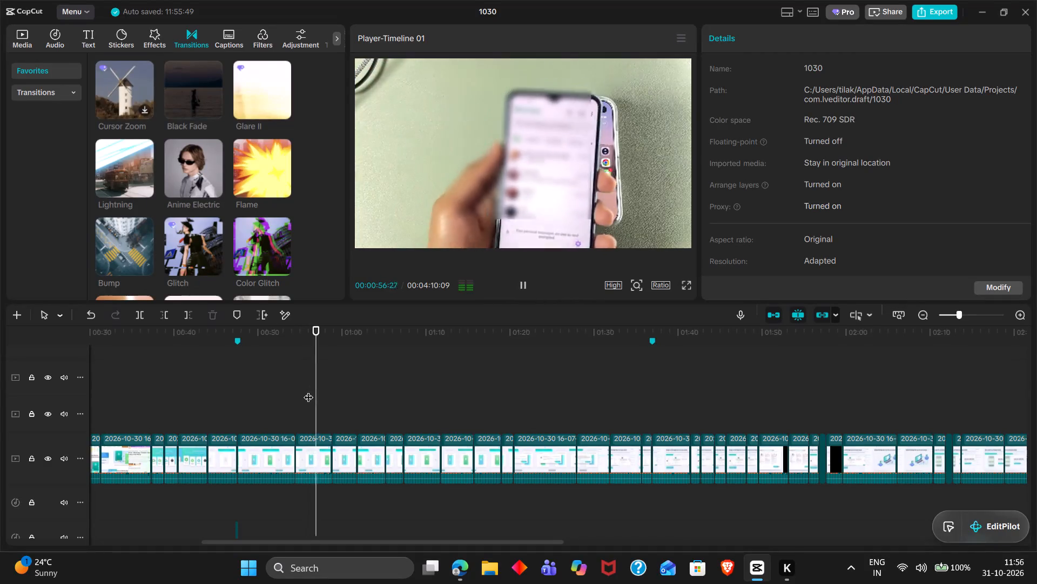
pyautogui.hscroll(-1, 308, 390)
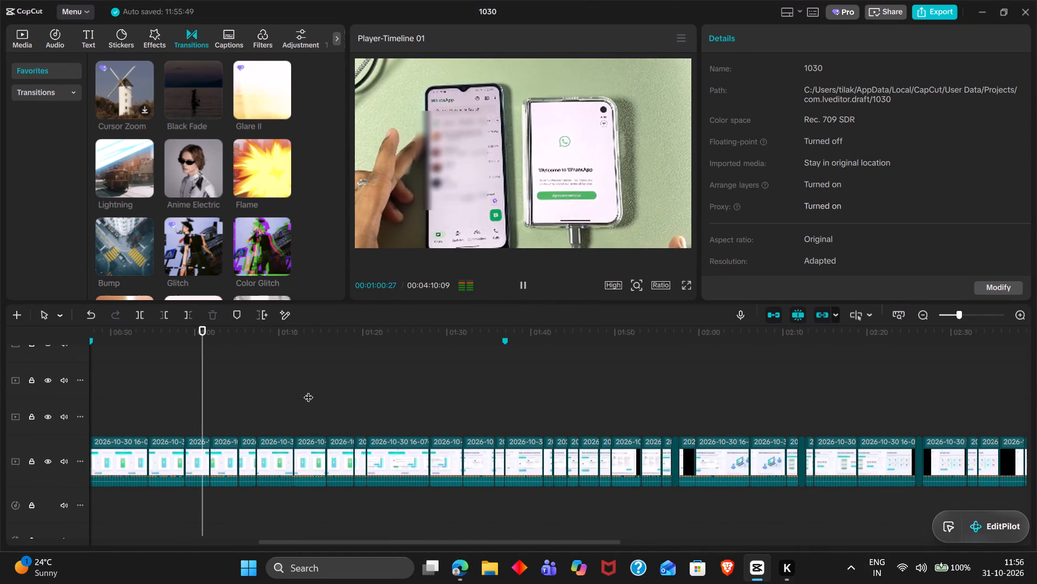
pyautogui.keyDown('ctrl'); pyautogui.scroll(6, 308, 390); pyautogui.keyUp('ctrl')
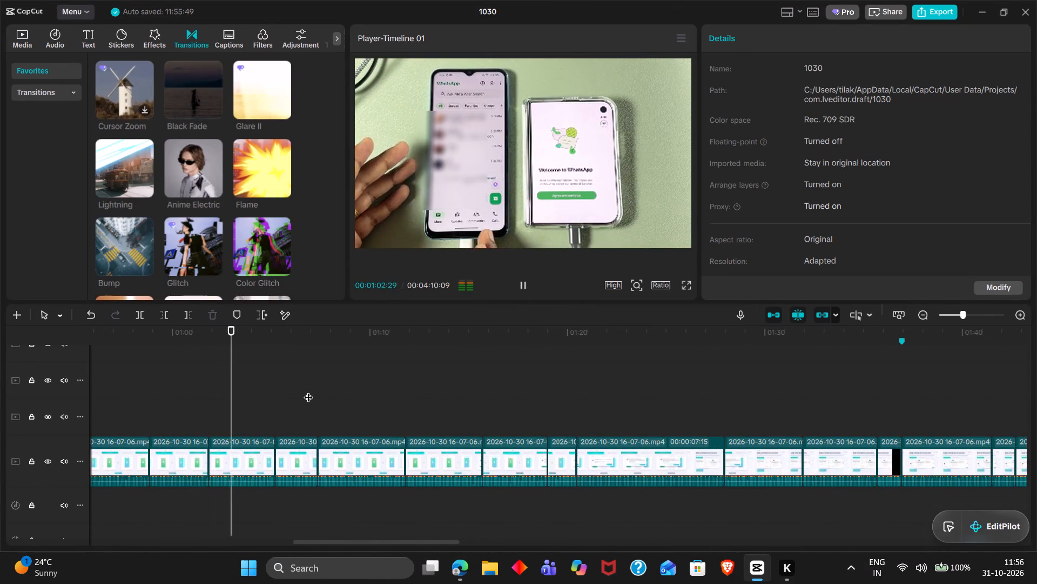
pyautogui.keyDown('ctrl'); pyautogui.scroll(2, 308, 390); pyautogui.keyUp('ctrl')
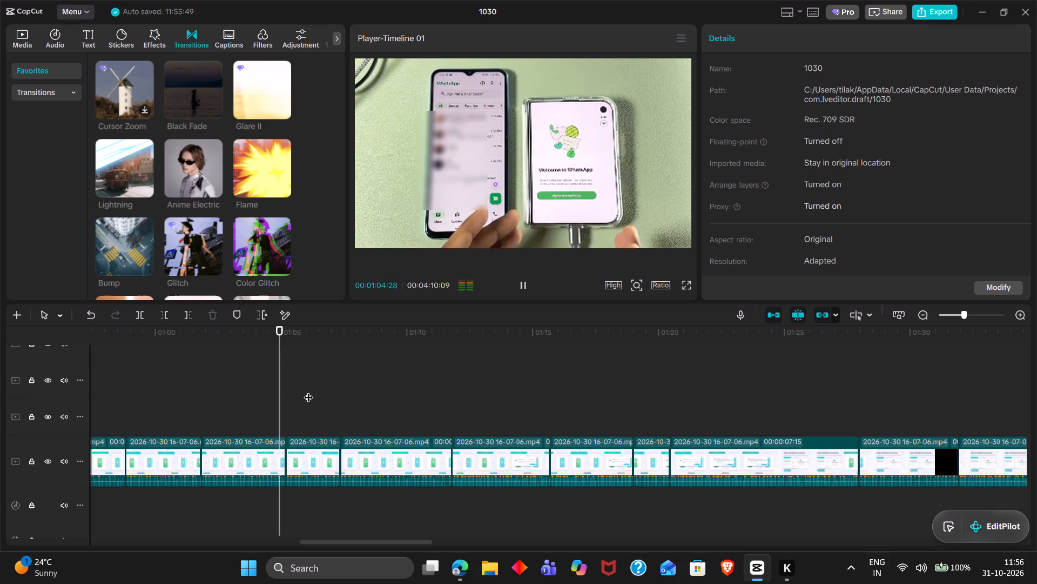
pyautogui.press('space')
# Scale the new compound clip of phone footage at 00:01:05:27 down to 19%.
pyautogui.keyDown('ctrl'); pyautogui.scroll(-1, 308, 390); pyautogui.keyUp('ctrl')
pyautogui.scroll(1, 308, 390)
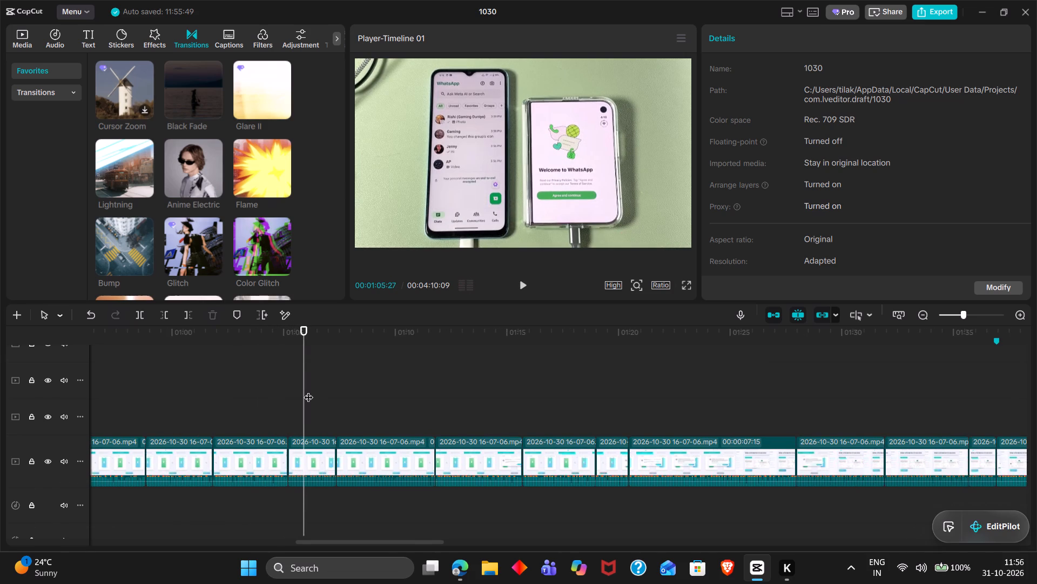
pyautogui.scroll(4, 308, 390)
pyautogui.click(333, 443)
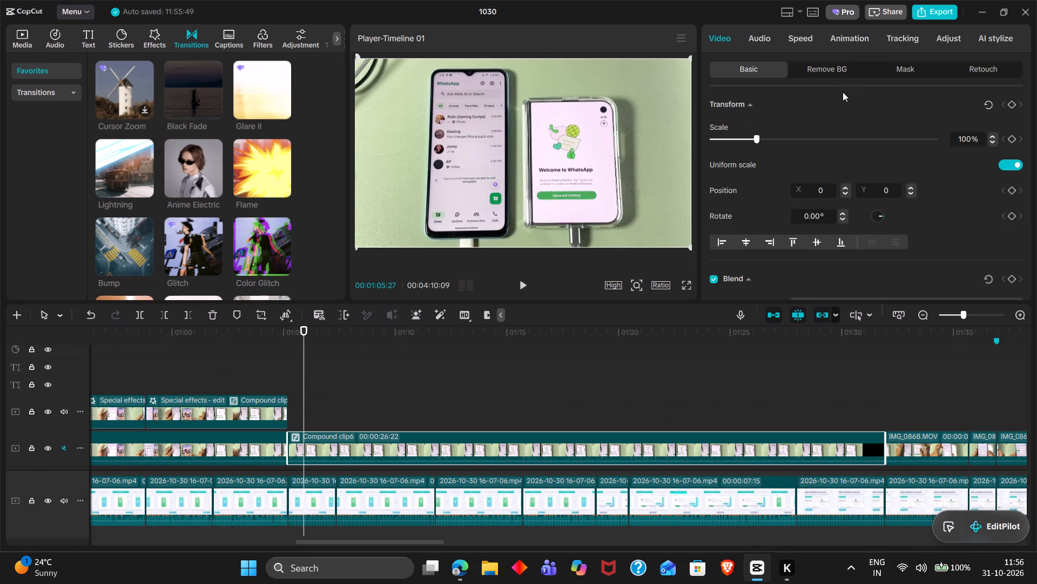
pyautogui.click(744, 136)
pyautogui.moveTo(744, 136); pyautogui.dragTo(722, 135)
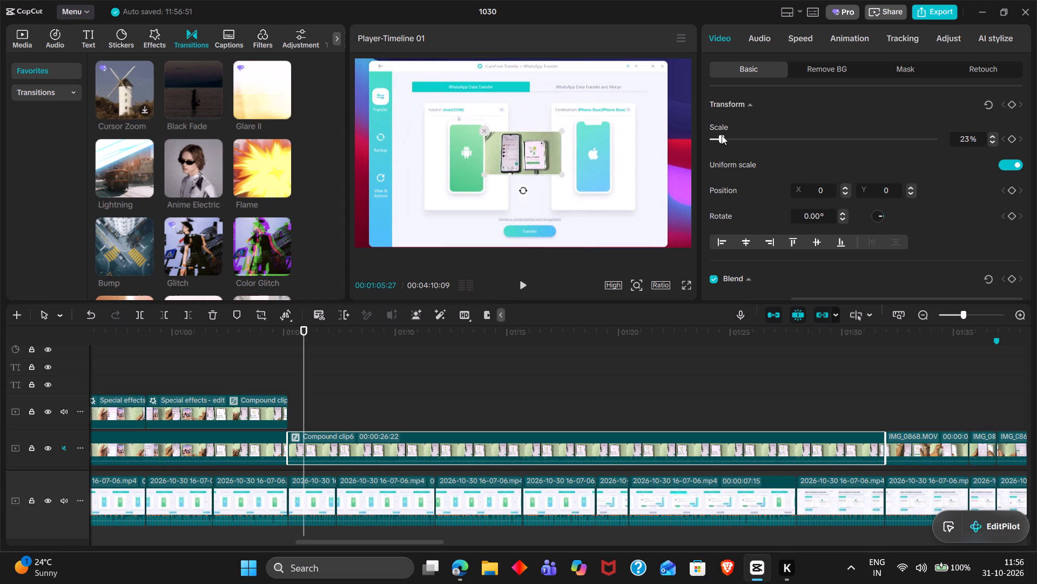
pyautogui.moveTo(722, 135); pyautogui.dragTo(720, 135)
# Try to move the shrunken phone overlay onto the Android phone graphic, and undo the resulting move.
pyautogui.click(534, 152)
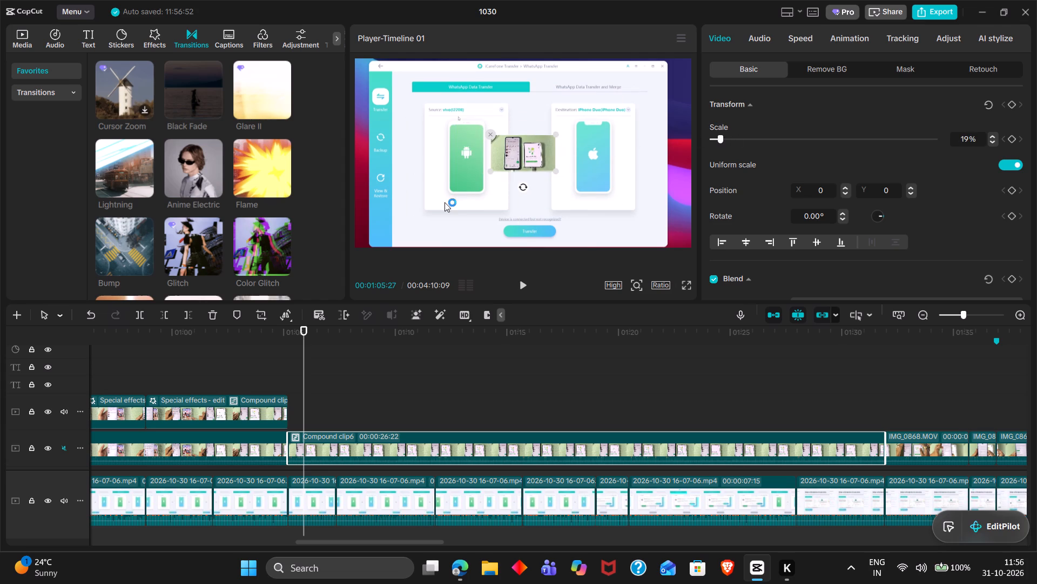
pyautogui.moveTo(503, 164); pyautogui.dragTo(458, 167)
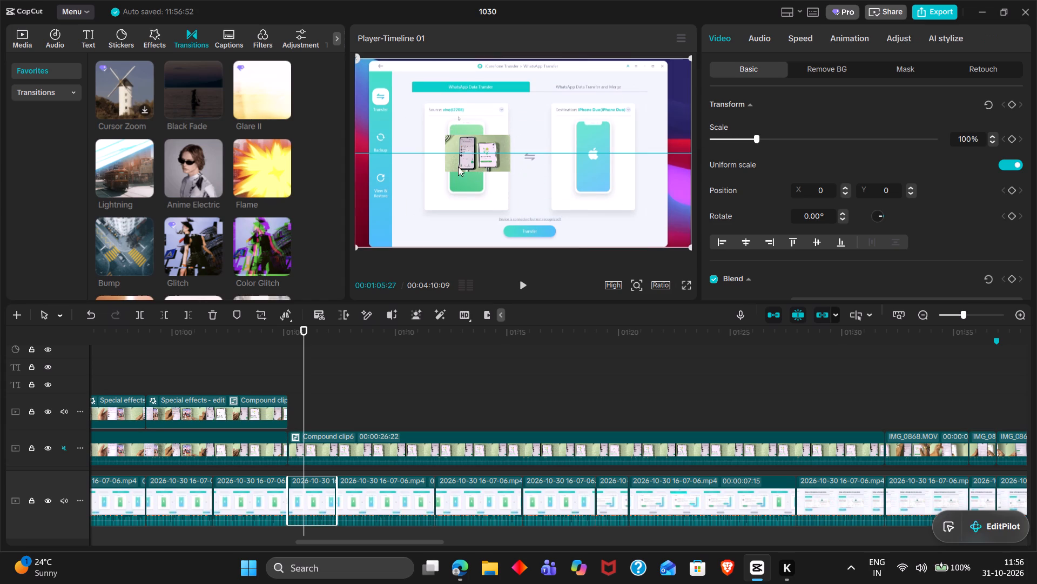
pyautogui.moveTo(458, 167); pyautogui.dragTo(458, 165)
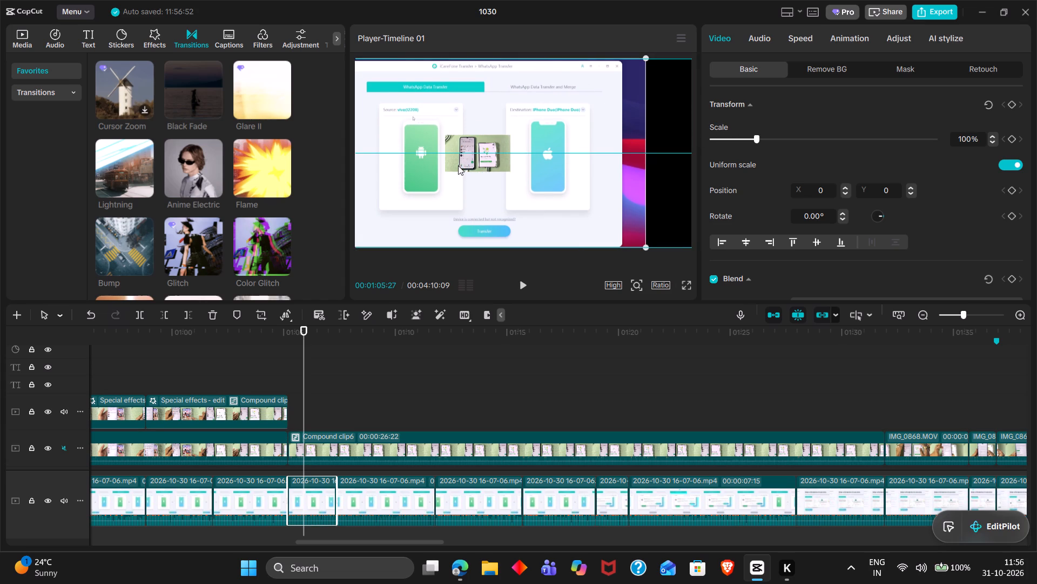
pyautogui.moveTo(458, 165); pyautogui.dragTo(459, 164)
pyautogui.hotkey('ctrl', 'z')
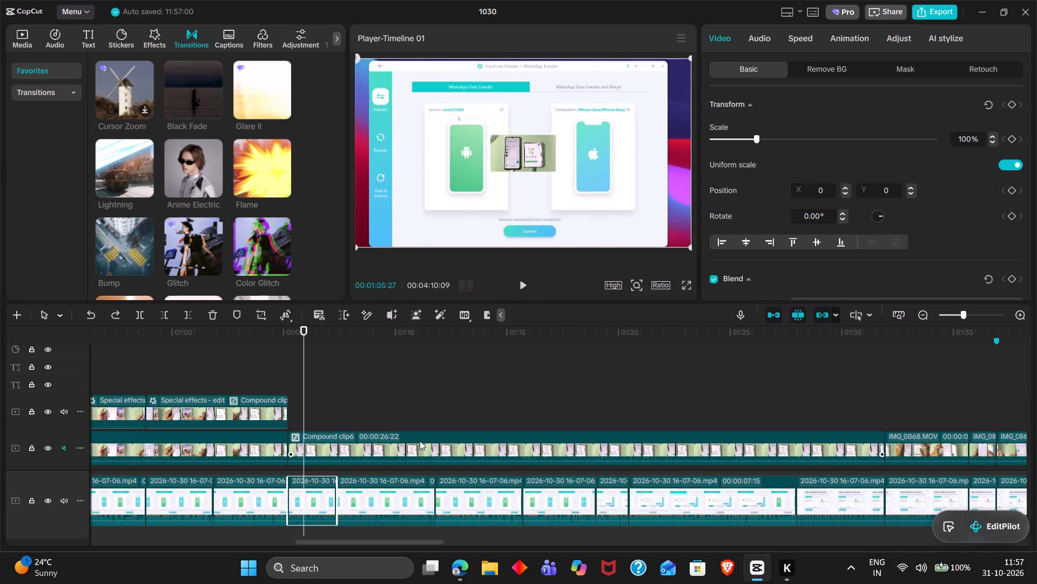
# Delete the new compound clip of phone footage that follows the blurred segments.
pyautogui.click(420, 441)
pyautogui.press('BackSpace')
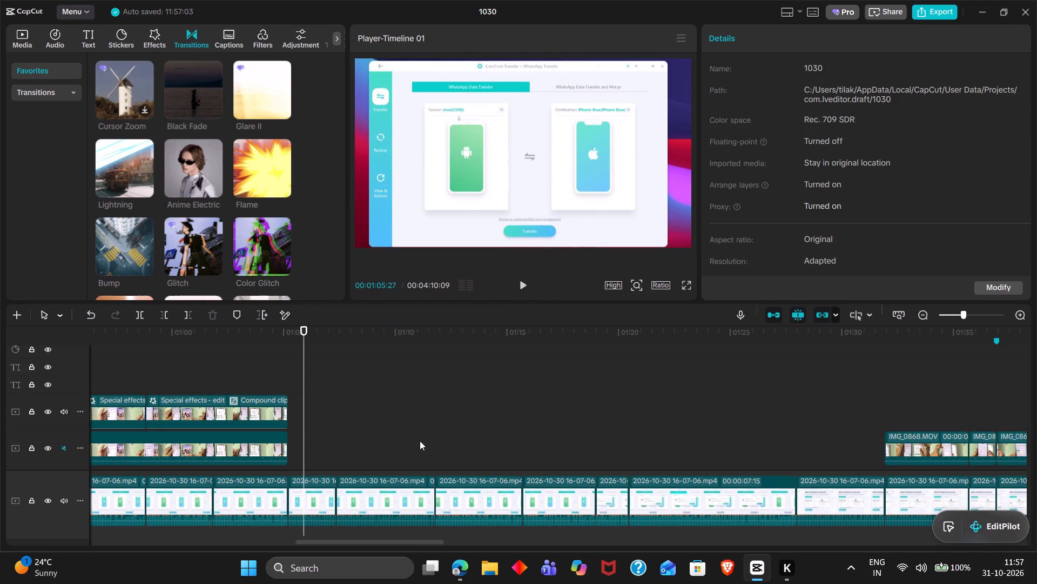
# Play back from about 00:01:04:10 to review the change from the blurred footage to the screen recording.
pyautogui.click(454, 441)
pyautogui.moveTo(454, 441); pyautogui.dragTo(268, 401)
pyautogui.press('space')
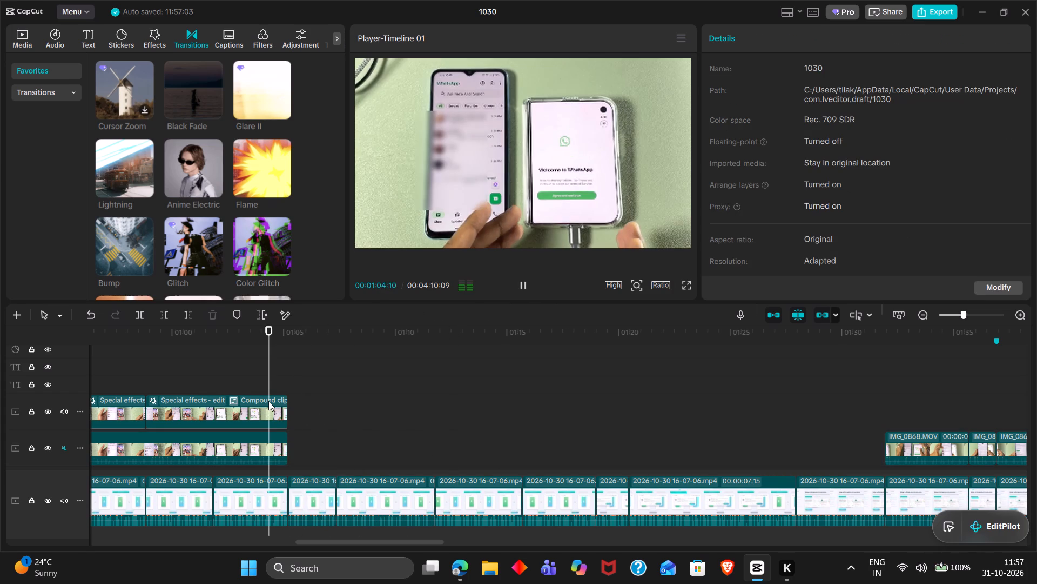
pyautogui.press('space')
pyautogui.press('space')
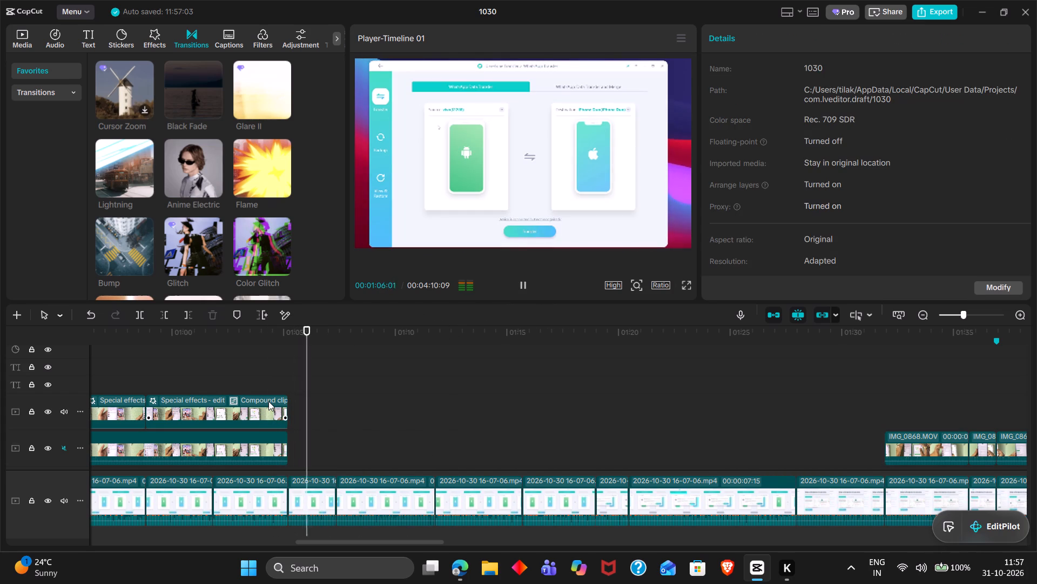
pyautogui.keyDown('ctrl'); pyautogui.scroll(7, 268, 401); pyautogui.keyUp('ctrl')
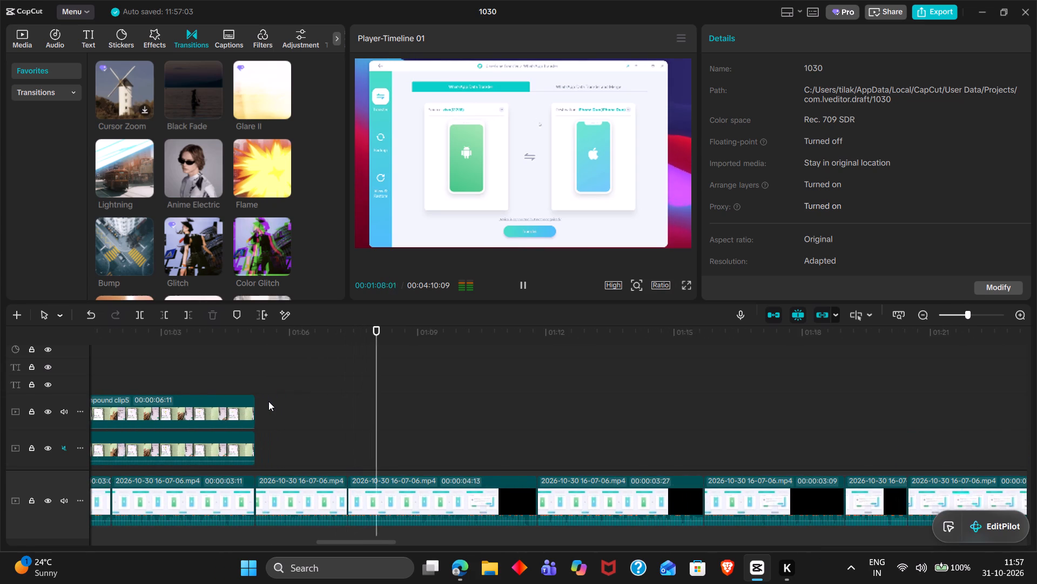
pyautogui.click(284, 404)
pyautogui.moveTo(284, 404); pyautogui.dragTo(259, 400)
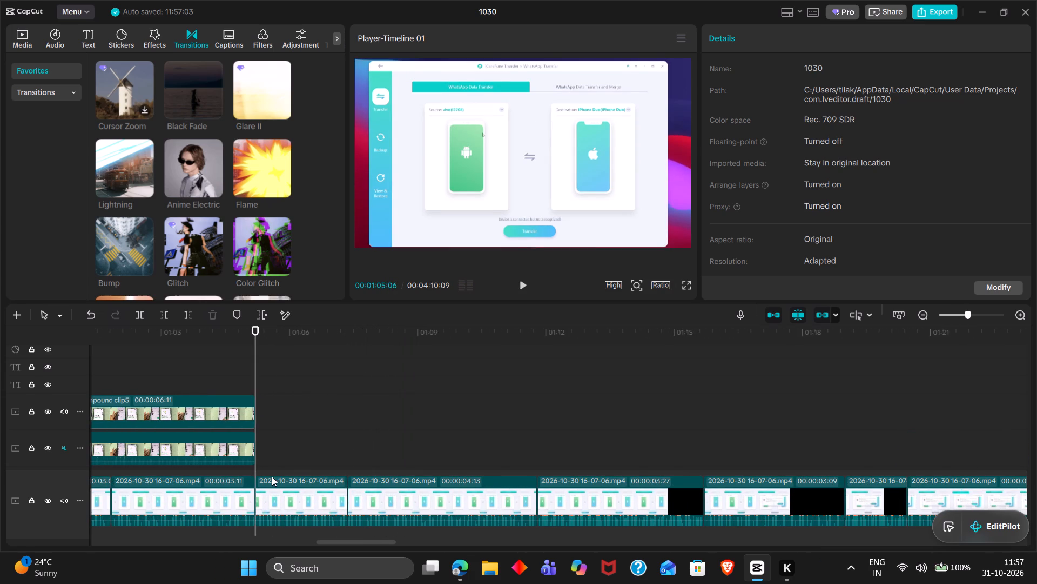
pyautogui.click(272, 476)
pyautogui.hotkey('ctrl', 'c')
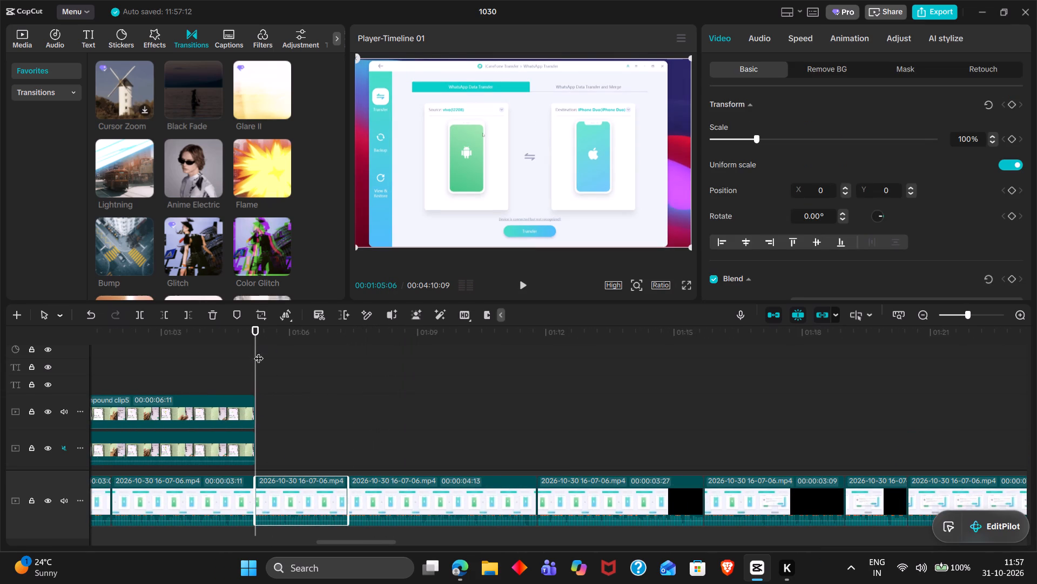
pyautogui.click(261, 354)
pyautogui.moveTo(261, 354); pyautogui.dragTo(256, 353)
pyautogui.hotkey('ctrl', 'v')
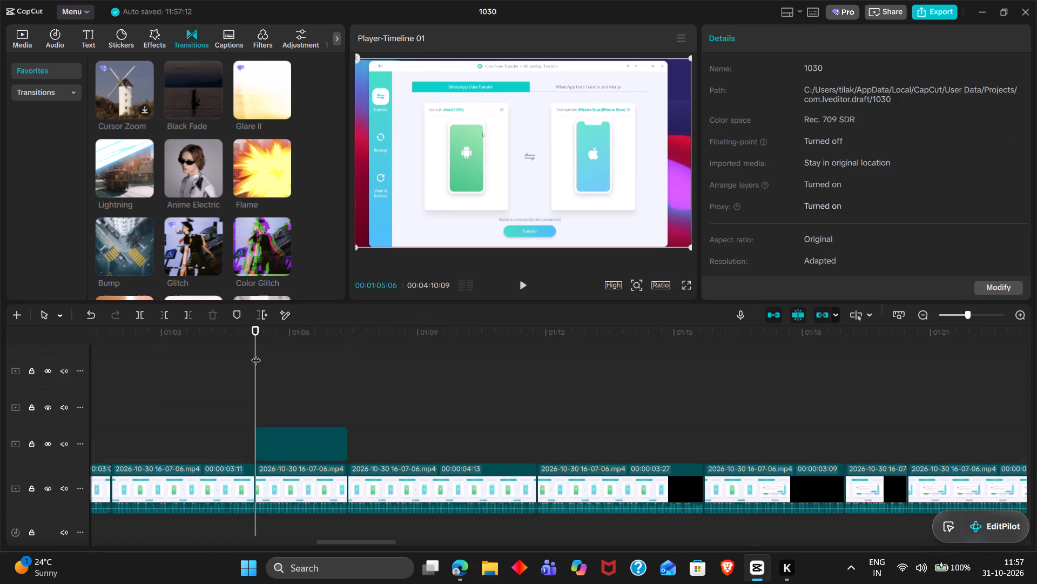
# Move the pasted screen recording copy up to the muted phone footage track, directly after the compound clip at 00:01:05:06.
pyautogui.moveTo(302, 457); pyautogui.dragTo(307, 480)
pyautogui.scroll(2, 307, 480)
pyautogui.scroll(-1, 307, 480)
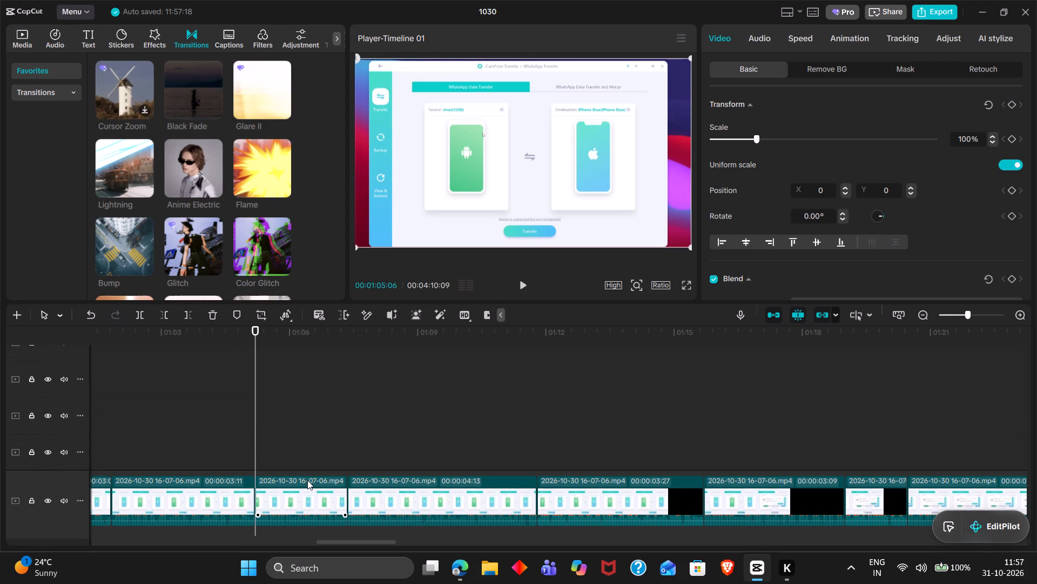
pyautogui.scroll(-1, 285, 434)
pyautogui.moveTo(285, 434); pyautogui.dragTo(282, 380)
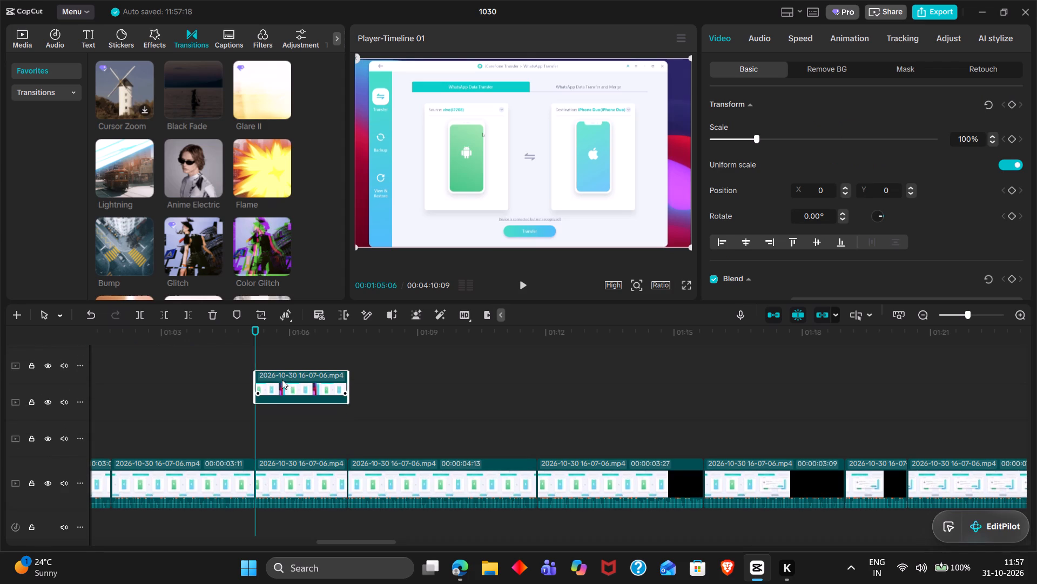
pyautogui.moveTo(282, 380); pyautogui.dragTo(282, 353)
pyautogui.scroll(1, 288, 395)
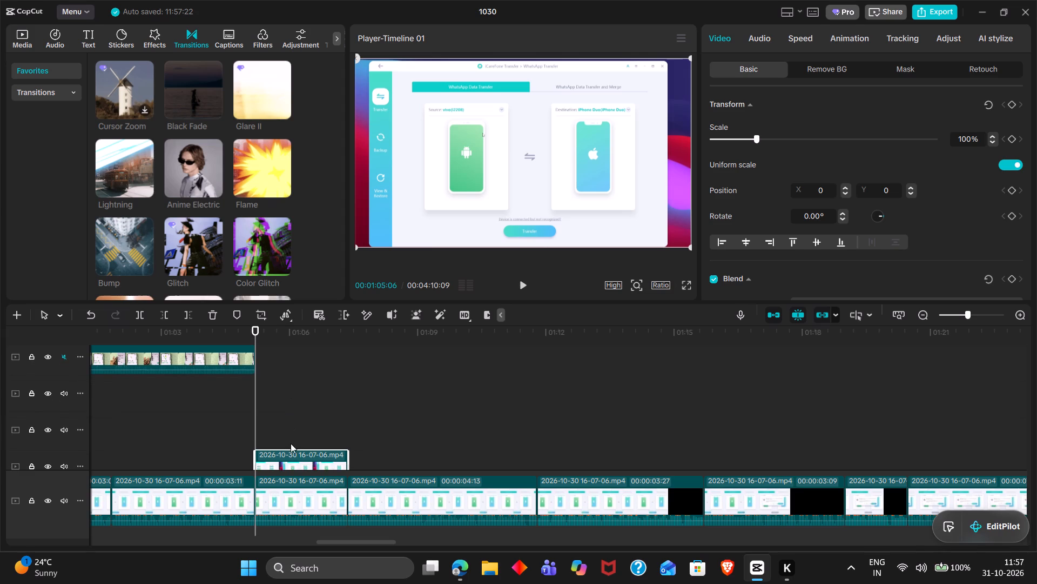
pyautogui.moveTo(294, 457); pyautogui.dragTo(296, 358)
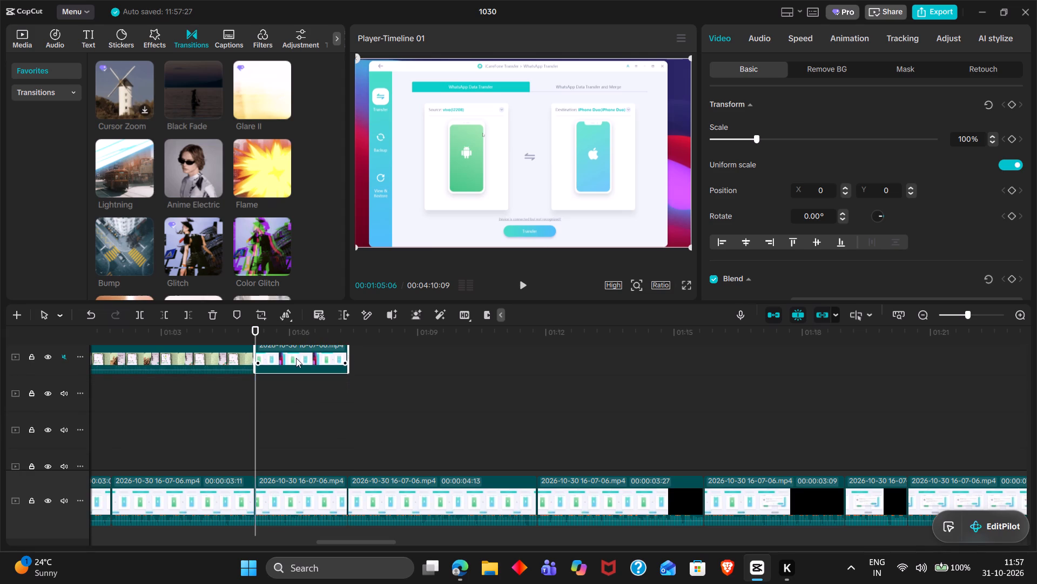
pyautogui.scroll(1, 272, 441)
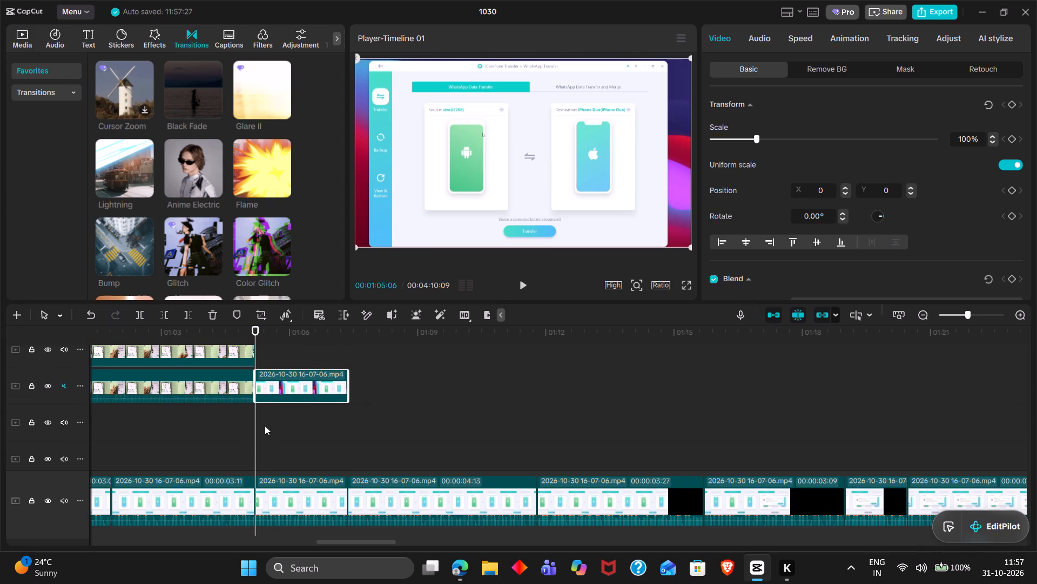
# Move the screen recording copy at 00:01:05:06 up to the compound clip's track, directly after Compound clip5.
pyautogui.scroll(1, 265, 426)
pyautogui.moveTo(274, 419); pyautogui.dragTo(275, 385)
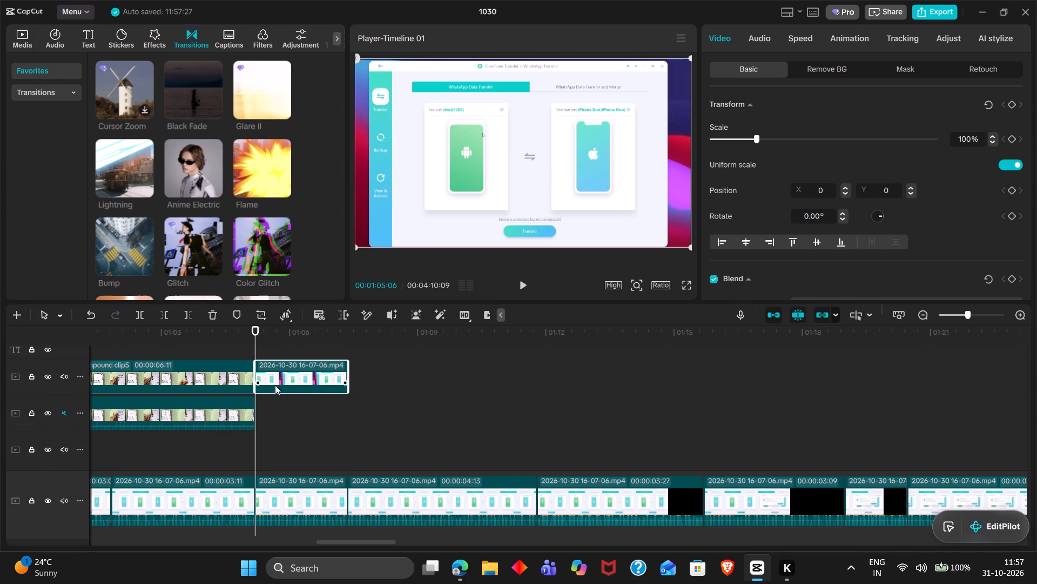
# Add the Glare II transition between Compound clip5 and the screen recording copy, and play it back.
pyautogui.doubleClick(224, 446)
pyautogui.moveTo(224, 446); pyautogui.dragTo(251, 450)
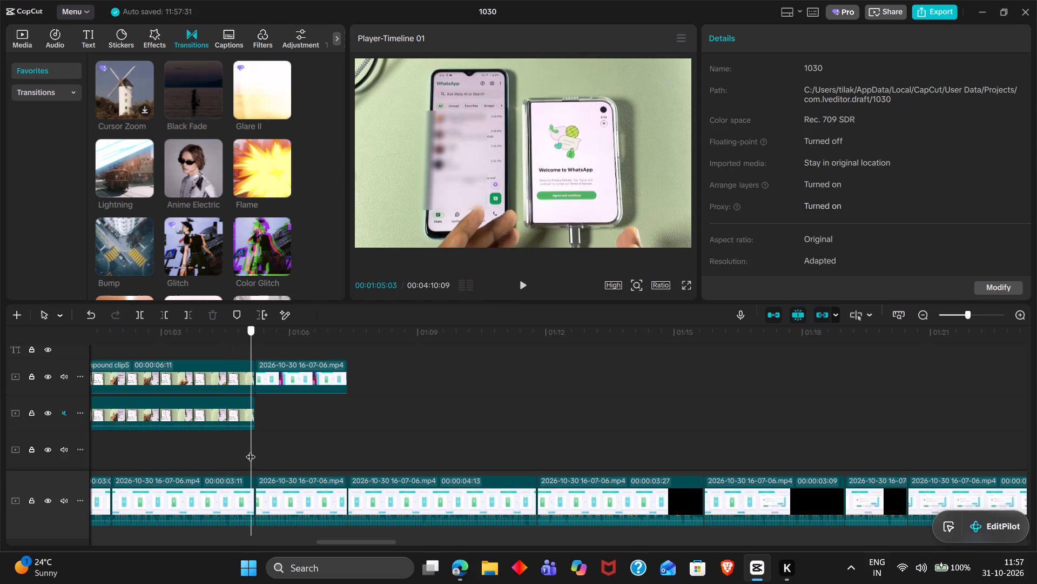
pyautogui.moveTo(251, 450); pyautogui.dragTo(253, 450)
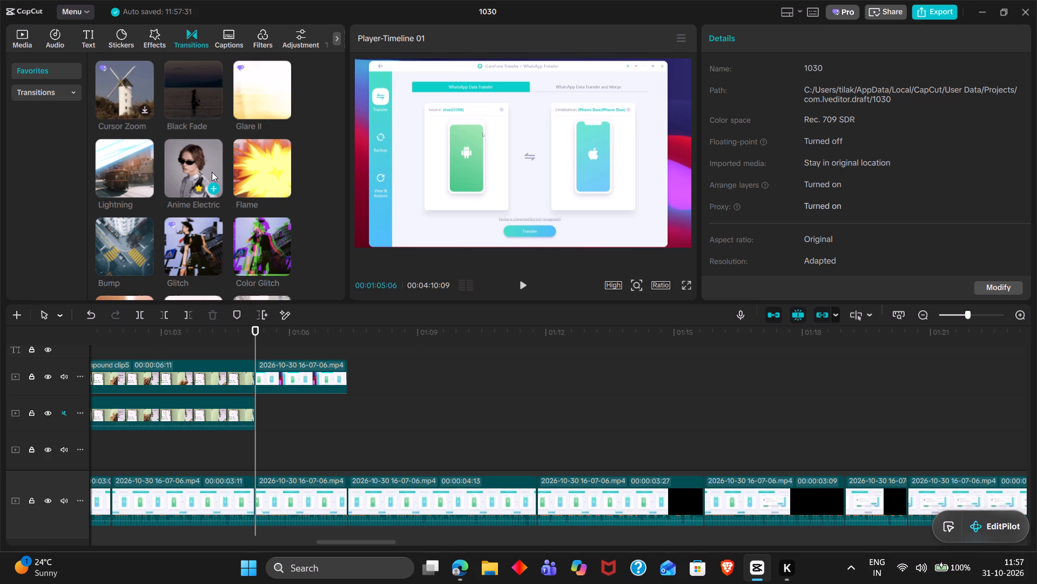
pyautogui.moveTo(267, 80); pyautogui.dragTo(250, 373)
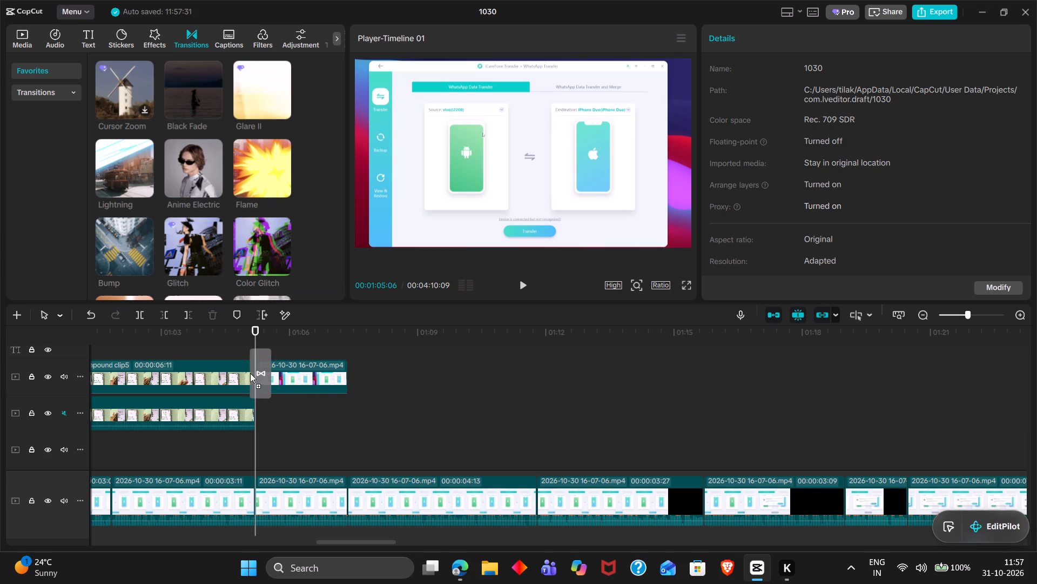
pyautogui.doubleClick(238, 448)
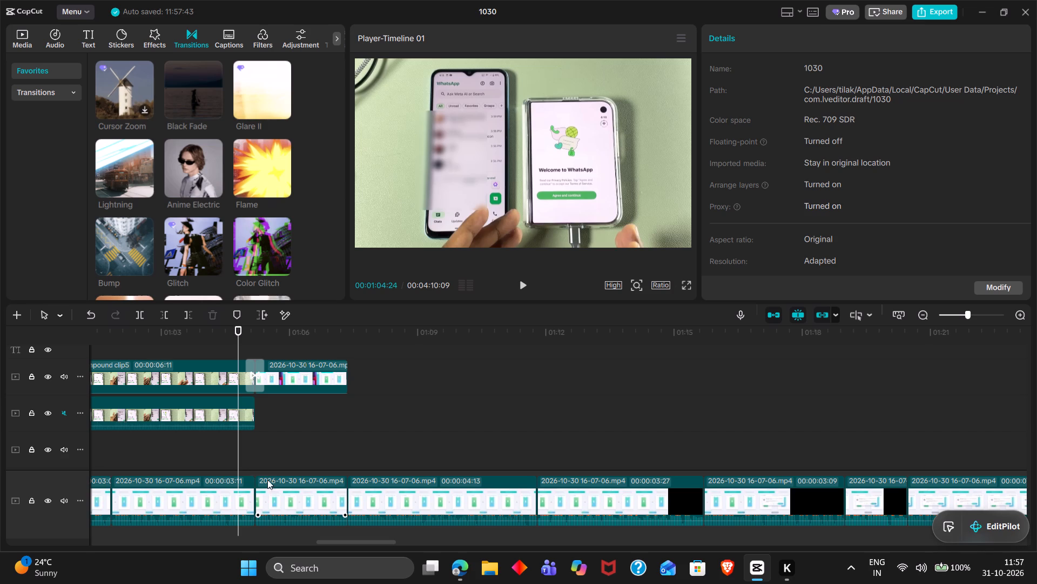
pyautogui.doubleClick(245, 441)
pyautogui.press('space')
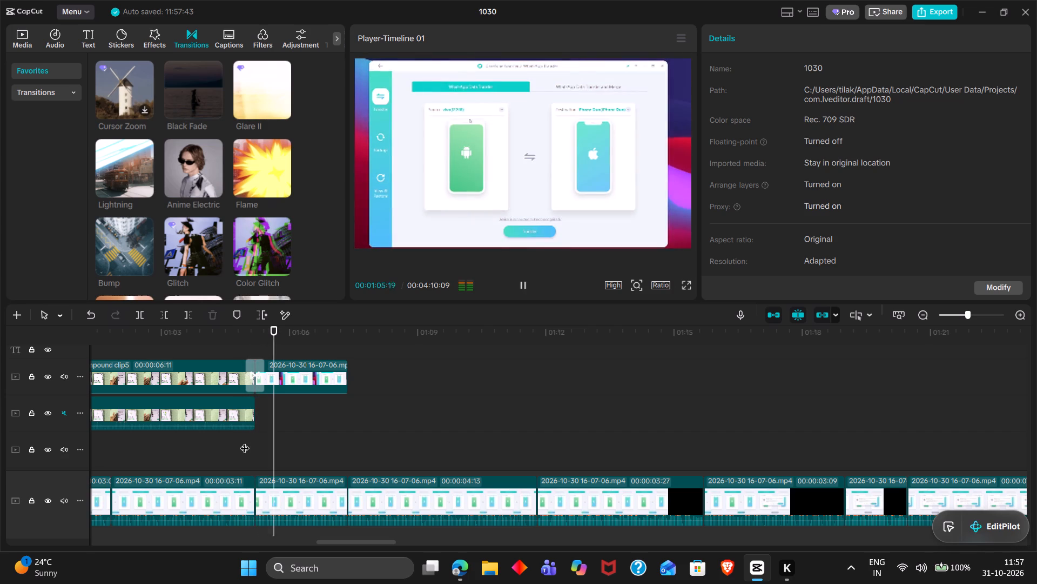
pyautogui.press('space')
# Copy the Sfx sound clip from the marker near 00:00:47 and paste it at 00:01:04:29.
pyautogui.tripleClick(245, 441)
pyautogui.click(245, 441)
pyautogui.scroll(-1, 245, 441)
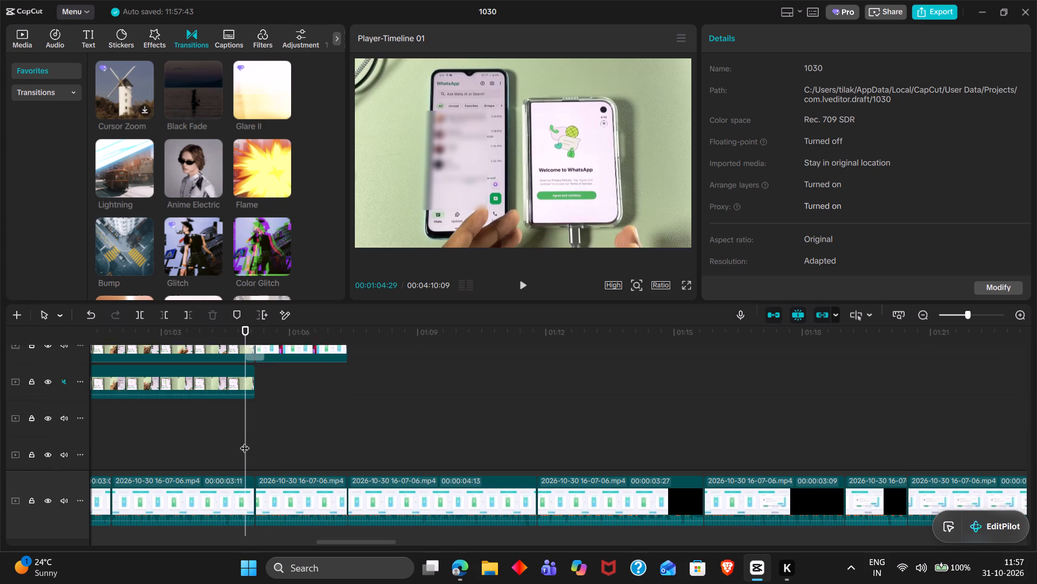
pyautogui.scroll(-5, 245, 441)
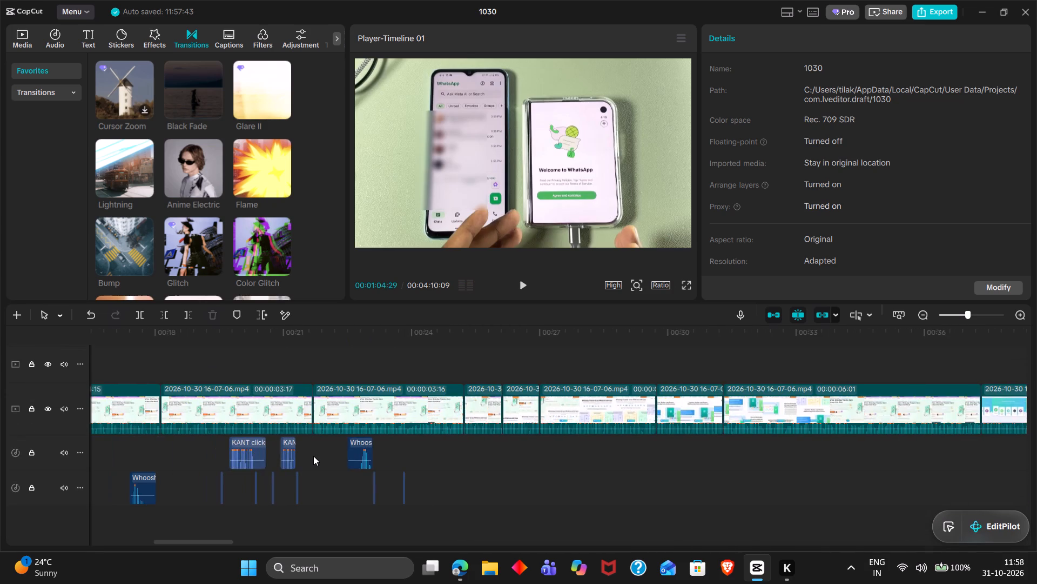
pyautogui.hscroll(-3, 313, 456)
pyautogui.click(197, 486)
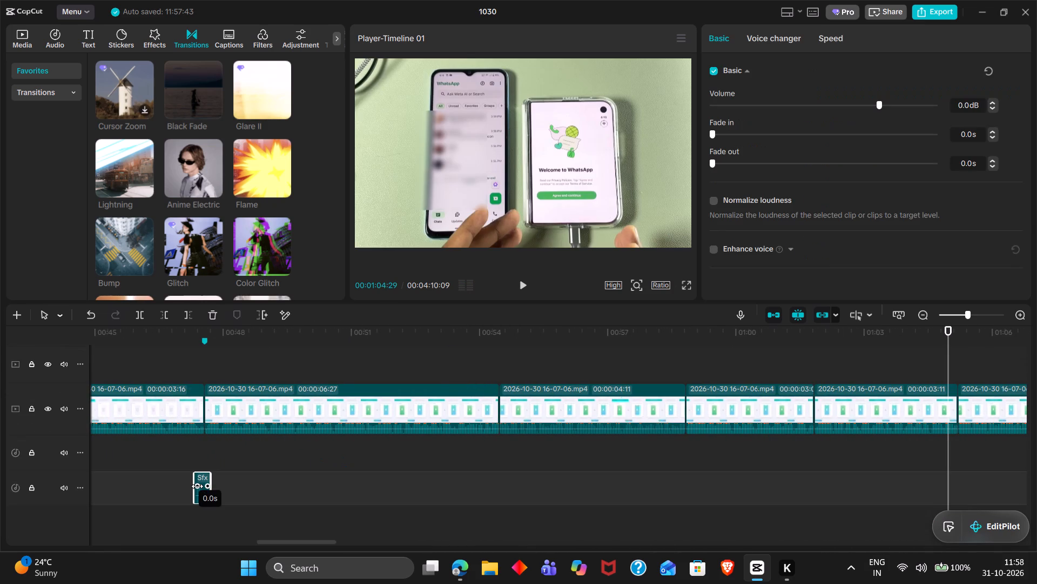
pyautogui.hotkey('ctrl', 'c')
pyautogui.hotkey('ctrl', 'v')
# Play from 00:01:04:29 to about 00:01:10:13 to check the transition, its sound and the screen recording after it.
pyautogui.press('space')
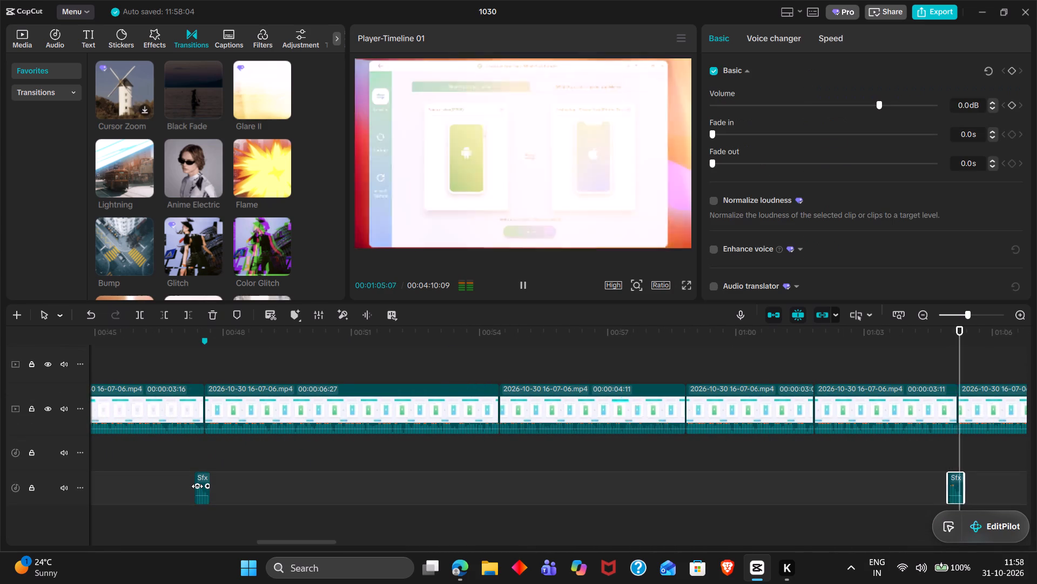
pyautogui.hscroll(-1, 197, 486)
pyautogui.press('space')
pyautogui.scroll(1, 197, 486)
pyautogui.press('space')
pyautogui.hscroll(-1, 197, 486)
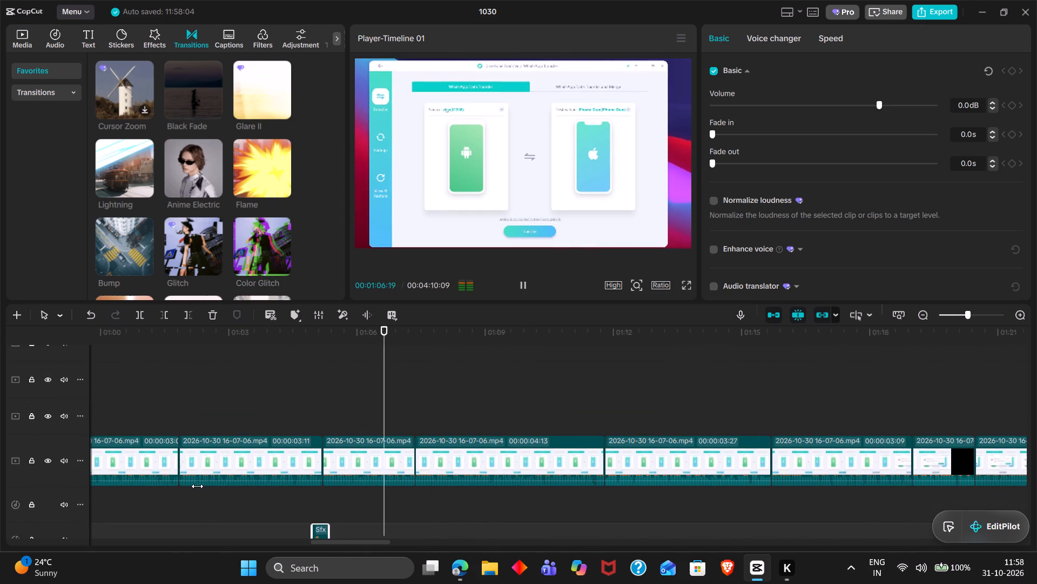
pyautogui.scroll(1, 197, 486)
pyautogui.hscroll(-1, 197, 486)
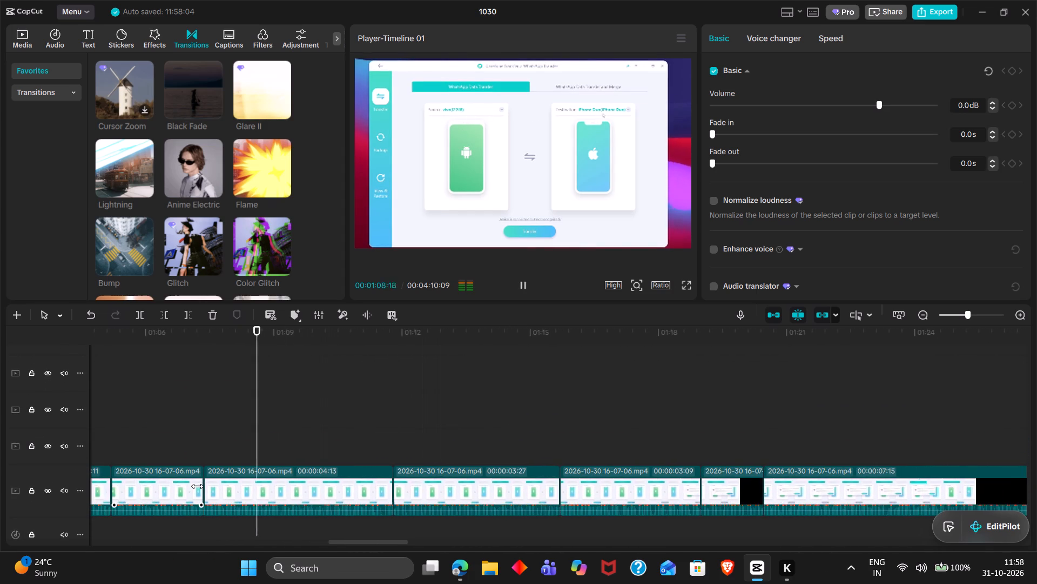
pyautogui.hscroll(-2, 197, 486)
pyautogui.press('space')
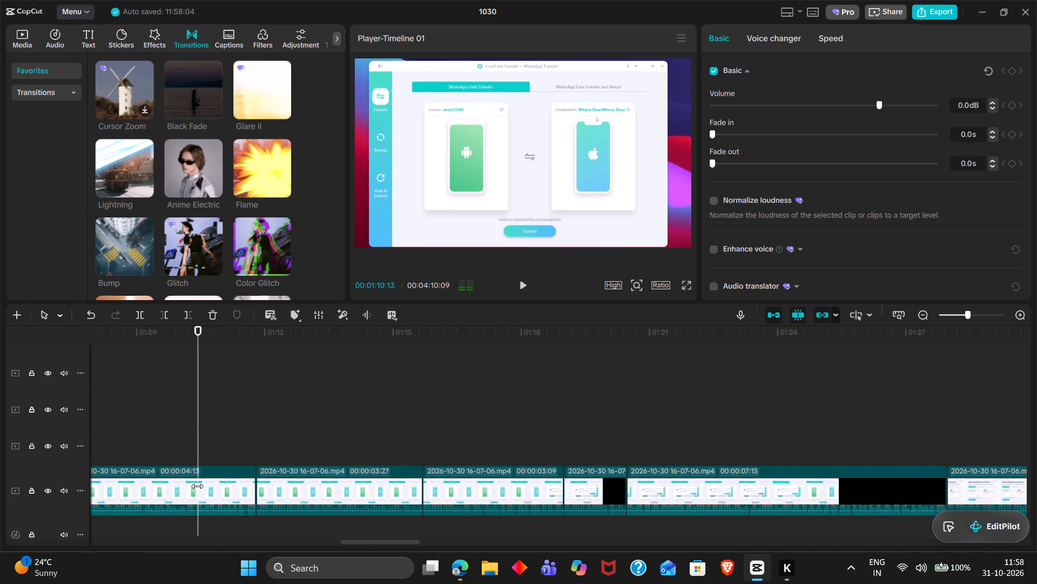
# Continue playback to about 00:01:29:24 and check the screen recording up to the next phone footage, ending back at 00:01:26:28.
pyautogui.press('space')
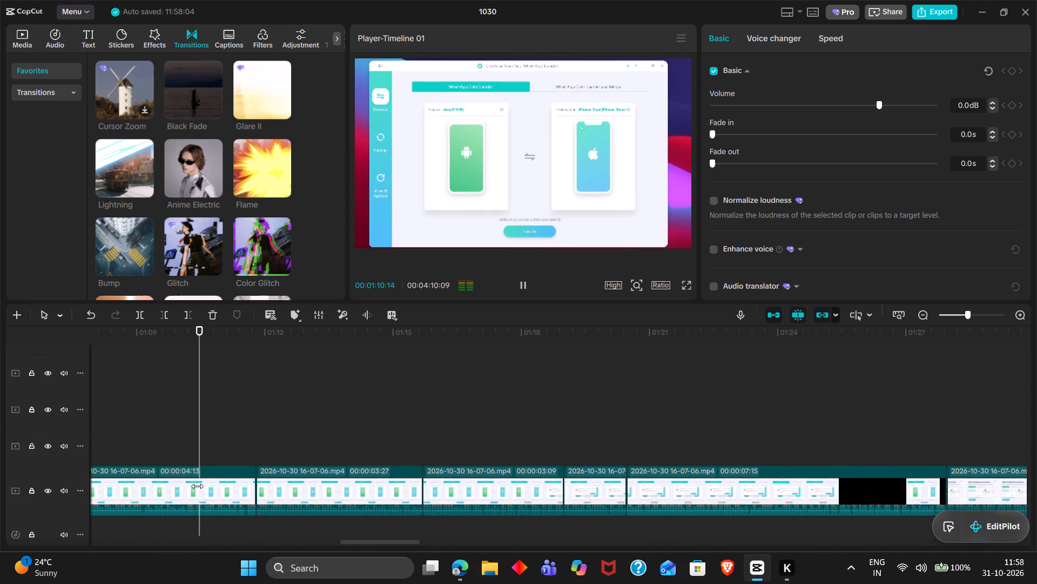
pyautogui.hscroll(-1, 197, 486)
pyautogui.scroll(1, 197, 486)
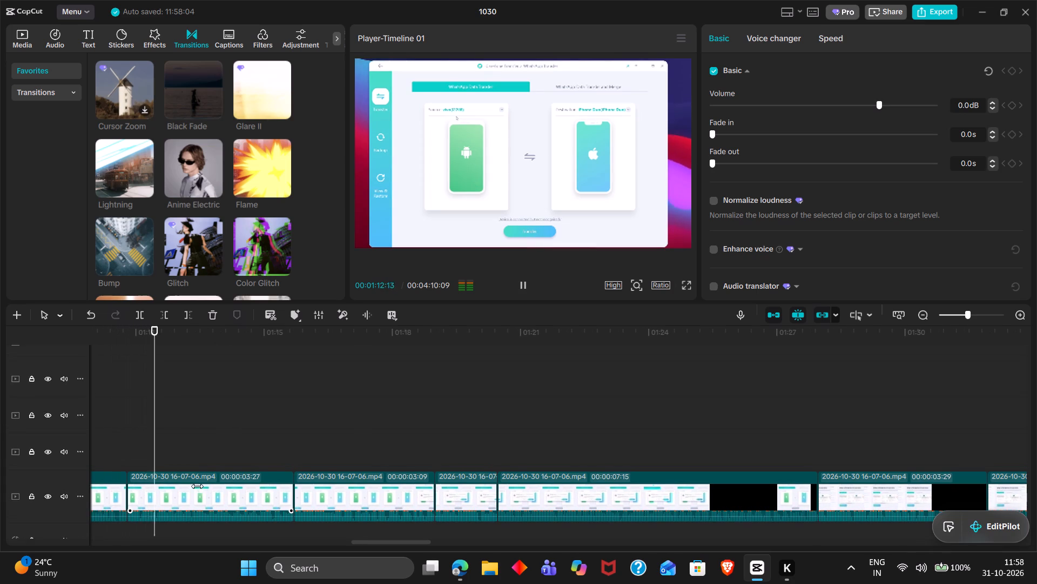
pyautogui.scroll(2, 197, 486)
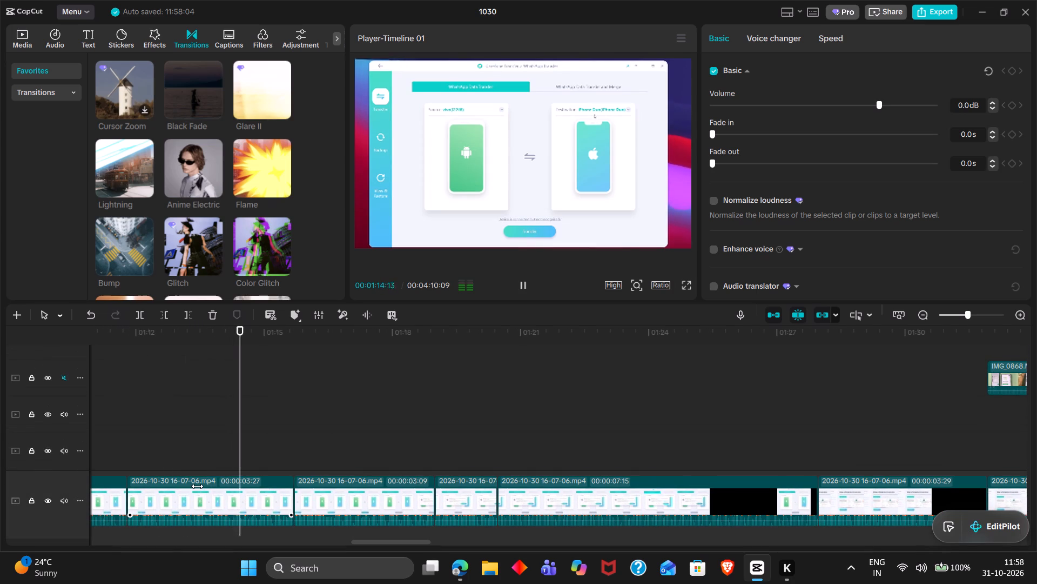
pyautogui.scroll(-2, 197, 486)
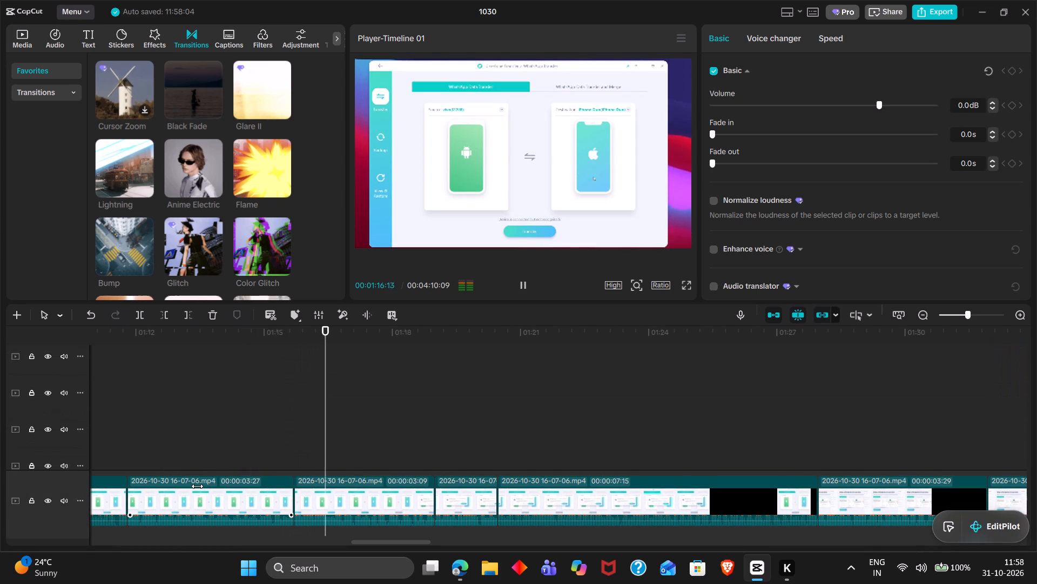
pyautogui.scroll(-3, 197, 486)
pyautogui.hscroll(-1, 329, 486)
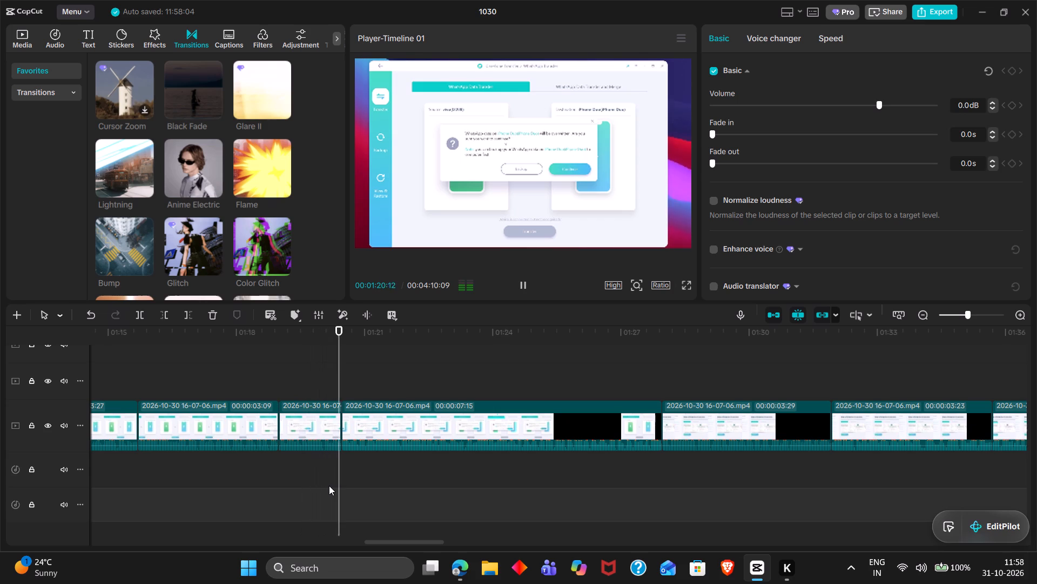
pyautogui.hscroll(-2, 590, 423)
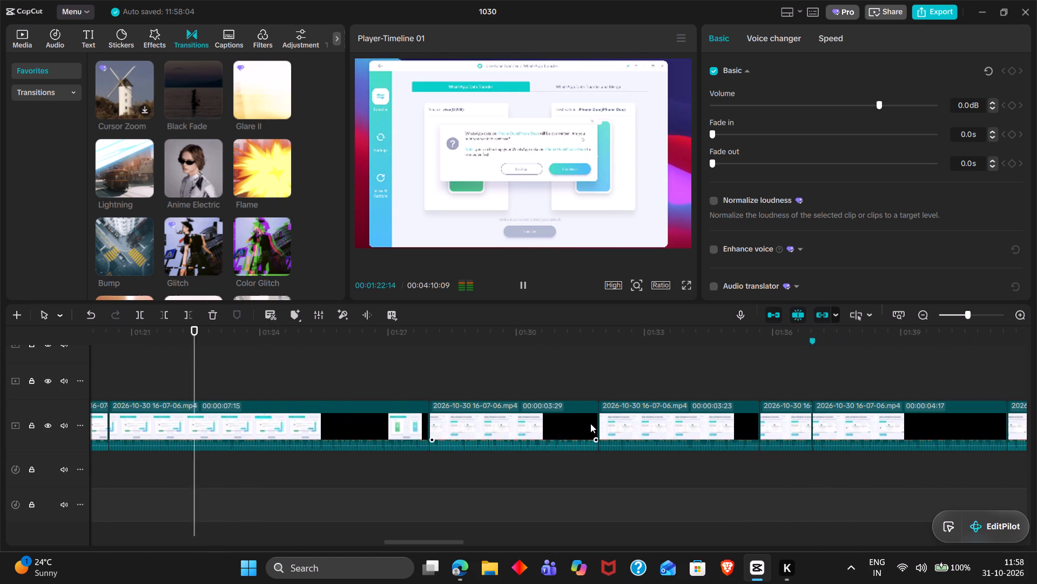
pyautogui.hscroll(-1, 590, 423)
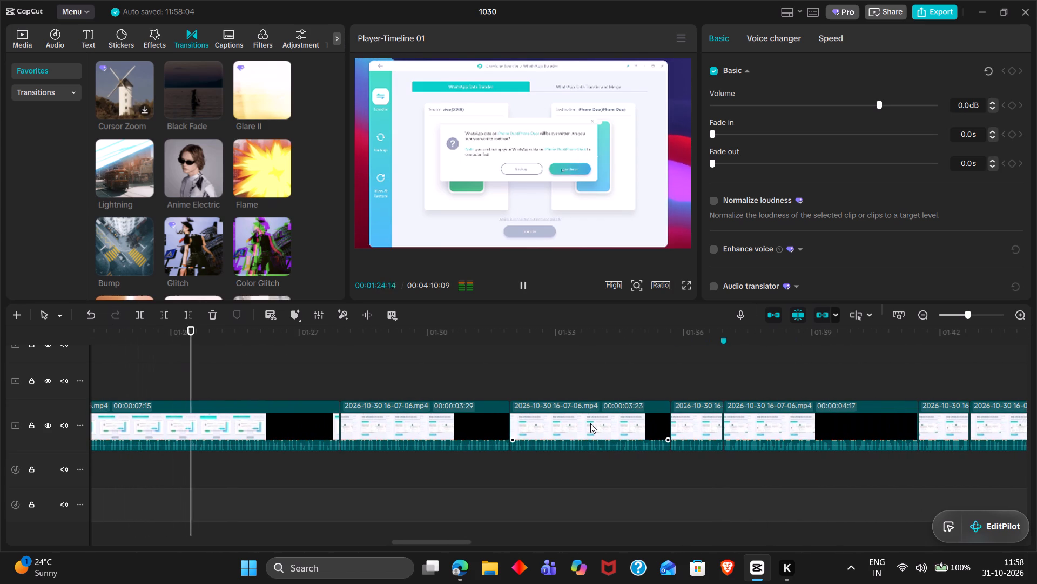
pyautogui.hscroll(-1, 590, 423)
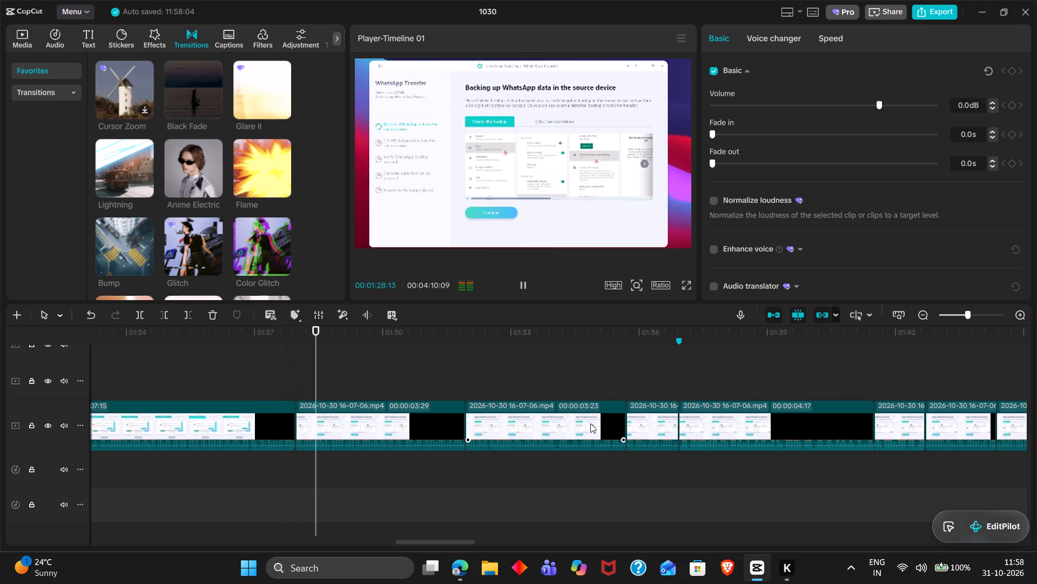
pyautogui.scroll(3, 590, 423)
pyautogui.scroll(-1, 590, 423)
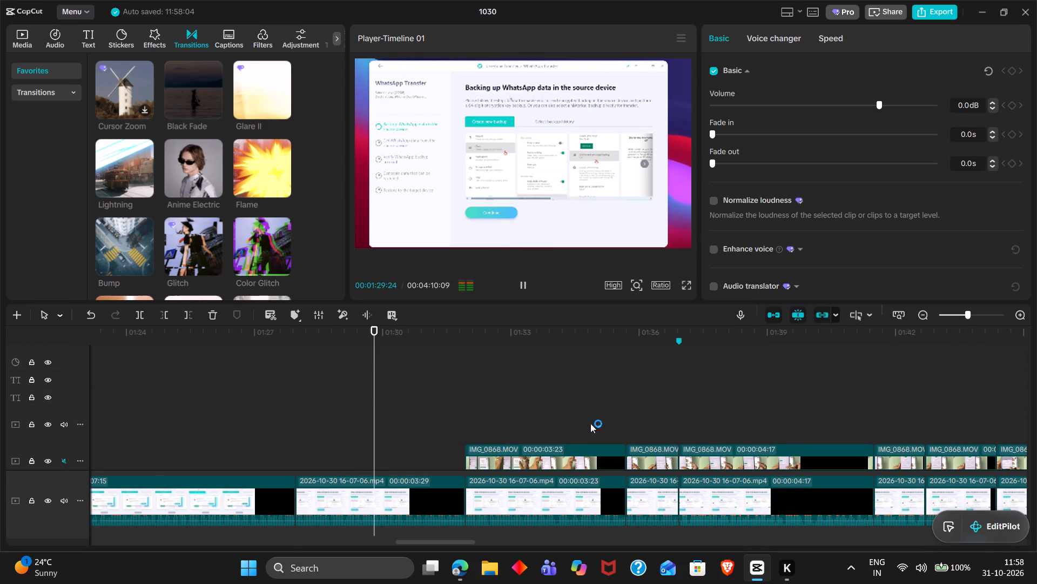
pyautogui.scroll(-2, 590, 423)
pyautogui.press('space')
pyautogui.hscroll(1, 590, 423)
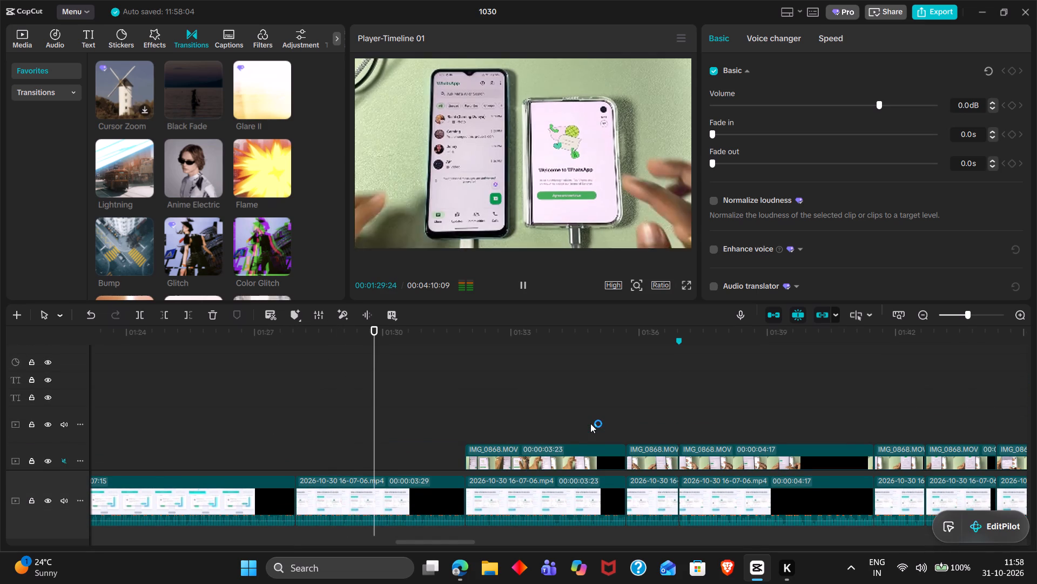
pyautogui.scroll(1, 329, 431)
pyautogui.scroll(-2, 329, 431)
pyautogui.tripleClick(329, 431)
pyautogui.click(329, 431)
pyautogui.hscroll(1, 329, 431)
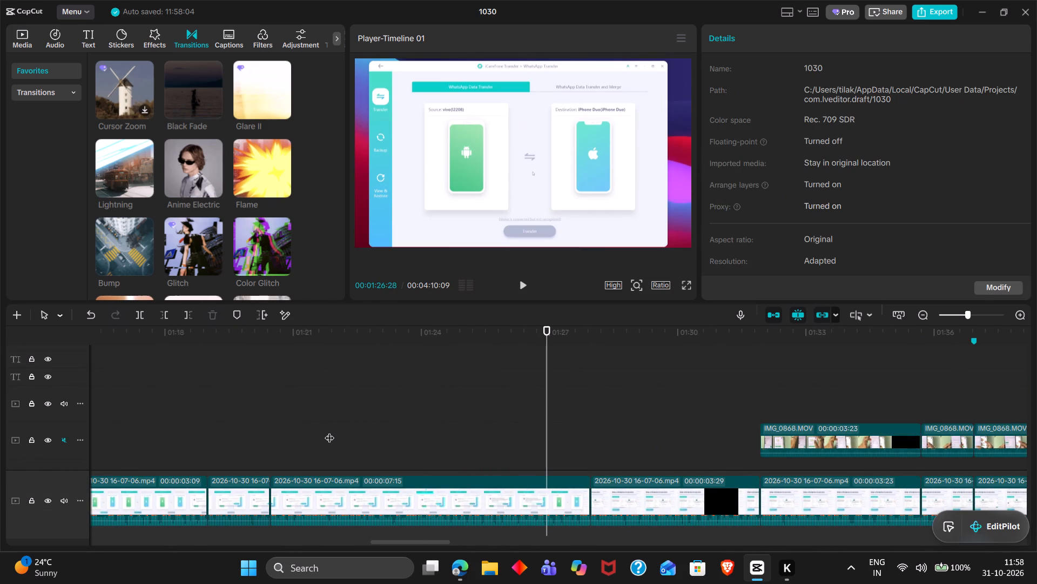
# Undo the pasted sound, the Glare II transition and the screen recording copy, going back until Compound clip6 is restored.
pyautogui.hotkey('ctrl', 'z')
pyautogui.scroll(-1, 329, 431)
pyautogui.hotkey('ctrl', 'z')
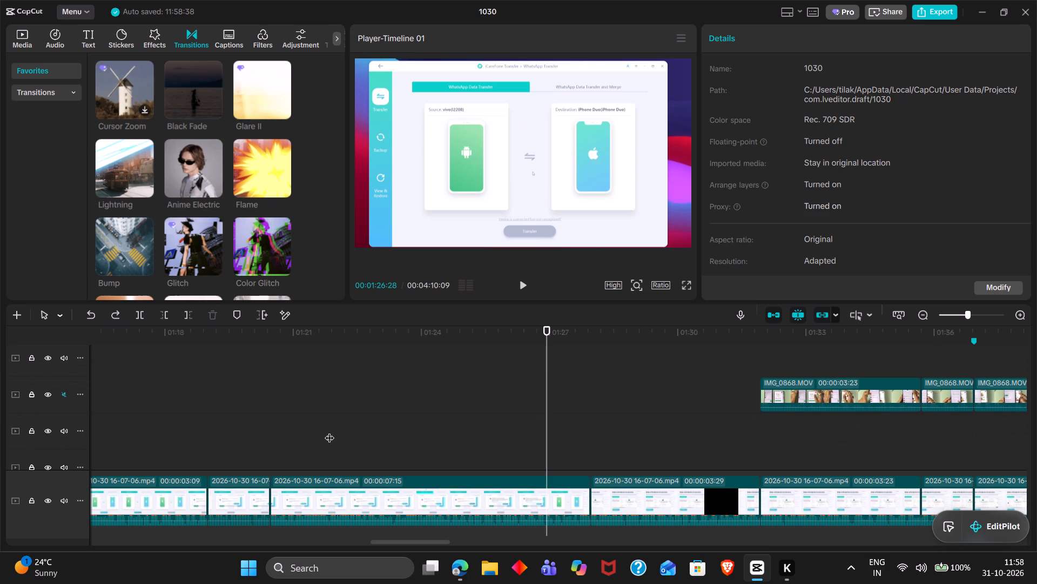
pyautogui.hscroll(2, 329, 431)
pyautogui.scroll(1, 329, 431)
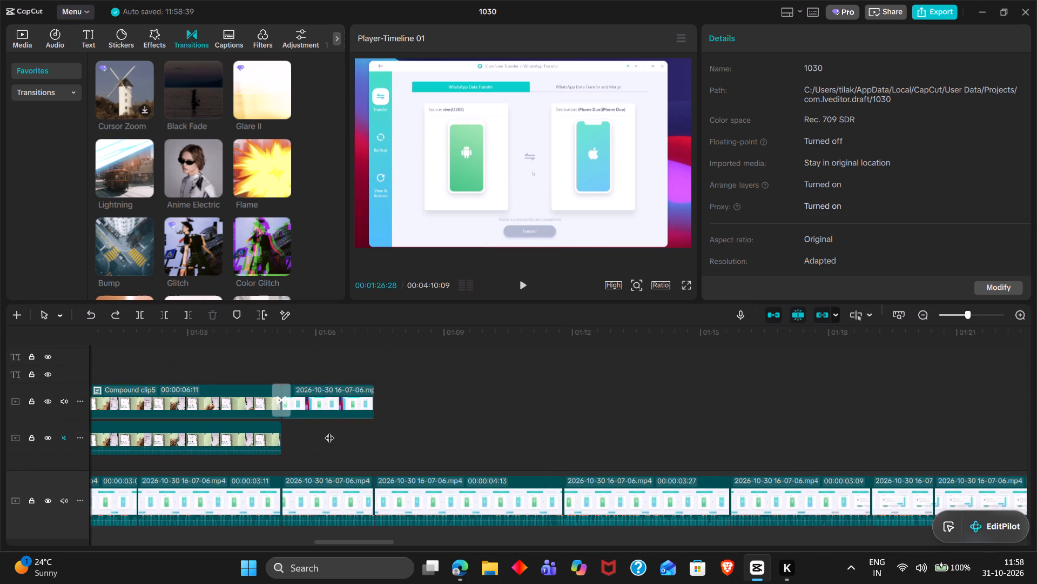
pyautogui.scroll(1, 329, 431)
pyautogui.hotkey('ctrl', 'z')
pyautogui.hotkey('ctrl', 'z')
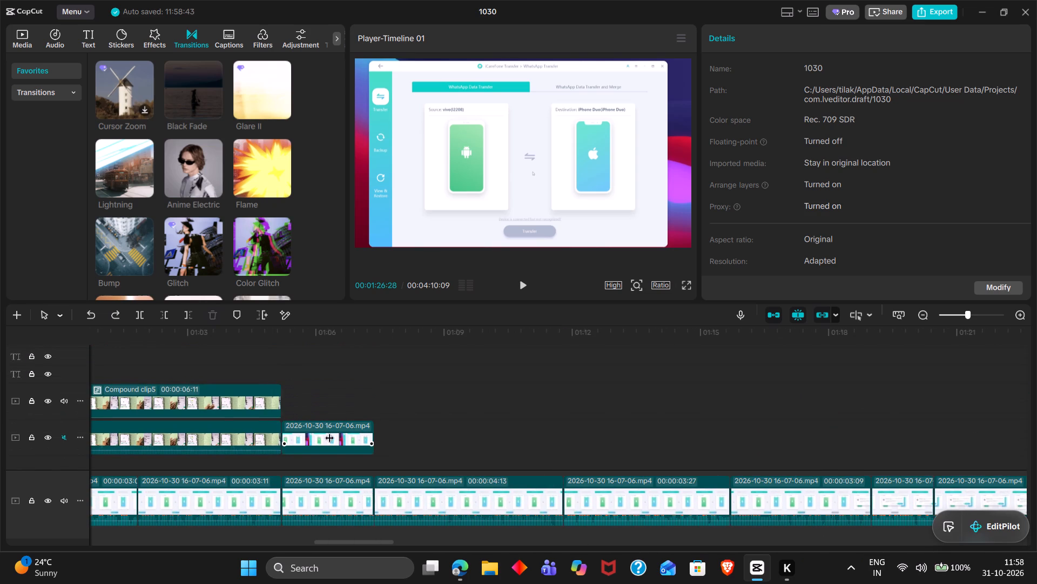
pyautogui.hotkey('ctrl', 'z')
pyautogui.hotkey('ctrl', 'z')
pyautogui.hotkey('ctrl', 'z')
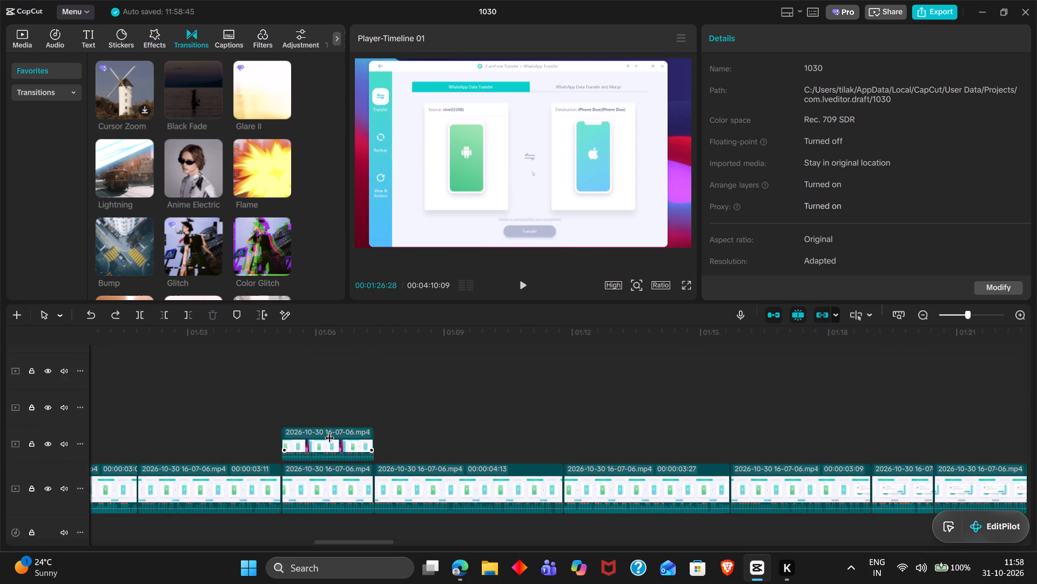
pyautogui.hotkey('ctrl', 'z')
pyautogui.hotkey('ctrl', 'z')
# Lower Compound clip6's opacity to the minimum to hide it over the screen recording.
pyautogui.scroll(1, 329, 431)
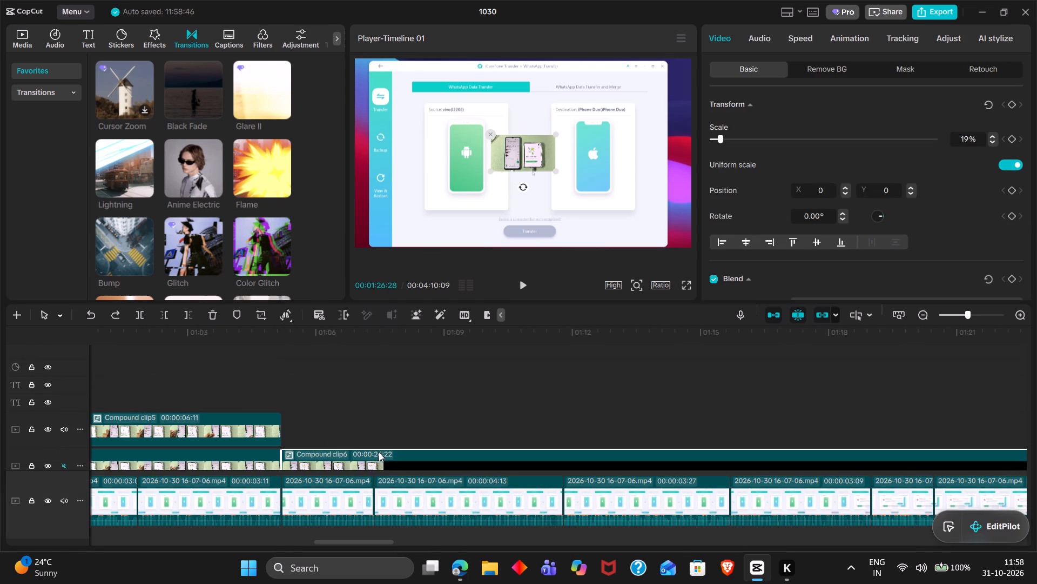
pyautogui.scroll(-1, 379, 452)
pyautogui.scroll(-1, 755, 263)
pyautogui.moveTo(772, 184); pyautogui.dragTo(668, 181)
# Copy the main-track screen recording clip starting at 00:01:05:06 and place the copy directly after Compound clip5 on its track.
pyautogui.click(327, 505)
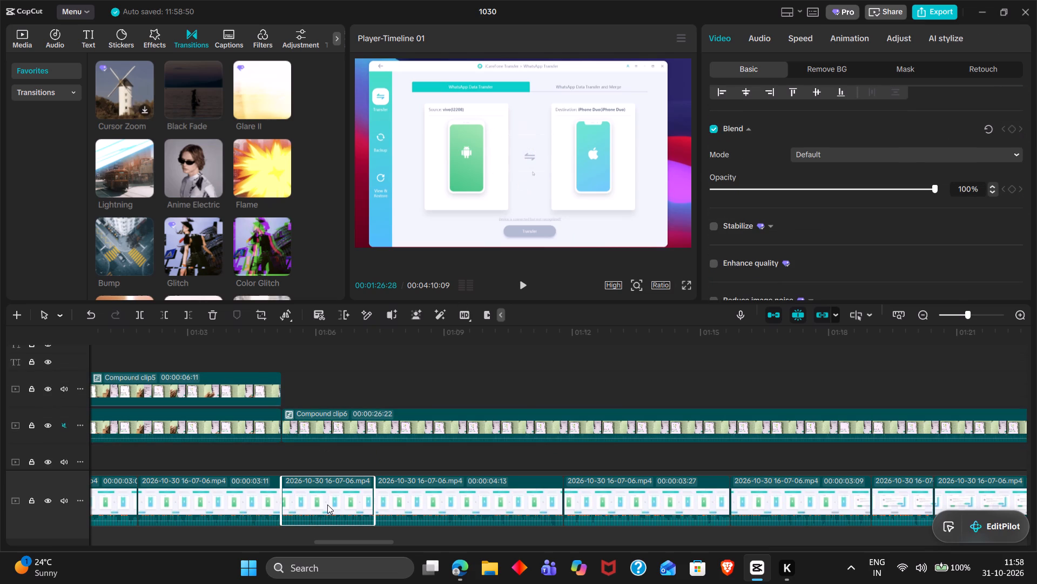
pyautogui.hotkey('ctrl', 'c')
pyautogui.click(277, 359)
pyautogui.moveTo(277, 359); pyautogui.dragTo(282, 360)
pyautogui.hotkey('ctrl', 'v')
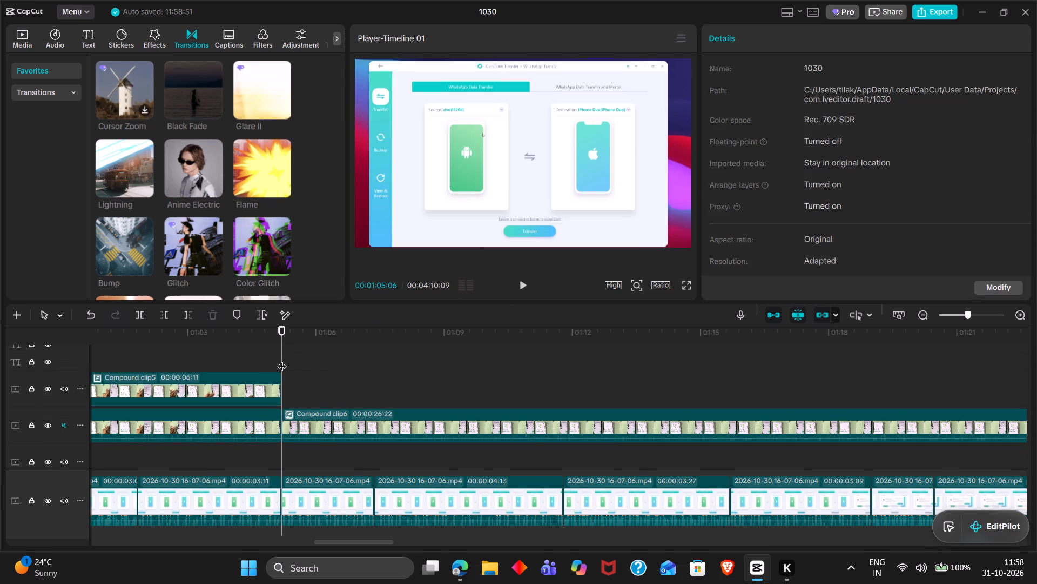
pyautogui.moveTo(319, 446); pyautogui.dragTo(322, 383)
pyautogui.scroll(1, 322, 383)
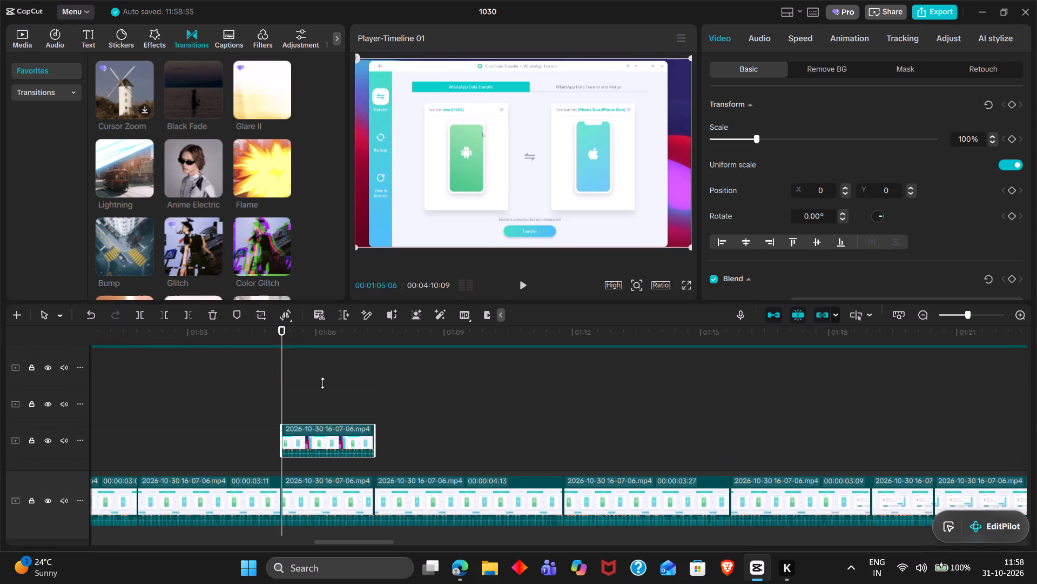
pyautogui.scroll(1, 322, 383)
pyautogui.scroll(-1, 319, 410)
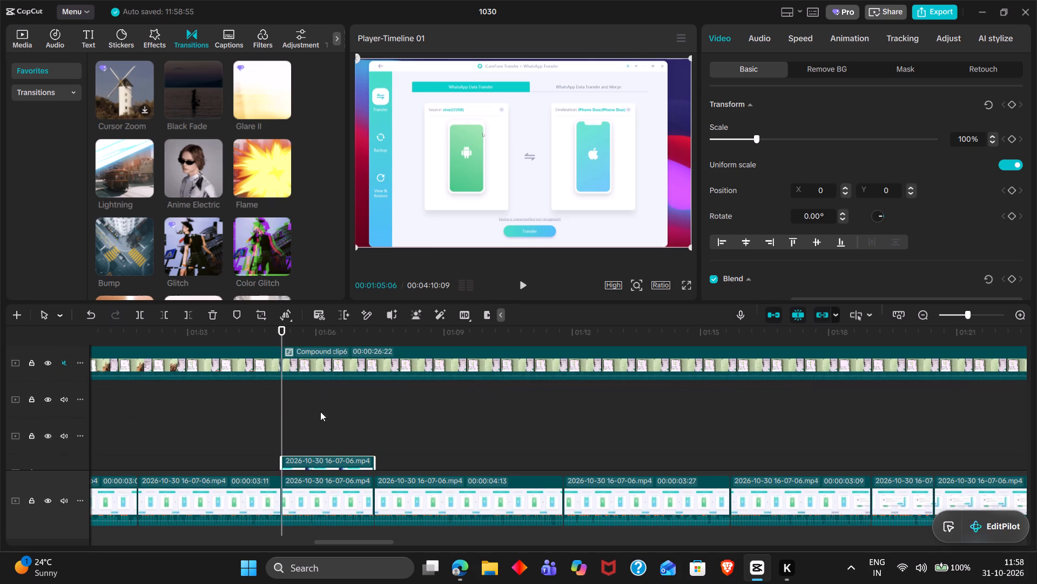
pyautogui.moveTo(315, 460); pyautogui.dragTo(317, 387)
pyautogui.scroll(1, 317, 387)
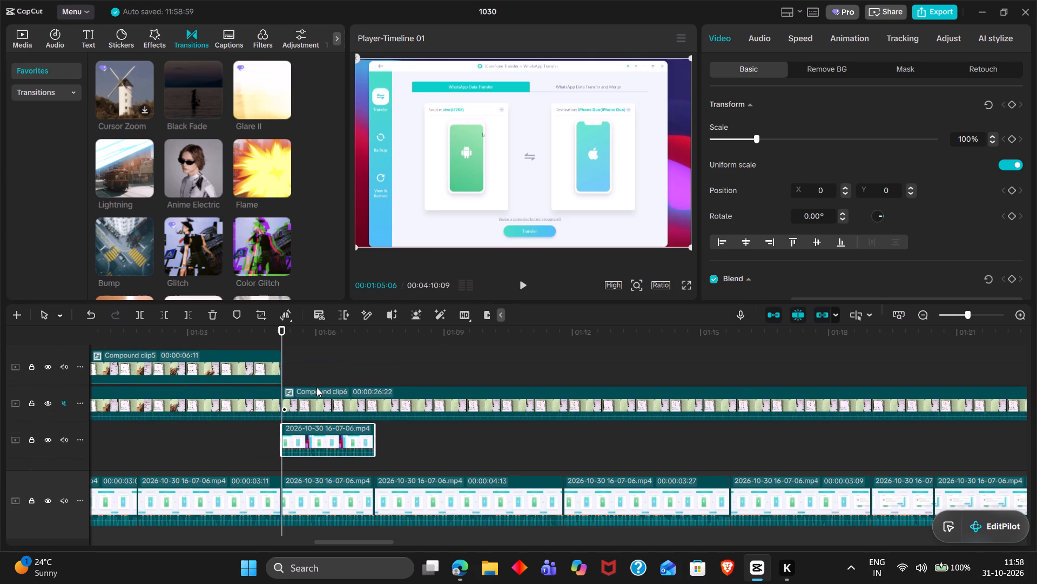
pyautogui.scroll(1, 317, 387)
pyautogui.moveTo(324, 438); pyautogui.dragTo(326, 375)
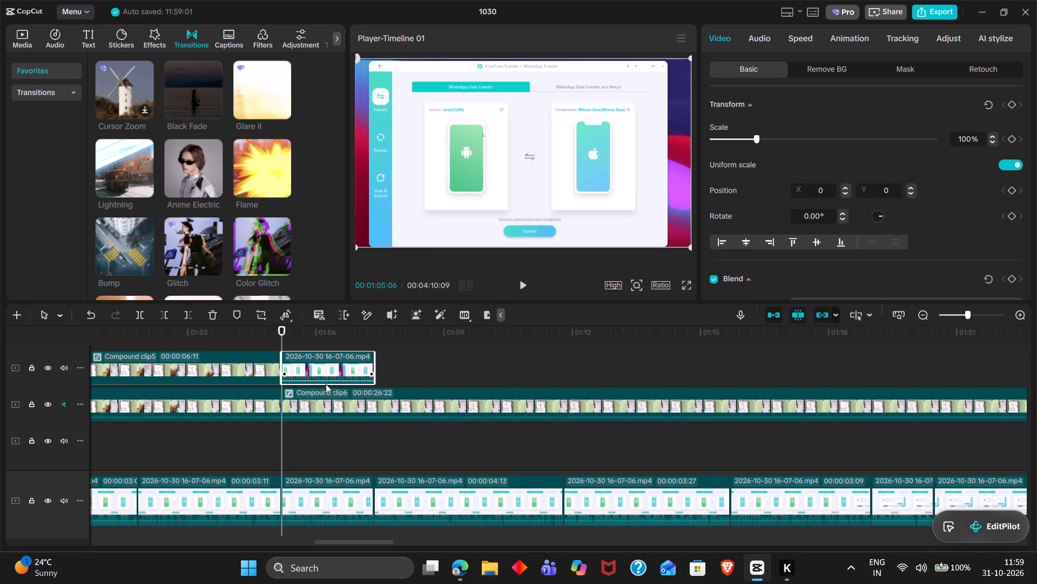
# Apply the Glare II transition at the cut between Compound clip5 and the copied screen recording clip on the upper track.
pyautogui.moveTo(325, 381); pyautogui.dragTo(330, 416)
pyautogui.moveTo(242, 105); pyautogui.dragTo(293, 223)
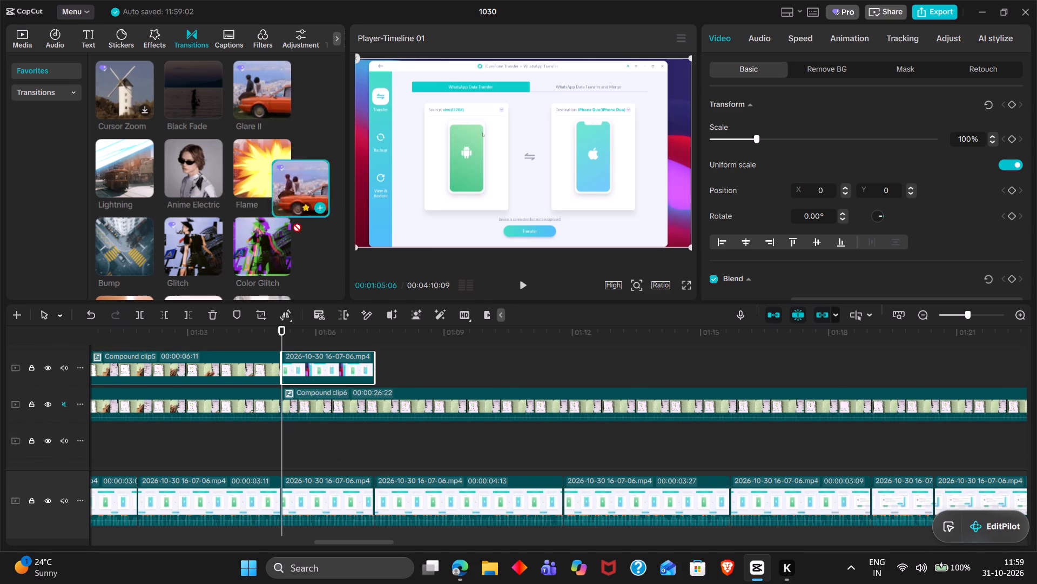
pyautogui.moveTo(293, 223); pyautogui.dragTo(268, 368)
# Copy the Sfx sound clip from about 00:00:47, paste it at 00:01:04:29 under the new transition, and play the result.
pyautogui.doubleClick(268, 322)
pyautogui.moveTo(268, 322); pyautogui.dragTo(271, 333)
pyautogui.tripleClick(271, 333)
pyautogui.scroll(-4, 293, 407)
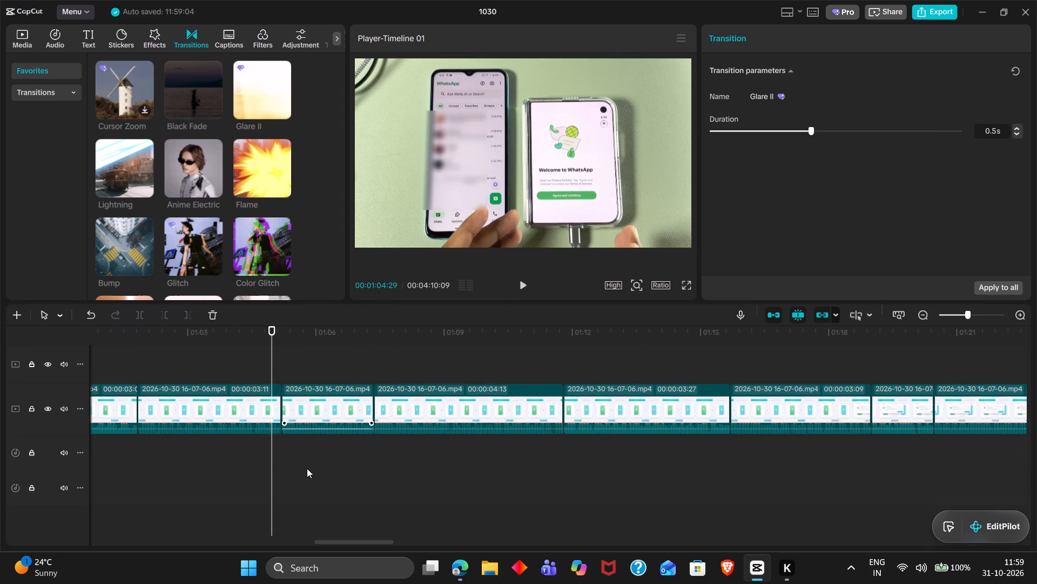
pyautogui.hscroll(2, 307, 468)
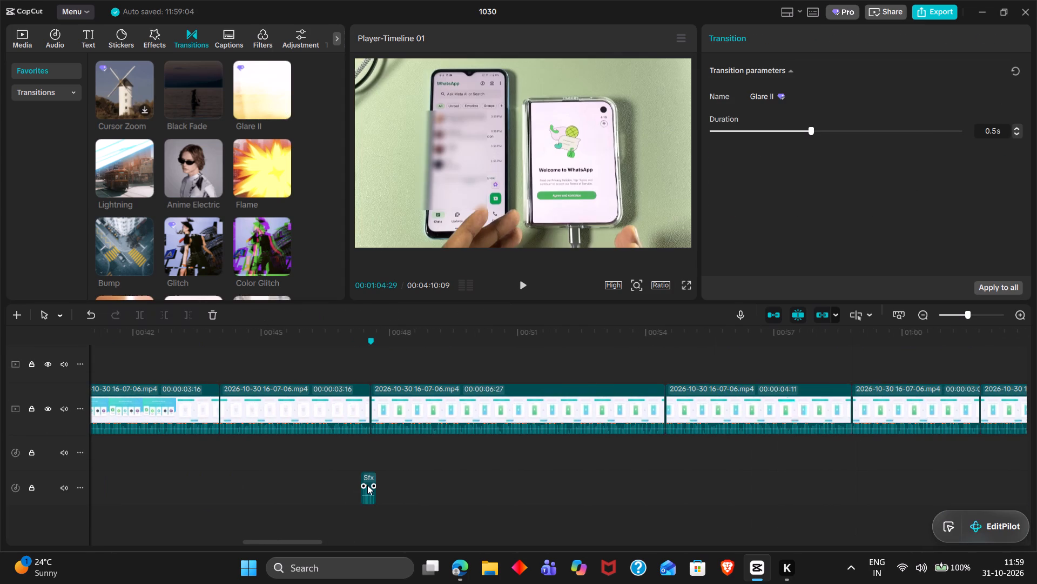
pyautogui.click(367, 485)
pyautogui.hotkey('ctrl', 'c')
pyautogui.hotkey('ctrl', 'v')
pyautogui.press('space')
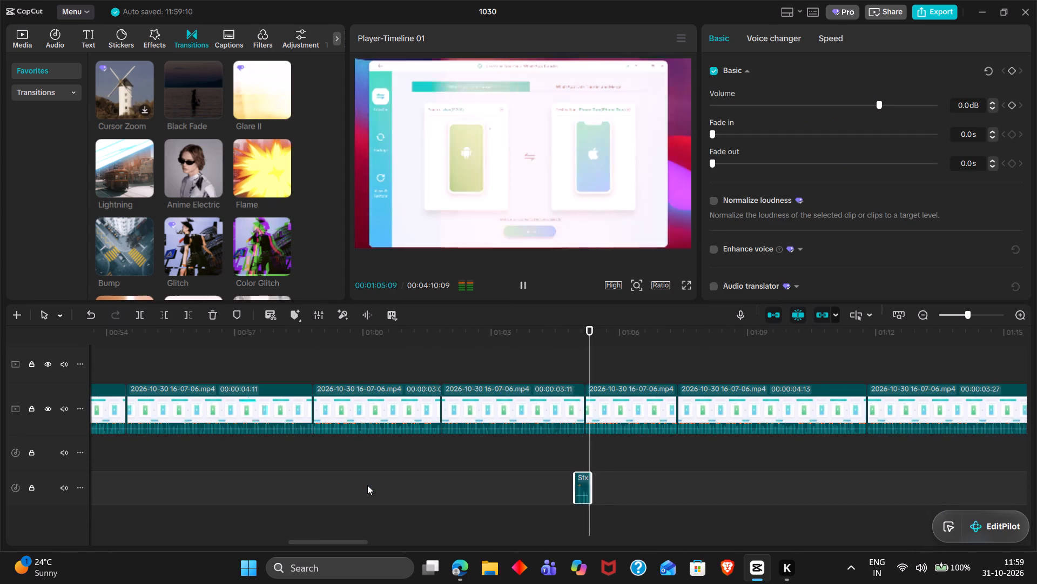
pyautogui.scroll(1, 367, 485)
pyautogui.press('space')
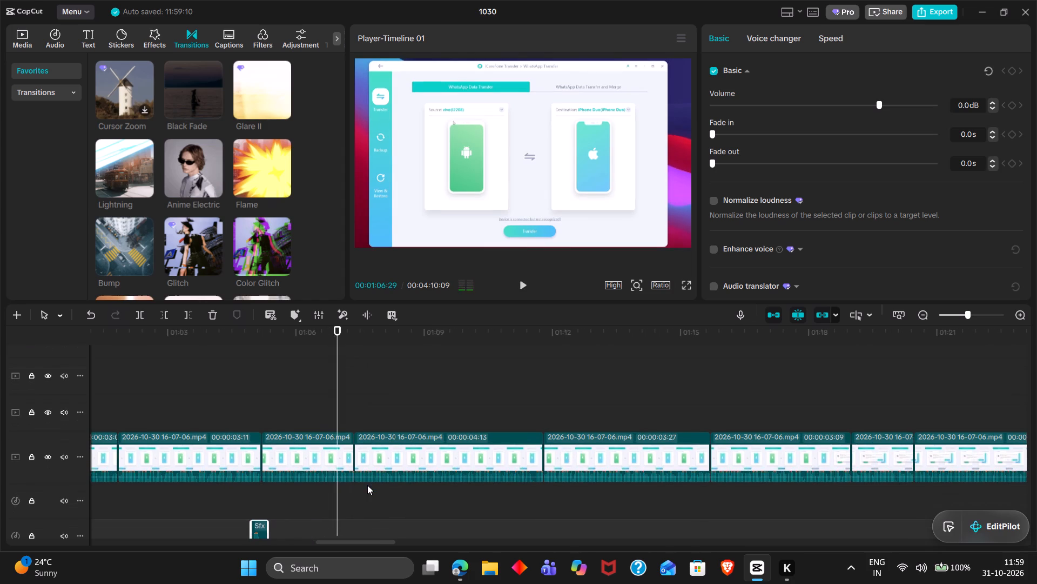
# Play from about 00:01:29 to 00:01:37:10 to review the screen recording and the IMG_0868.MOV phone footage that follows.
pyautogui.scroll(3, 367, 485)
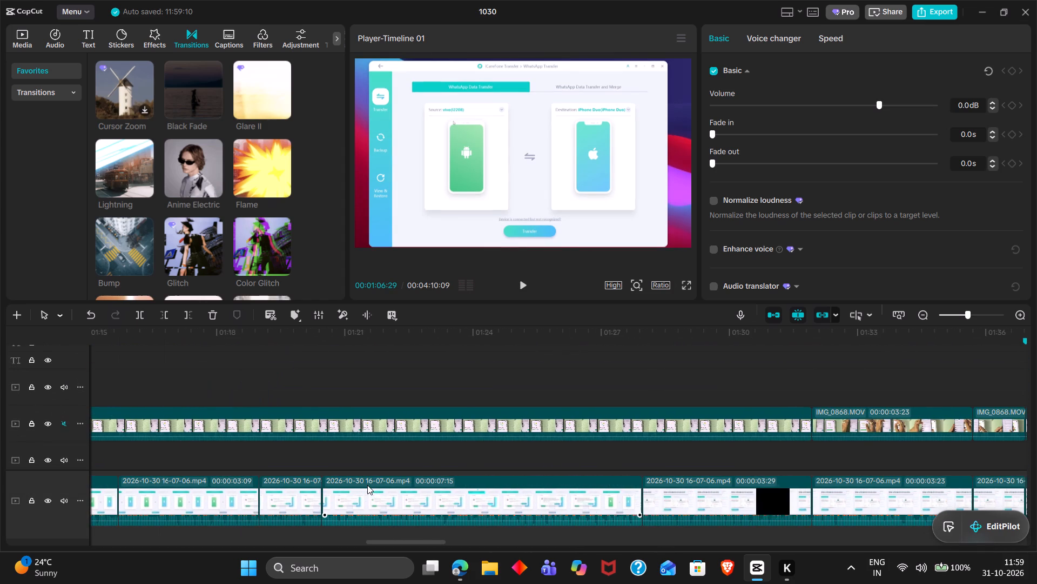
pyautogui.doubleClick(712, 393)
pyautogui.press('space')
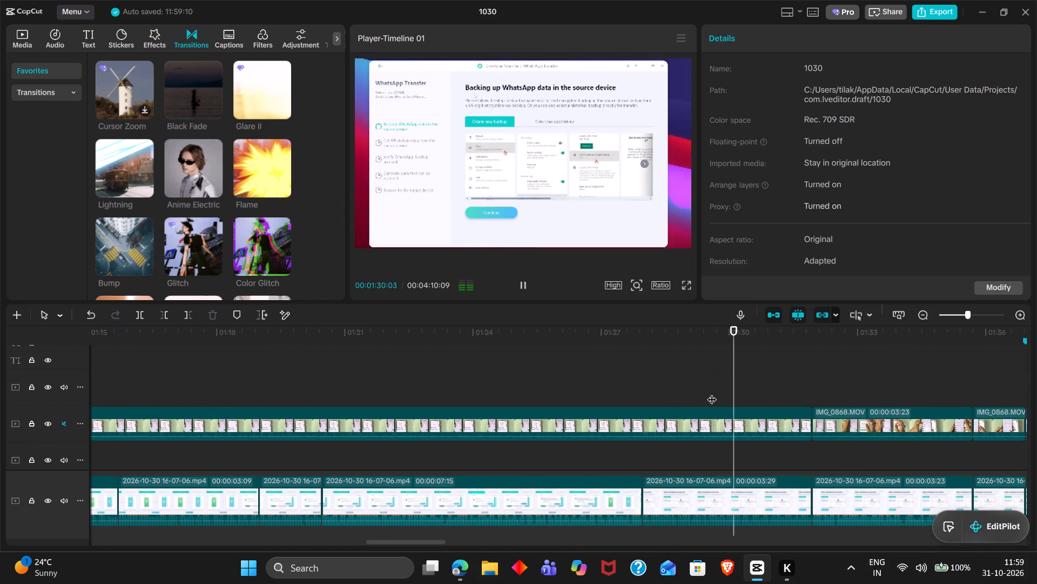
pyautogui.hscroll(-3, 712, 393)
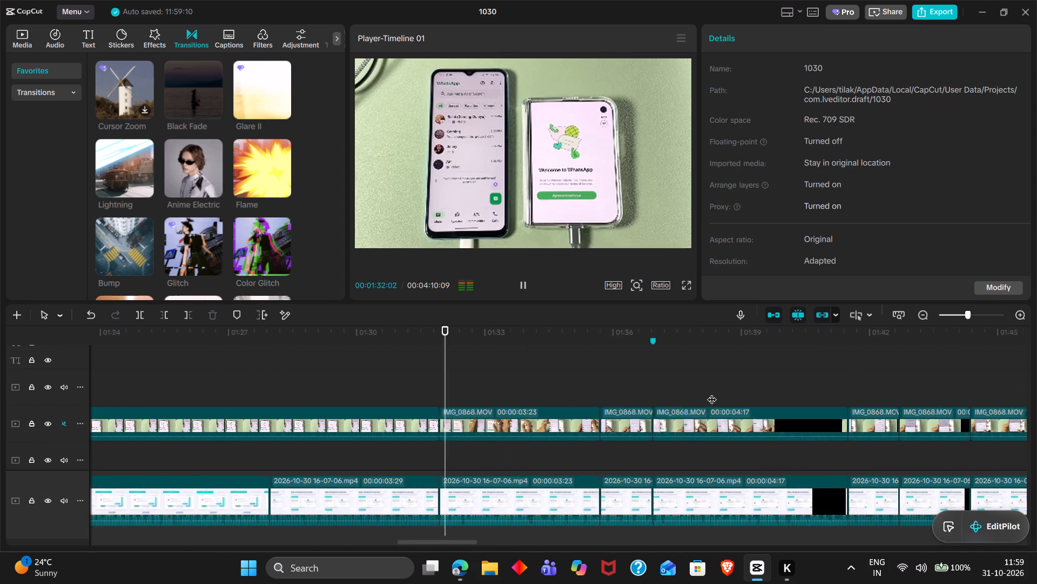
pyautogui.hscroll(-1, 712, 393)
pyautogui.scroll(-1, 548, 370)
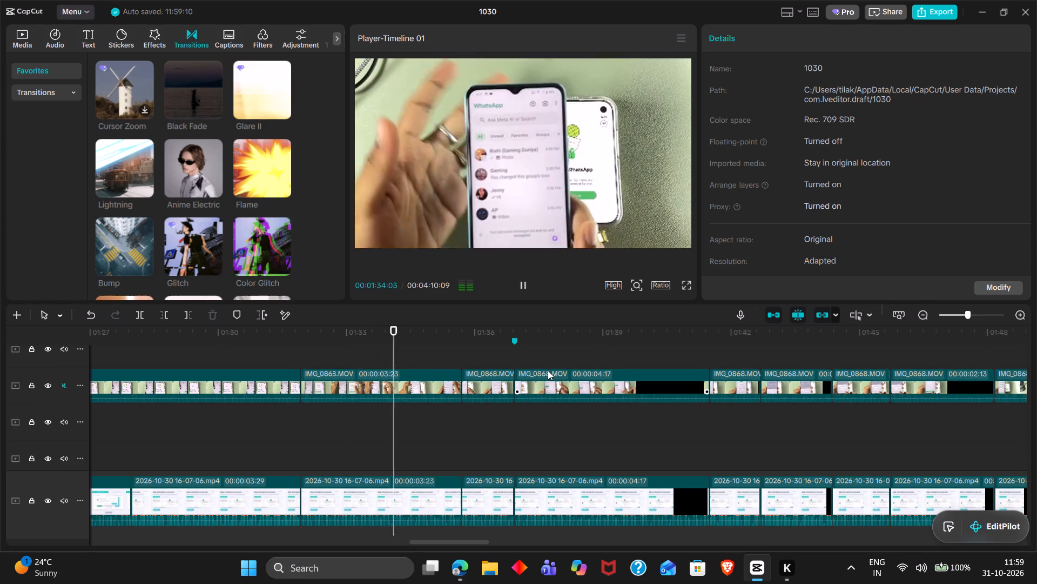
pyautogui.hscroll(-1, 548, 370)
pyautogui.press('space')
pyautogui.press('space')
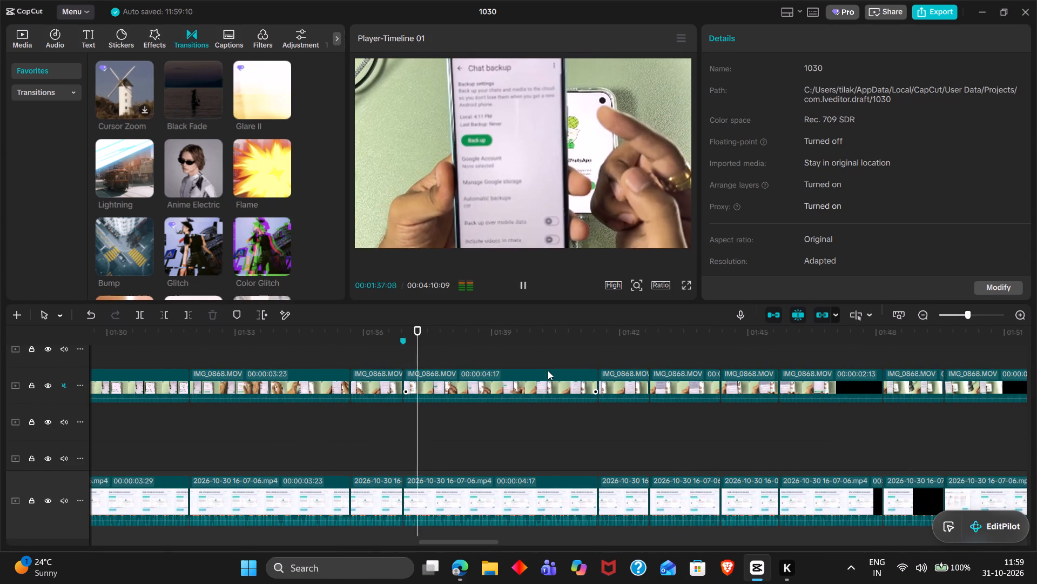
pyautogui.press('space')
# Review the chat backup phone footage in full screen from 00:01:37:10 to about 00:01:41:28, and return to the editor.
pyautogui.click(688, 286)
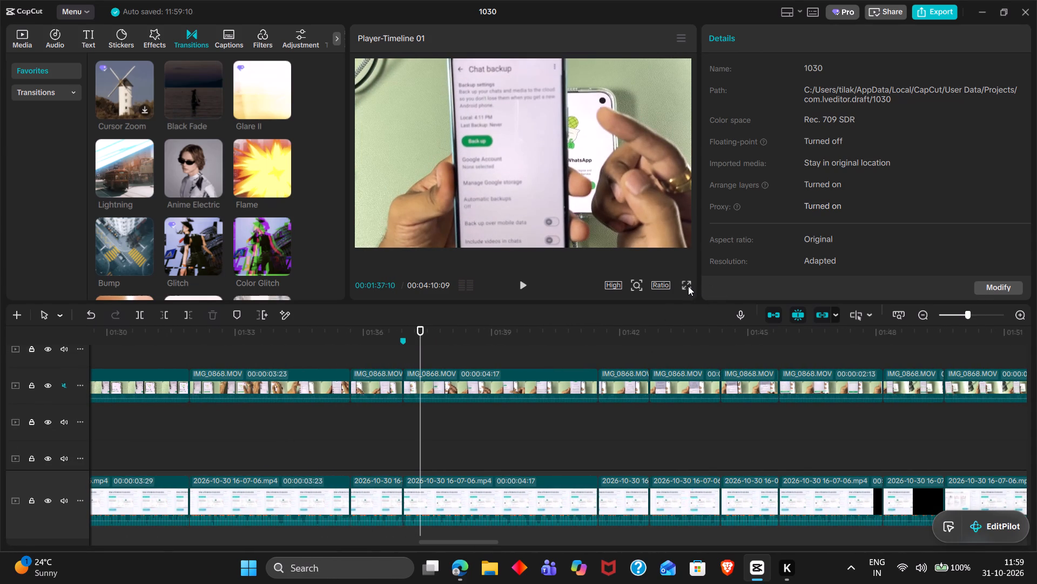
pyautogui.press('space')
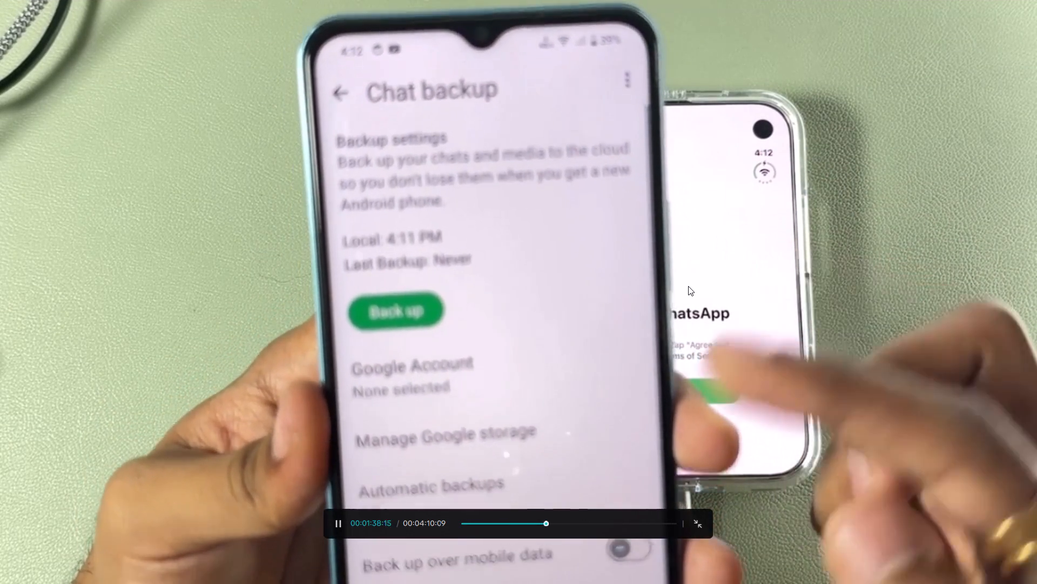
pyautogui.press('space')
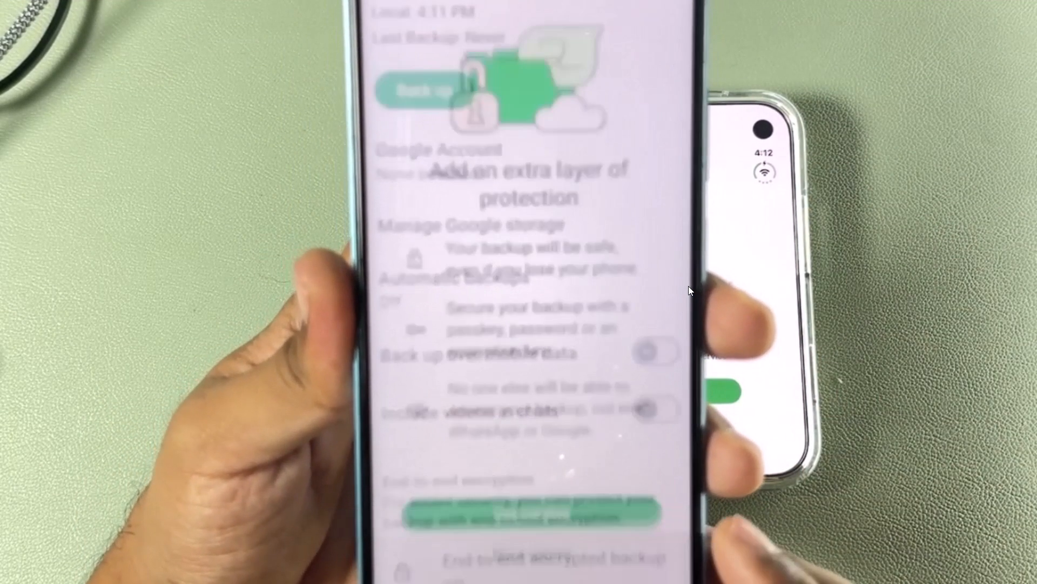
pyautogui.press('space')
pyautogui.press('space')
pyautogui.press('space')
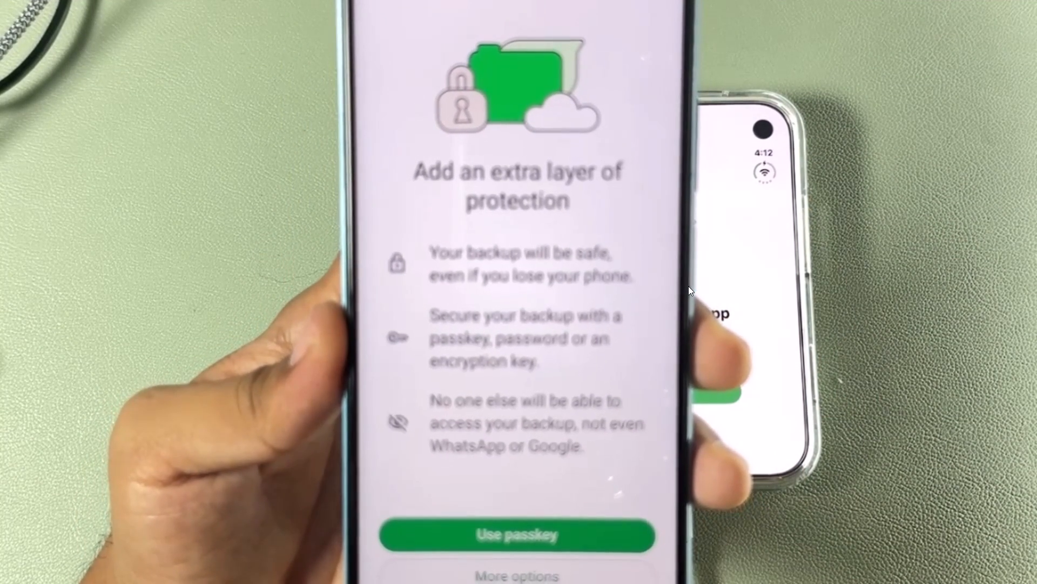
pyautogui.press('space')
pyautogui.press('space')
pyautogui.press('Escape')
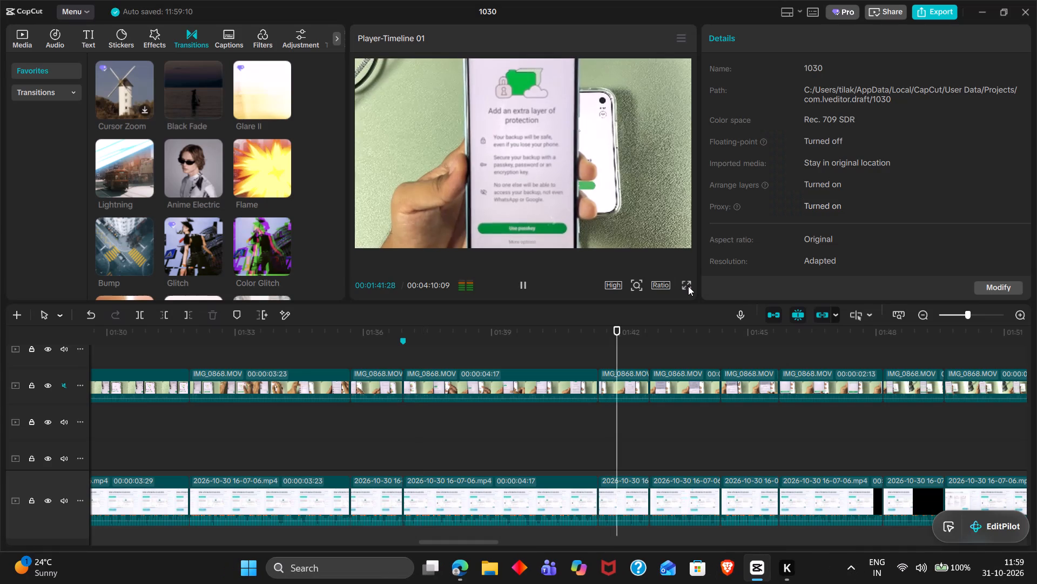
pyautogui.press('space')
pyautogui.press('space')
pyautogui.hscroll(-1, 688, 286)
pyautogui.press('space')
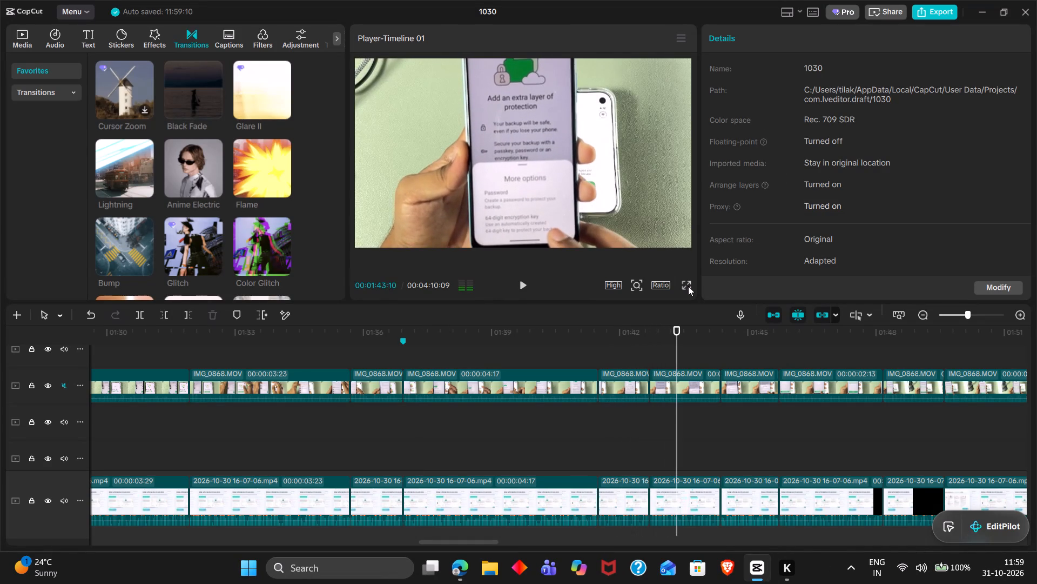
pyautogui.click(597, 434)
pyautogui.moveTo(597, 434); pyautogui.dragTo(580, 432)
pyautogui.press('space')
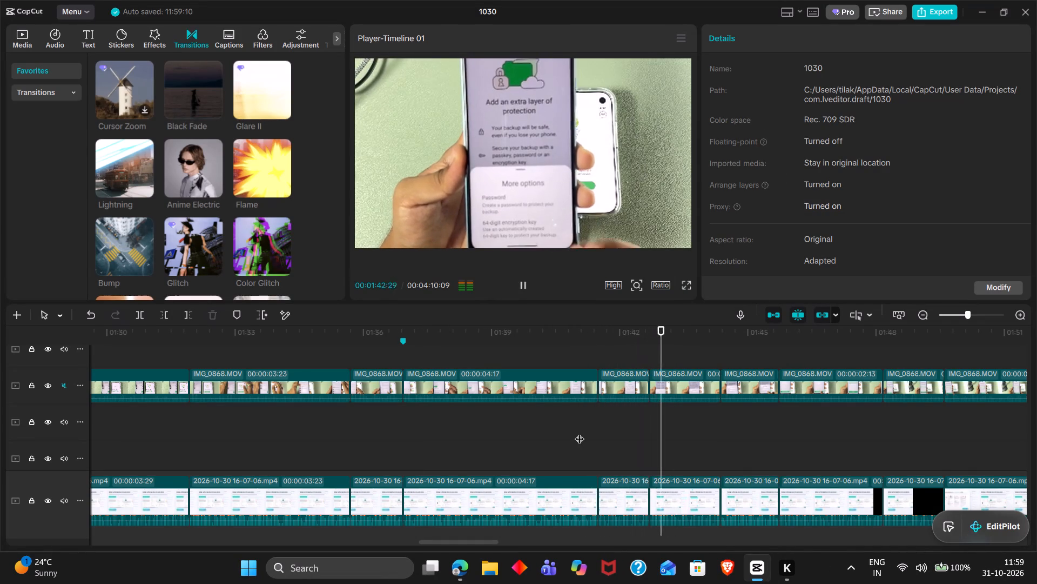
pyautogui.press('space')
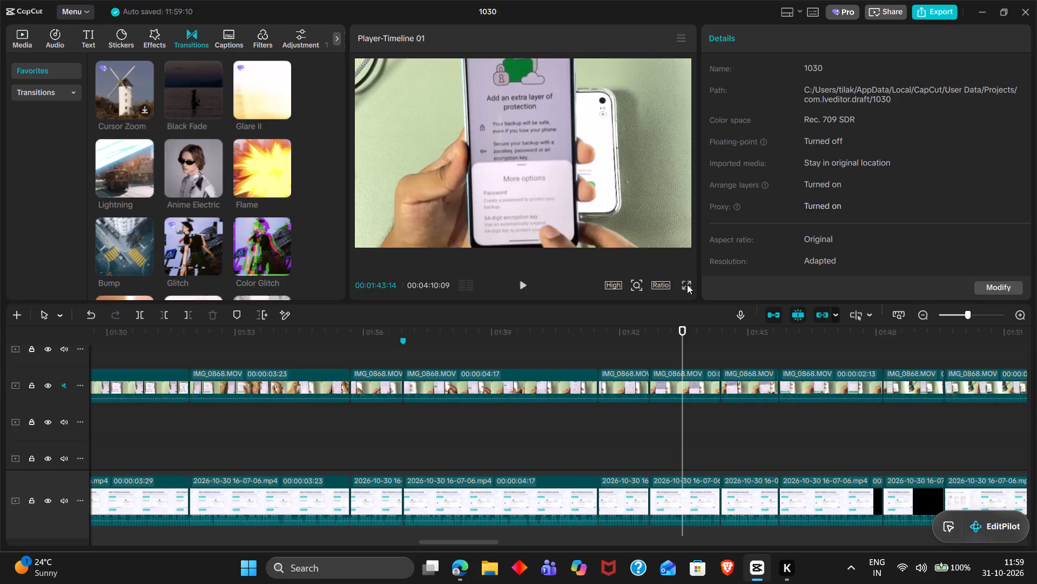
pyautogui.click(687, 284)
pyautogui.press('space')
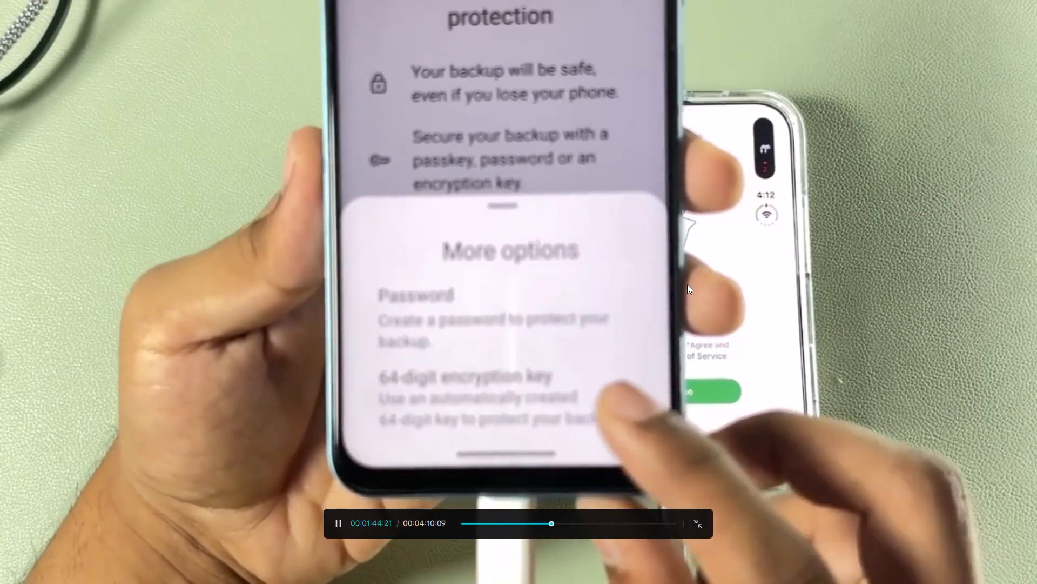
pyautogui.press('space')
pyautogui.press('space')
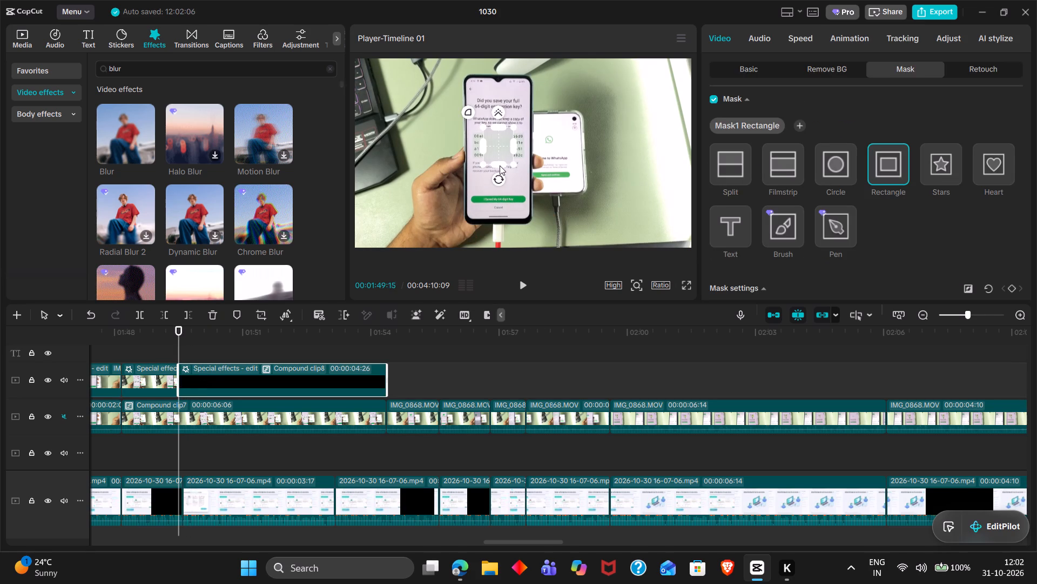
# Lengthen the rectangle mask on the blurred compound copy at 00:01:49:15 to cover more rows of key digits.
pyautogui.moveTo(500, 165); pyautogui.dragTo(499, 171)
pyautogui.click(499, 184)
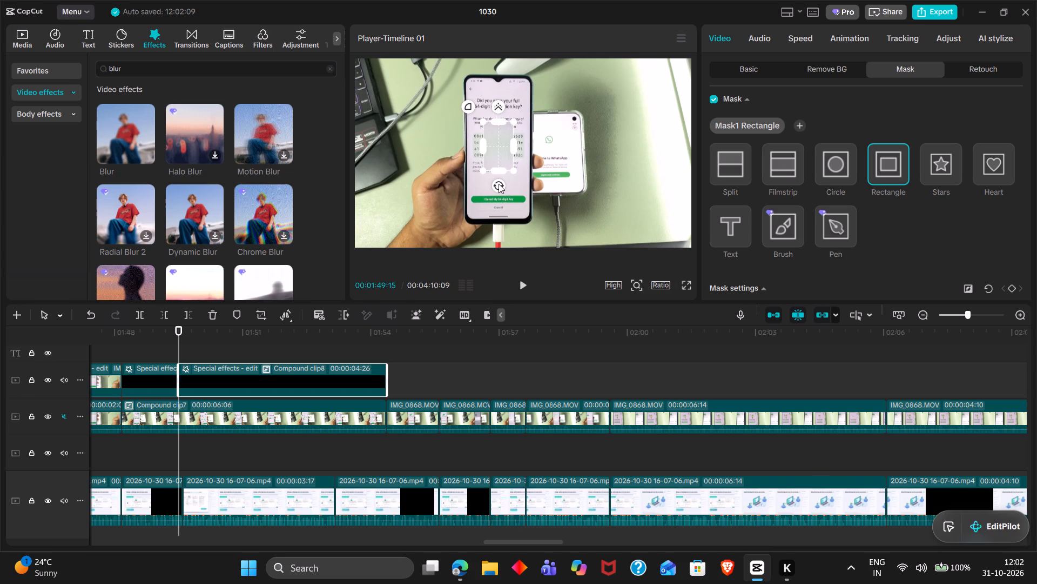
# Play to 00:01:50:03, rotate the rectangle mask slightly to match the phone's tilt, and lower it over the key digits.
pyautogui.press('space')
pyautogui.press('space')
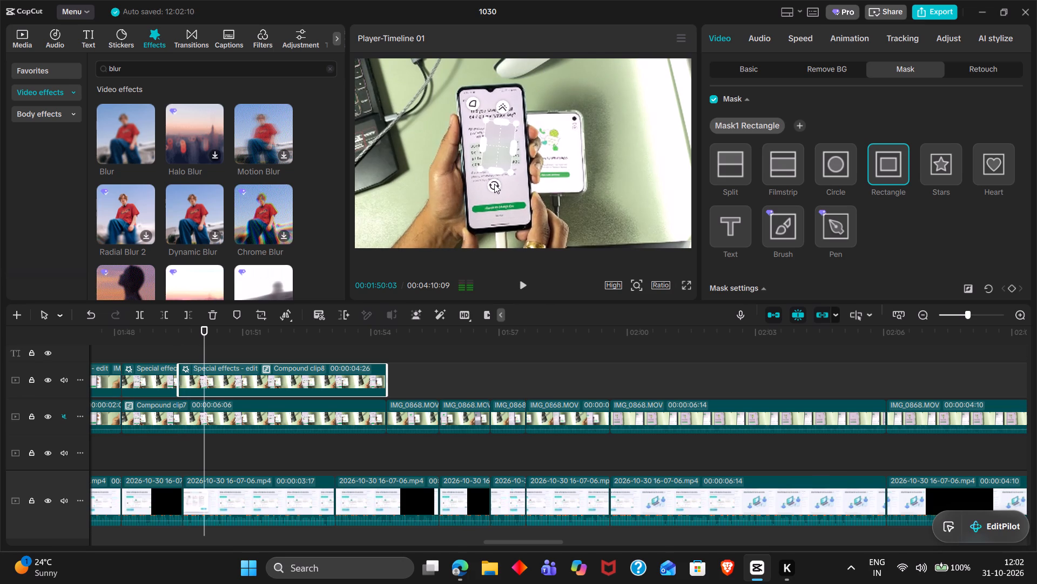
pyautogui.moveTo(494, 187); pyautogui.dragTo(504, 185)
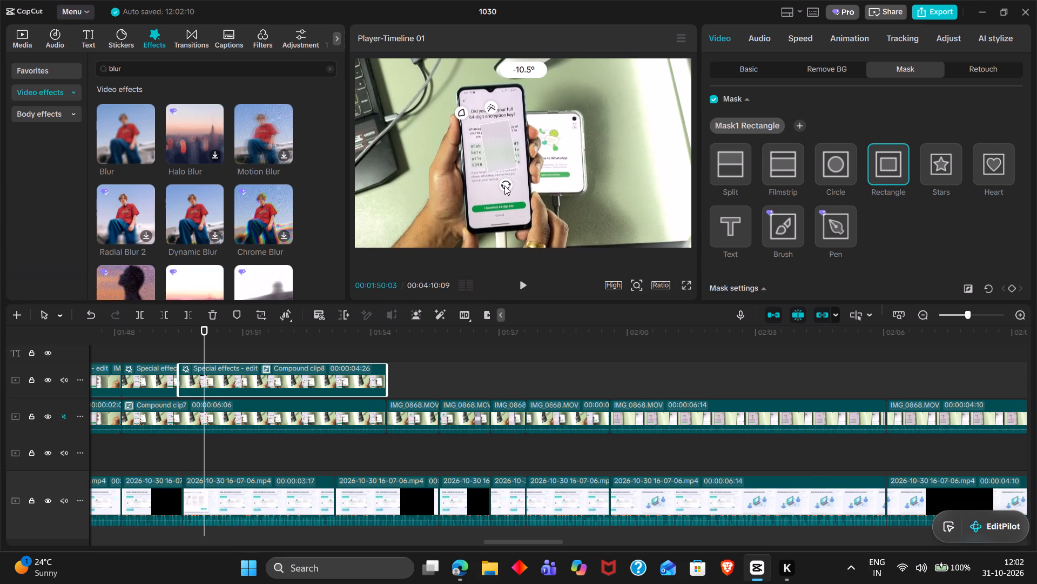
pyautogui.moveTo(504, 185); pyautogui.dragTo(508, 185)
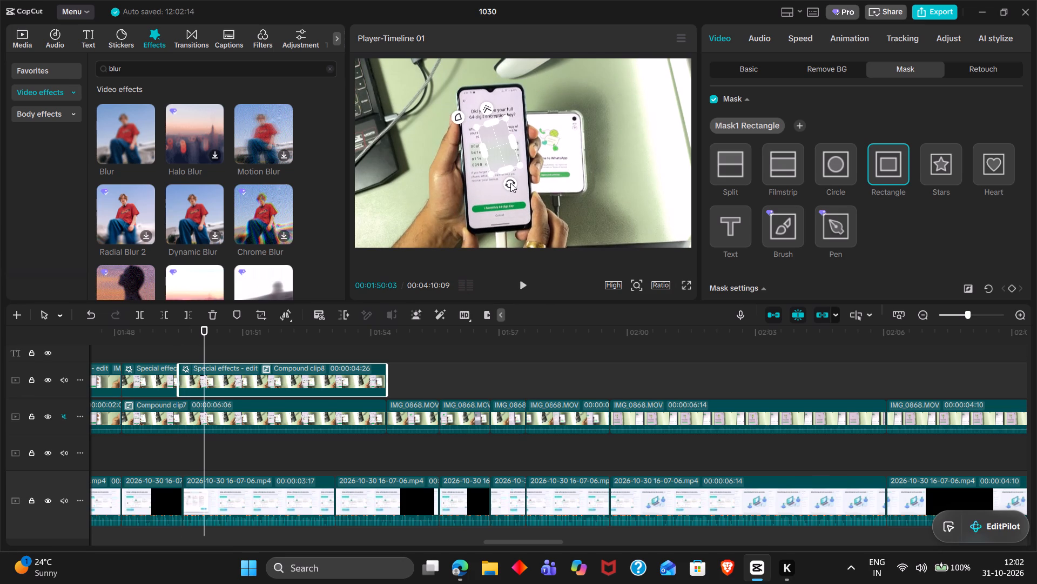
pyautogui.moveTo(510, 183); pyautogui.dragTo(503, 184)
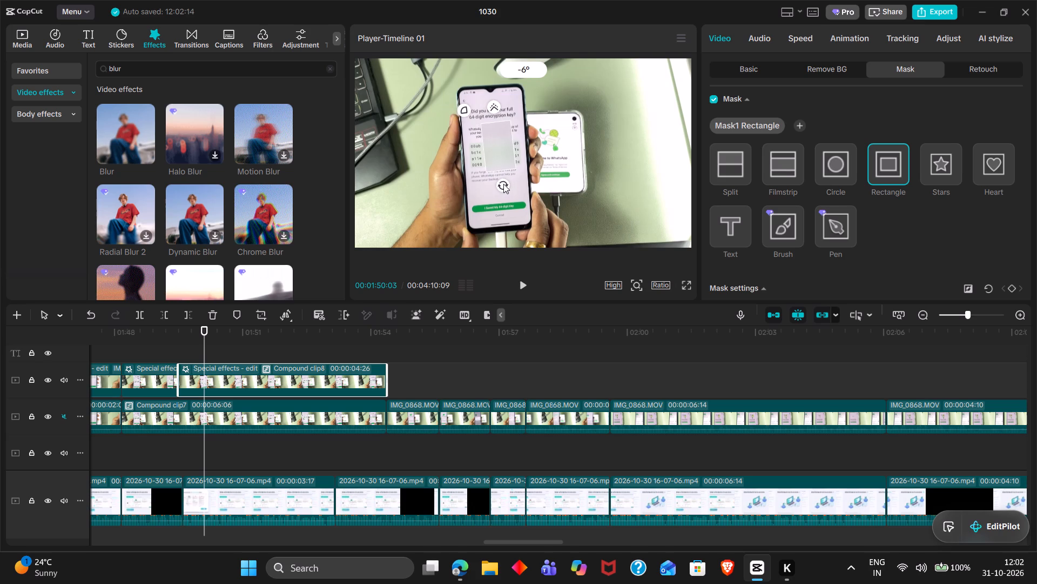
pyautogui.moveTo(503, 184); pyautogui.dragTo(502, 184)
pyautogui.moveTo(499, 149); pyautogui.dragTo(496, 155)
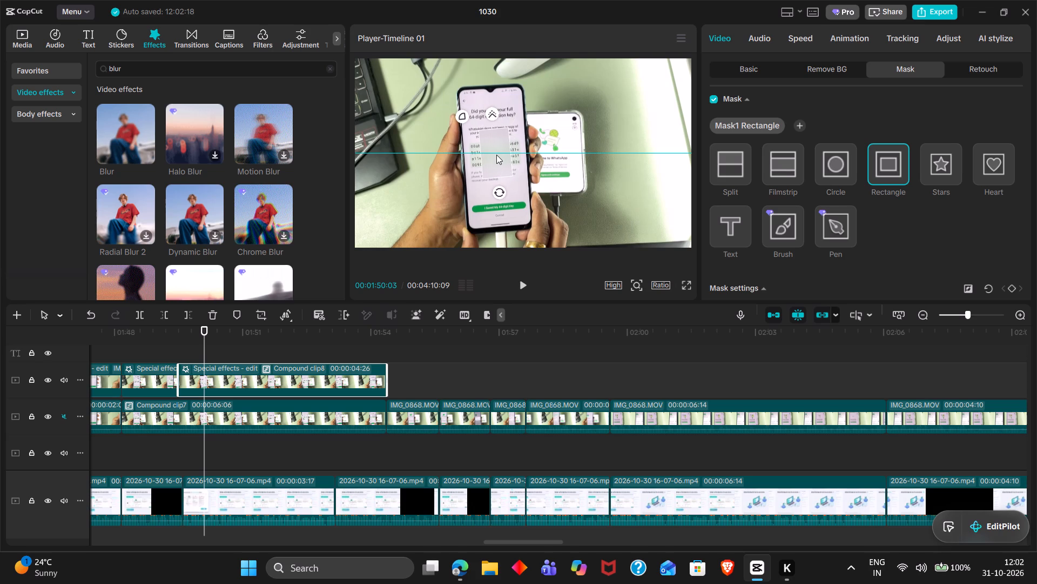
pyautogui.moveTo(496, 155); pyautogui.dragTo(496, 160)
# Advance to 00:01:50:21 and shift the rectangle mask sideways over the key digits on the moved phone.
pyautogui.press('space')
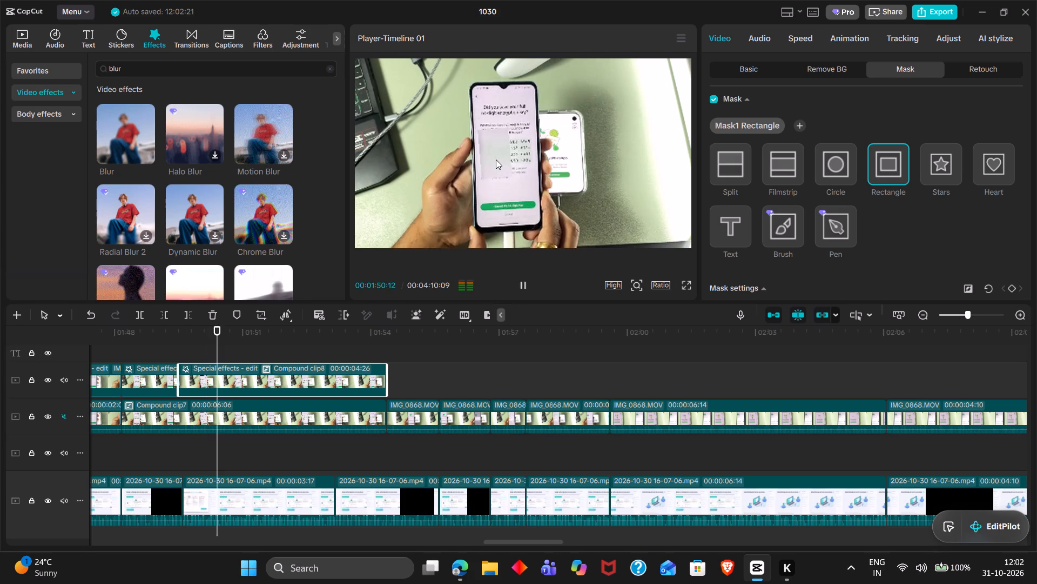
pyautogui.press('space')
pyautogui.doubleClick(220, 343)
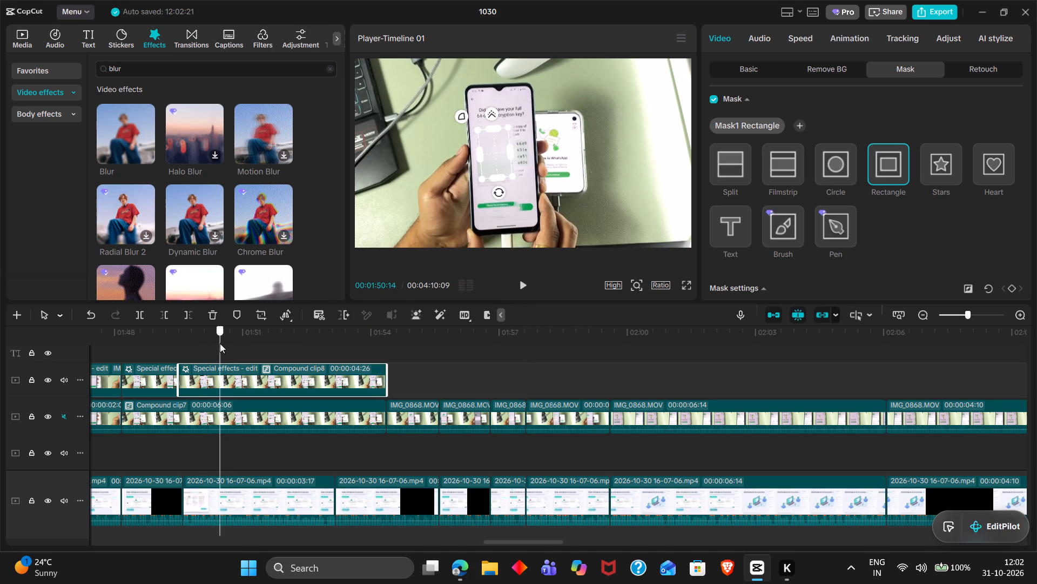
pyautogui.moveTo(220, 343); pyautogui.dragTo(230, 344)
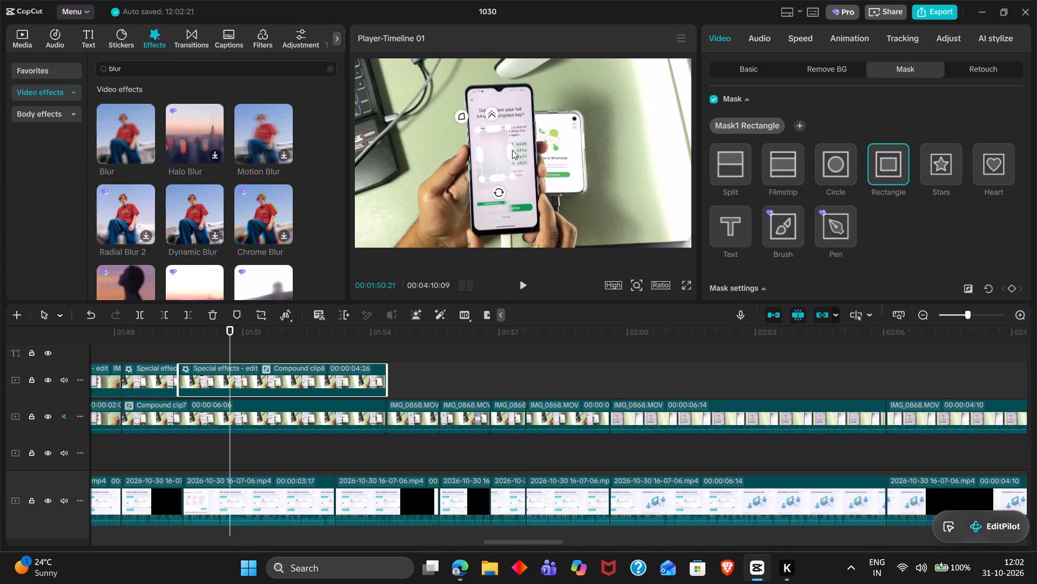
pyautogui.click(512, 150)
pyautogui.moveTo(502, 152); pyautogui.dragTo(510, 154)
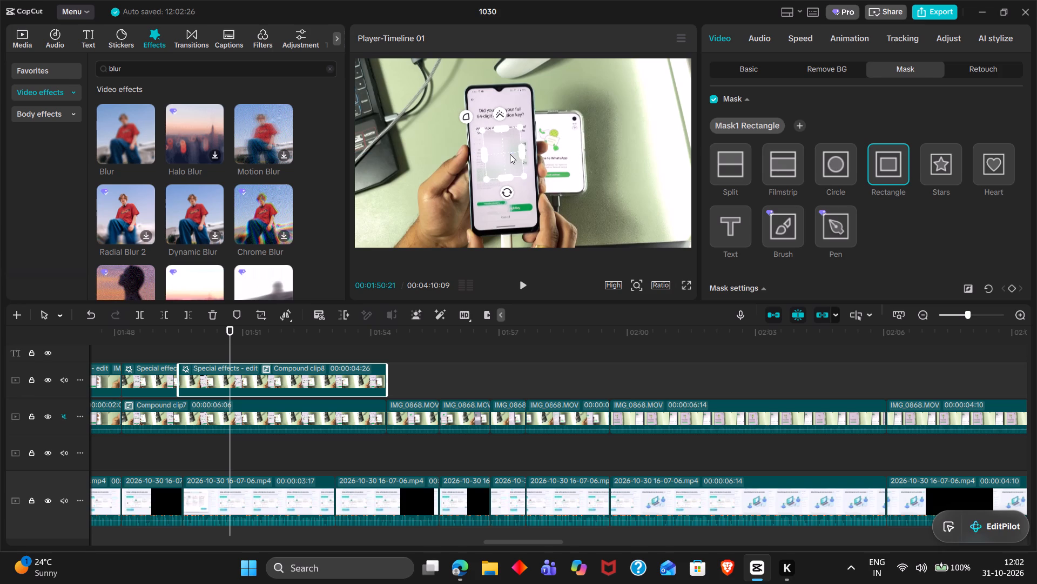
# Replay the section after the split and shift the rectangle mask sideways at 00:01:49:22, towards the uncovered key digits.
pyautogui.doubleClick(175, 349)
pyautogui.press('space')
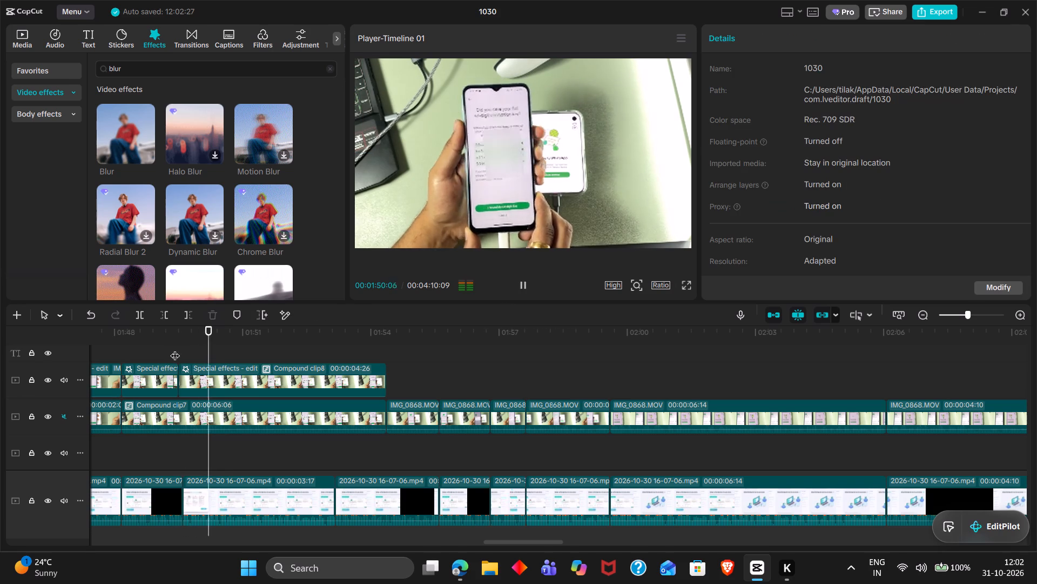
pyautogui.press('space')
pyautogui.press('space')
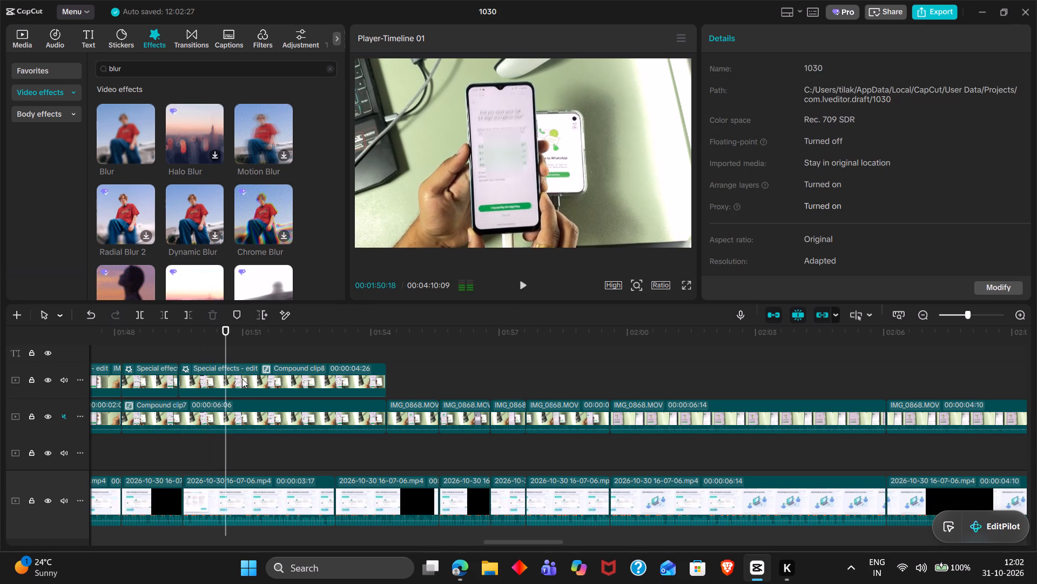
pyautogui.click(242, 383)
pyautogui.doubleClick(196, 341)
pyautogui.moveTo(196, 341); pyautogui.dragTo(188, 341)
pyautogui.click(480, 154)
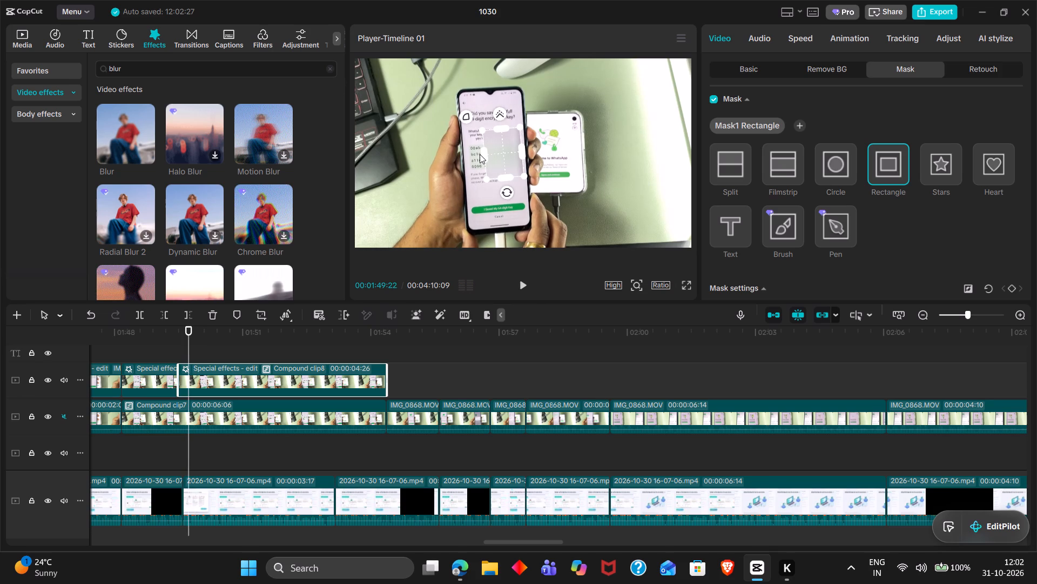
pyautogui.click(483, 155)
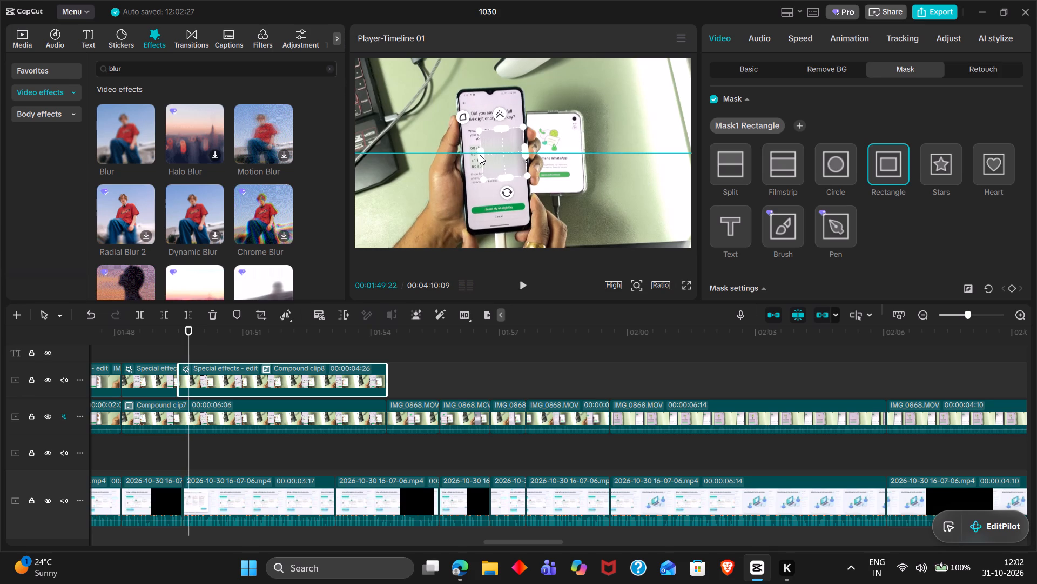
pyautogui.click(515, 158)
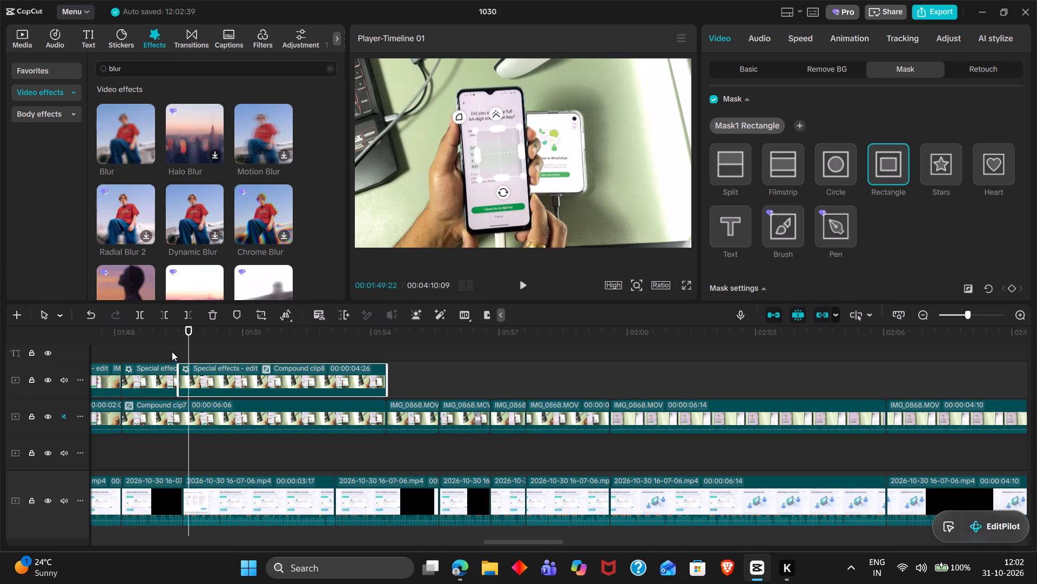
# Replay the masked section up to about 00:01:51:06 and examine the key digits' blur coverage near 00:01:50:25, including in full screen.
pyautogui.doubleClick(180, 350)
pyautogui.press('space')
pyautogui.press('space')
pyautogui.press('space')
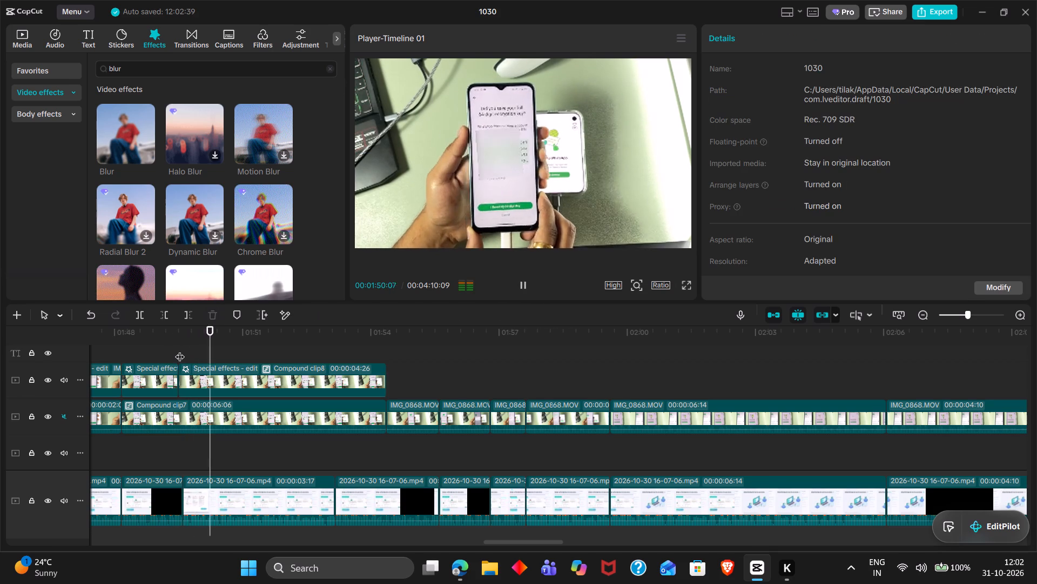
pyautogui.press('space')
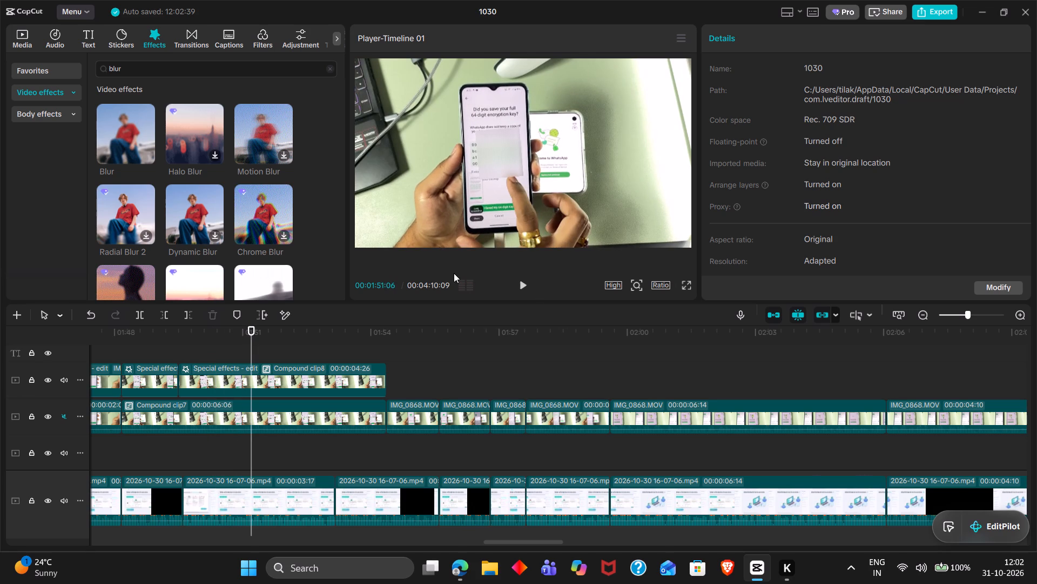
pyautogui.doubleClick(231, 347)
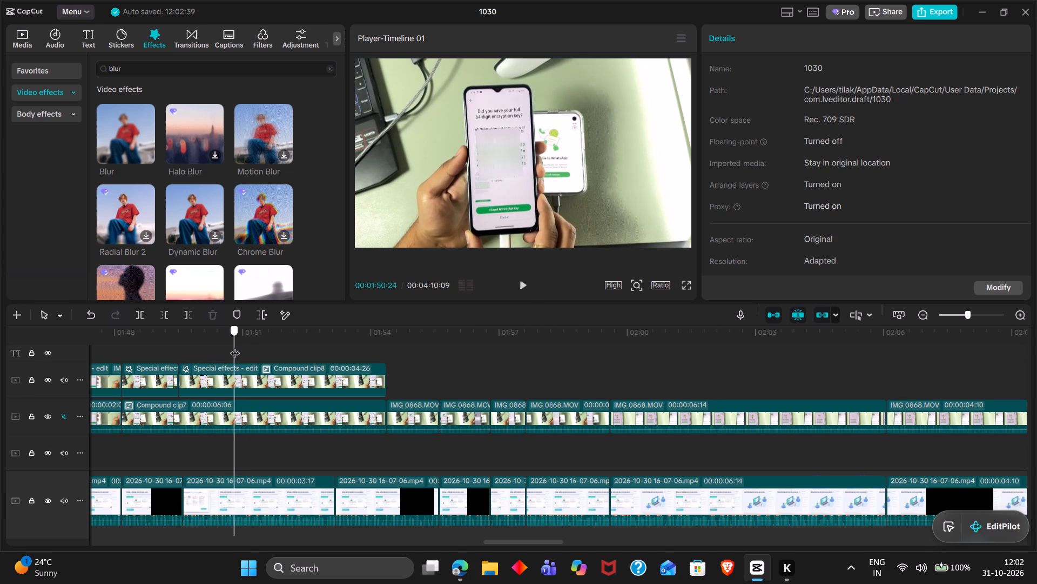
pyautogui.click(681, 282)
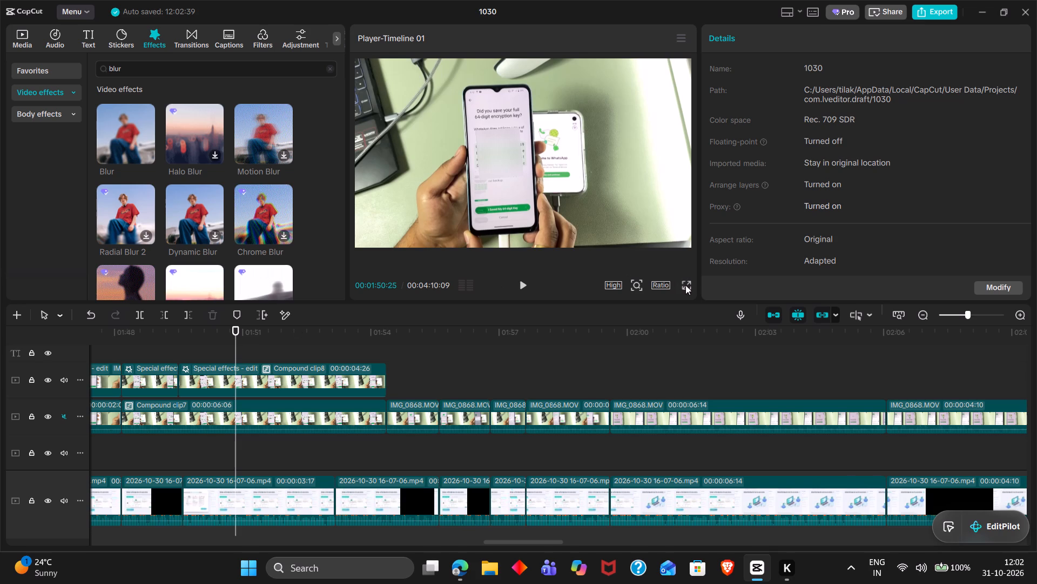
pyautogui.click(685, 285)
pyautogui.press('Escape')
# Add a second rectangle mask to the blurred compound copy at 00:01:50:16 and shrink it around the key digits.
pyautogui.click(231, 344)
pyautogui.moveTo(231, 344); pyautogui.dragTo(225, 343)
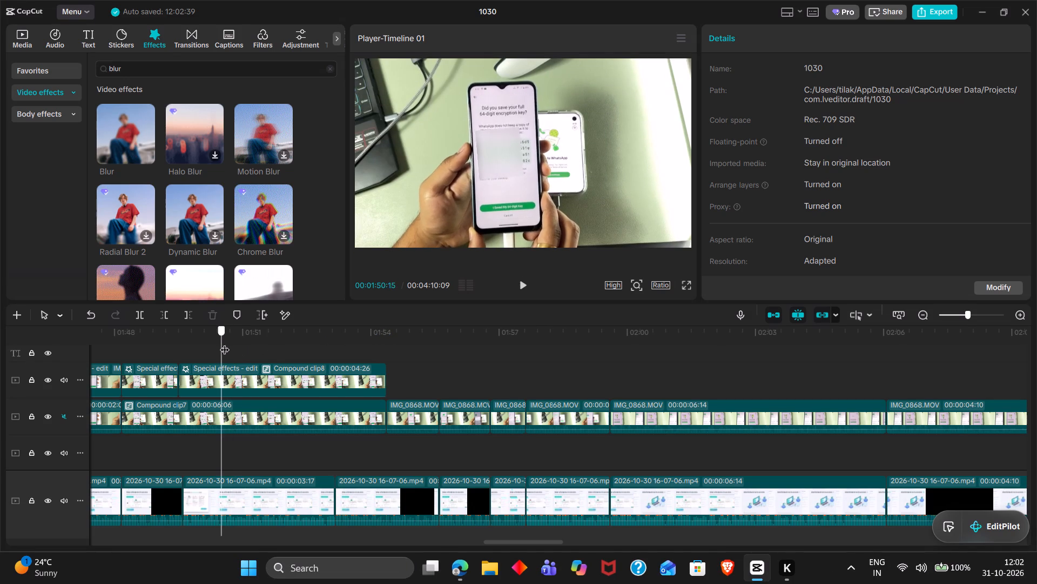
pyautogui.moveTo(225, 343); pyautogui.dragTo(223, 344)
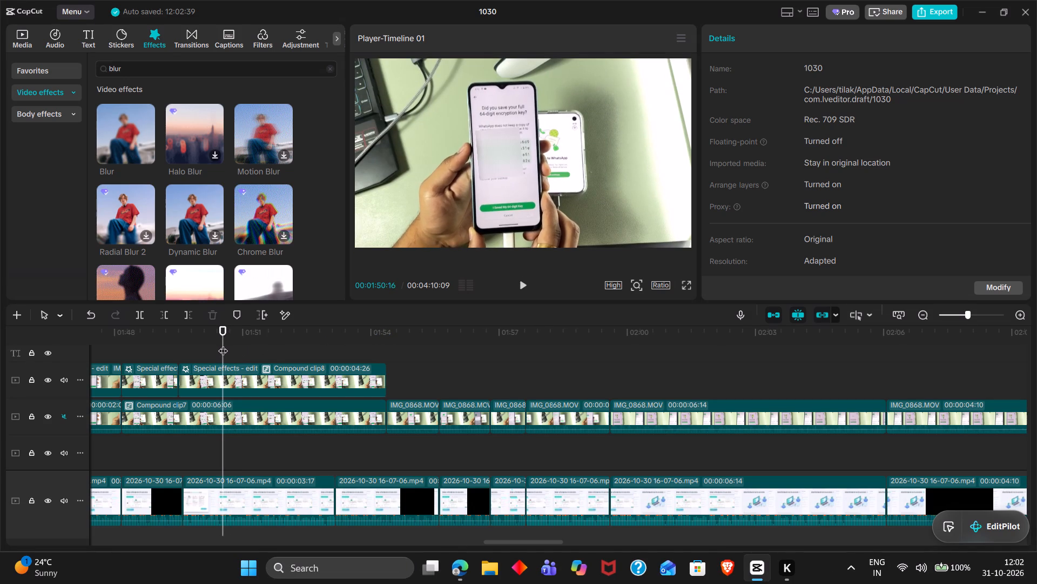
pyautogui.click(245, 375)
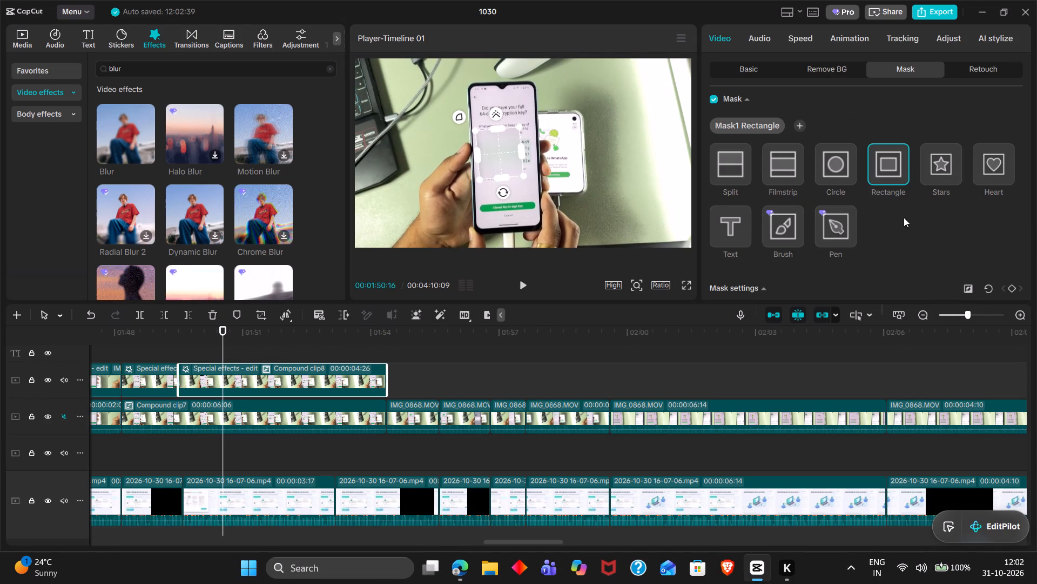
pyautogui.click(800, 124)
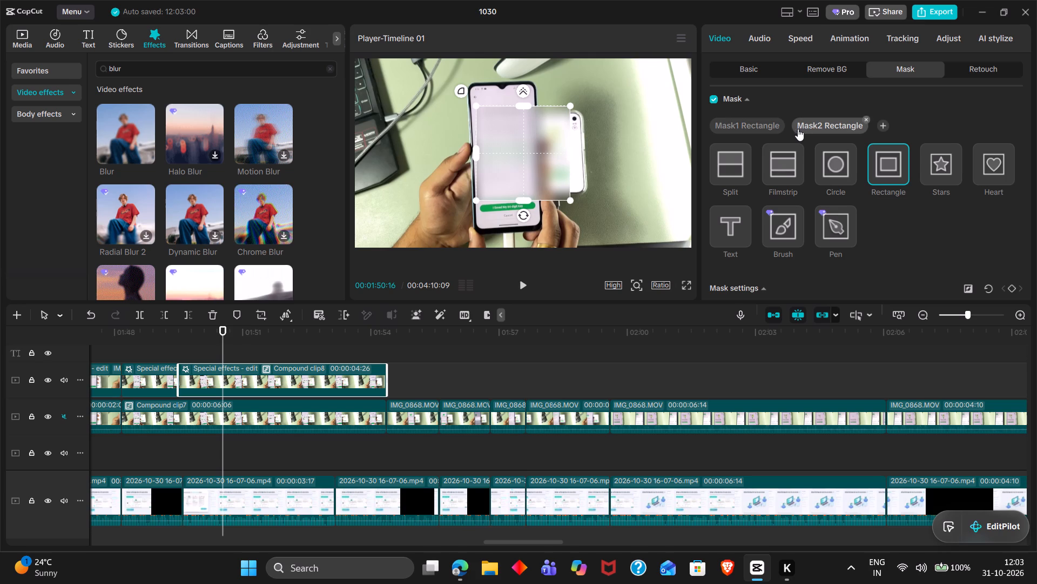
pyautogui.moveTo(570, 204); pyautogui.dragTo(557, 188)
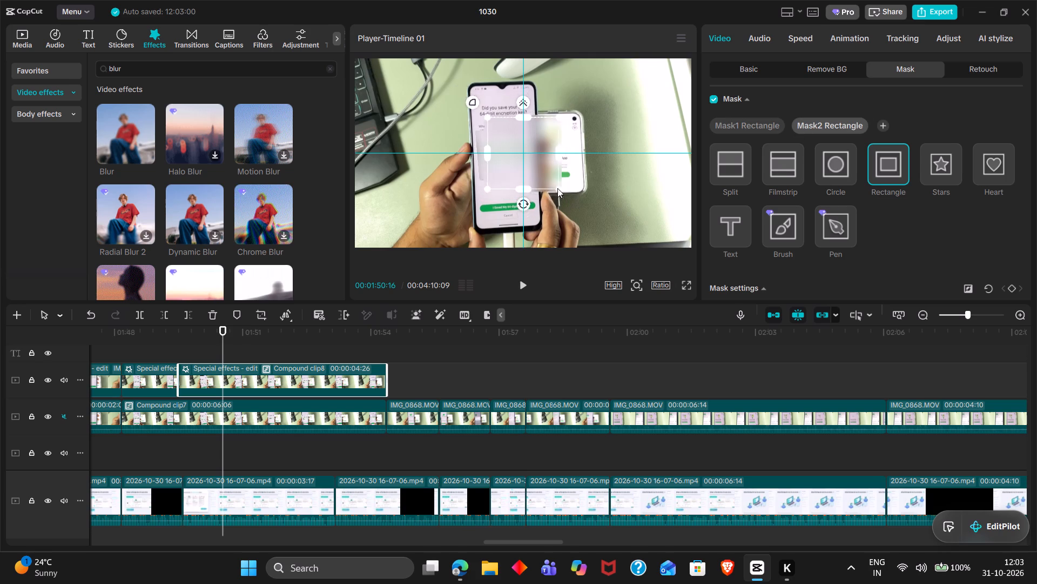
# Shrink the Mask2 rectangle, place it over the lower part of the phone screen, and readjust it at 00:01:50:29.
pyautogui.moveTo(557, 188); pyautogui.dragTo(537, 158)
pyautogui.moveTo(525, 153); pyautogui.dragTo(494, 192)
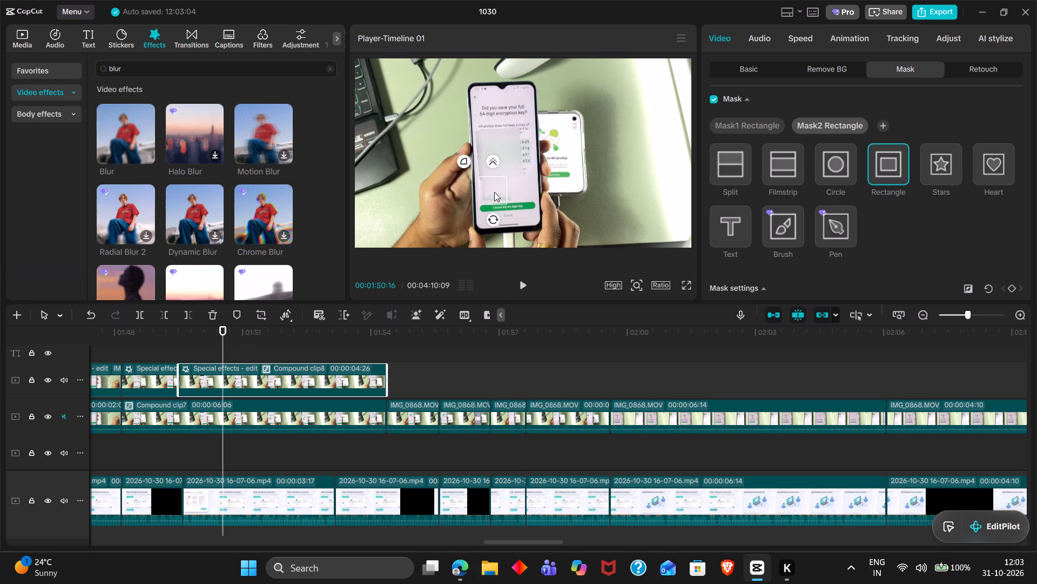
pyautogui.moveTo(494, 192); pyautogui.dragTo(494, 193)
pyautogui.press('space')
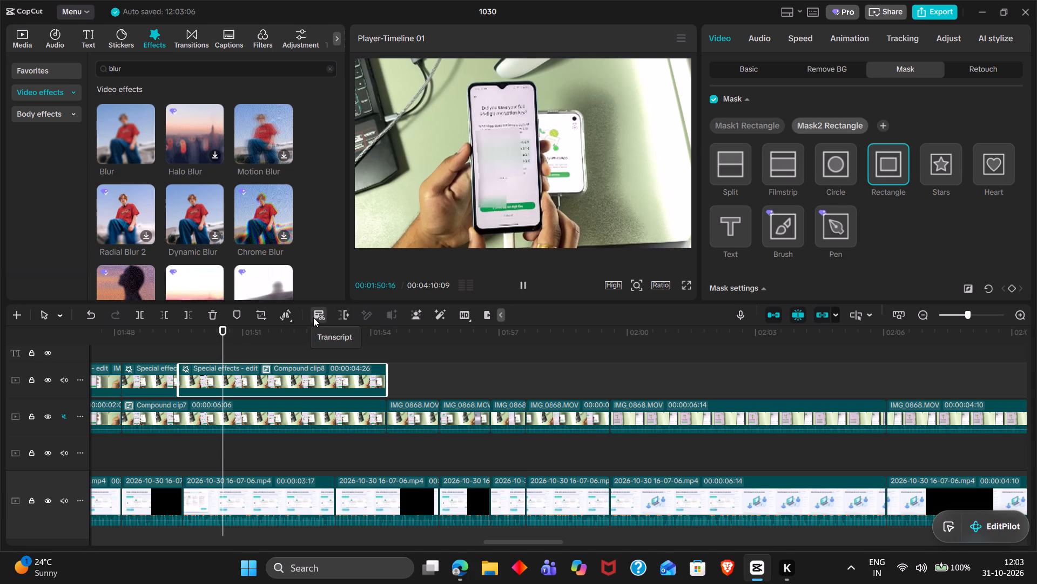
pyautogui.press('space')
pyautogui.press('space')
pyautogui.press('space')
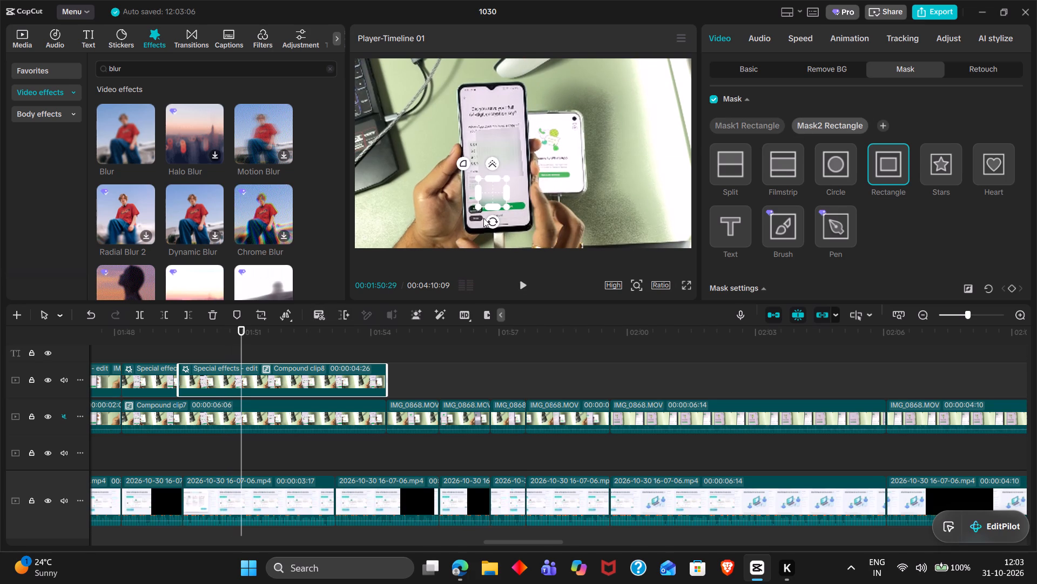
pyautogui.moveTo(490, 191); pyautogui.dragTo(484, 188)
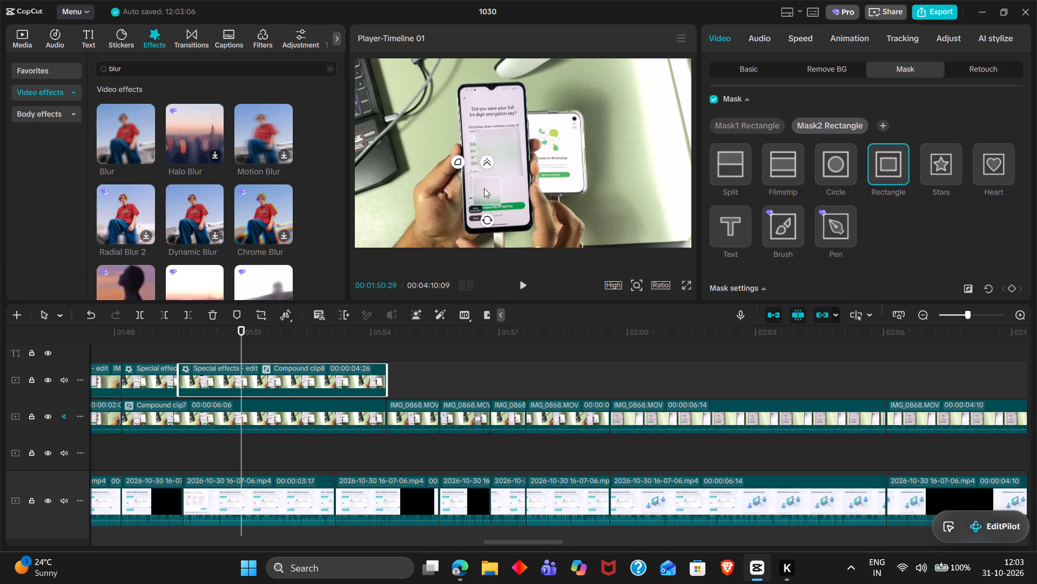
pyautogui.moveTo(484, 188); pyautogui.dragTo(480, 187)
pyautogui.click(482, 204)
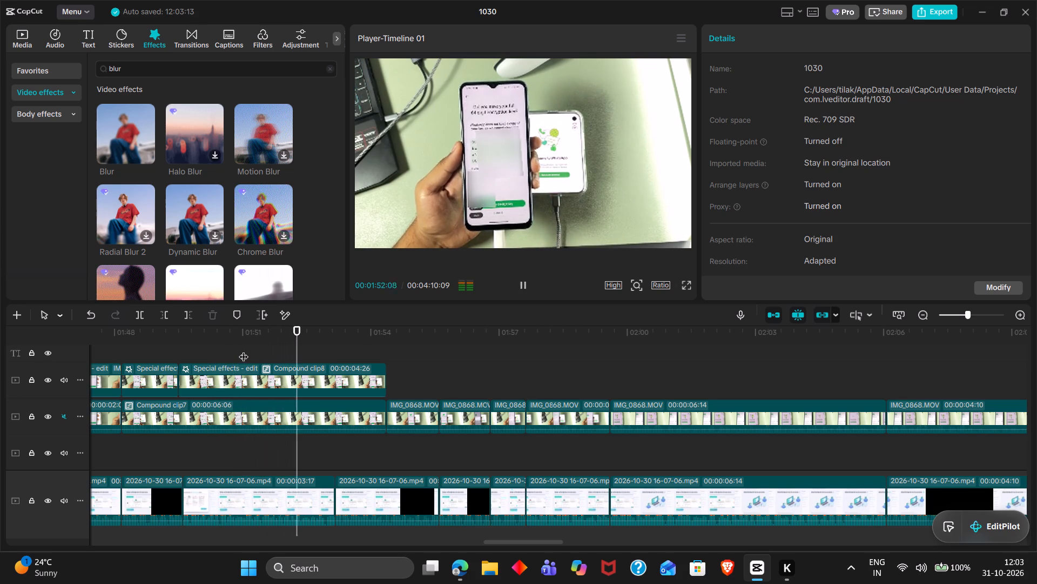
pyautogui.press('space')
pyautogui.press('space')
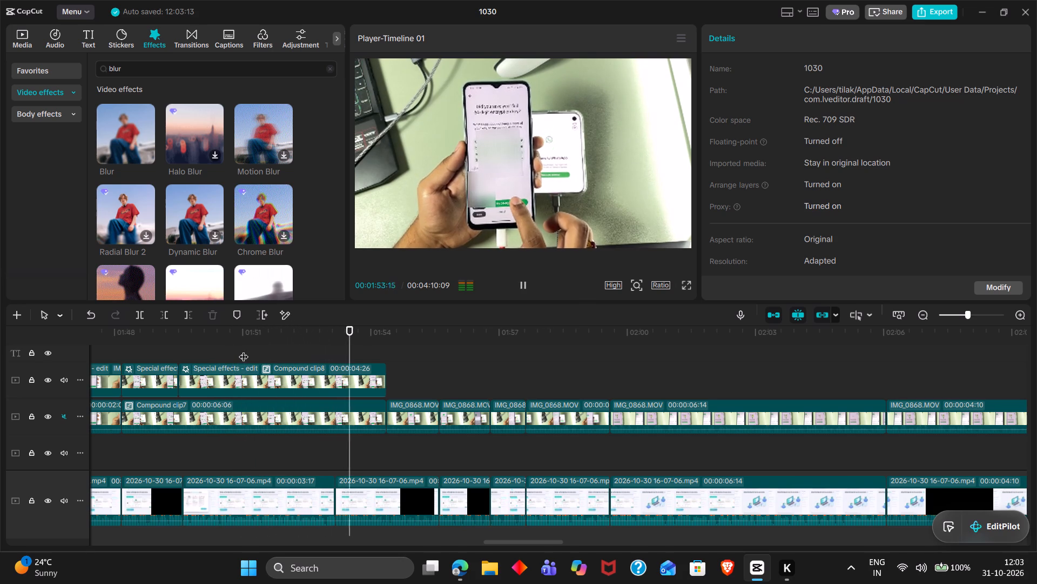
pyautogui.press('space')
pyautogui.press('space')
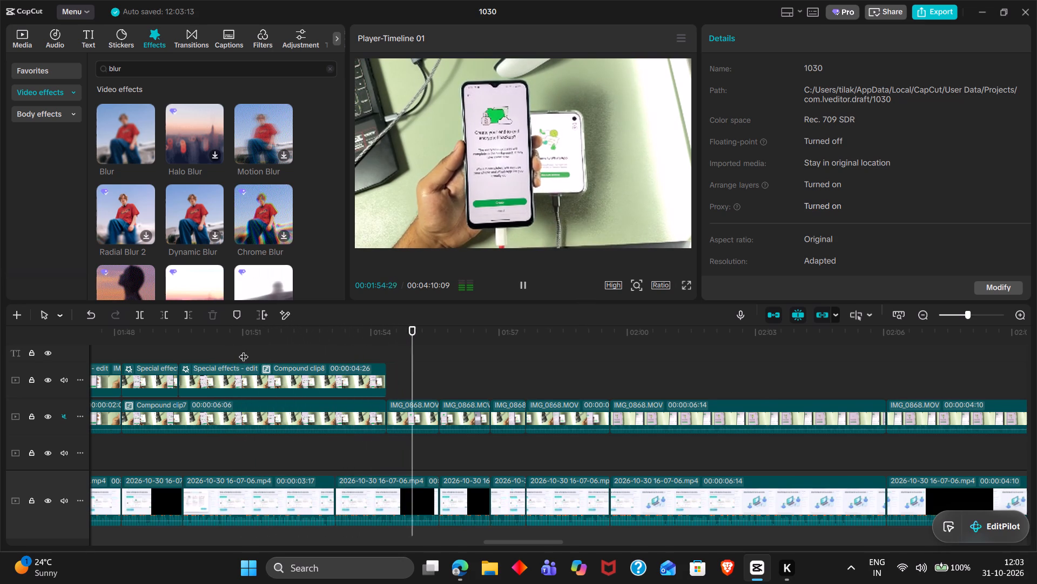
pyautogui.hscroll(-1, 244, 350)
pyautogui.press('space')
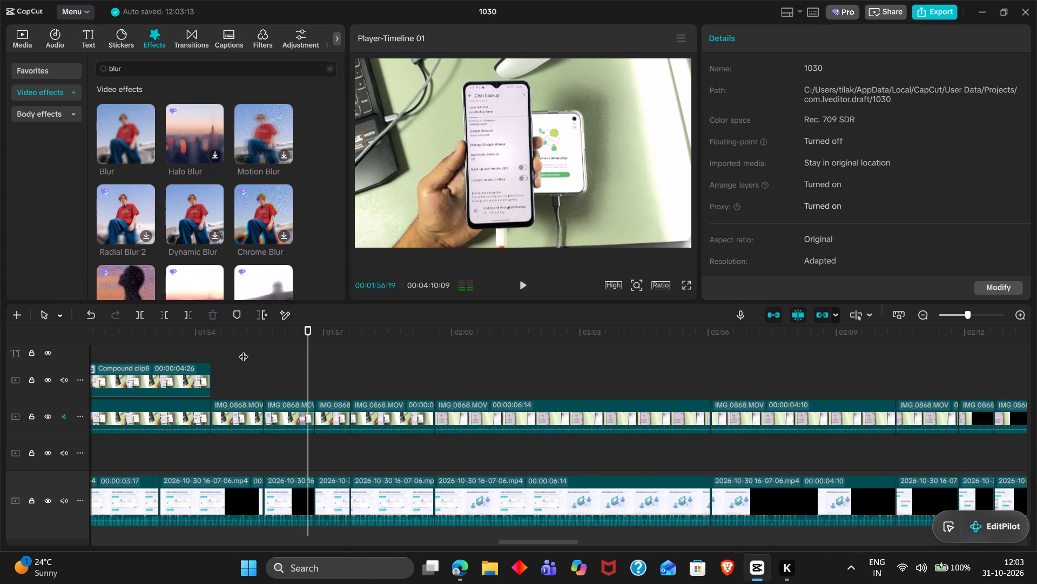
# Replay the phone footage following the blurred compound clip from 00:01:55:10, and preview it in full screen.
pyautogui.click(228, 364)
pyautogui.moveTo(228, 364); pyautogui.dragTo(256, 371)
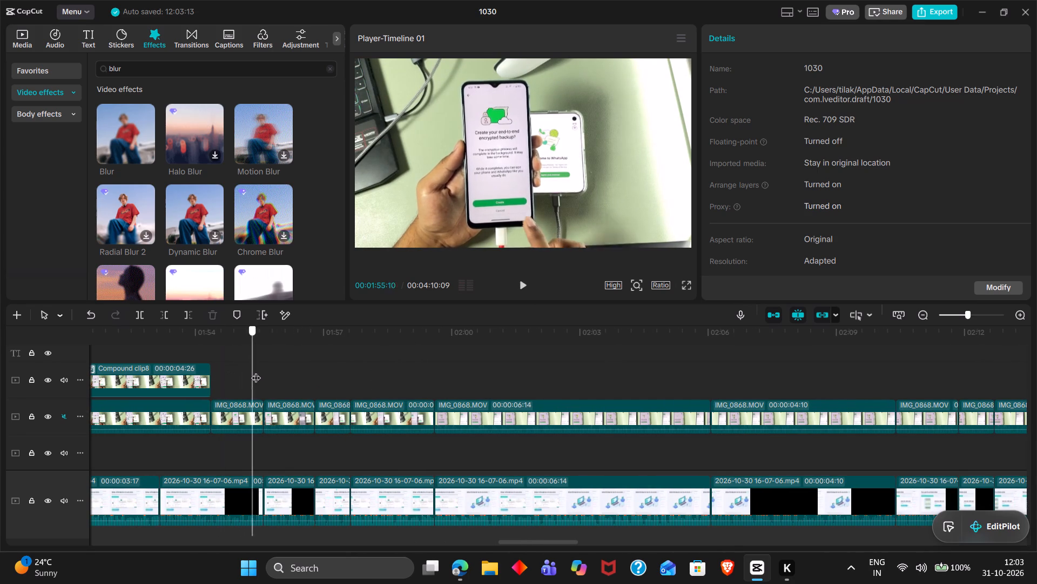
pyautogui.moveTo(256, 371); pyautogui.dragTo(257, 371)
pyautogui.press('space')
pyautogui.press('space')
pyautogui.press('space')
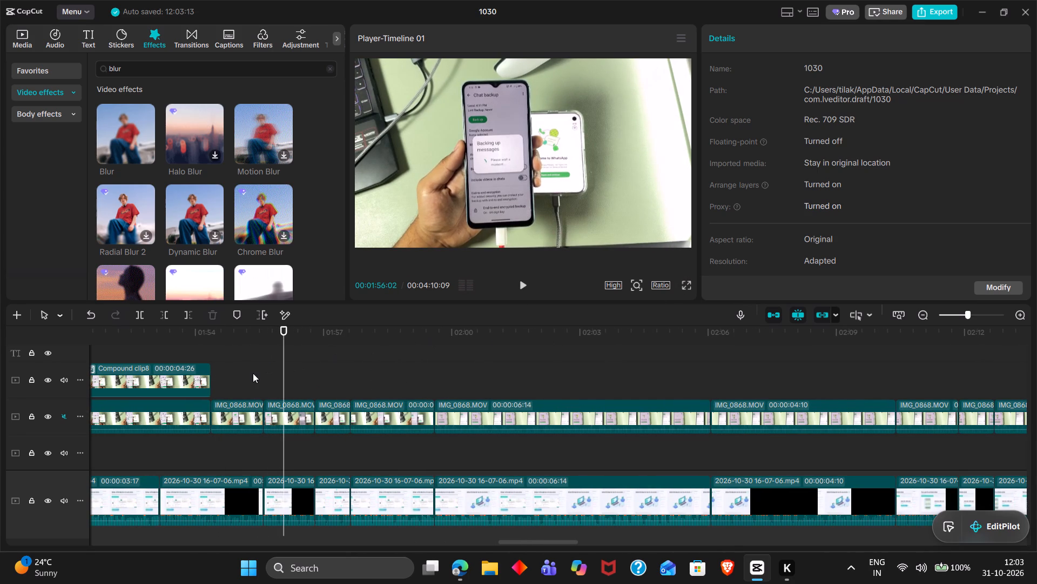
pyautogui.doubleClick(253, 373)
pyautogui.click(681, 283)
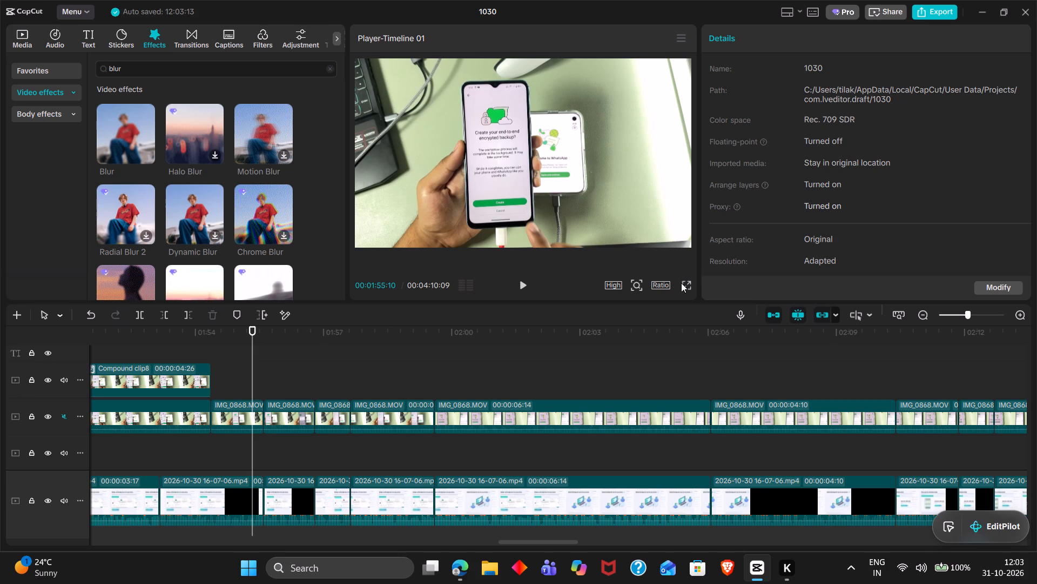
pyautogui.click(685, 284)
pyautogui.press('space')
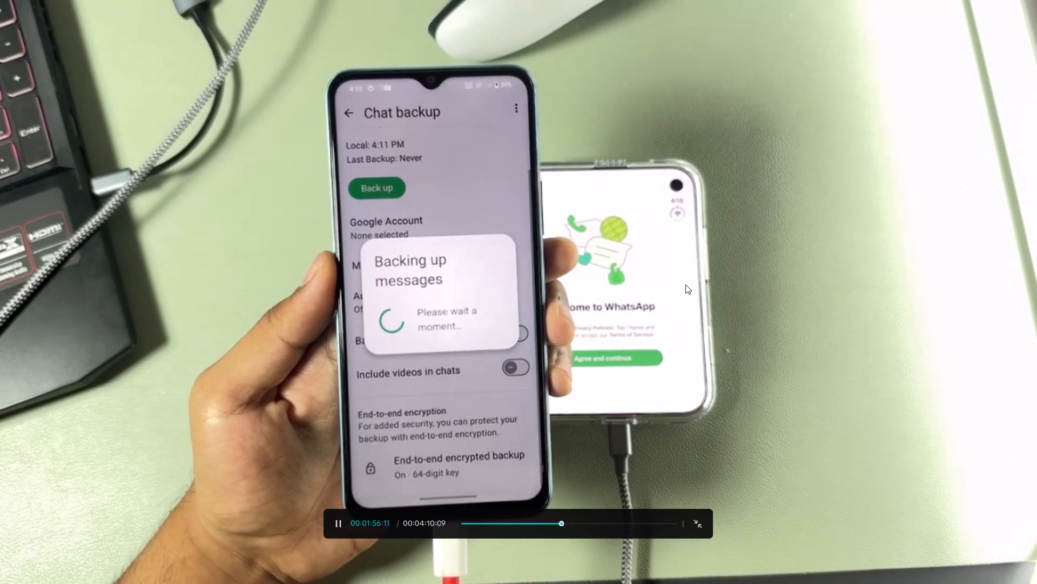
# Preview the phone footage around 00:01:59 in full screen and in the player, checking the cut from the handheld shot to the two-phone shot.
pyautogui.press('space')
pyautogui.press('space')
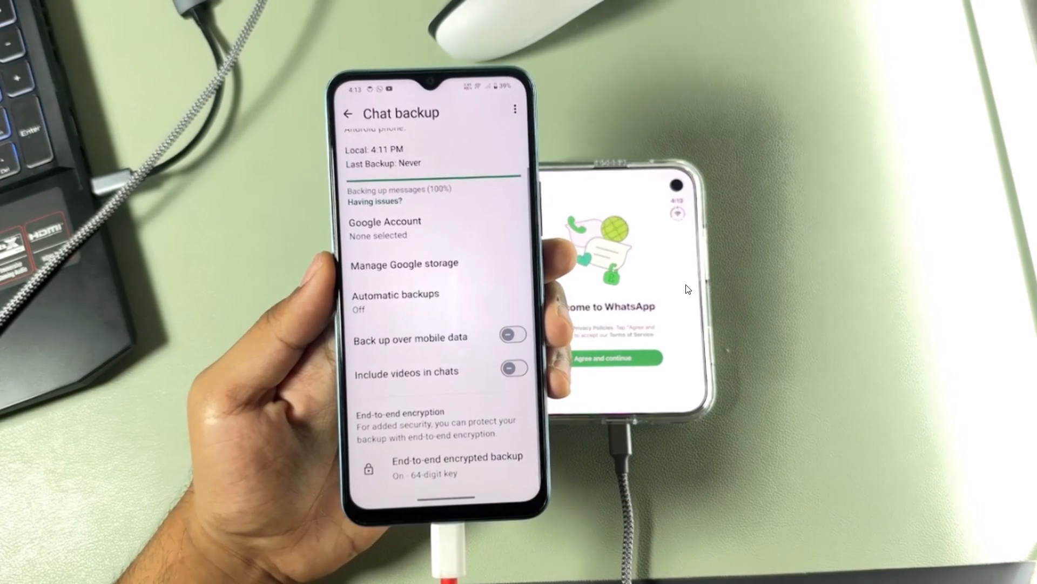
pyautogui.press('Escape')
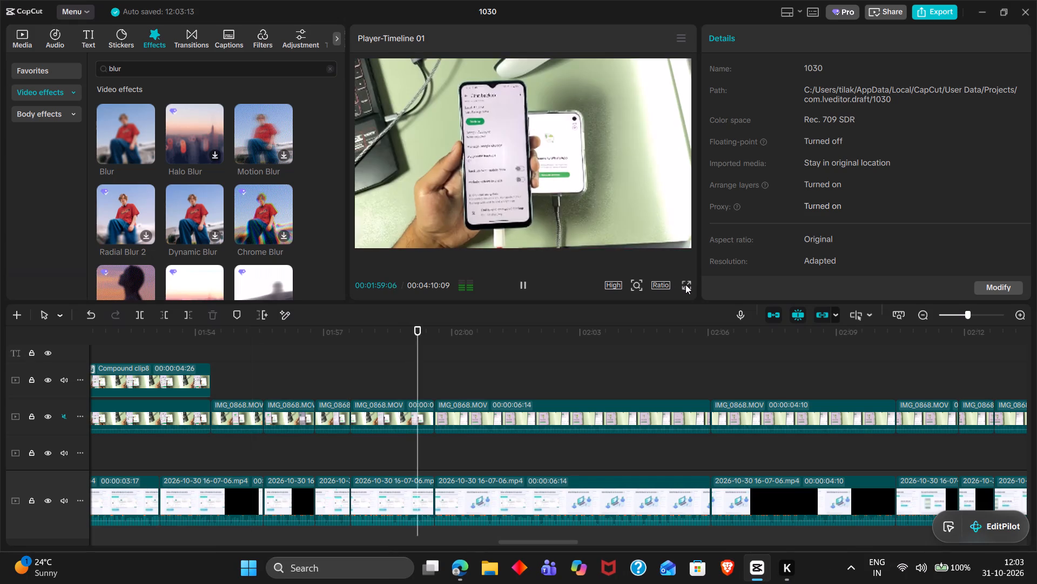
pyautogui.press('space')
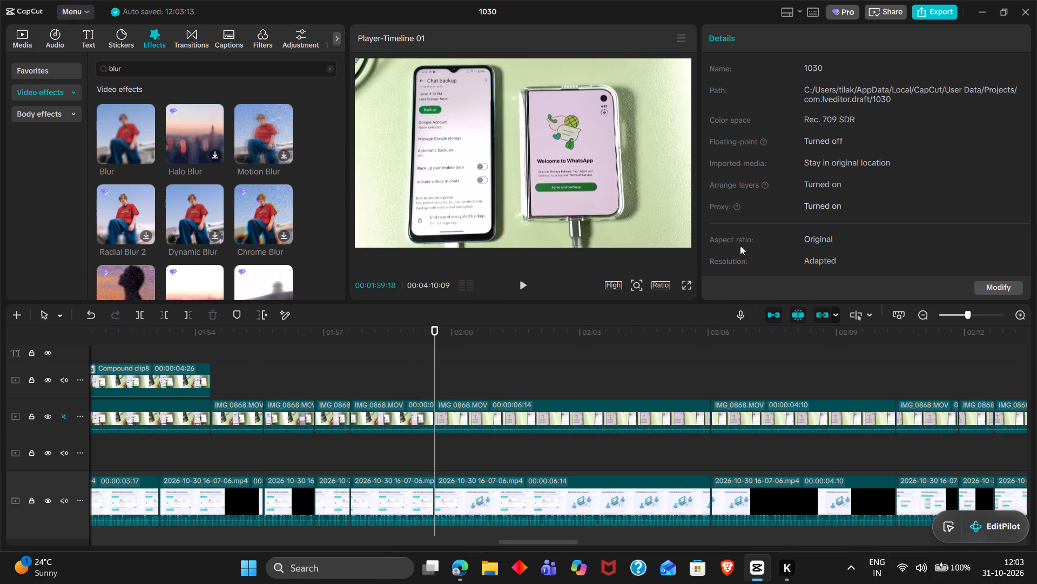
pyautogui.click(690, 285)
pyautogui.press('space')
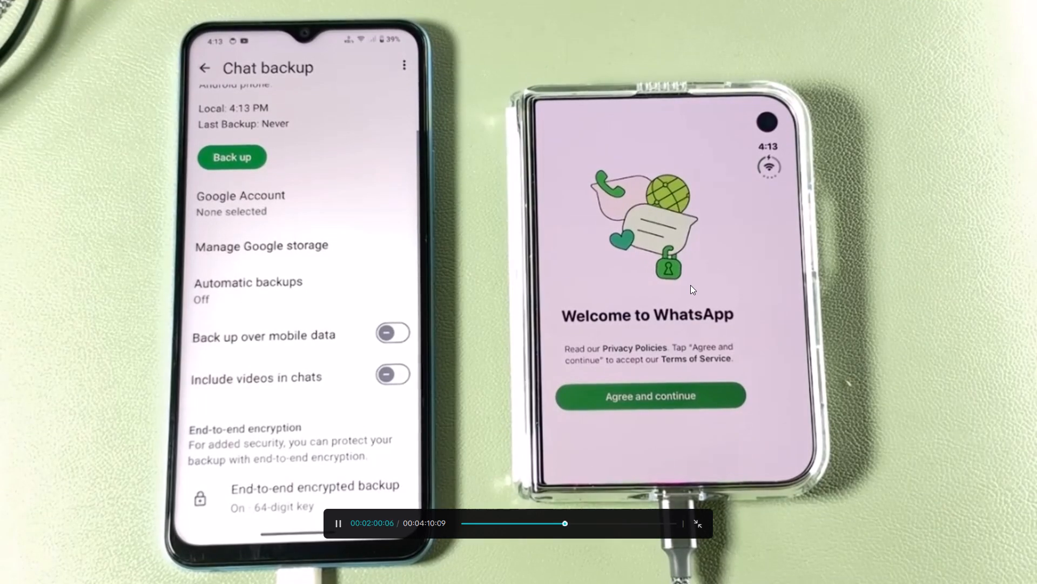
pyautogui.press('Escape')
pyautogui.hscroll(-1, 554, 412)
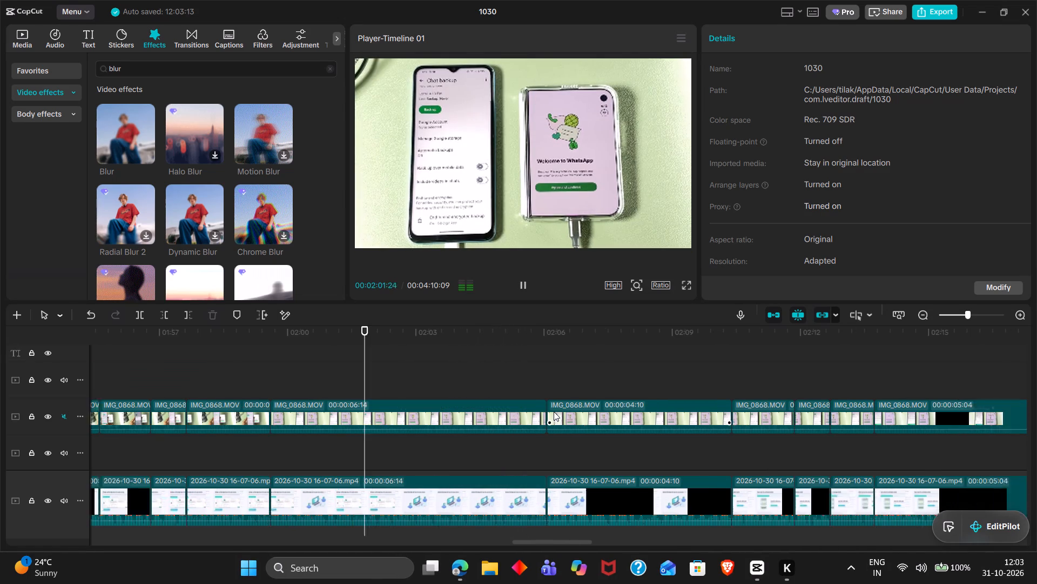
pyautogui.hscroll(-1, 554, 412)
pyautogui.doubleClick(360, 398)
pyautogui.click(237, 393)
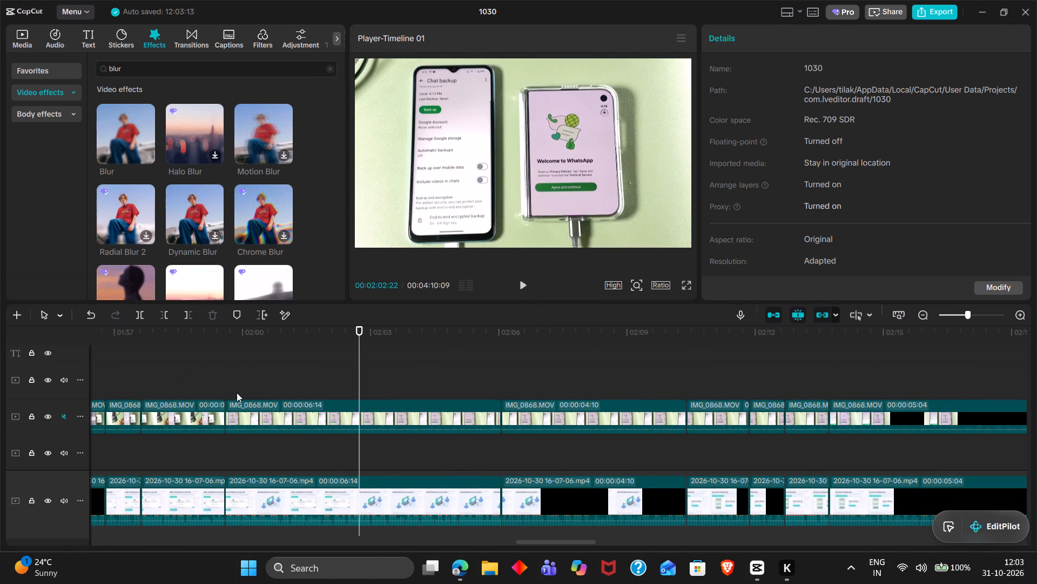
pyautogui.moveTo(237, 393); pyautogui.dragTo(169, 387)
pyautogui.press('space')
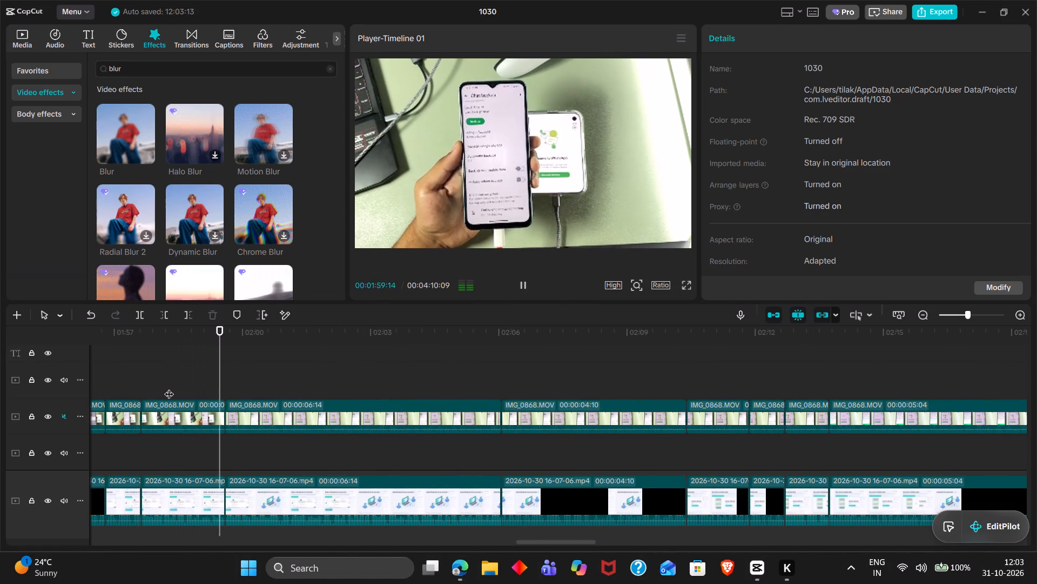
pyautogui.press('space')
# Add a timeline marker at 00:01:59:18, where the two-phone footage starts.
pyautogui.keyDown('ctrl'); pyautogui.scroll(-2, 169, 387); pyautogui.keyUp('ctrl')
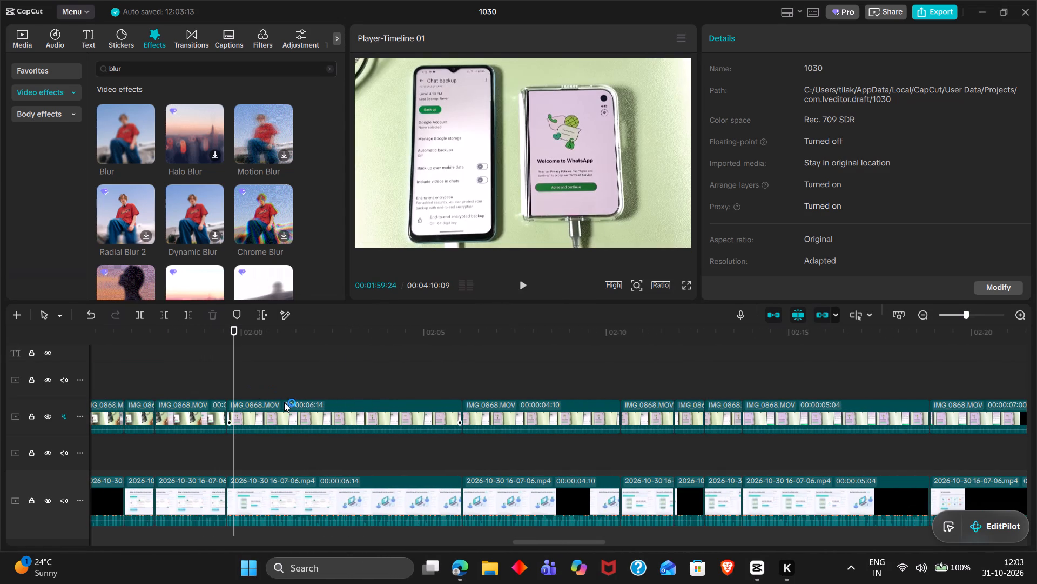
pyautogui.doubleClick(223, 379)
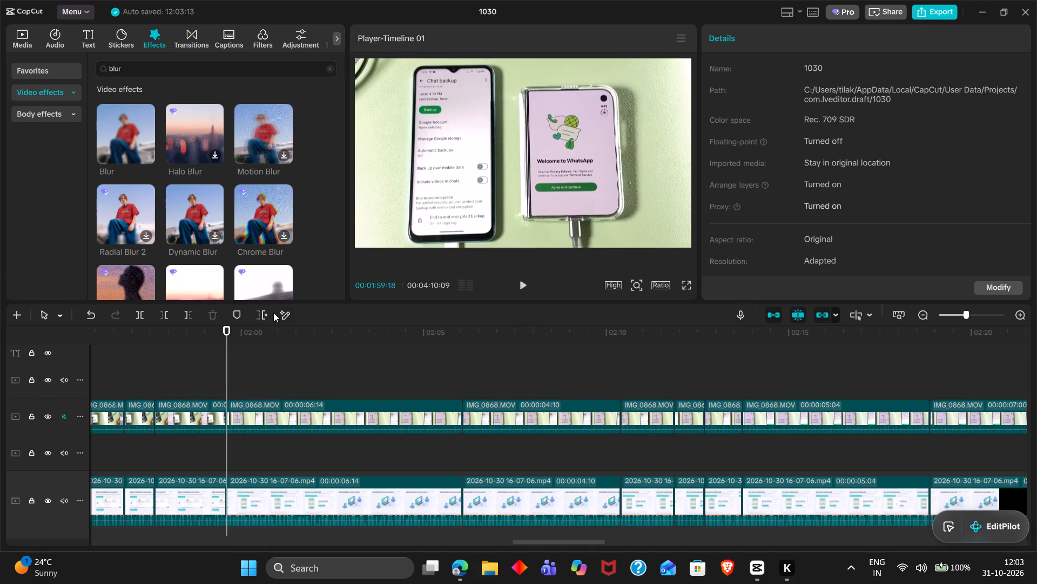
pyautogui.click(227, 318)
pyautogui.click(241, 320)
# Play and scrub through the two-phone footage up to about 00:02:17 to find where the backup wait ends and the key screen follows.
pyautogui.click(329, 394)
pyautogui.moveTo(329, 394); pyautogui.dragTo(410, 394)
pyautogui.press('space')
pyautogui.hscroll(-1, 410, 394)
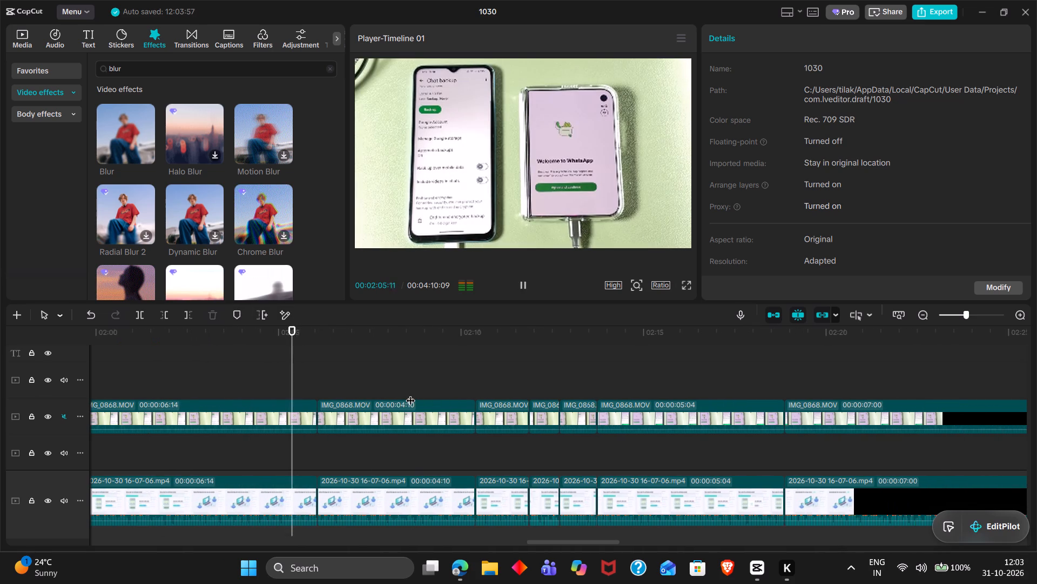
pyautogui.keyDown('ctrl'); pyautogui.scroll(-5, 469, 376); pyautogui.keyUp('ctrl')
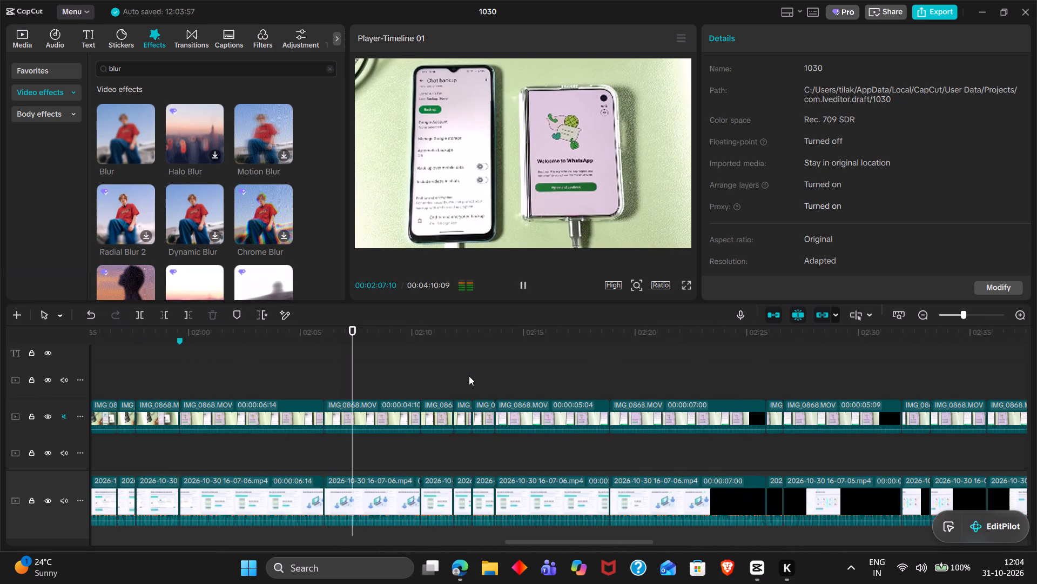
pyautogui.hscroll(1, 469, 376)
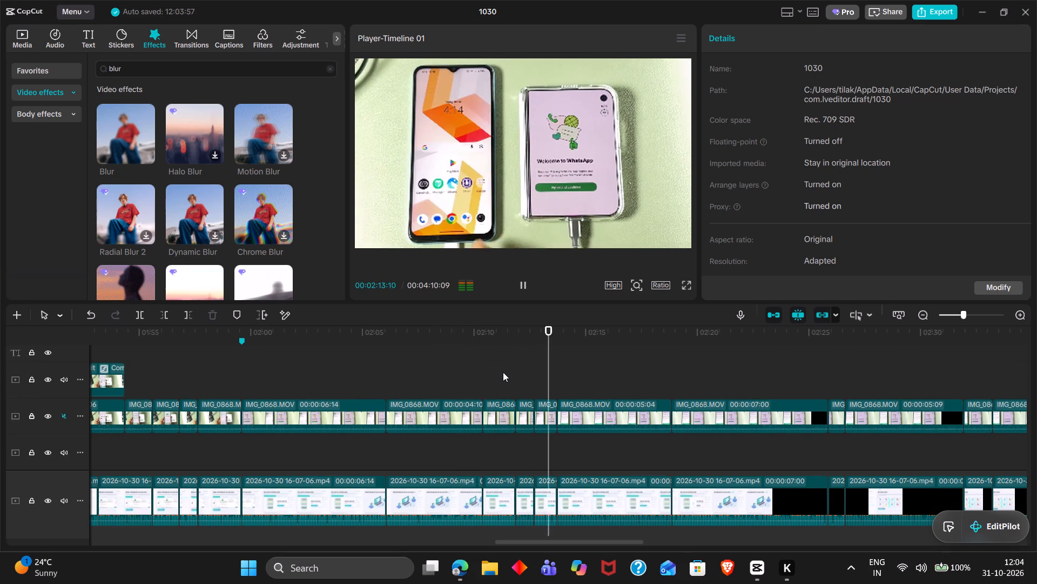
pyautogui.hscroll(-1, 503, 372)
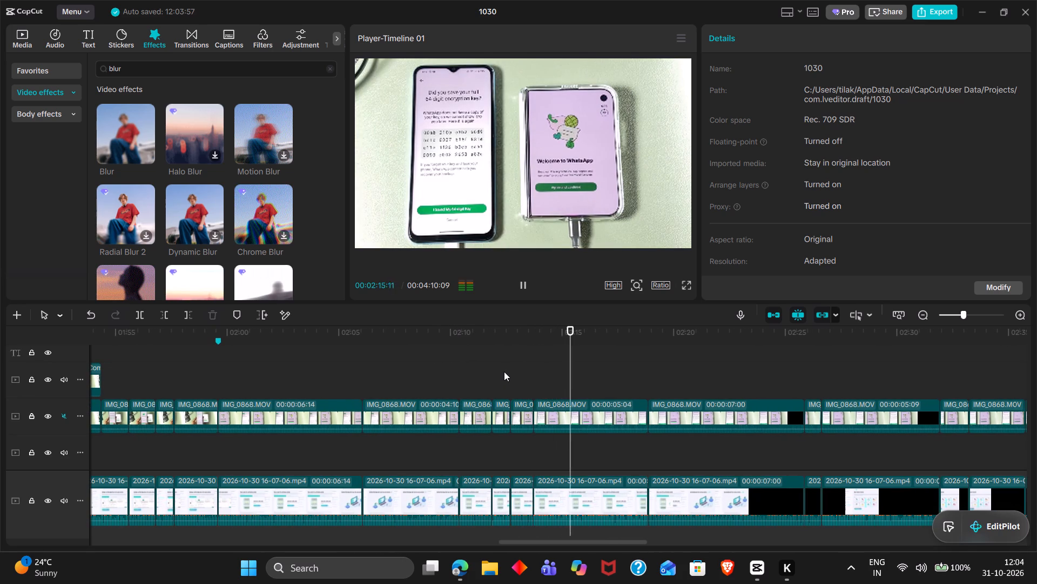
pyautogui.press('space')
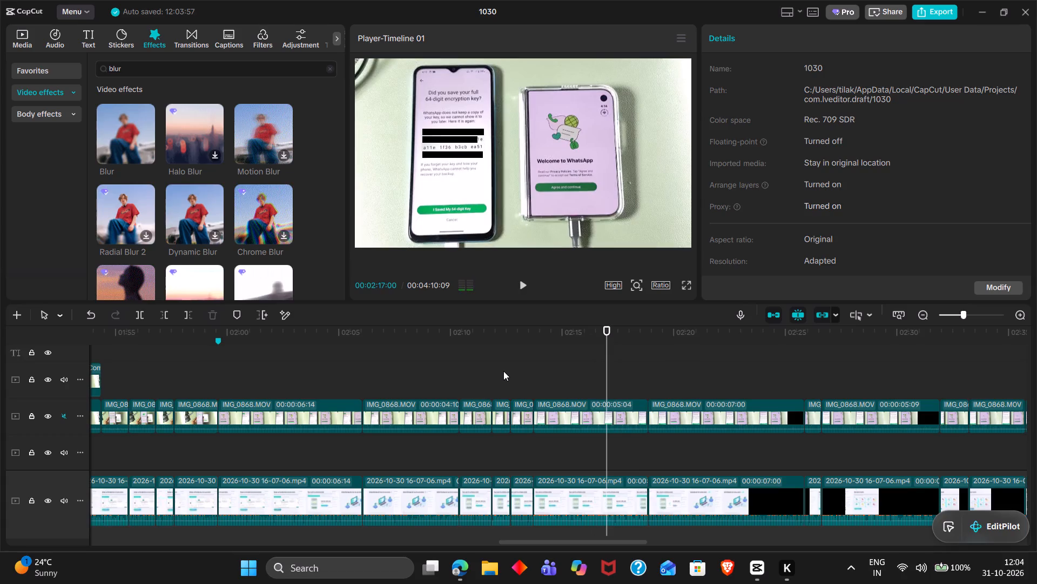
pyautogui.click(532, 383)
pyautogui.moveTo(532, 383); pyautogui.dragTo(461, 371)
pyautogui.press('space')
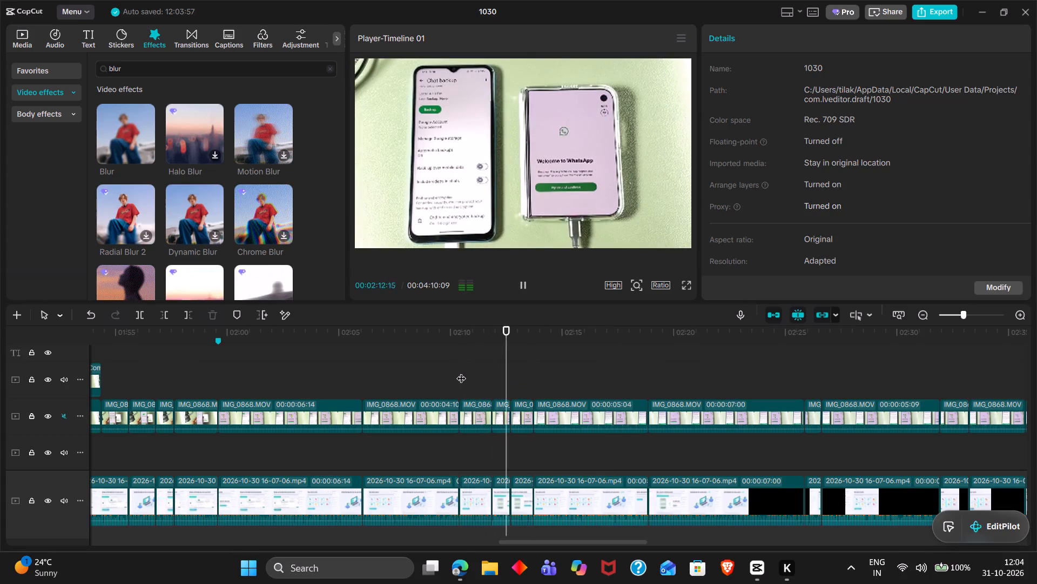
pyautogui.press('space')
# Combine the upper-track phone clips from the end of the blurred section up to 00:02:12:21 into one compound clip.
pyautogui.doubleClick(511, 384)
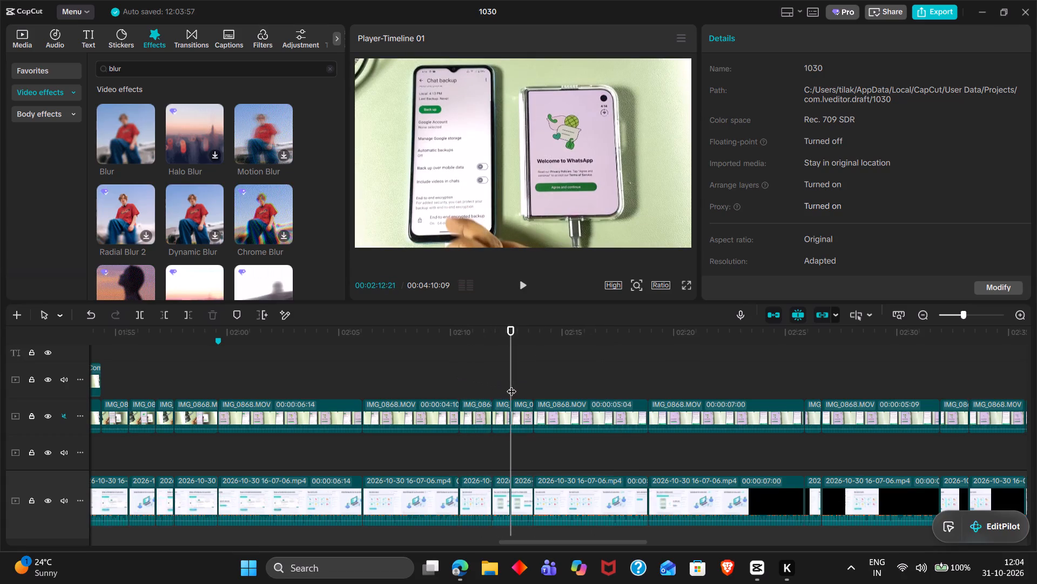
pyautogui.moveTo(119, 383); pyautogui.dragTo(413, 440)
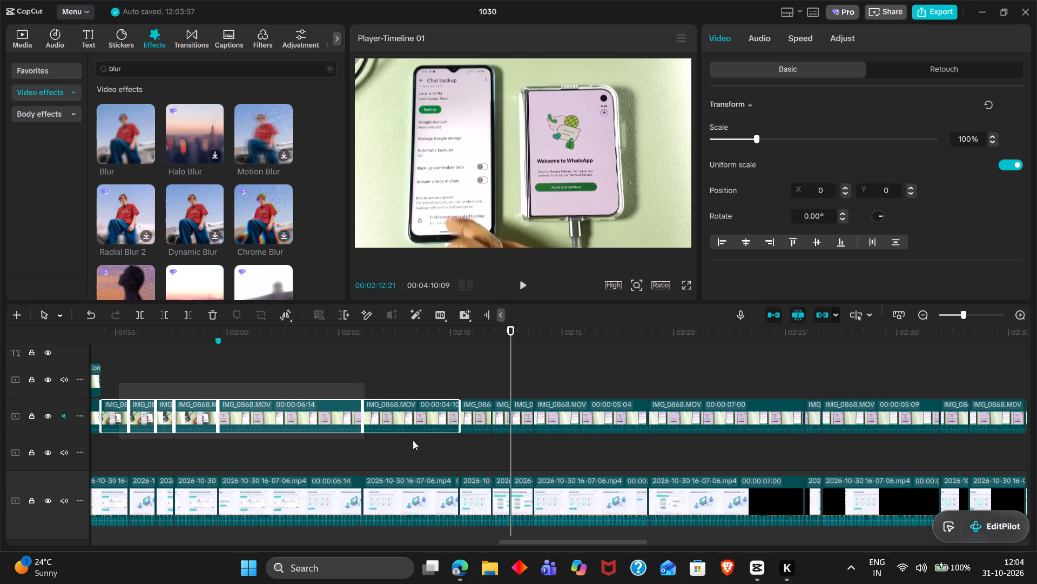
pyautogui.moveTo(413, 440); pyautogui.dragTo(499, 432)
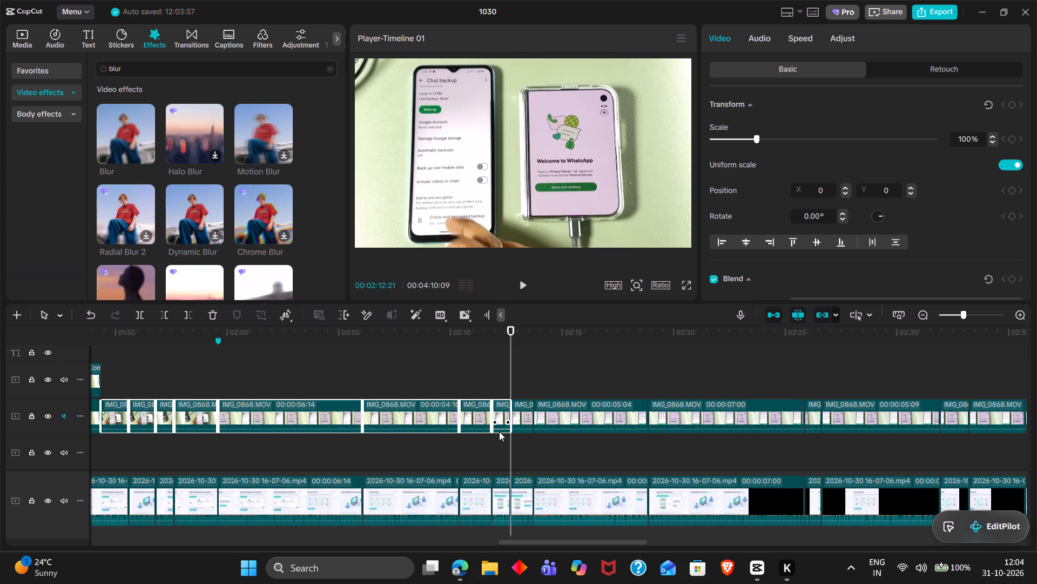
pyautogui.hotkey('alt', 'g')
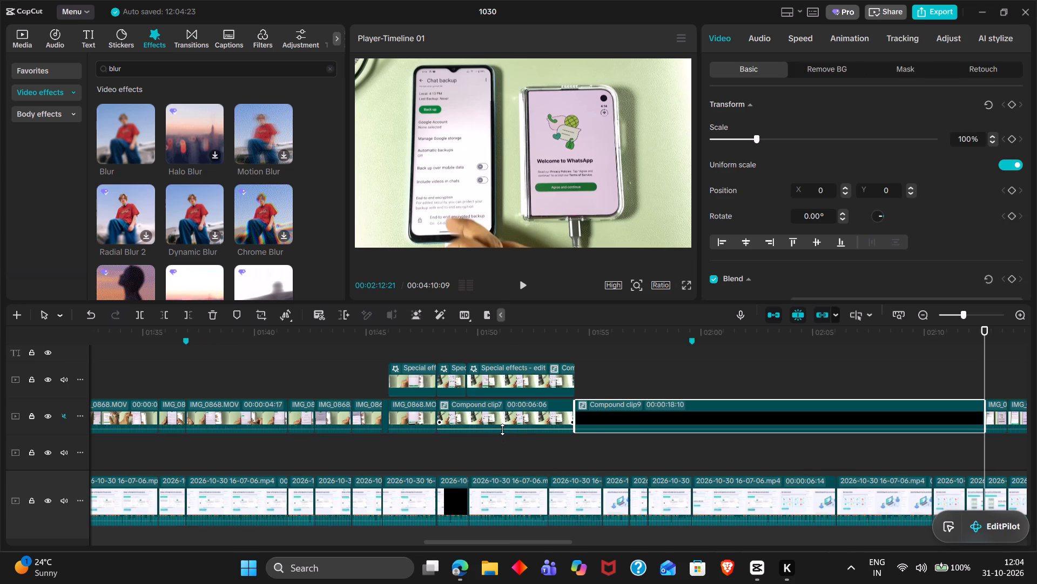
# Set the new phone compound clip's opacity to 0%.
pyautogui.hscroll(-1, 502, 429)
pyautogui.scroll(-1, 844, 248)
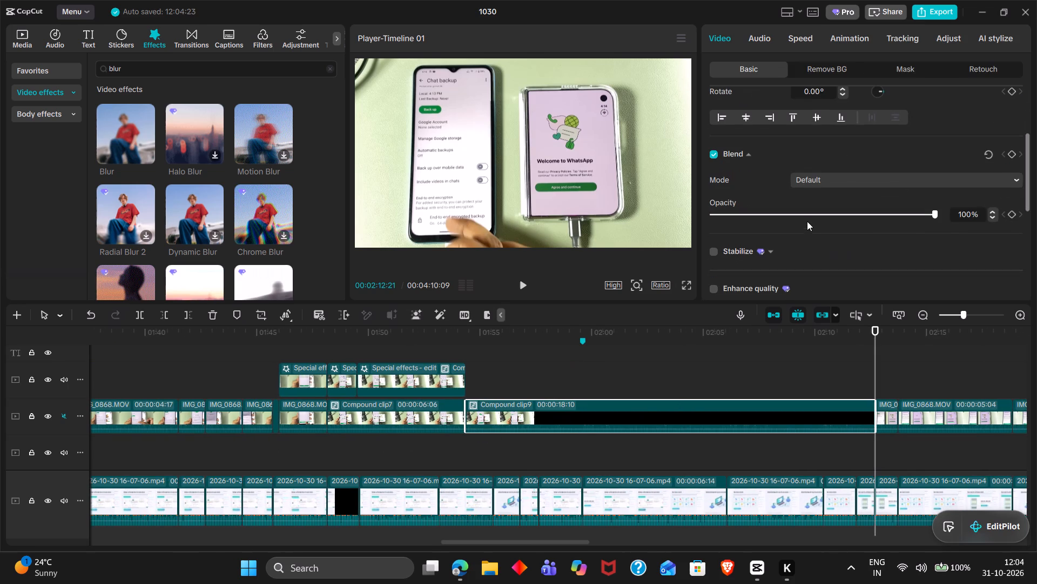
pyautogui.moveTo(807, 221); pyautogui.dragTo(666, 214)
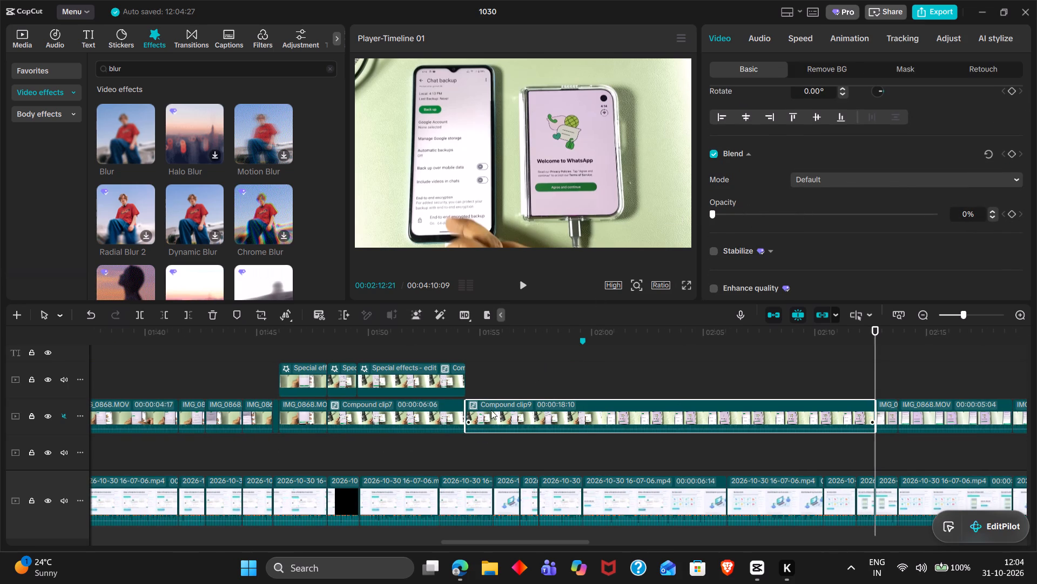
# Scrub and play from the start of the transparent compound clip to about 00:01:56:17 to check the screen recording underneath.
pyautogui.click(466, 449)
pyautogui.moveTo(466, 449); pyautogui.dragTo(448, 446)
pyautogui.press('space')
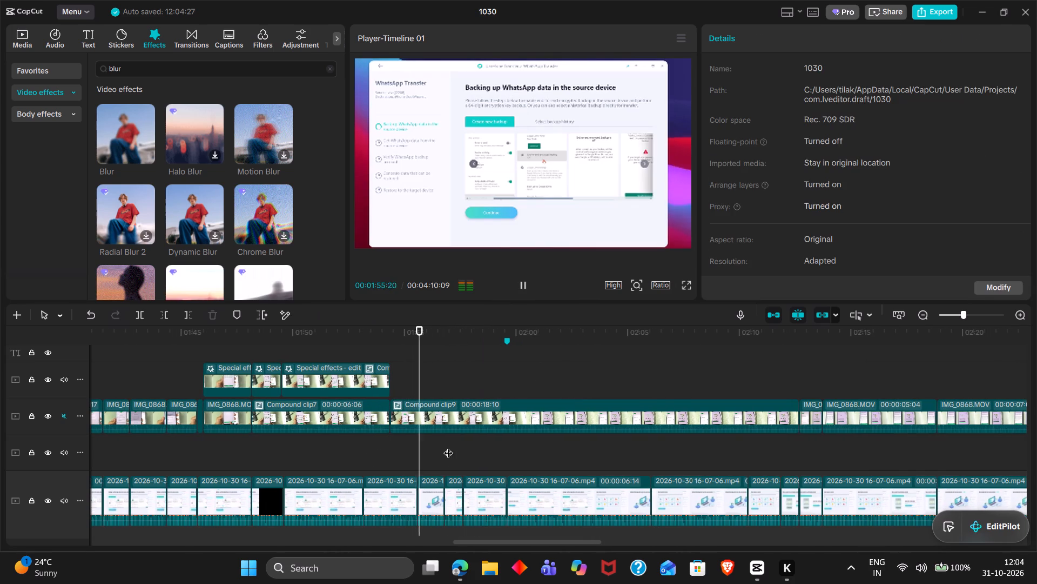
pyautogui.click(431, 450)
pyautogui.moveTo(431, 450); pyautogui.dragTo(420, 450)
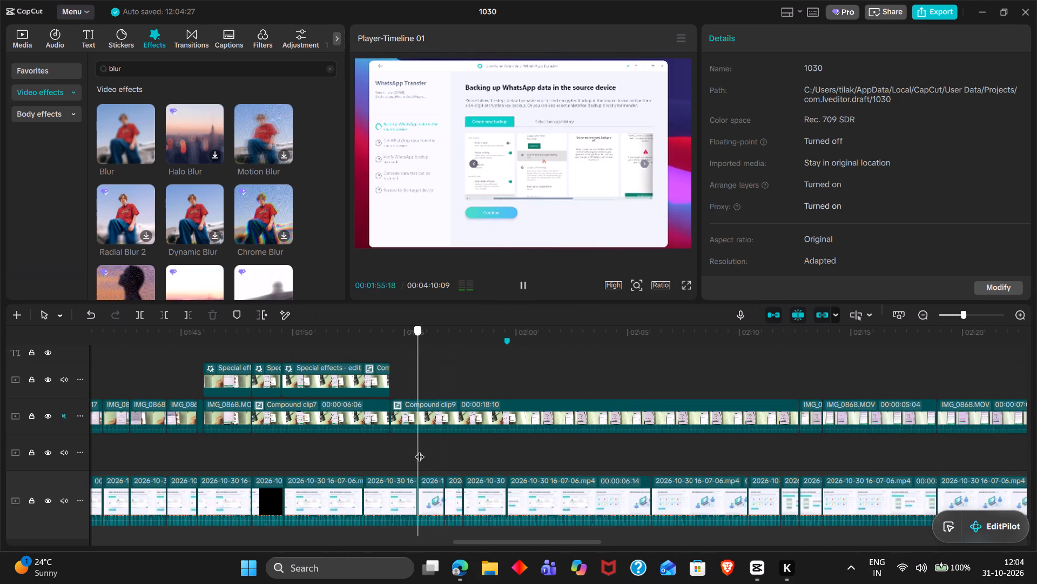
pyautogui.moveTo(420, 450); pyautogui.dragTo(439, 453)
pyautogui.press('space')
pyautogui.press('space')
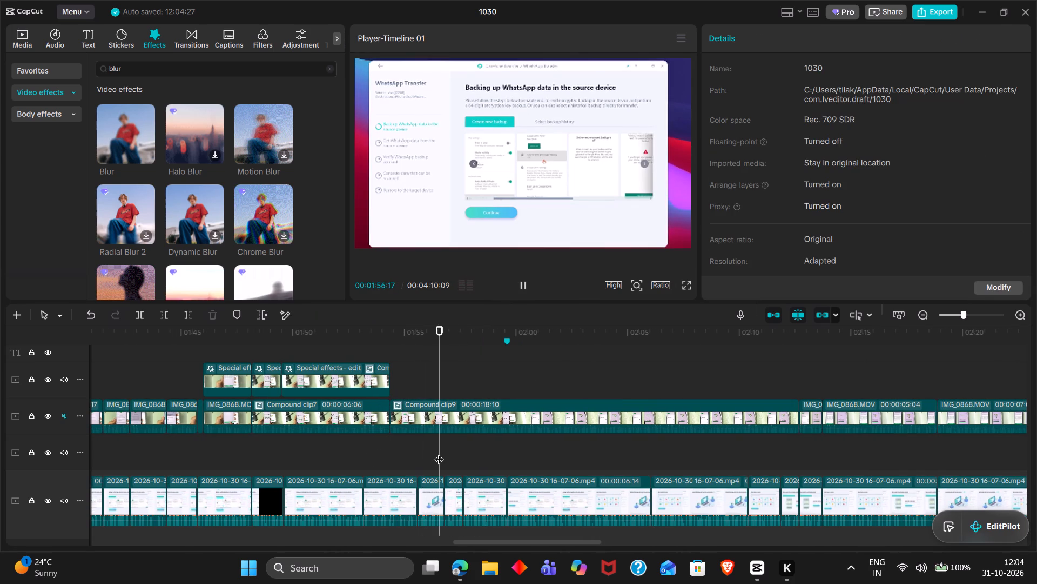
# Split the transparent phone compound clip at the 00:01:59:18 marker.
pyautogui.click(518, 376)
pyautogui.moveTo(518, 376); pyautogui.dragTo(511, 374)
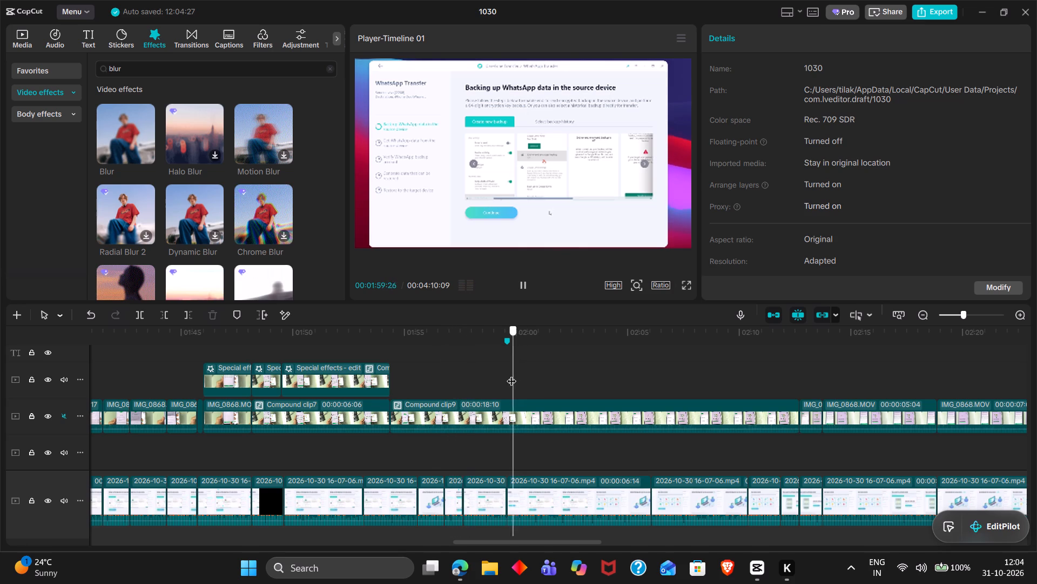
pyautogui.moveTo(511, 374); pyautogui.dragTo(510, 374)
pyautogui.click(513, 409)
pyautogui.hotkey('ctrl', 'b')
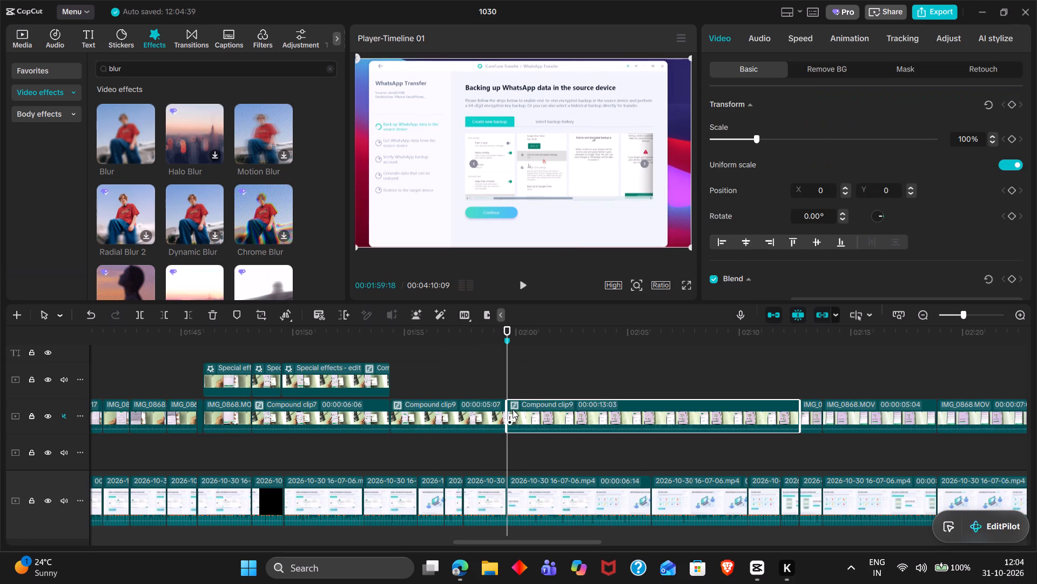
# Restore full opacity on the first part of the split compound clip, before the marker.
pyautogui.click(483, 412)
pyautogui.scroll(-1, 766, 260)
pyautogui.moveTo(867, 236); pyautogui.dragTo(984, 249)
# Play across the split at 00:01:59:18 to check the switch from the phone footage to the screen recording.
pyautogui.doubleClick(401, 399)
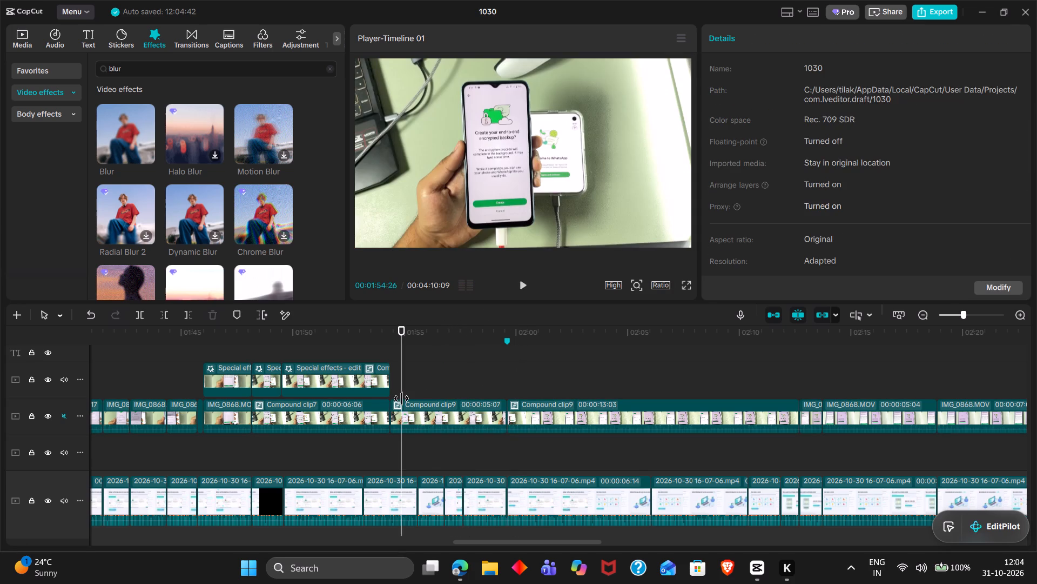
pyautogui.doubleClick(472, 391)
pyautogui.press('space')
pyautogui.hscroll(-1, 472, 391)
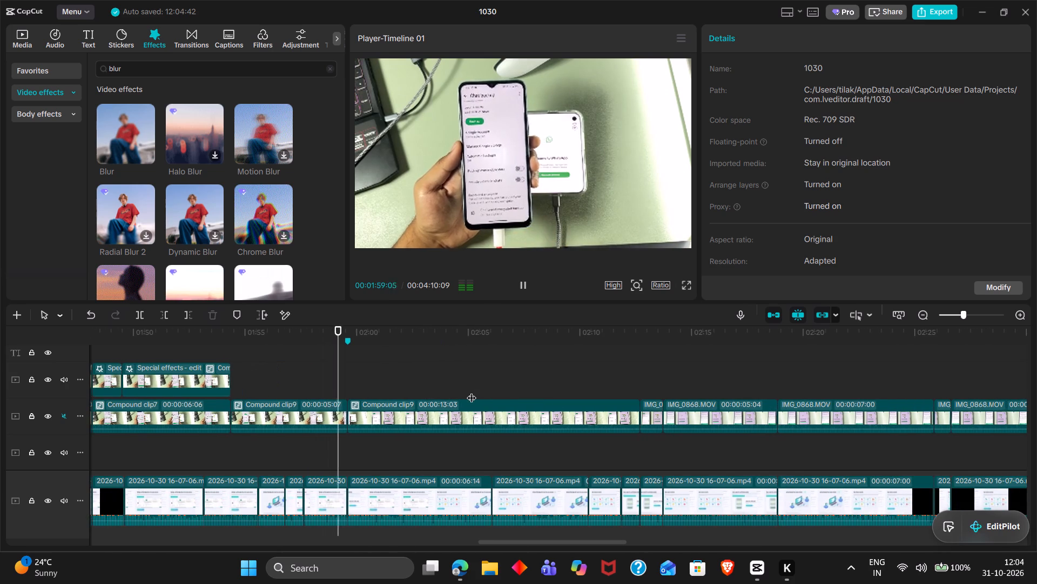
pyautogui.hscroll(-1, 472, 391)
pyautogui.keyDown('ctrl'); pyautogui.scroll(5, 472, 391); pyautogui.keyUp('ctrl')
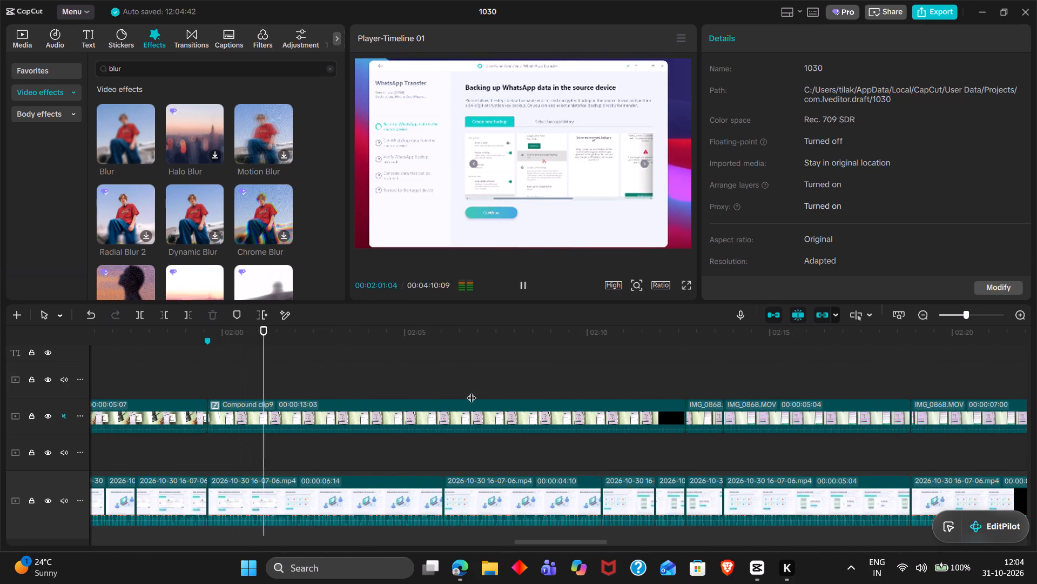
# Apply the favourite Glare II transition at the compound clip's split at 00:01:59:18.
pyautogui.click(195, 377)
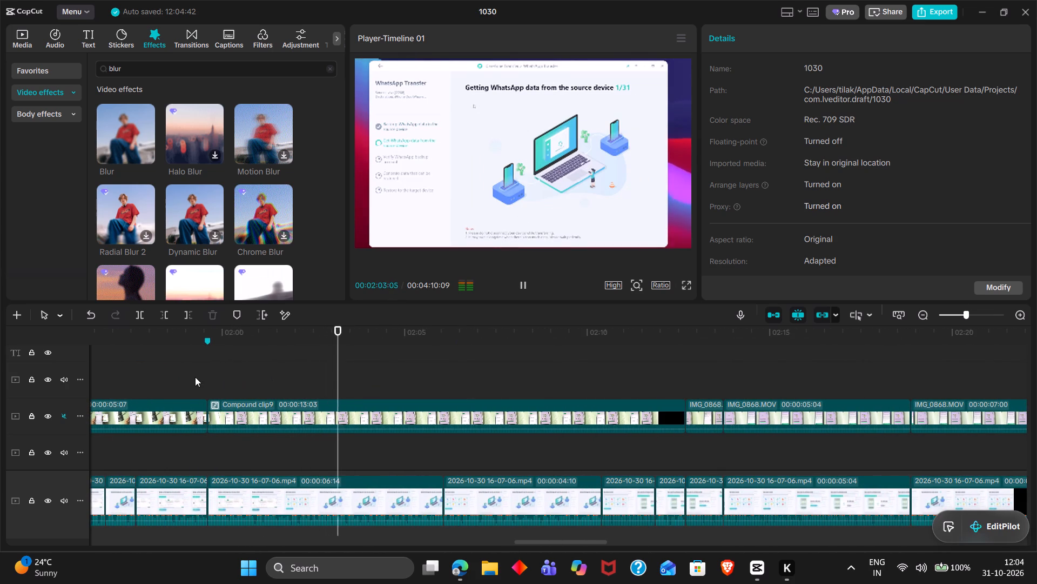
pyautogui.moveTo(195, 377); pyautogui.dragTo(207, 381)
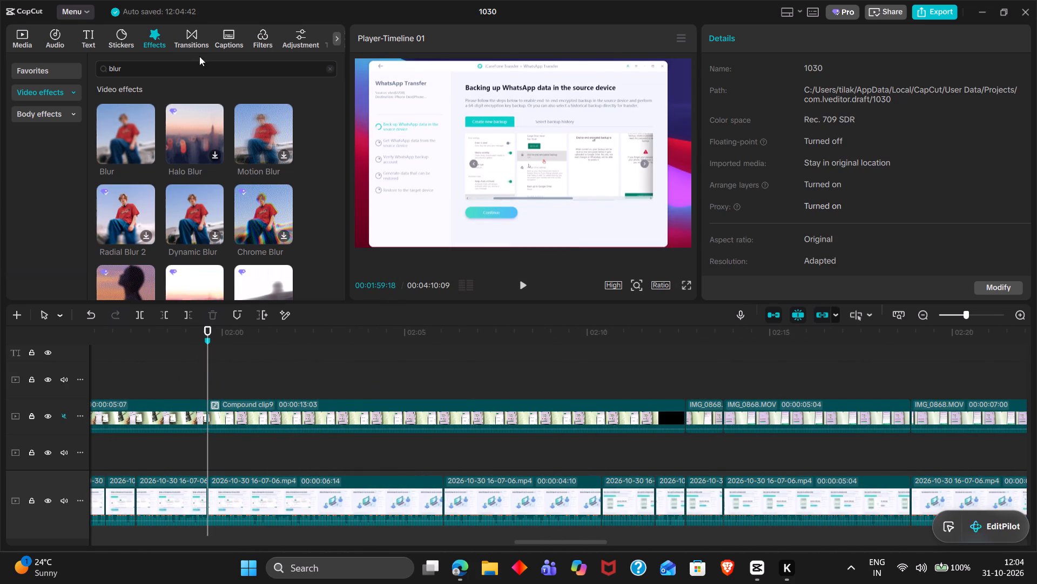
pyautogui.doubleClick(201, 47)
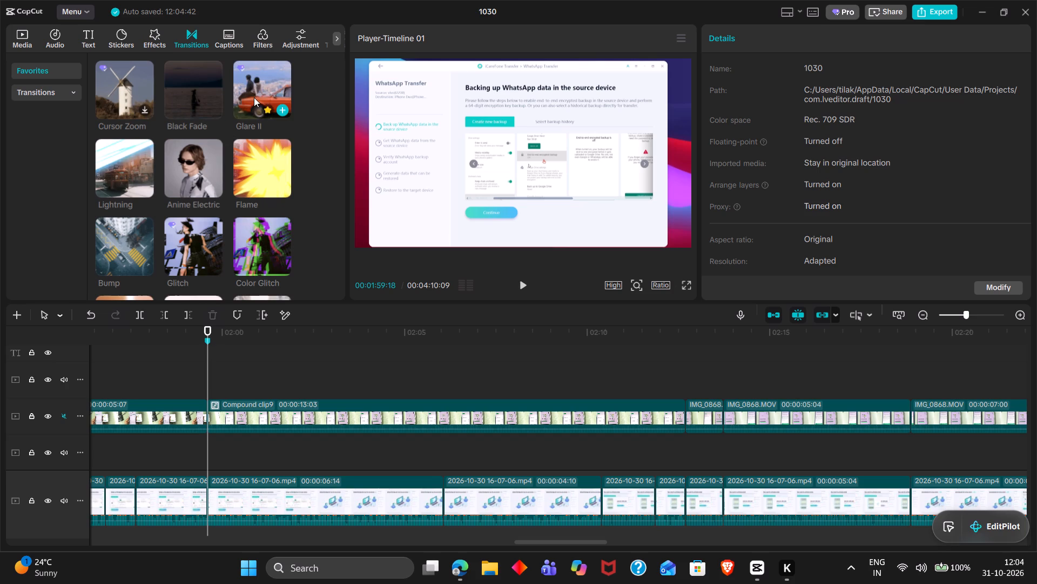
pyautogui.moveTo(254, 97); pyautogui.dragTo(196, 420)
# Copy the Sfx sound clip near 00:01:05 and paste it at 00:01:59:11, just before the Glare II transition.
pyautogui.click(193, 379)
pyautogui.moveTo(193, 379); pyautogui.dragTo(201, 384)
pyautogui.scroll(-5, 201, 384)
pyautogui.hscroll(2, 314, 449)
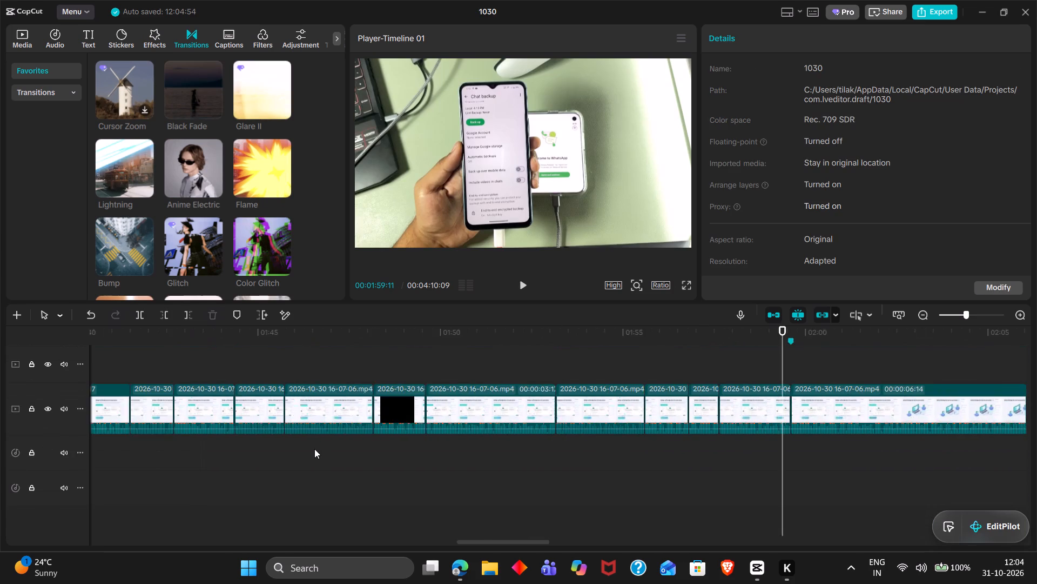
pyautogui.hscroll(4, 314, 449)
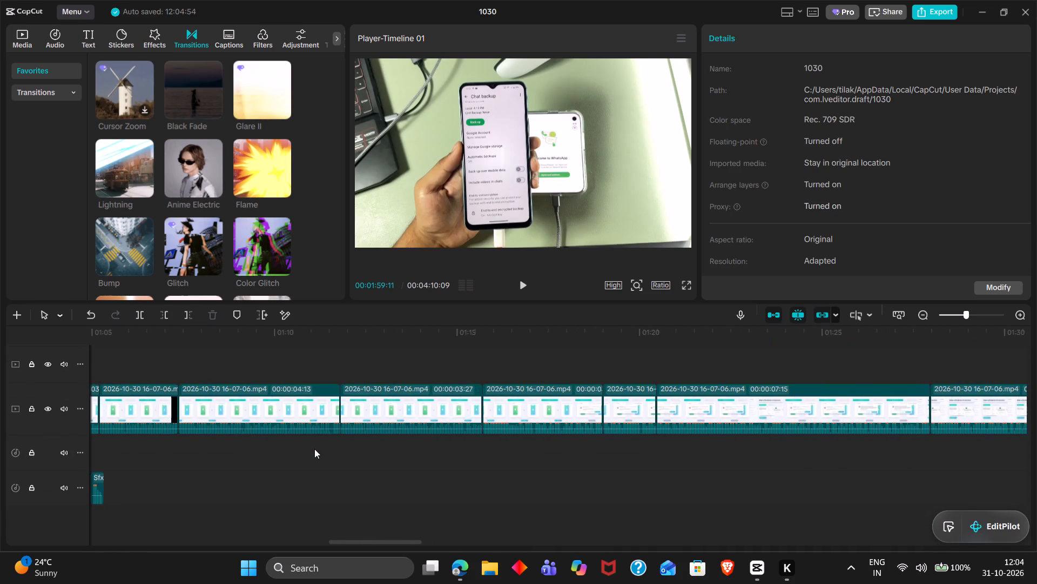
pyautogui.hscroll(1, 314, 449)
pyautogui.click(174, 489)
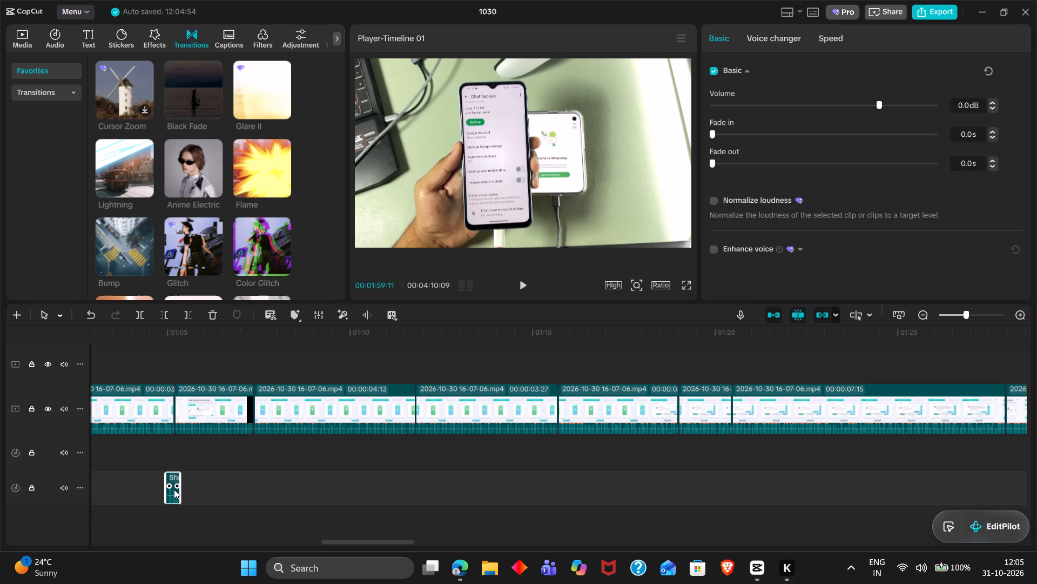
pyautogui.hotkey('ctrl', 'c')
pyautogui.hotkey('ctrl', 'v')
# Play from 00:01:59:11 to about 00:02:11 to check the transition sound and the screen recording's data-retrieval part.
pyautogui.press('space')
pyautogui.hscroll(-1, 174, 489)
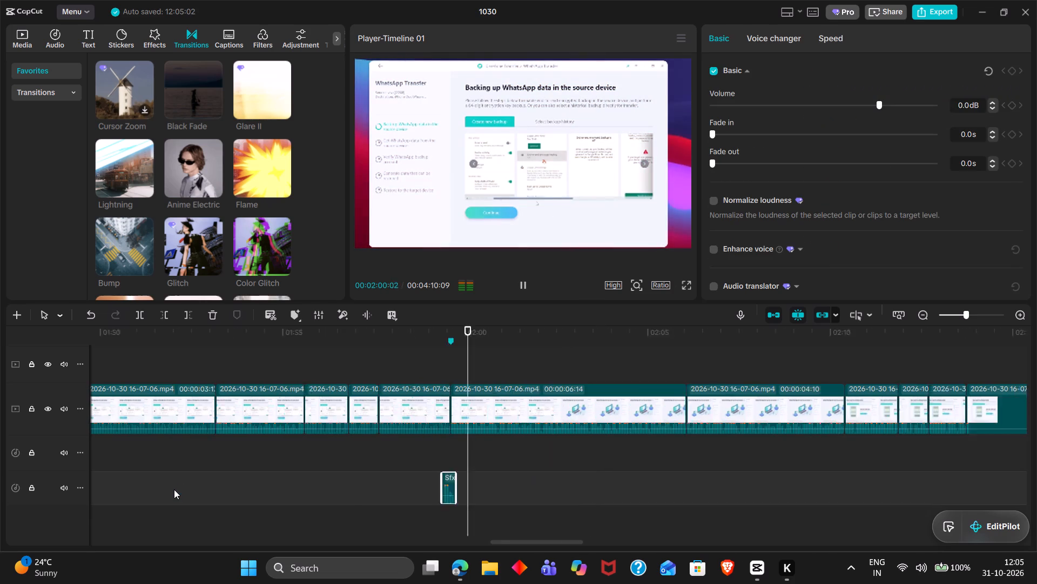
pyautogui.hscroll(-1, 174, 489)
pyautogui.scroll(2, 174, 489)
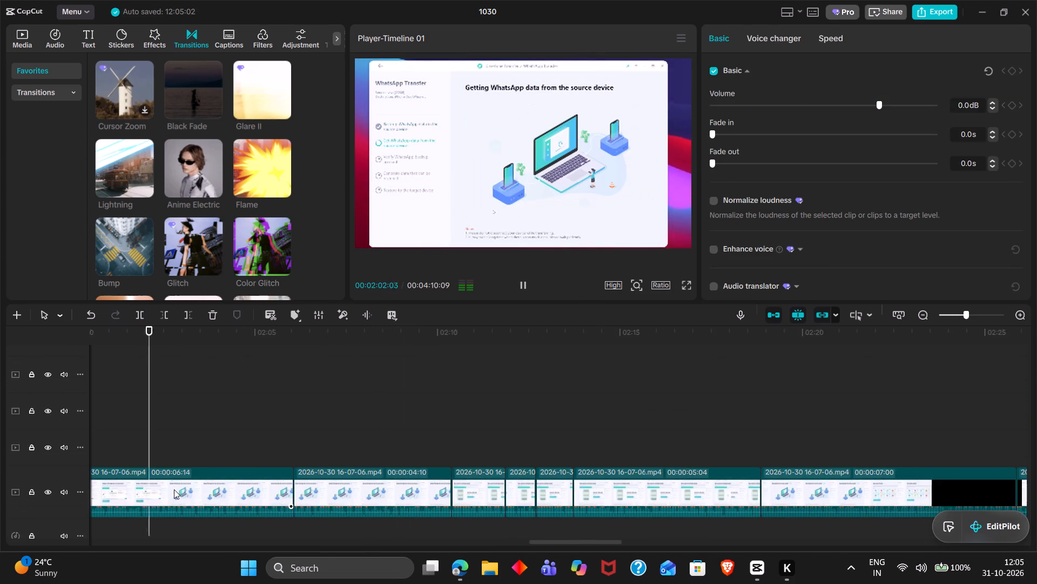
pyautogui.hscroll(-1, 174, 489)
pyautogui.hscroll(1, 174, 489)
pyautogui.hscroll(-1, 174, 489)
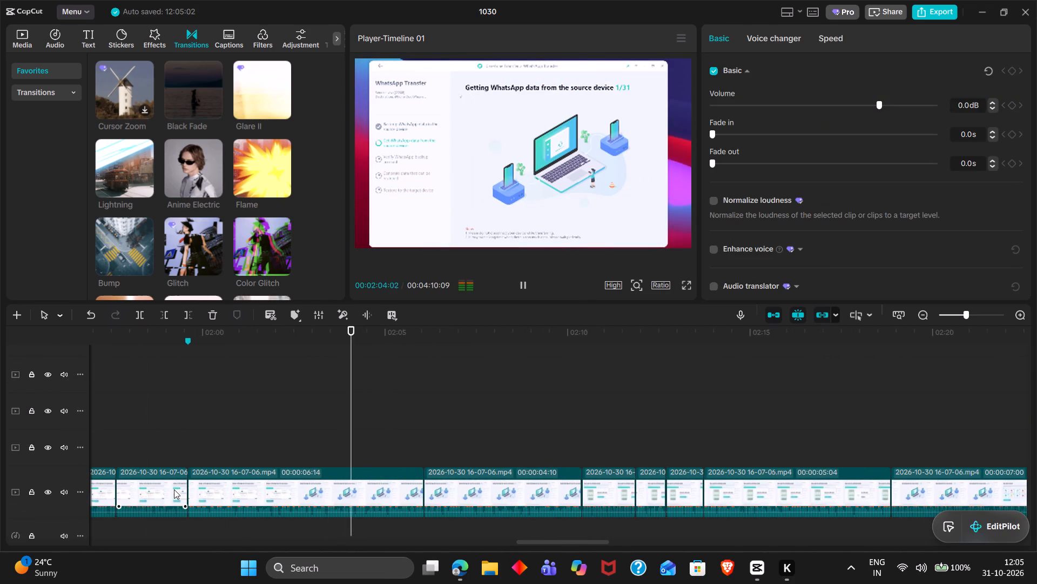
pyautogui.hscroll(-2, 174, 489)
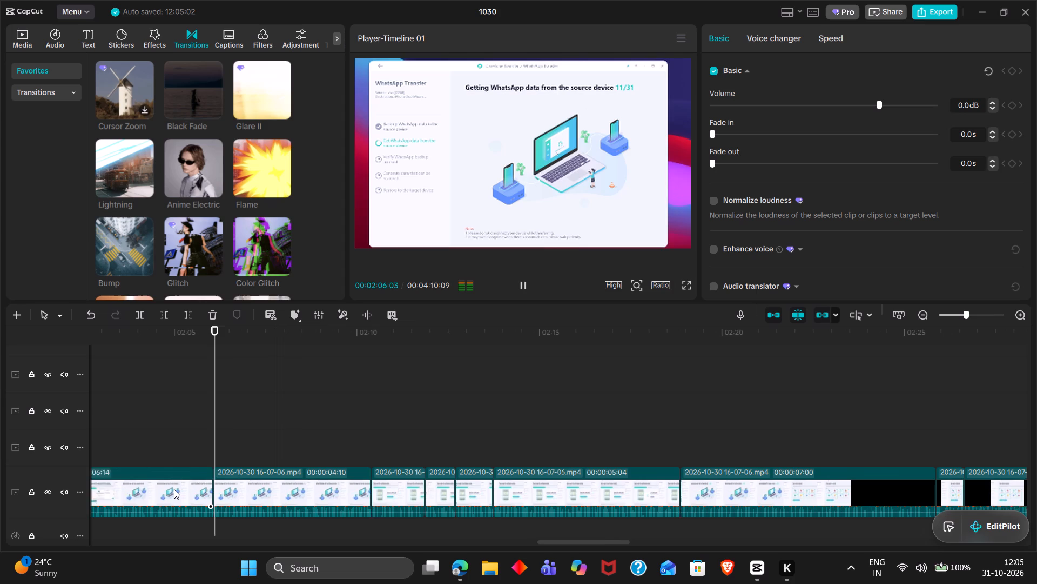
pyautogui.hscroll(-4, 174, 489)
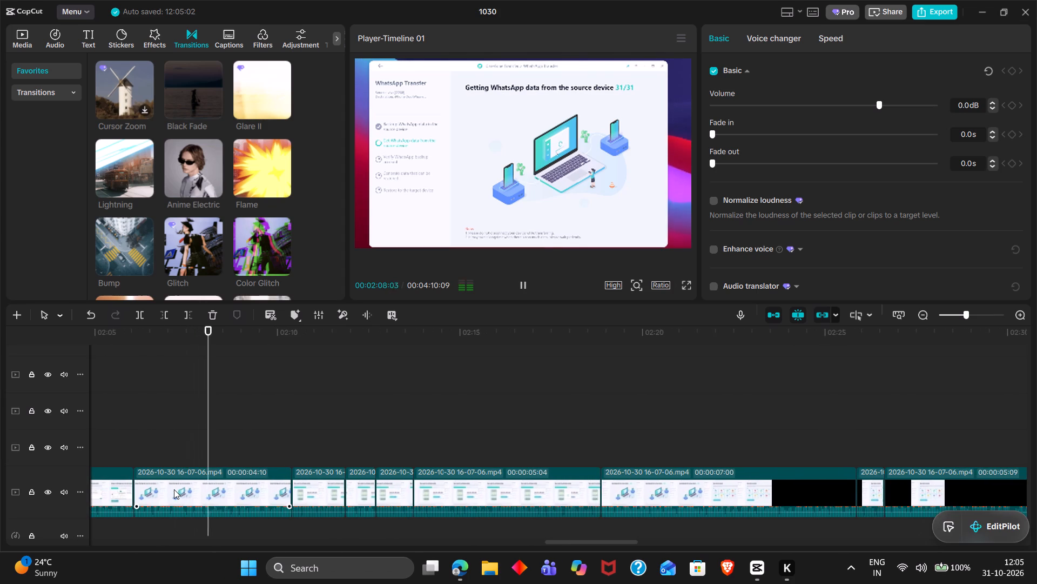
pyautogui.hscroll(-2, 174, 489)
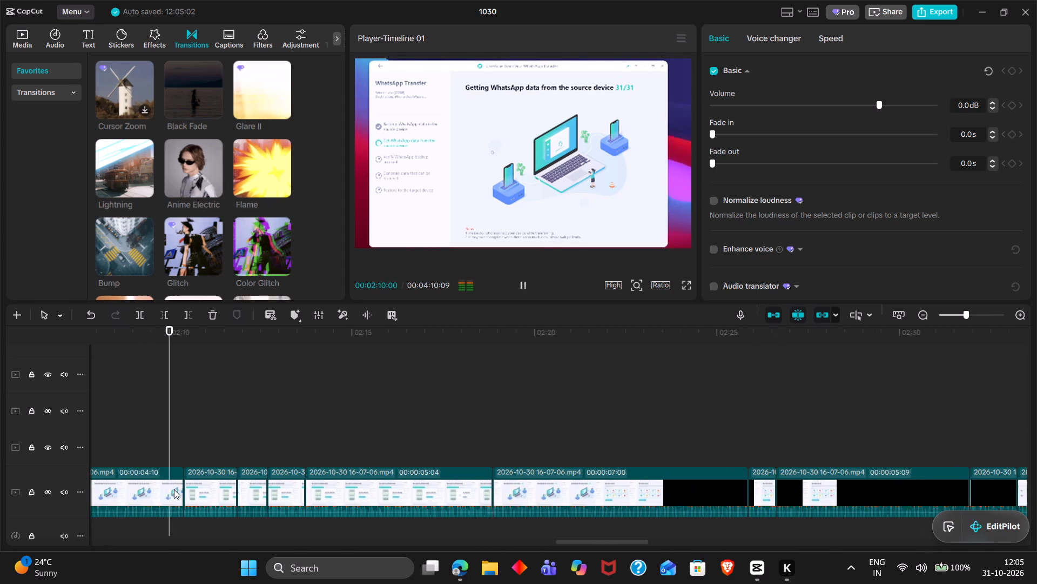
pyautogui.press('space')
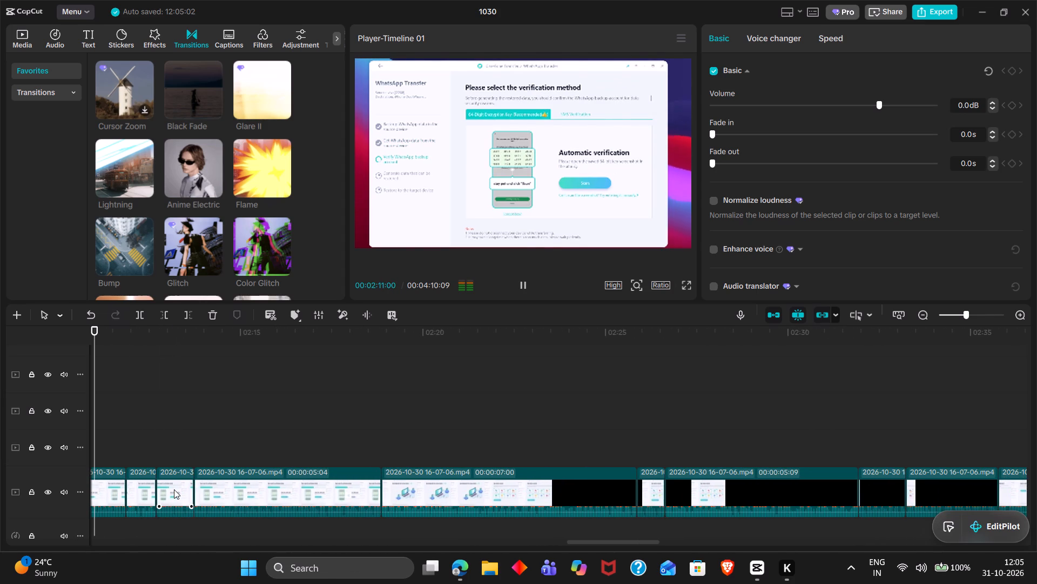
# Review the phone footage of the encryption-key screen from about 00:02:11 to 00:02:18:25, partly in full screen.
pyautogui.click(691, 289)
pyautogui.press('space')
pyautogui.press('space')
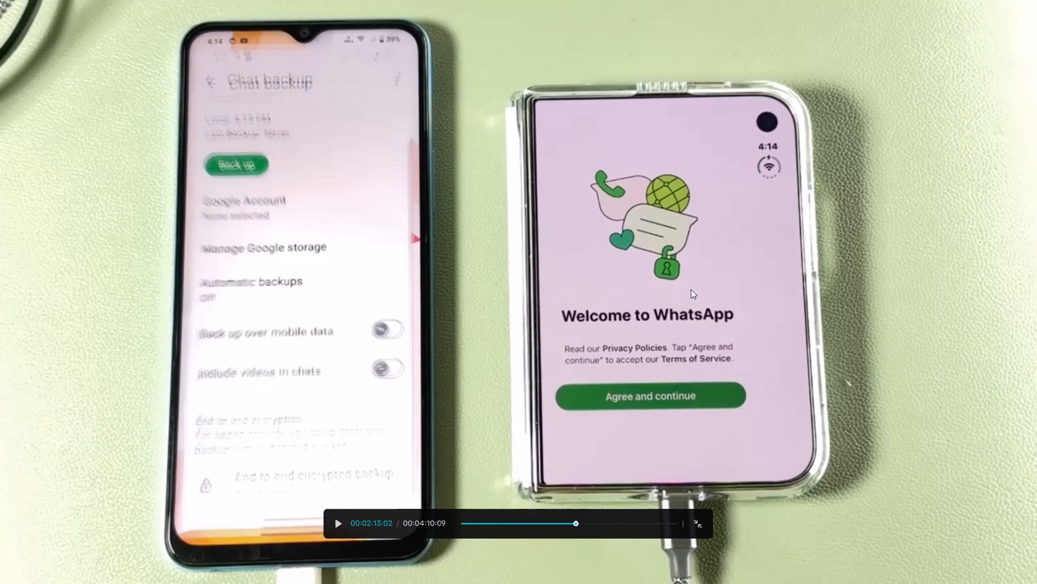
pyautogui.press('Escape')
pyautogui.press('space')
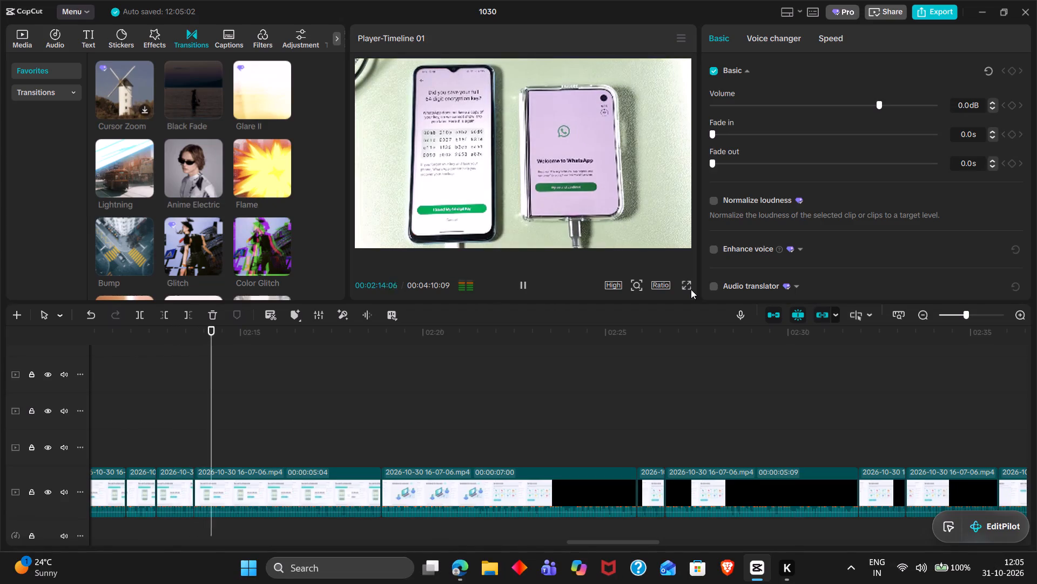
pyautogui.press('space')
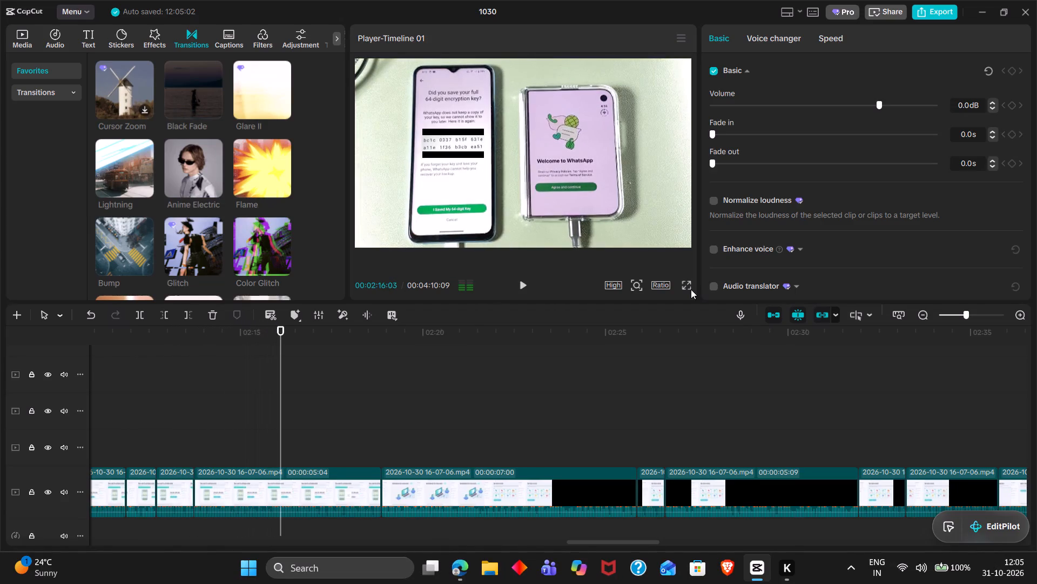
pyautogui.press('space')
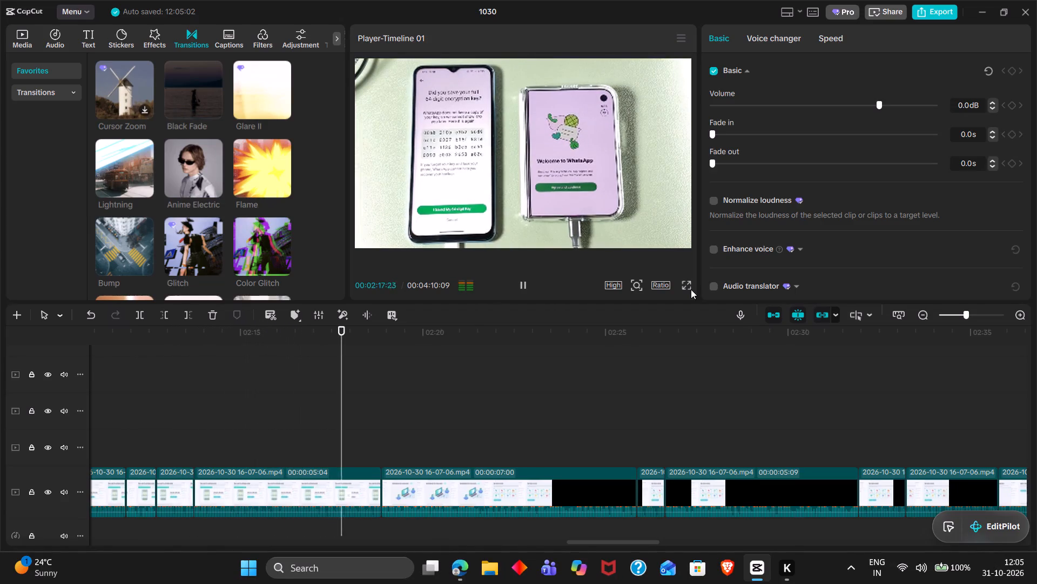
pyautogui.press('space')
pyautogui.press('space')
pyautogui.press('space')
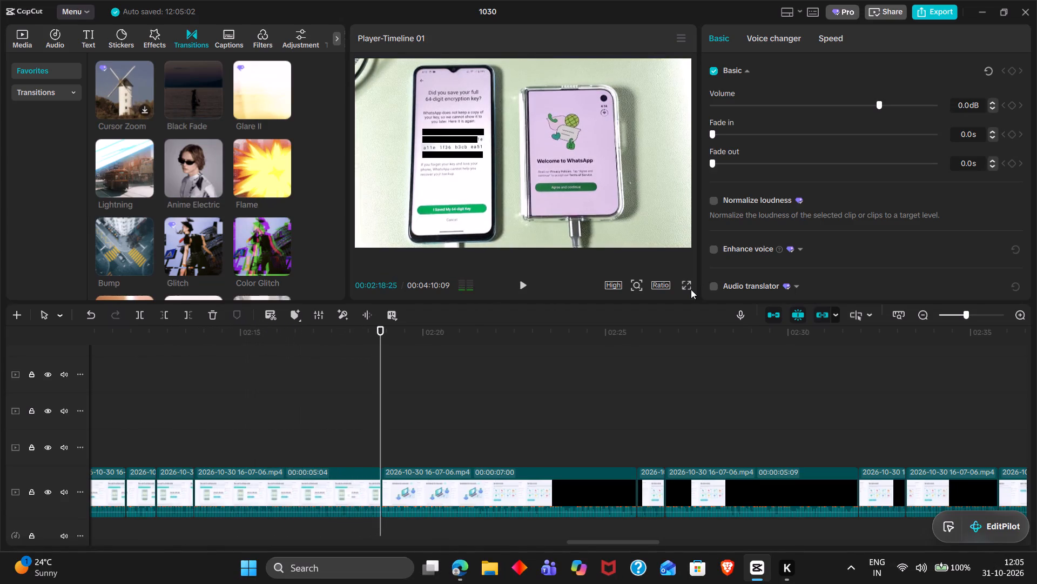
pyautogui.click(689, 282)
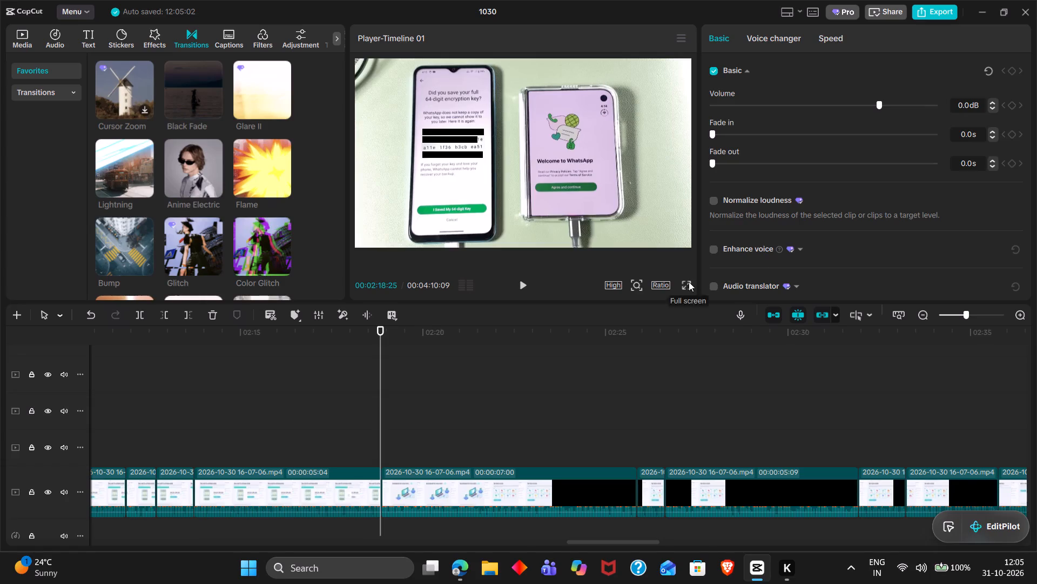
pyautogui.press('Escape')
# Replay the section from about 00:02:11 to 00:02:18 to look for a cut point in the encryption-key phone footage.
pyautogui.hscroll(1, 465, 445)
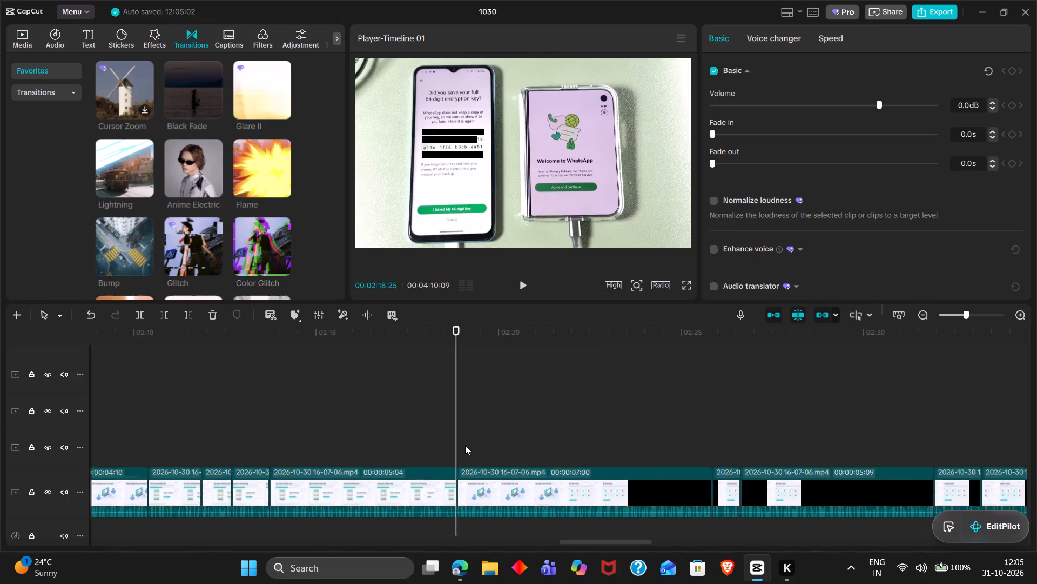
pyautogui.hscroll(1, 465, 445)
pyautogui.click(379, 429)
pyautogui.moveTo(379, 429); pyautogui.dragTo(413, 432)
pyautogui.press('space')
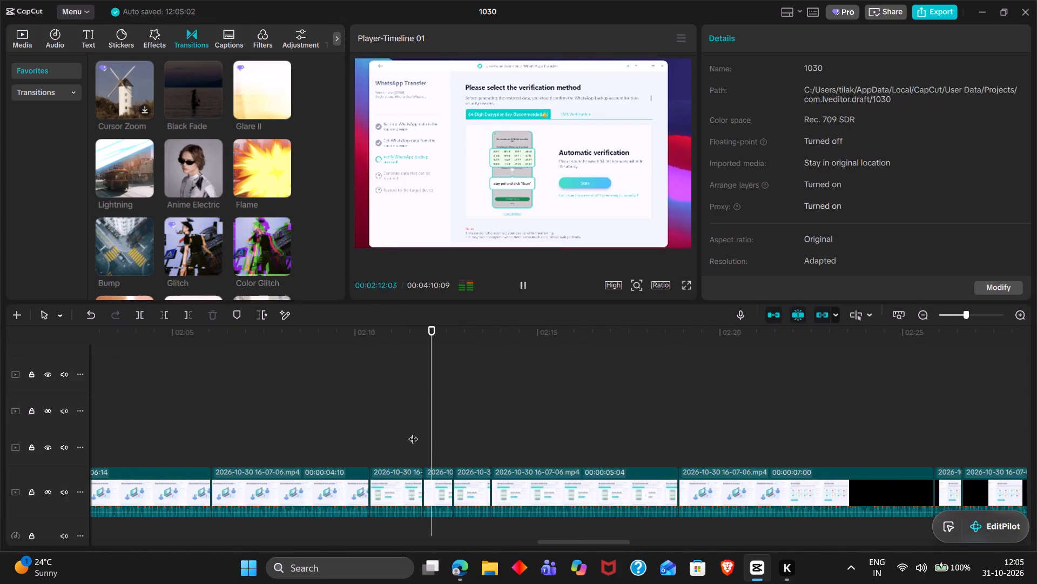
pyautogui.hscroll(-1, 413, 432)
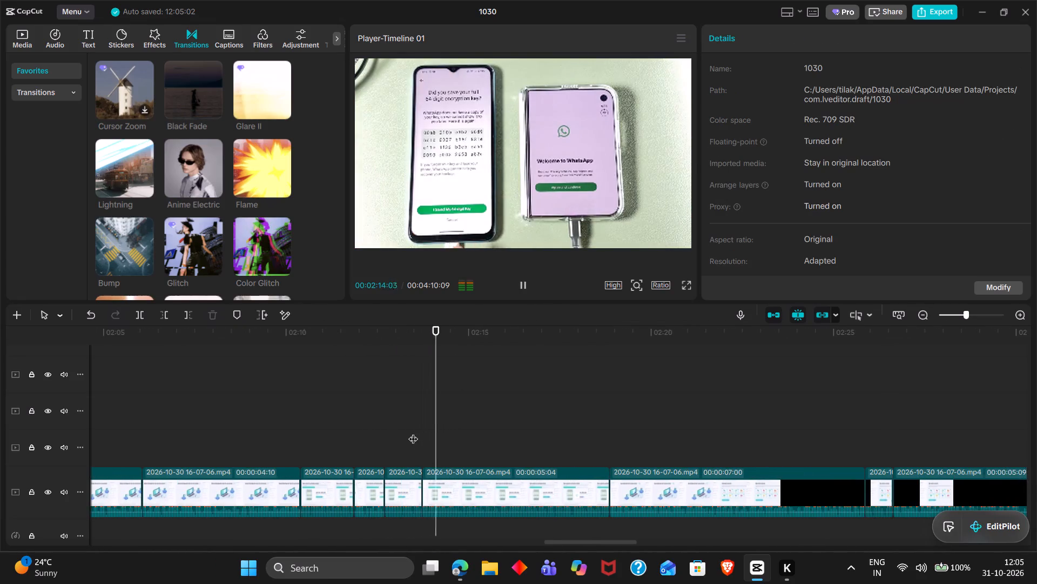
pyautogui.hscroll(-2, 413, 432)
pyautogui.keyDown('ctrl'); pyautogui.scroll(-2, 413, 432); pyautogui.keyUp('ctrl')
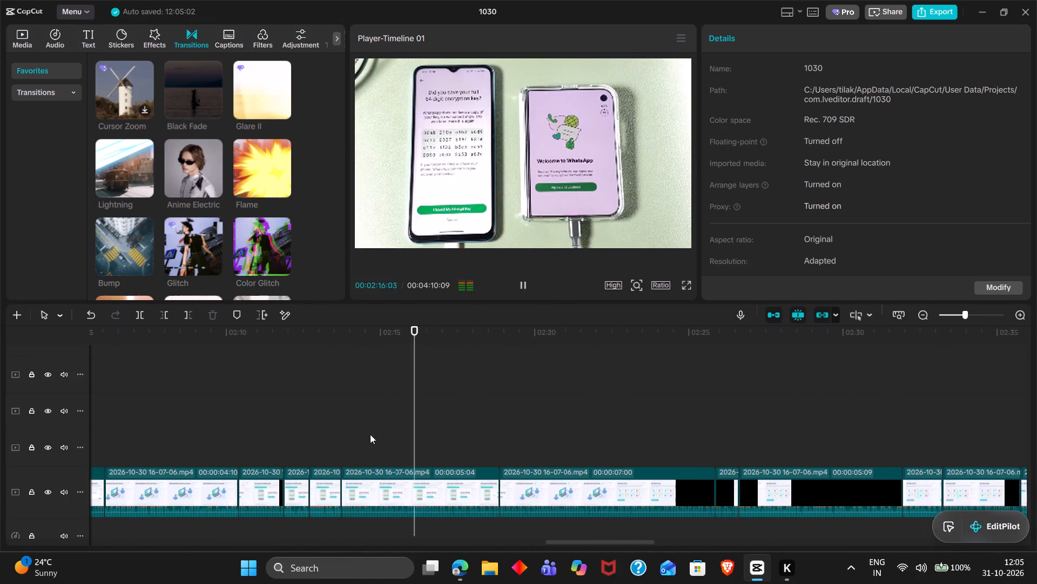
pyautogui.click(284, 444)
pyautogui.moveTo(284, 444); pyautogui.dragTo(446, 455)
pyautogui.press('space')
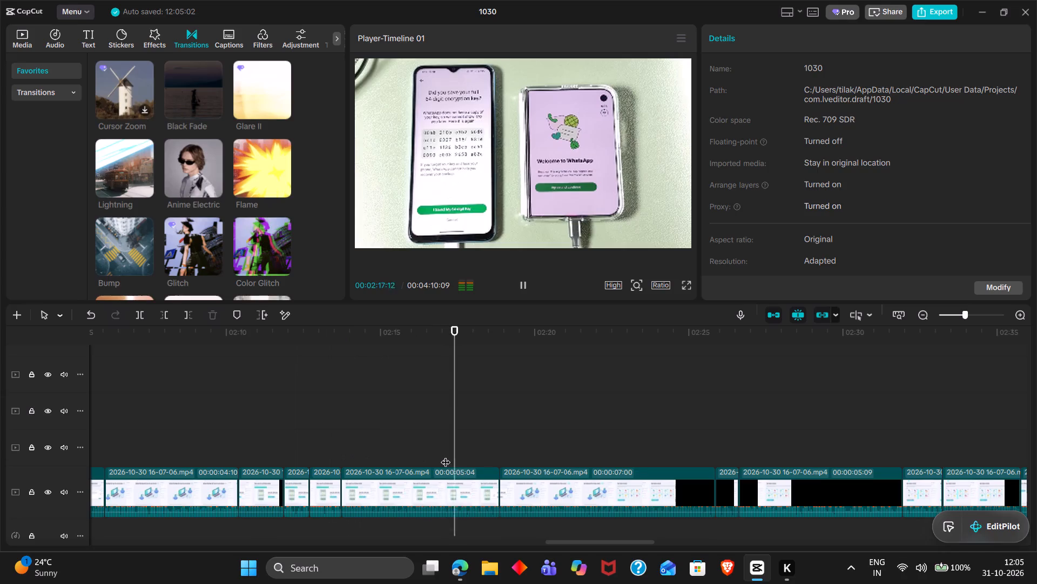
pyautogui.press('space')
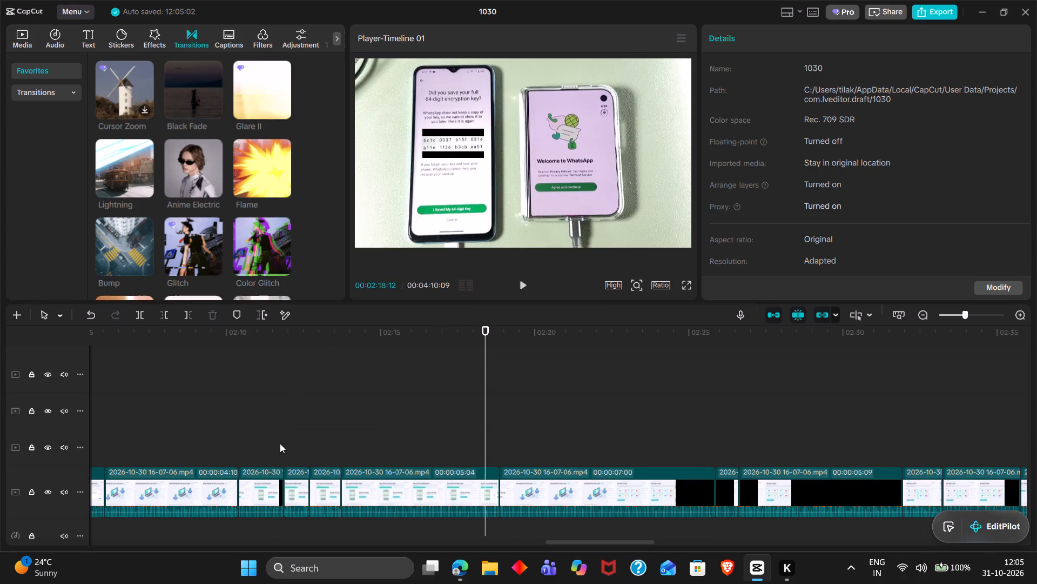
pyautogui.tripleClick(280, 443)
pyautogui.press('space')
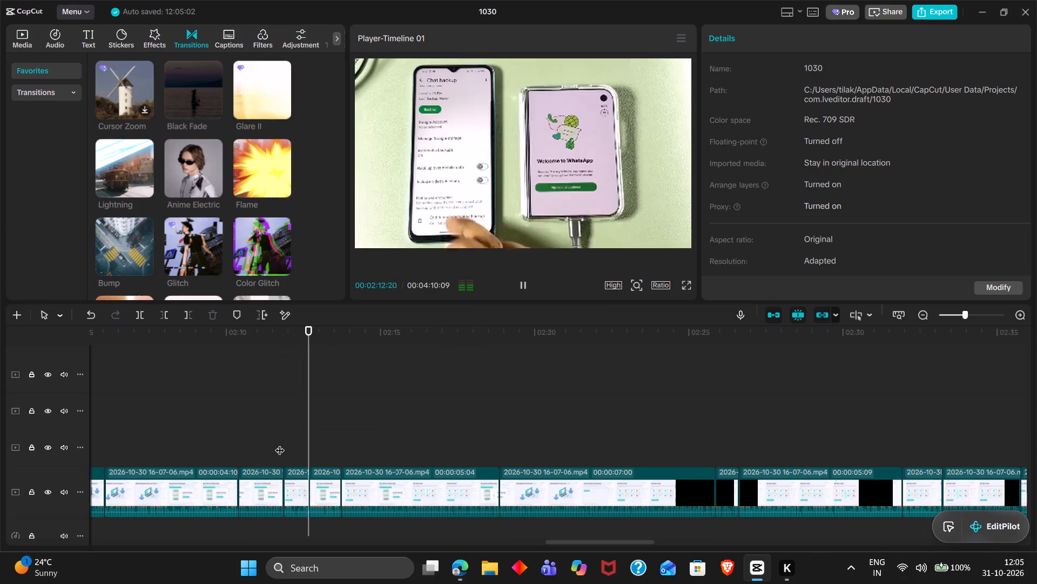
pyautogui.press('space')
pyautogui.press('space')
pyautogui.hscroll(-1, 280, 443)
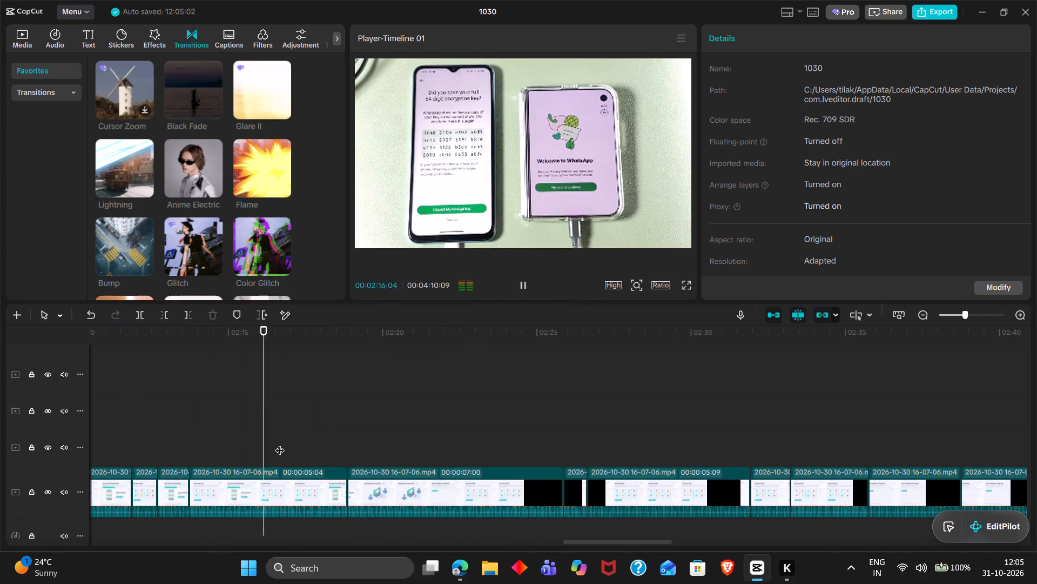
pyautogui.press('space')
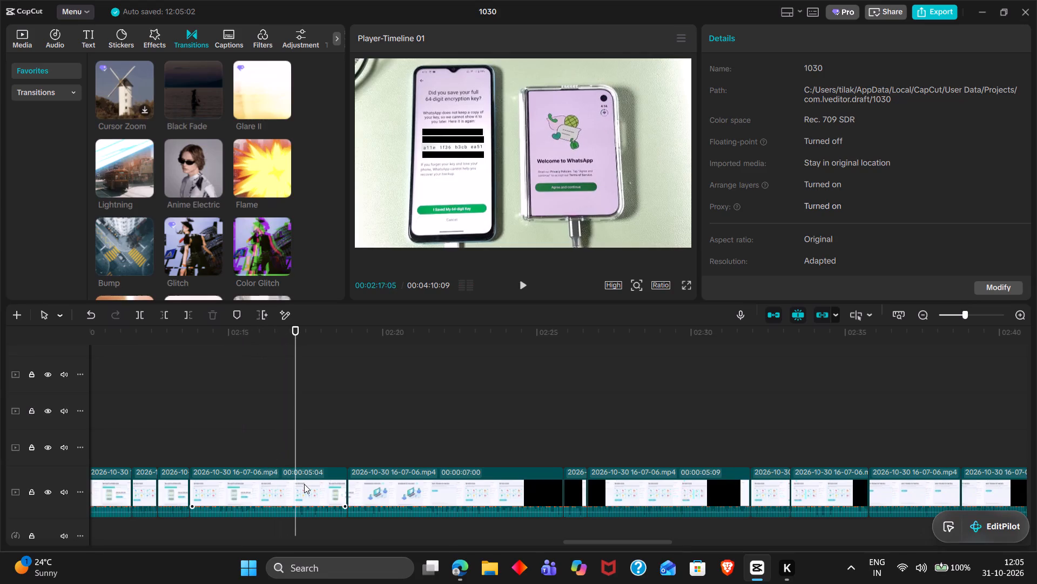
# Split the IMG_0868.MOV phone clip over the encryption-key screen at 00:02:17:05.
pyautogui.click(304, 484)
pyautogui.scroll(2, 304, 484)
pyautogui.click(306, 408)
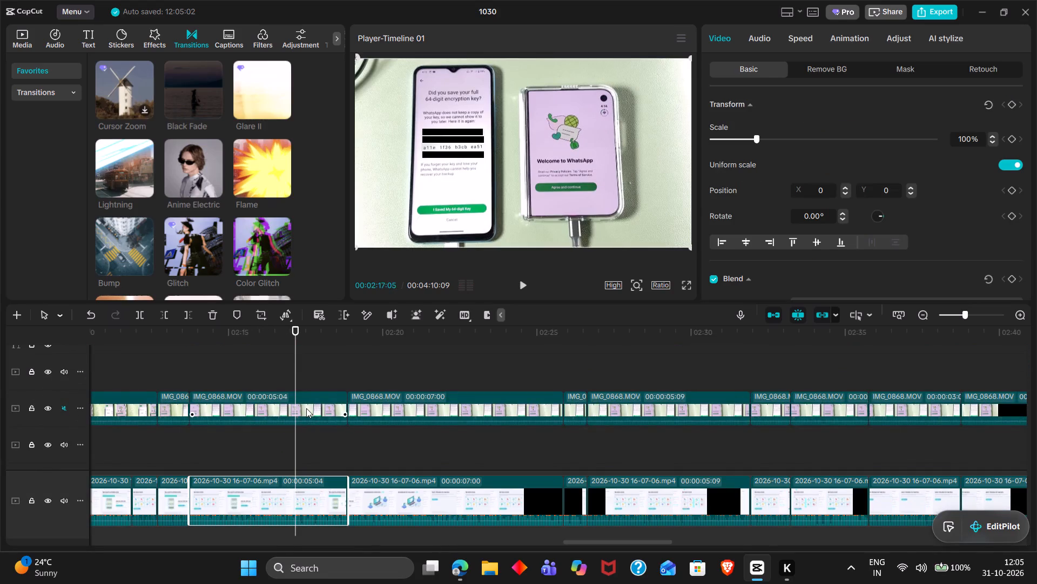
pyautogui.hotkey('ctrl', 'b')
# Scale the IMG_0868.MOV part after the 00:02:17:05 split and the clip following it together to 40%.
pyautogui.click(326, 374)
pyautogui.moveTo(326, 374); pyautogui.dragTo(301, 365)
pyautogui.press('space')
pyautogui.hscroll(-1, 301, 365)
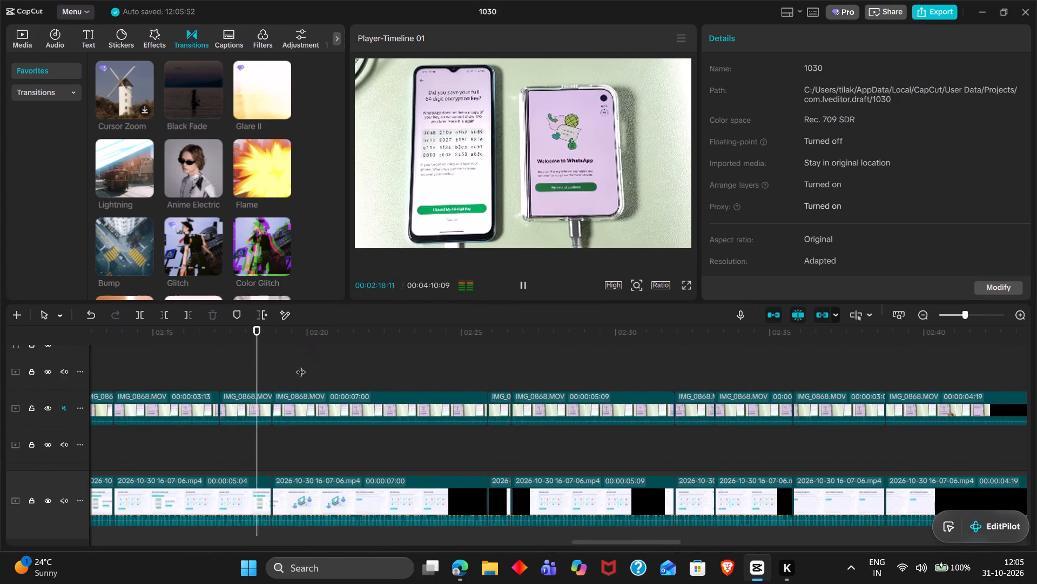
pyautogui.moveTo(251, 369); pyautogui.dragTo(306, 387)
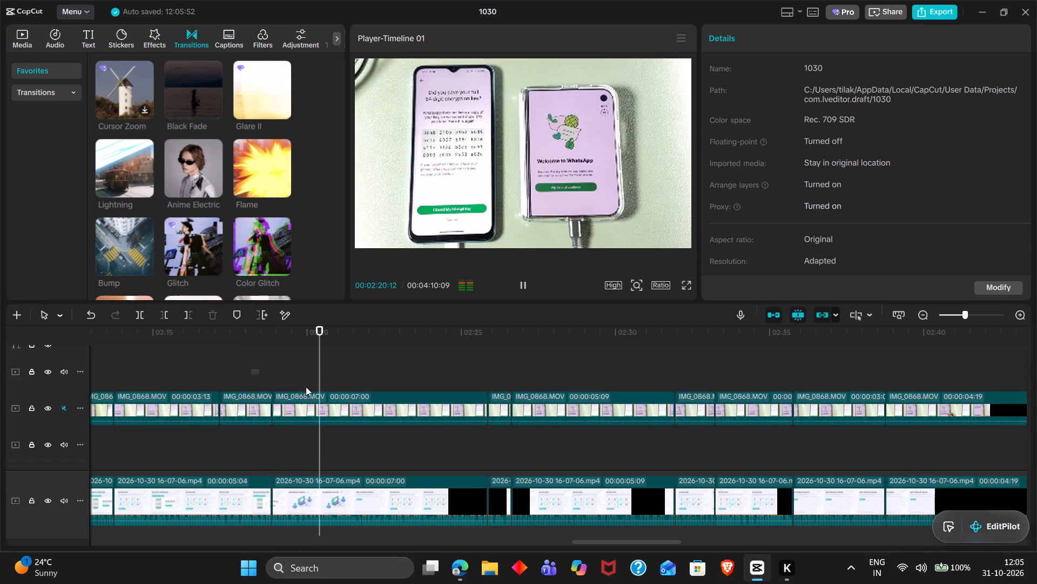
pyautogui.moveTo(306, 387); pyautogui.dragTo(346, 397)
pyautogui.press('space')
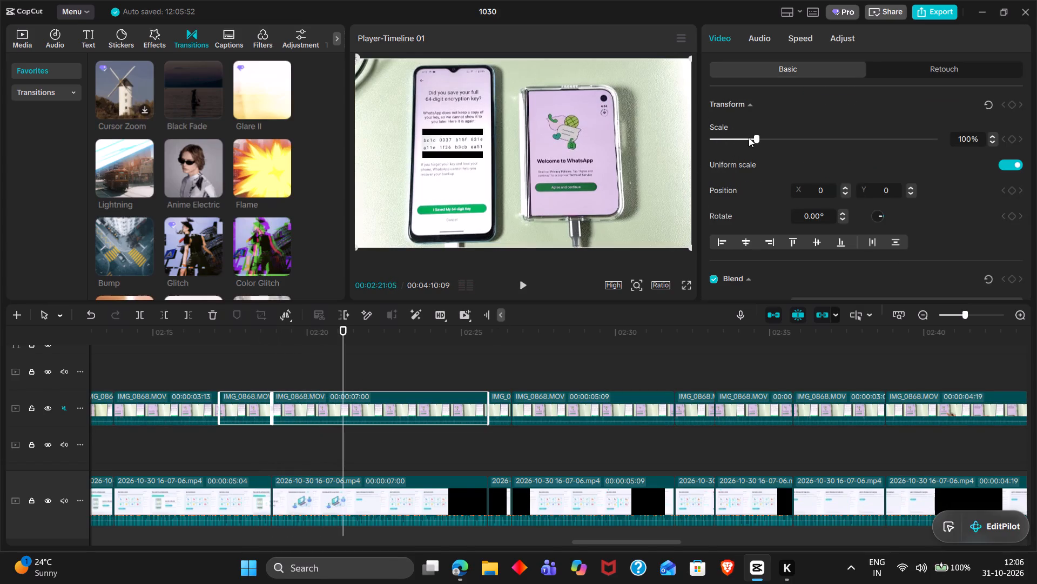
pyautogui.tripleClick(961, 141)
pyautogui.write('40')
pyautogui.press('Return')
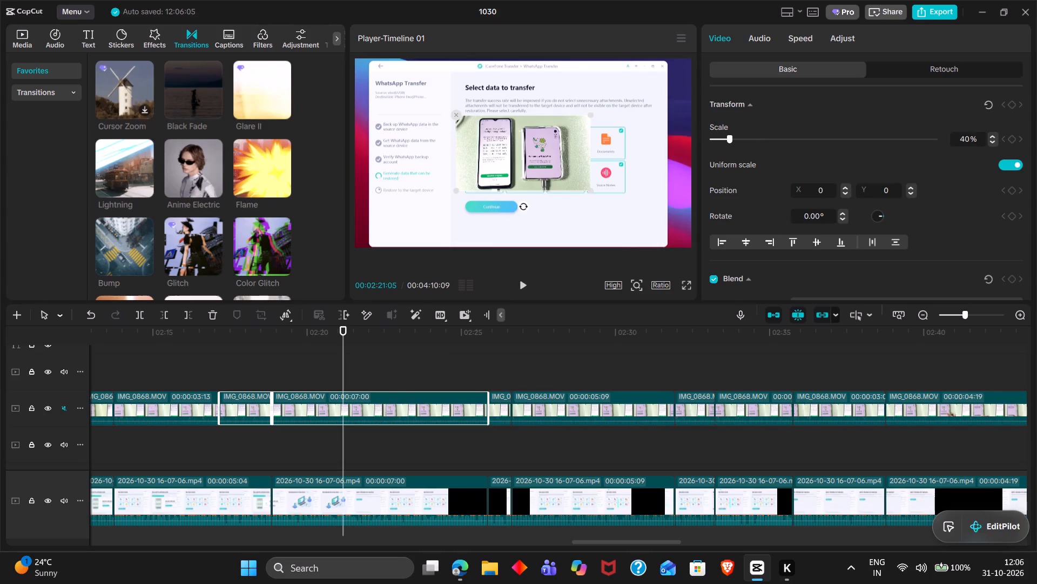
# Move the two reduced phone clips upward over the screen recording, clear of the data options and Continue button.
pyautogui.moveTo(545, 155); pyautogui.dragTo(544, 124)
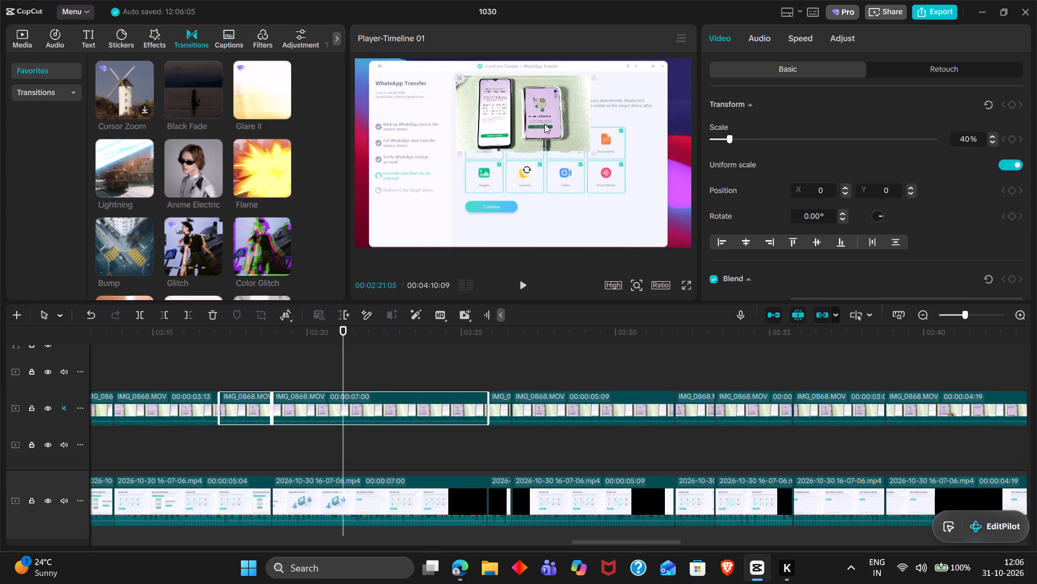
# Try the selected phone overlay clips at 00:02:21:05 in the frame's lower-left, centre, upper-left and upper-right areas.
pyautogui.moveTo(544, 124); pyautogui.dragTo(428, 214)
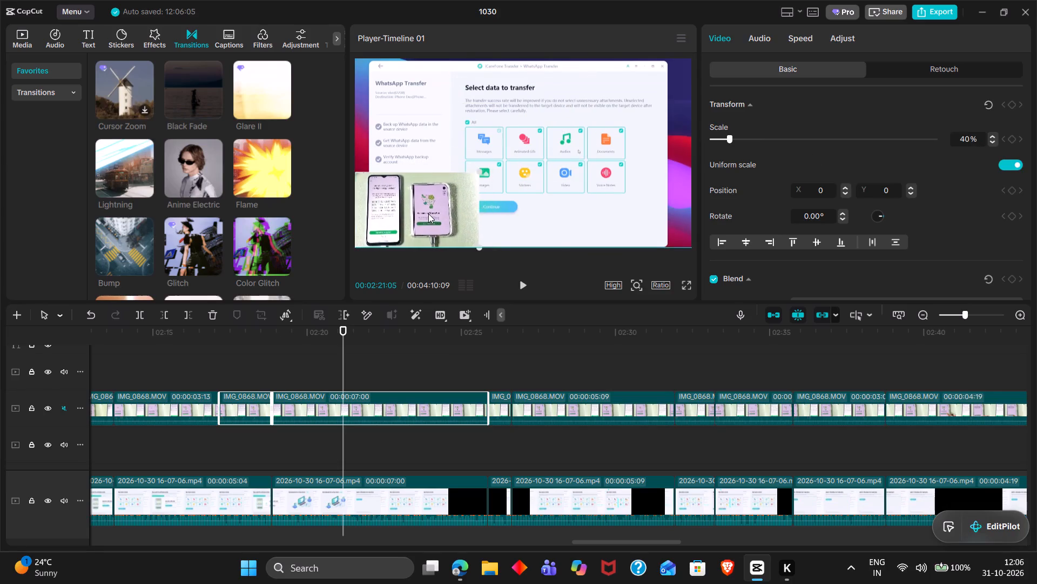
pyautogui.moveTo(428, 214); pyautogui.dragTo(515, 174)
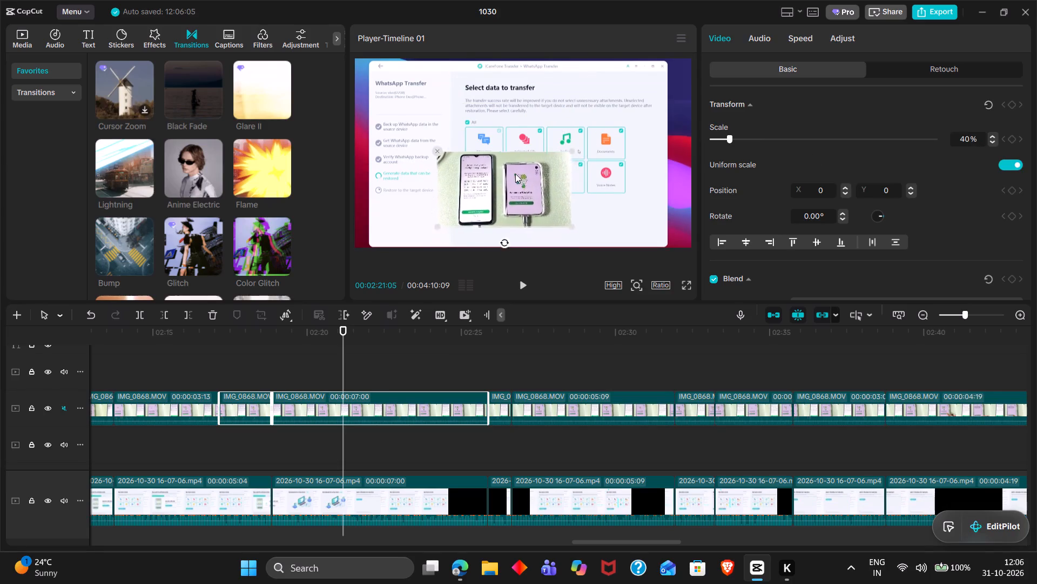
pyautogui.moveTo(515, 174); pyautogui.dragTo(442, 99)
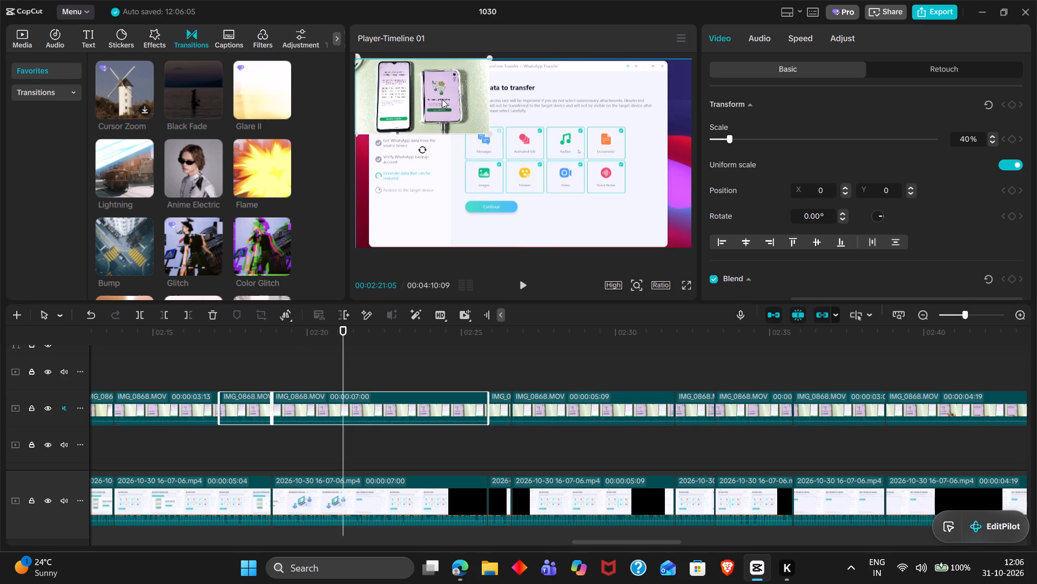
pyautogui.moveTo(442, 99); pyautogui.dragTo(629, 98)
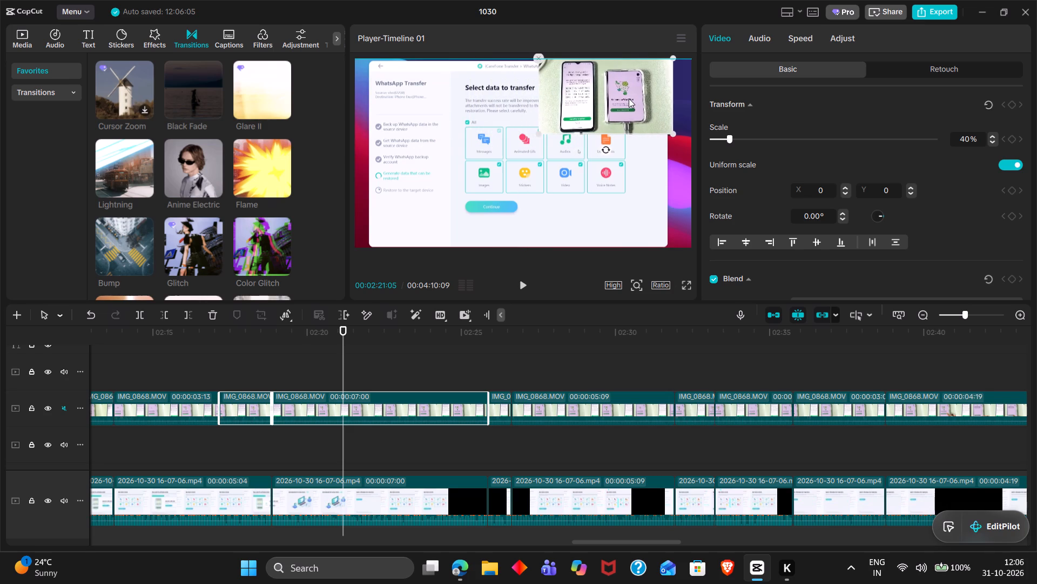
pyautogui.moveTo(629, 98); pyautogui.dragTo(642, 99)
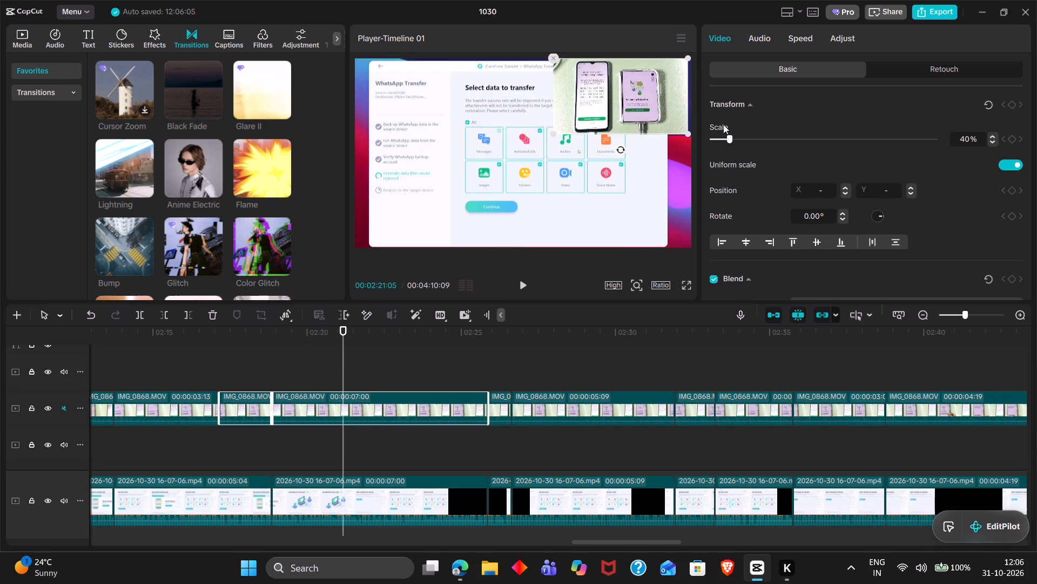
# Scale the selected phone overlay clips to 27% and fit the overlay into the video frame's lower-left corner.
pyautogui.click(722, 138)
pyautogui.moveTo(618, 93); pyautogui.dragTo(623, 109)
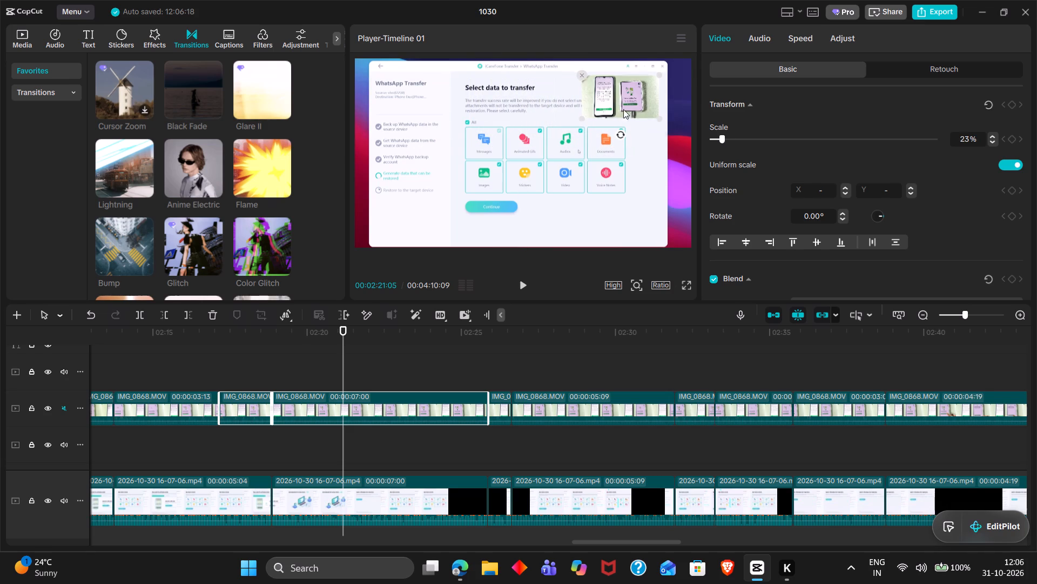
pyautogui.moveTo(623, 109); pyautogui.dragTo(404, 220)
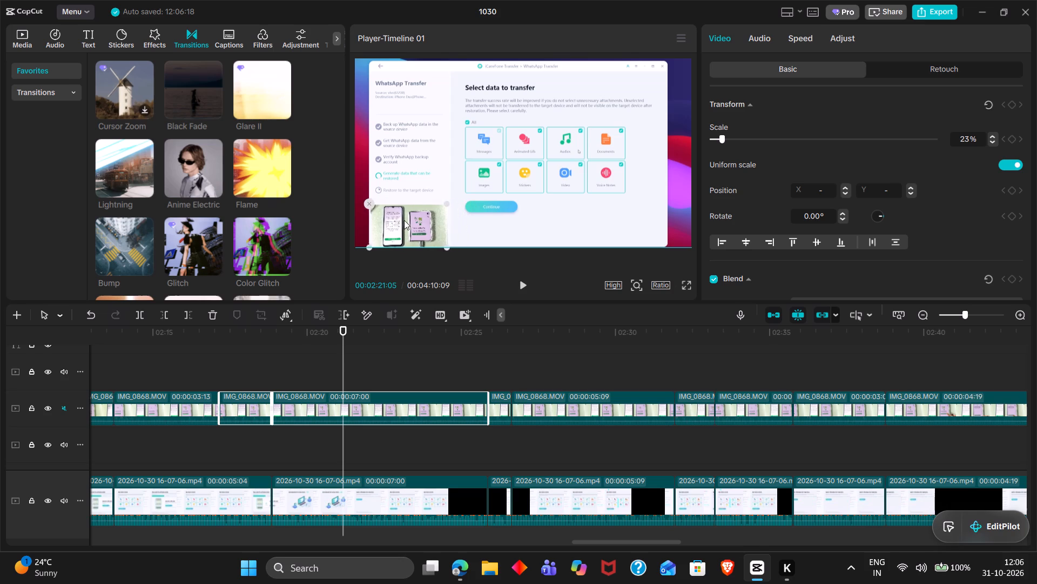
pyautogui.moveTo(404, 220); pyautogui.dragTo(393, 224)
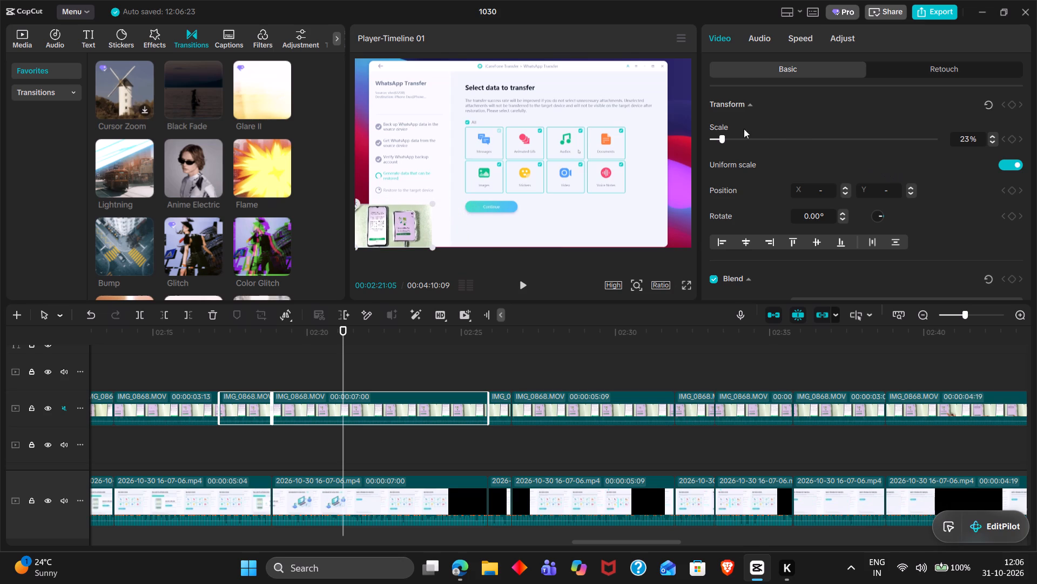
pyautogui.tripleClick(994, 136)
pyautogui.click(994, 136)
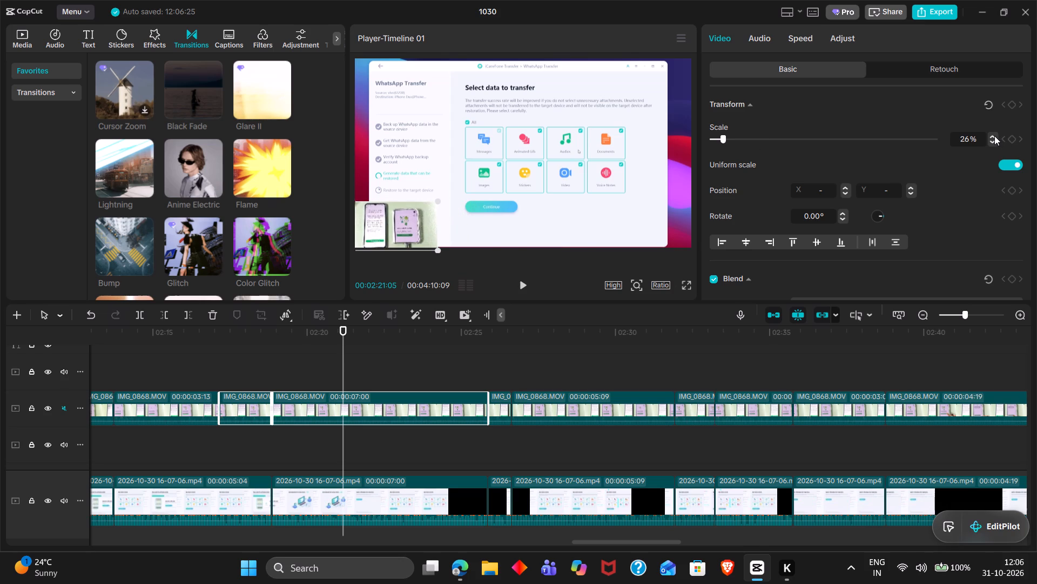
pyautogui.moveTo(412, 230); pyautogui.dragTo(420, 228)
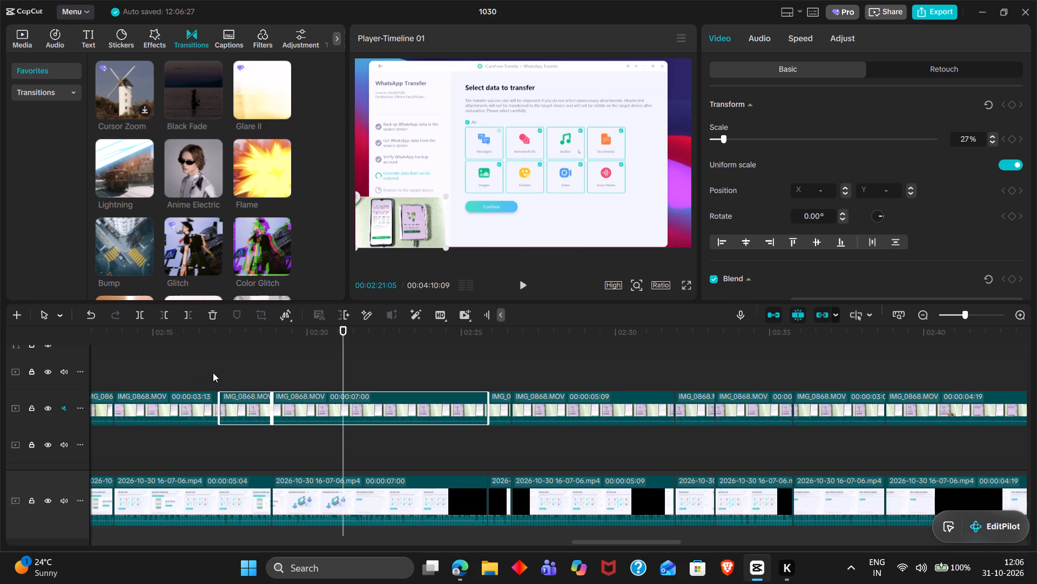
# Check the shorter phone overlay clip at 00:02:18:03, and select the seven-second overlay clip following it.
pyautogui.doubleClick(214, 373)
pyautogui.moveTo(214, 373); pyautogui.dragTo(250, 378)
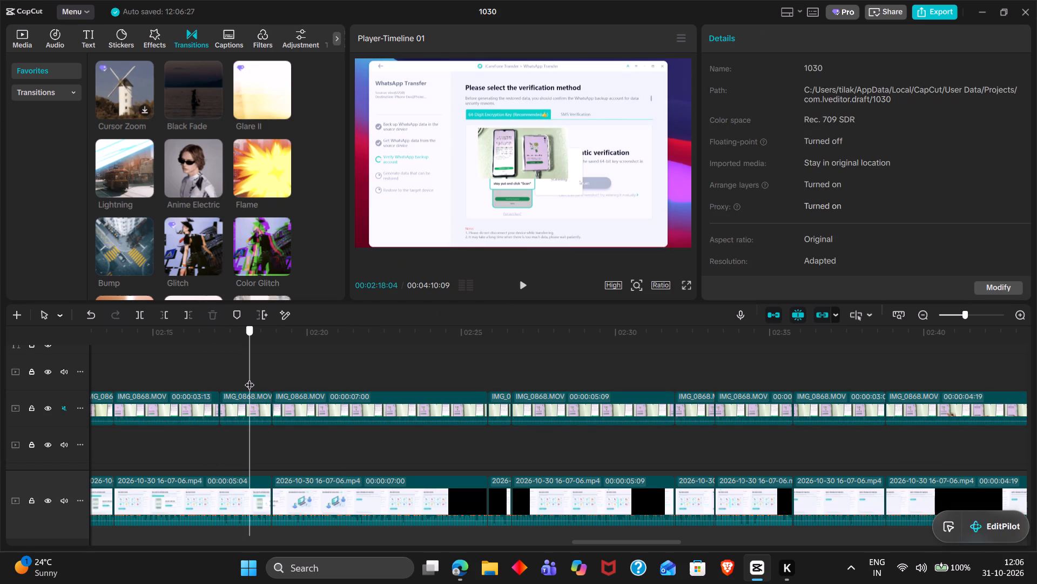
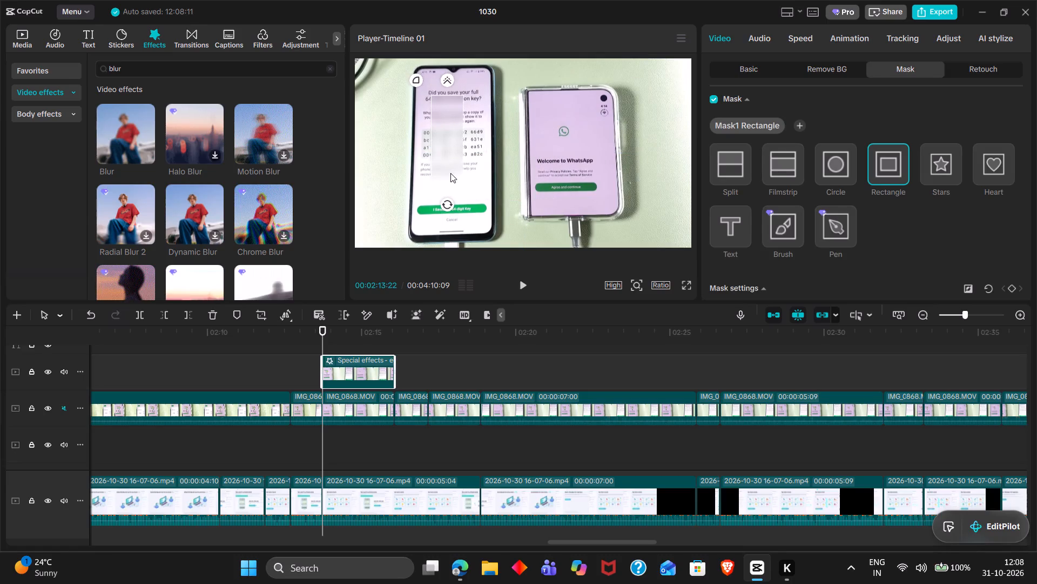
pyautogui.moveTo(448, 95); pyautogui.dragTo(457, 111)
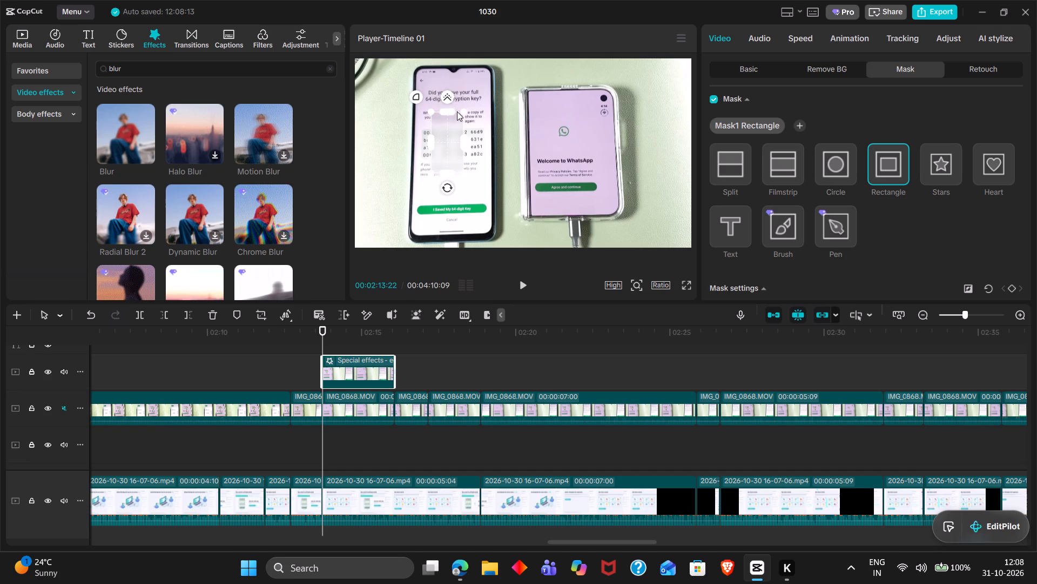
pyautogui.moveTo(457, 111); pyautogui.dragTo(457, 118)
pyautogui.moveTo(450, 136); pyautogui.dragTo(454, 146)
pyautogui.moveTo(467, 151); pyautogui.dragTo(470, 151)
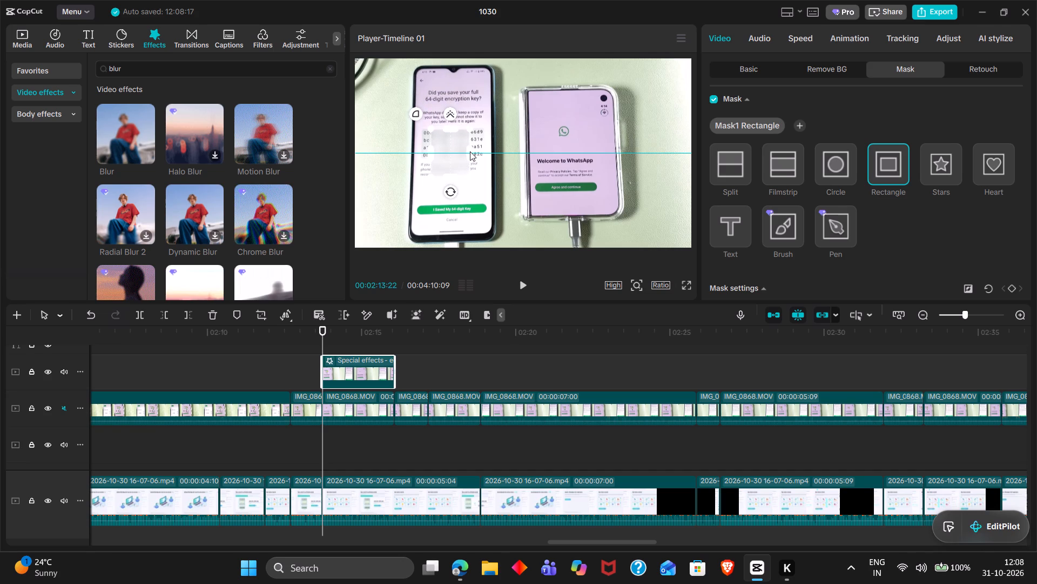
# Shift the rectangle mask slightly right over the encryption key at 00:02:13:22 and check the coverage in playback.
pyautogui.moveTo(470, 151); pyautogui.dragTo(472, 151)
pyautogui.click(451, 153)
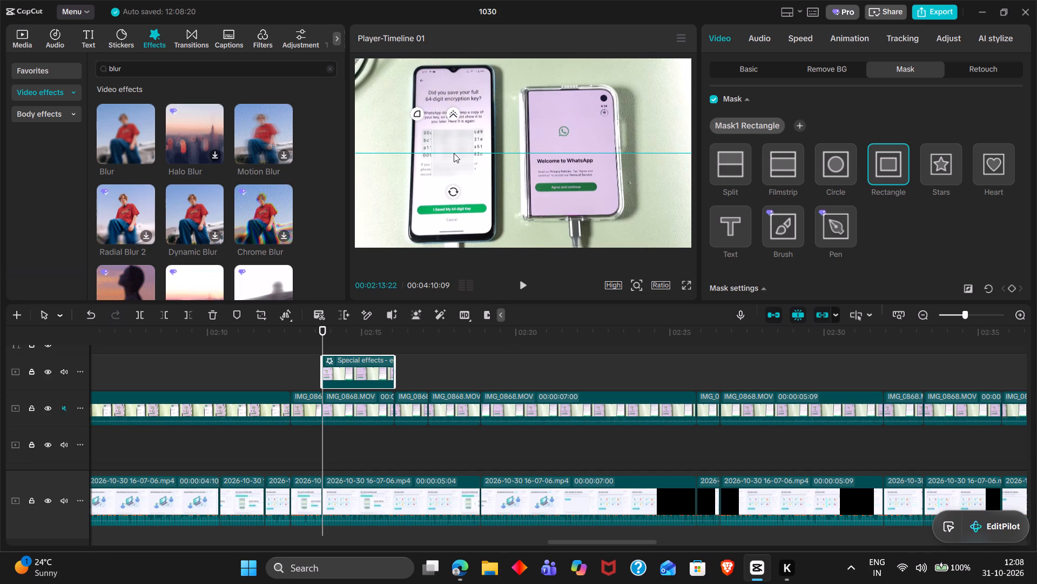
pyautogui.doubleClick(317, 348)
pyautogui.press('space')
pyautogui.hscroll(-1, 314, 347)
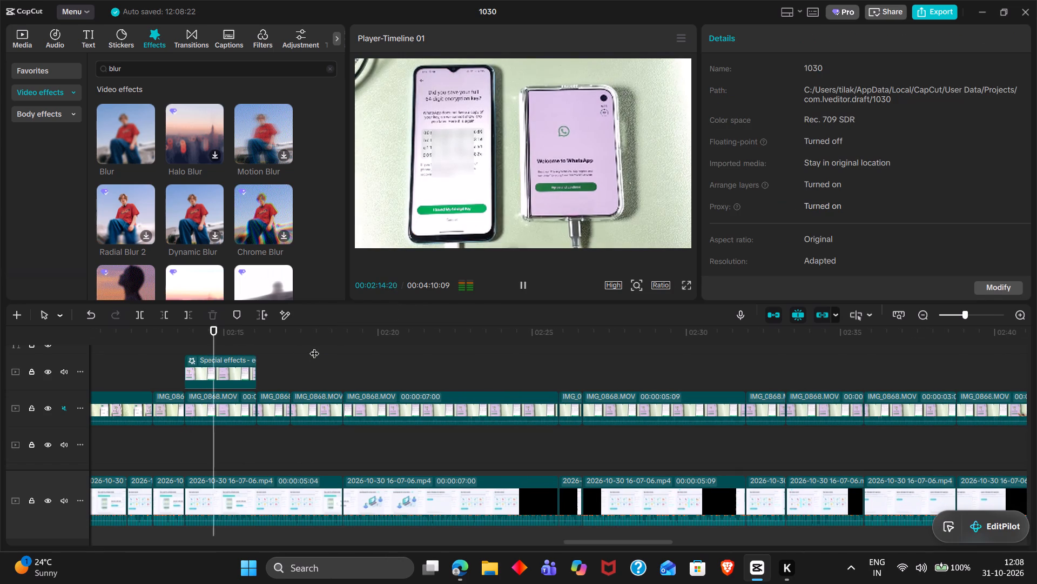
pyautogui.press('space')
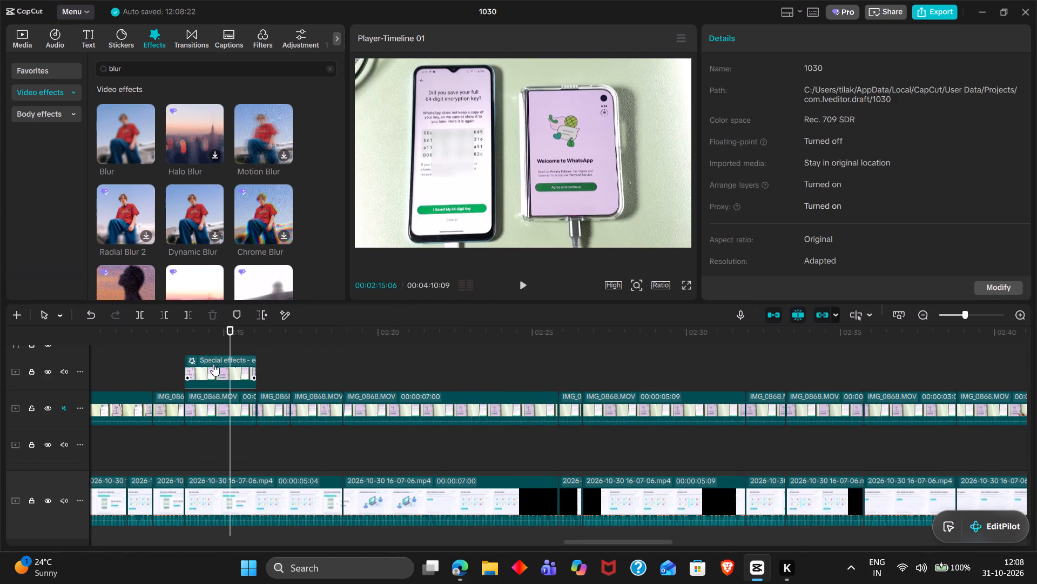
# Set the Blur effect on the masked phone copy to 100 and check it in playback.
pyautogui.click(213, 360)
pyautogui.moveTo(882, 167); pyautogui.dragTo(913, 160)
pyautogui.click(913, 160)
pyautogui.moveTo(913, 160); pyautogui.dragTo(1008, 152)
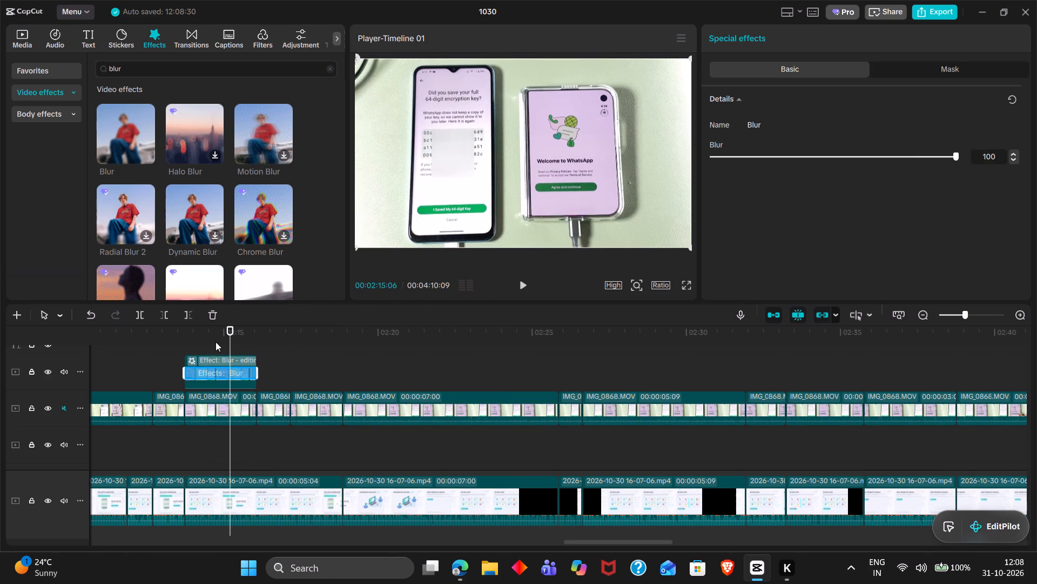
pyautogui.doubleClick(212, 339)
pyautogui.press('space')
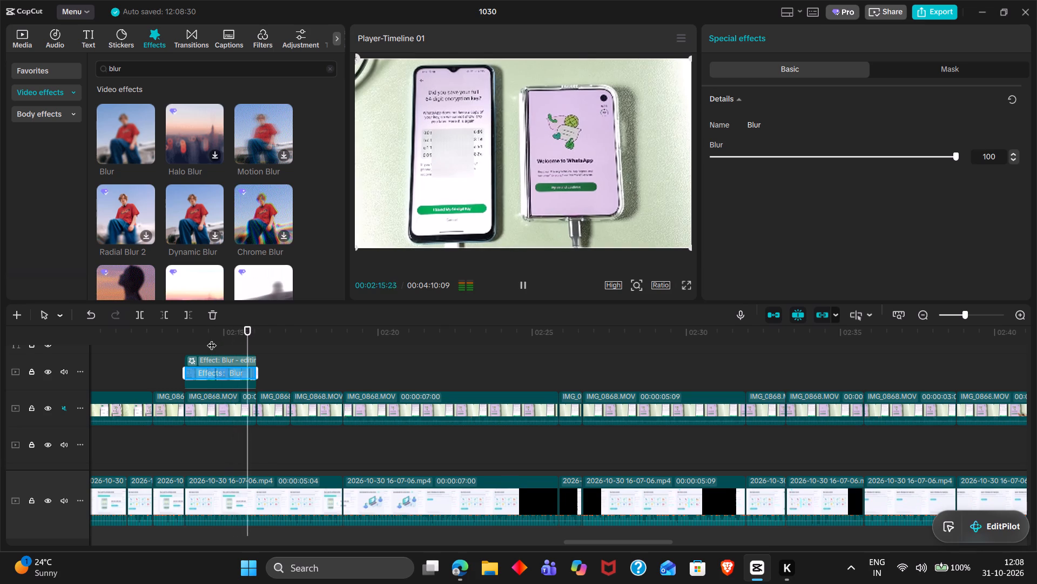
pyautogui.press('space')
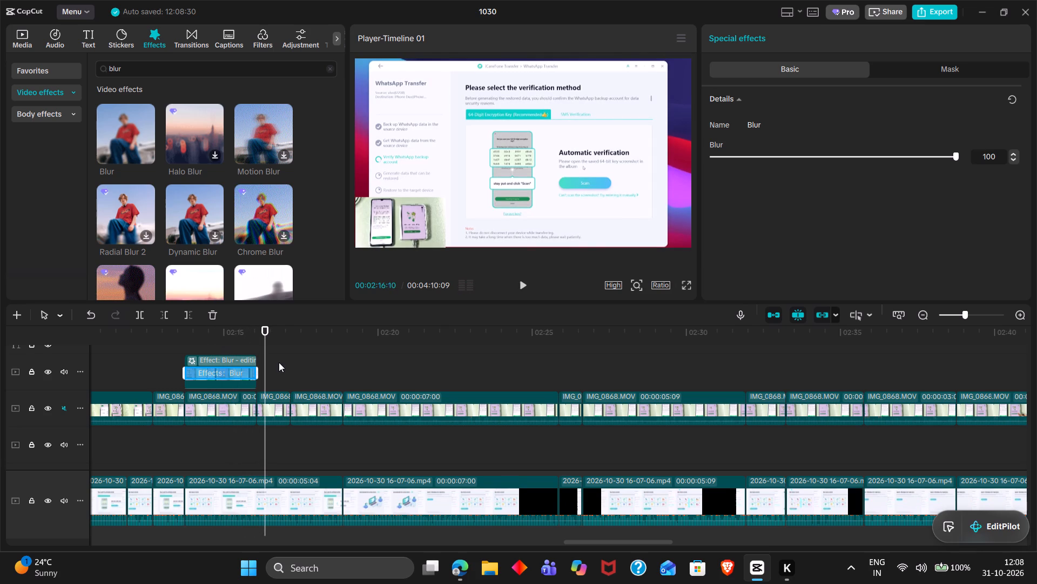
# Scrub between 00:02:15:00 and 00:02:17:05 to examine the encryption key where the blurred full-screen footage gives way to the small overlay.
pyautogui.click(279, 362)
pyautogui.moveTo(279, 362); pyautogui.dragTo(258, 362)
pyautogui.doubleClick(272, 380)
pyautogui.moveTo(272, 380); pyautogui.dragTo(277, 387)
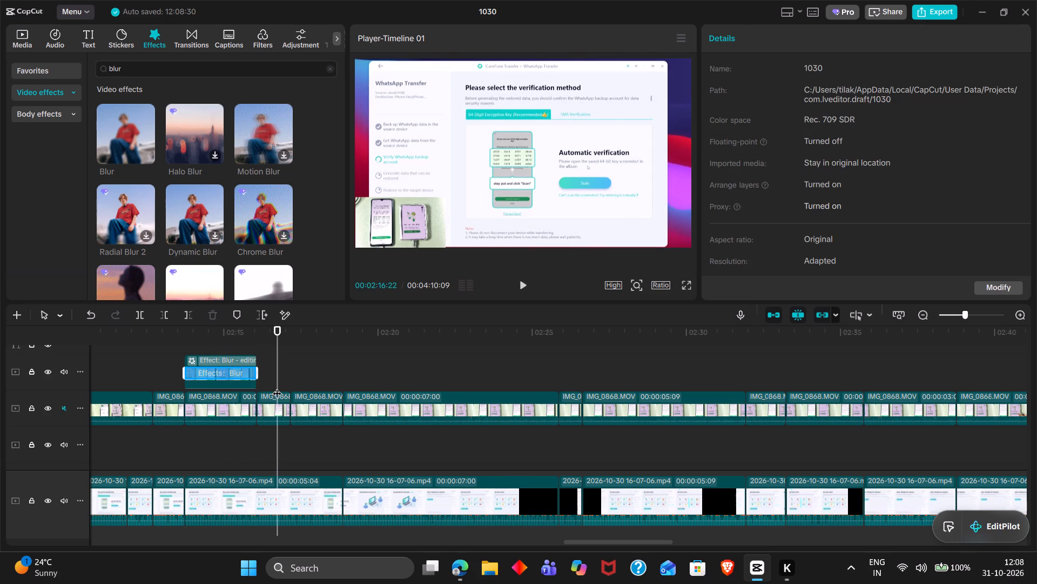
pyautogui.doubleClick(266, 384)
pyautogui.moveTo(266, 384); pyautogui.dragTo(291, 379)
pyautogui.doubleClick(291, 379)
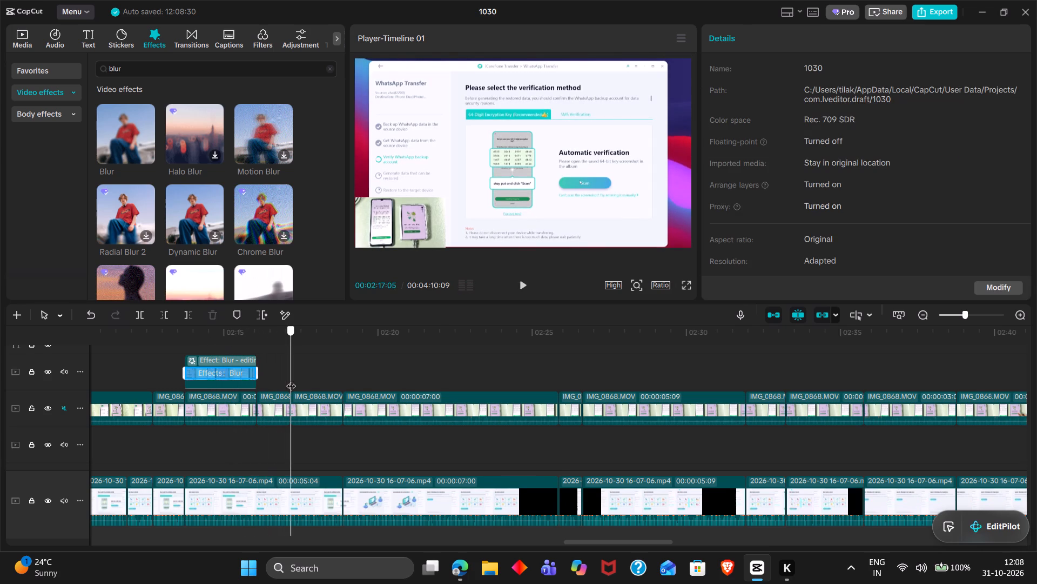
pyautogui.click(317, 366)
pyautogui.moveTo(317, 366); pyautogui.dragTo(280, 363)
pyautogui.scroll(1, 280, 363)
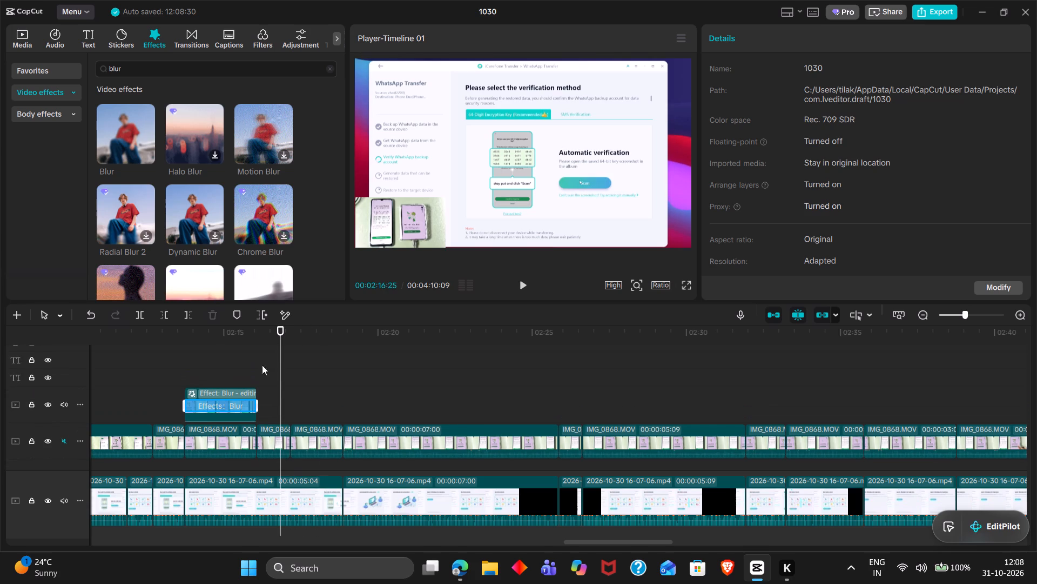
pyautogui.click(224, 370)
pyautogui.click(237, 419)
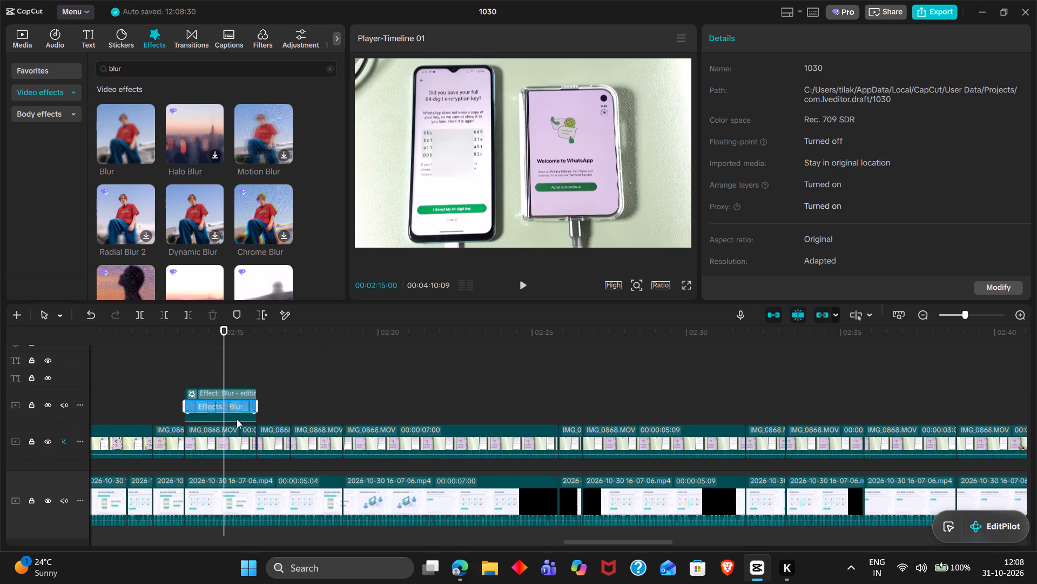
# Place the playhead at the blurred copy's end, 00:02:16:02, and copy the two short phone overlay clips that follow it.
pyautogui.click(284, 415)
pyautogui.moveTo(284, 415); pyautogui.dragTo(259, 408)
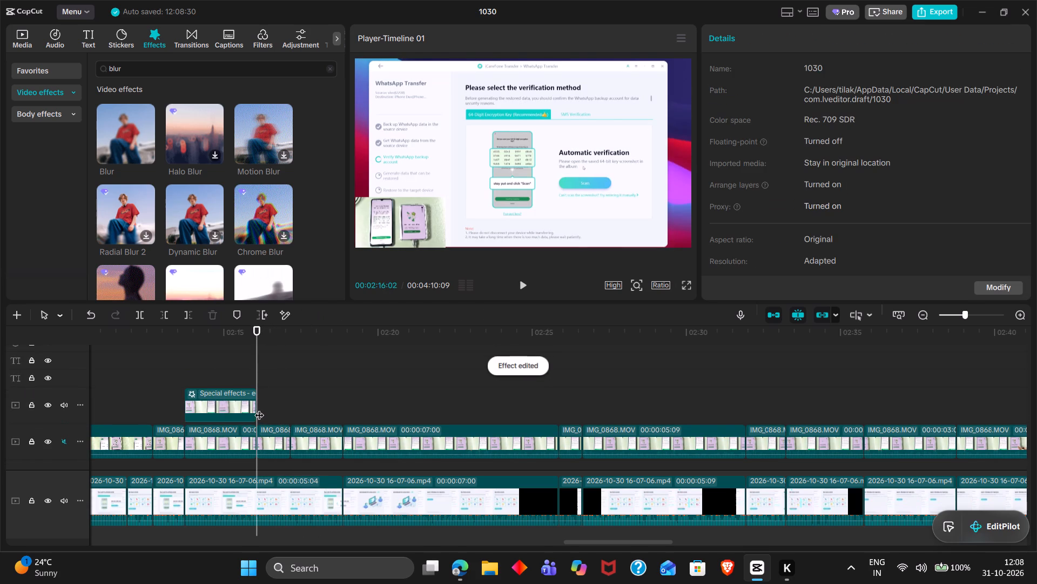
pyautogui.moveTo(267, 413); pyautogui.dragTo(304, 436)
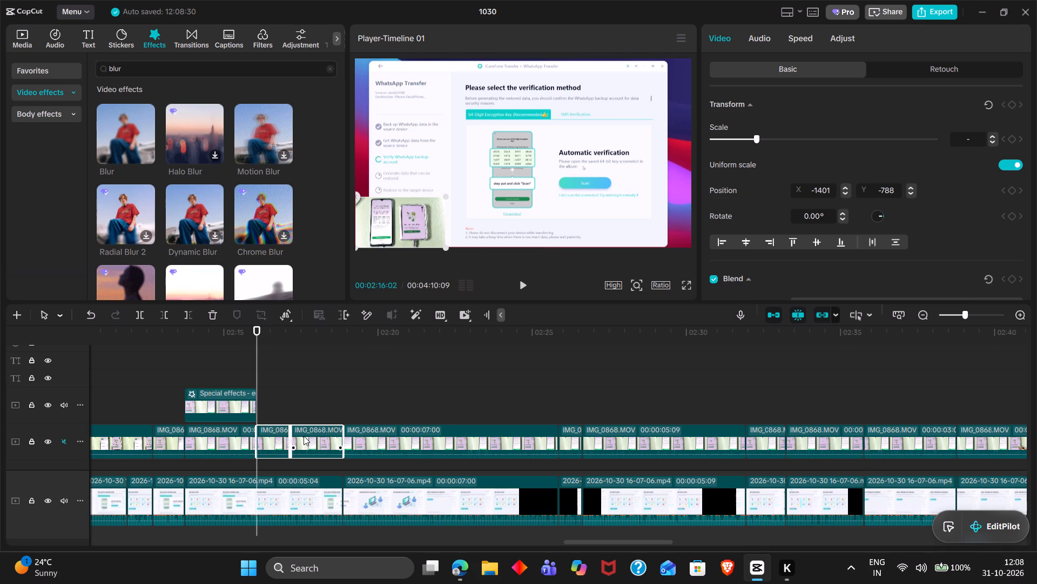
pyautogui.hotkey('ctrl', 'c')
# Play from 00:02:16:02 to 00:02:22:25 to check how long the small phone overlay shows the encryption key.
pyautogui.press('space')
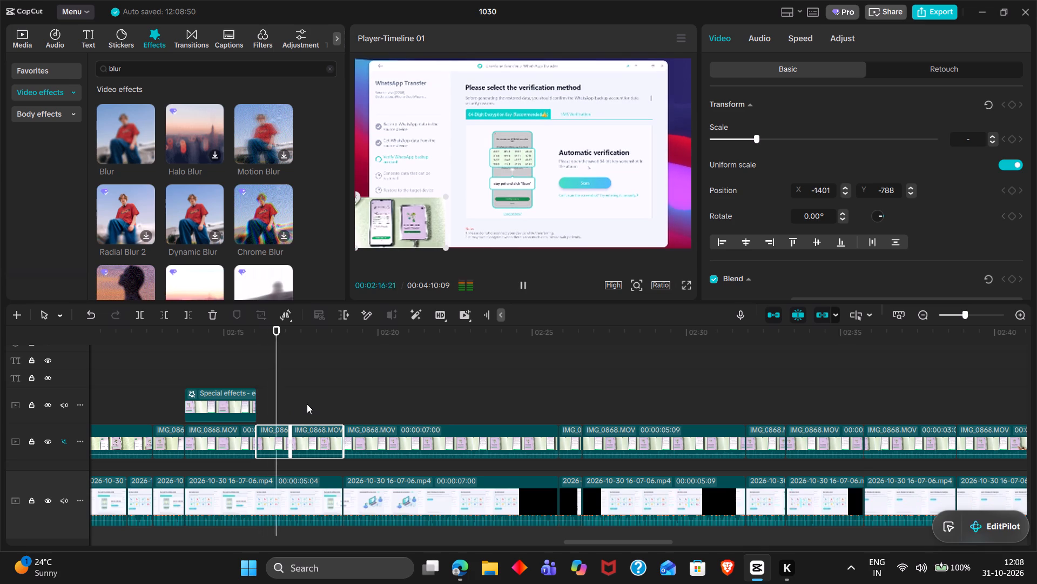
pyautogui.hscroll(1, 307, 404)
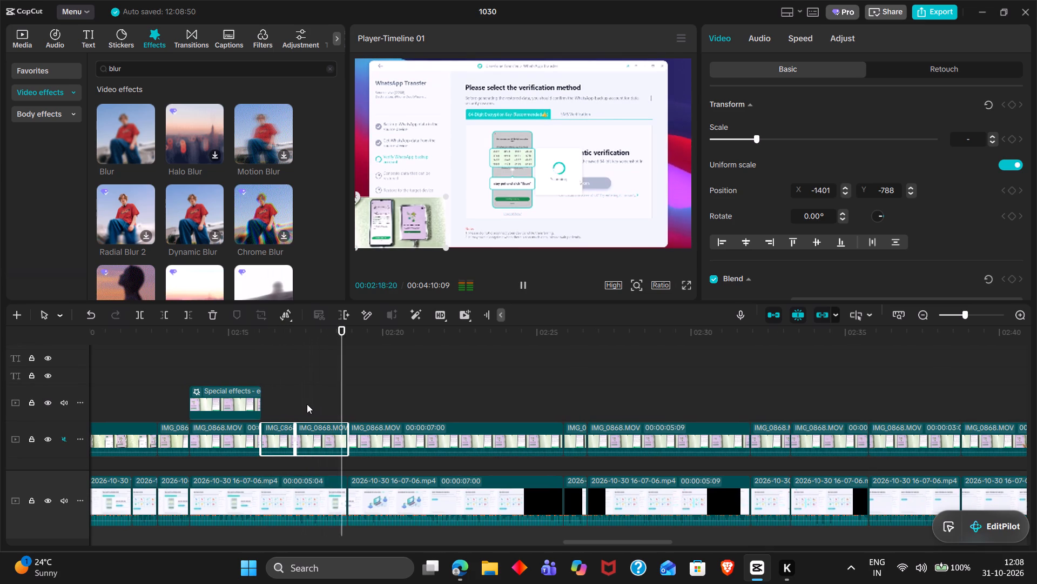
pyautogui.hscroll(2, 307, 404)
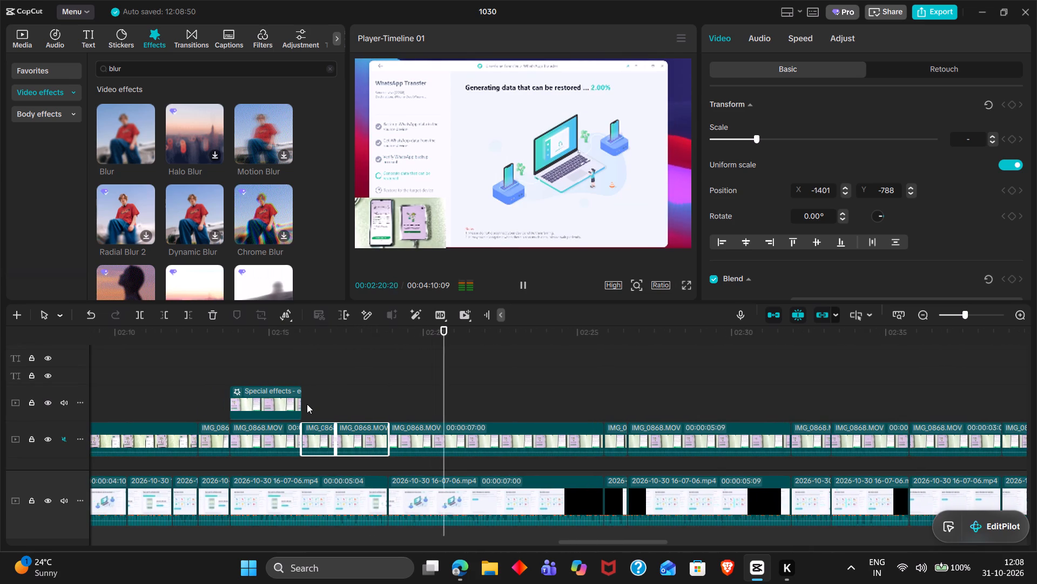
pyautogui.hscroll(1, 307, 404)
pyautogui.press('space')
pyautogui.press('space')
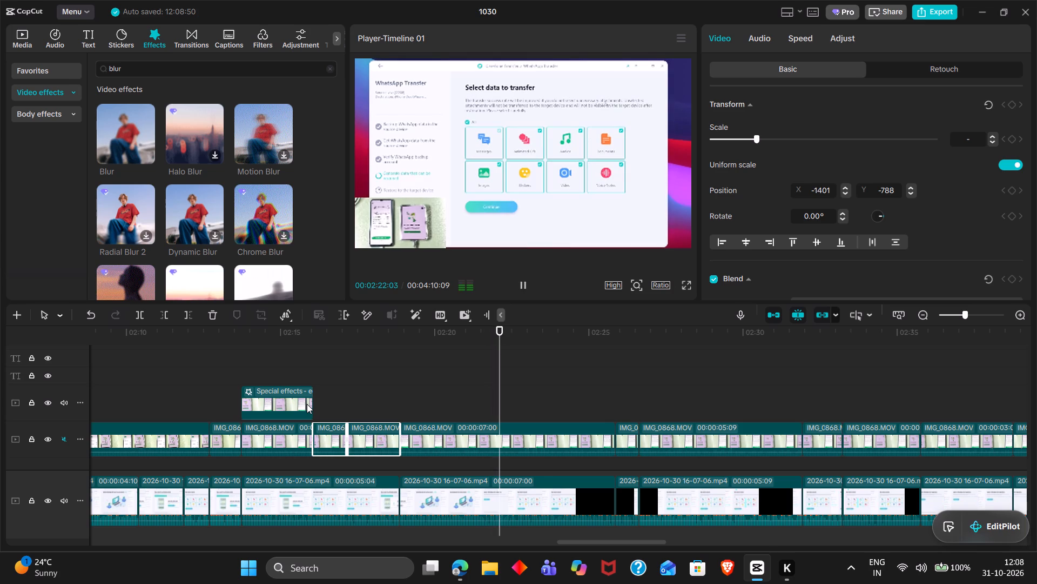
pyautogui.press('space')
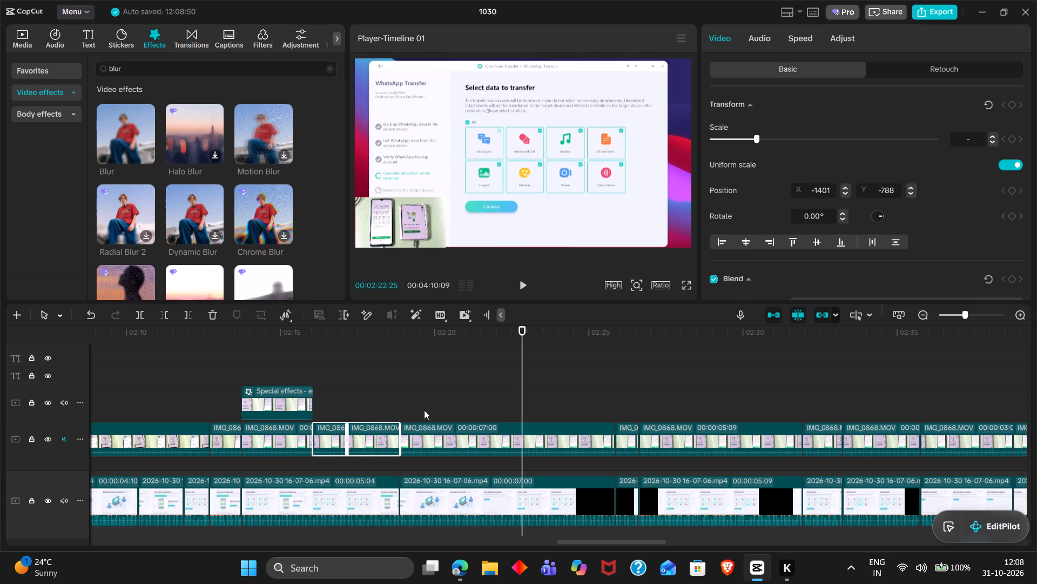
# Replay the masked blur over the encryption key and the small phone overlay following it, up to 00:02:18:28.
pyautogui.click(270, 362)
pyautogui.moveTo(270, 362); pyautogui.dragTo(282, 366)
pyautogui.press('space')
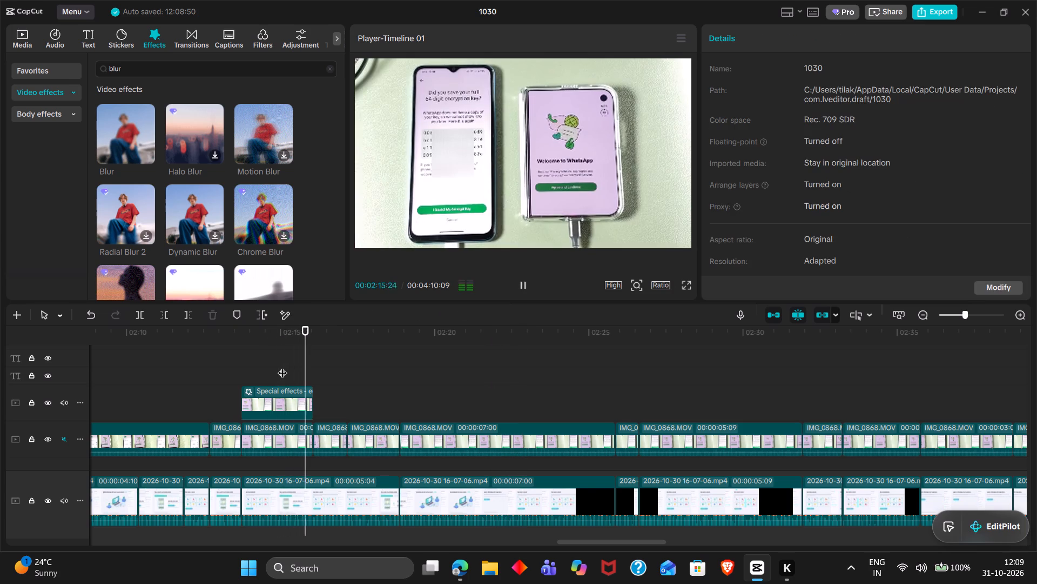
pyautogui.press('space')
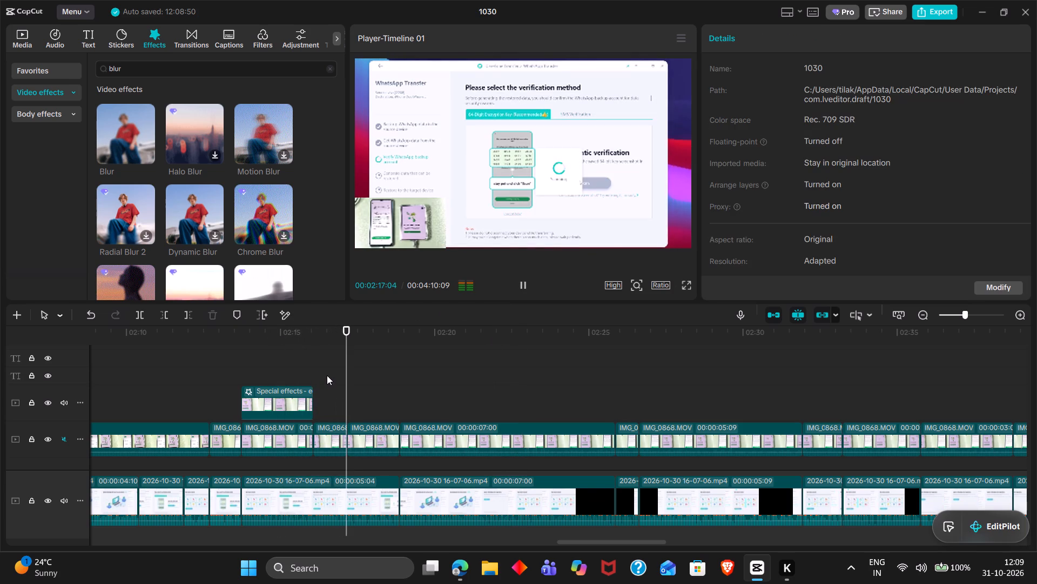
pyautogui.press('space')
pyautogui.press('space')
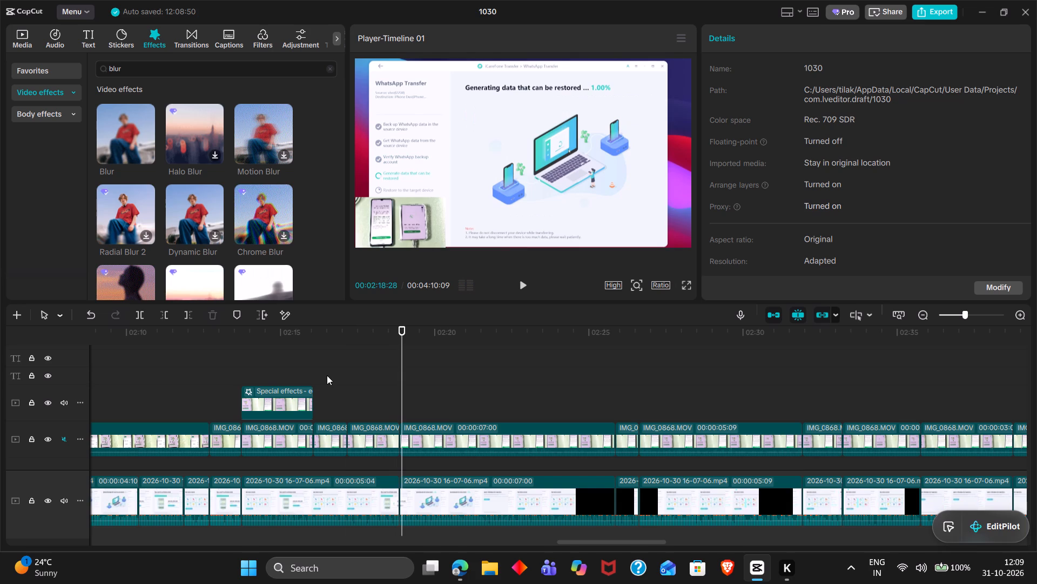
# Add a timeline marker at 00:02:18:26, where the seven-second phone overlay clip begins.
pyautogui.doubleClick(397, 381)
pyautogui.click(230, 309)
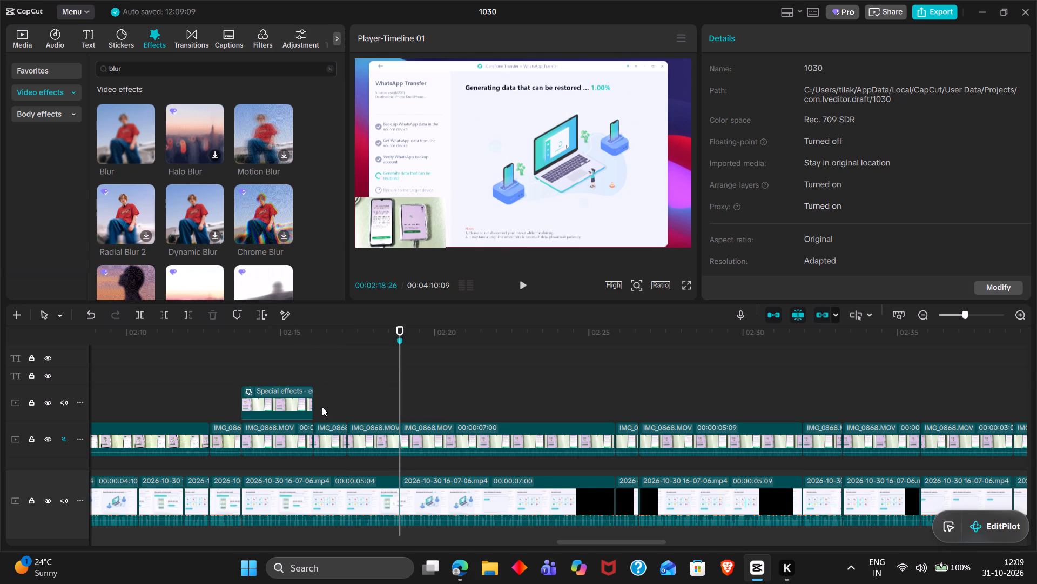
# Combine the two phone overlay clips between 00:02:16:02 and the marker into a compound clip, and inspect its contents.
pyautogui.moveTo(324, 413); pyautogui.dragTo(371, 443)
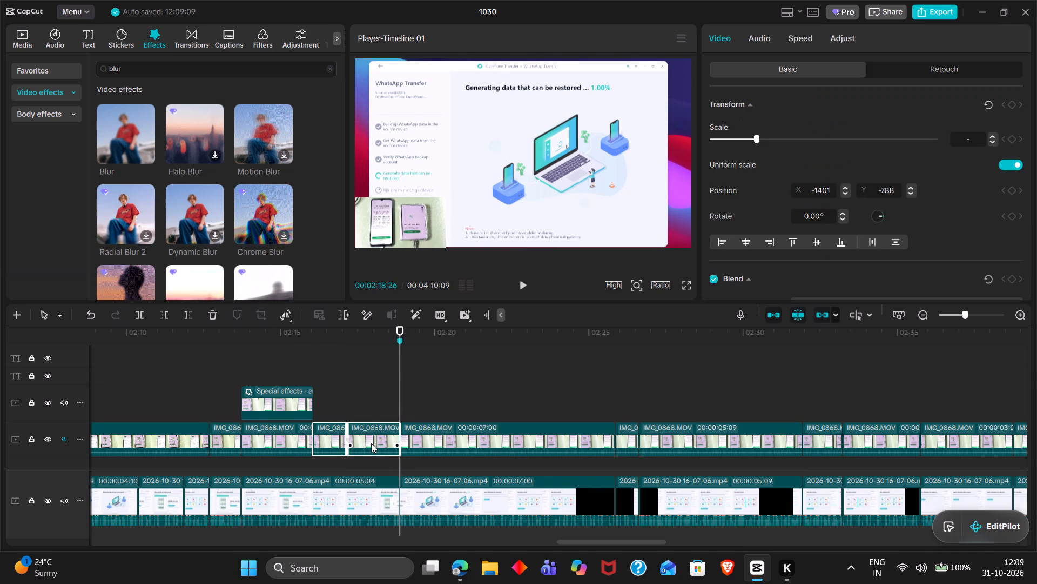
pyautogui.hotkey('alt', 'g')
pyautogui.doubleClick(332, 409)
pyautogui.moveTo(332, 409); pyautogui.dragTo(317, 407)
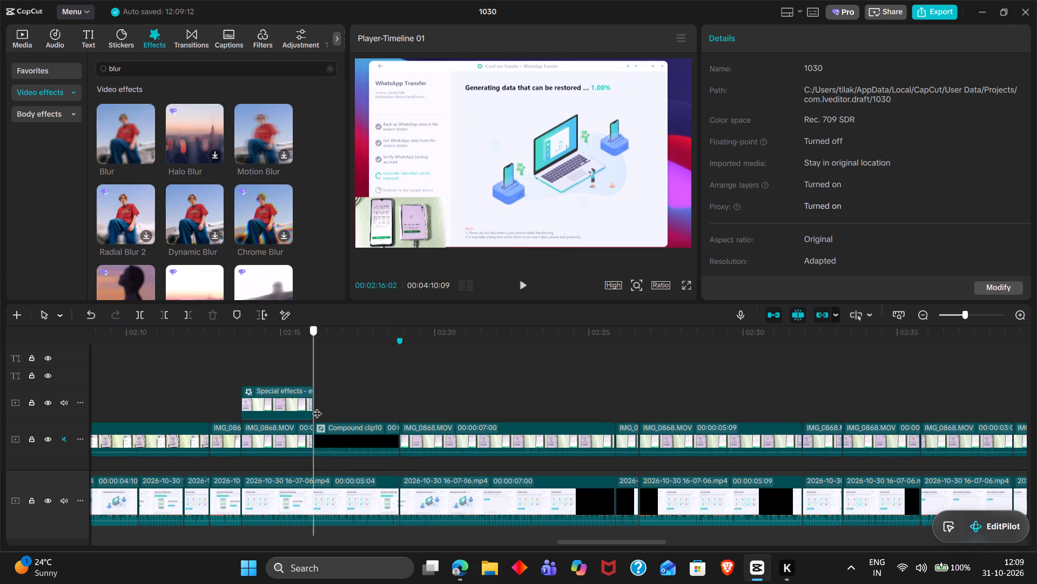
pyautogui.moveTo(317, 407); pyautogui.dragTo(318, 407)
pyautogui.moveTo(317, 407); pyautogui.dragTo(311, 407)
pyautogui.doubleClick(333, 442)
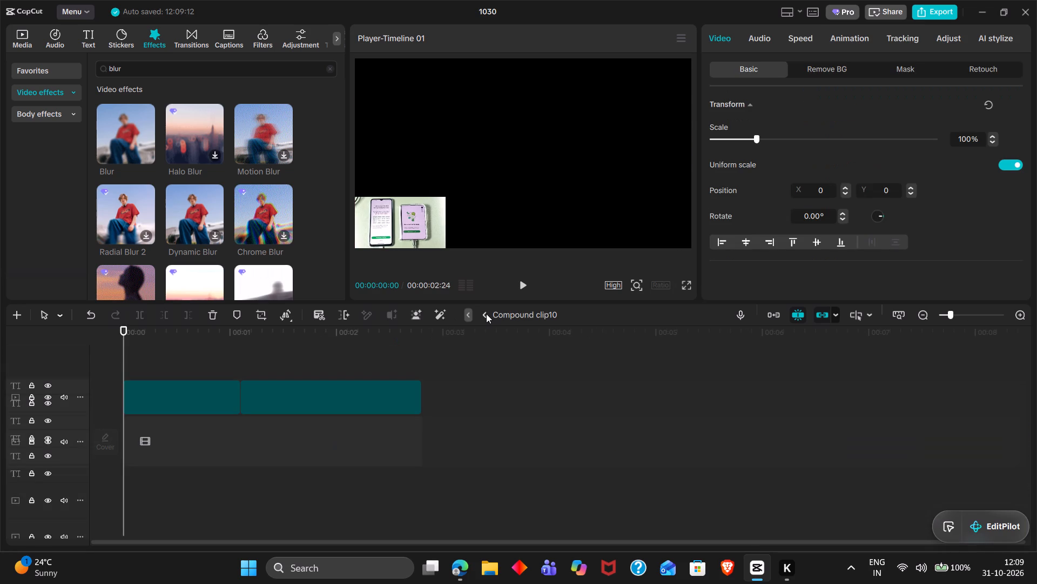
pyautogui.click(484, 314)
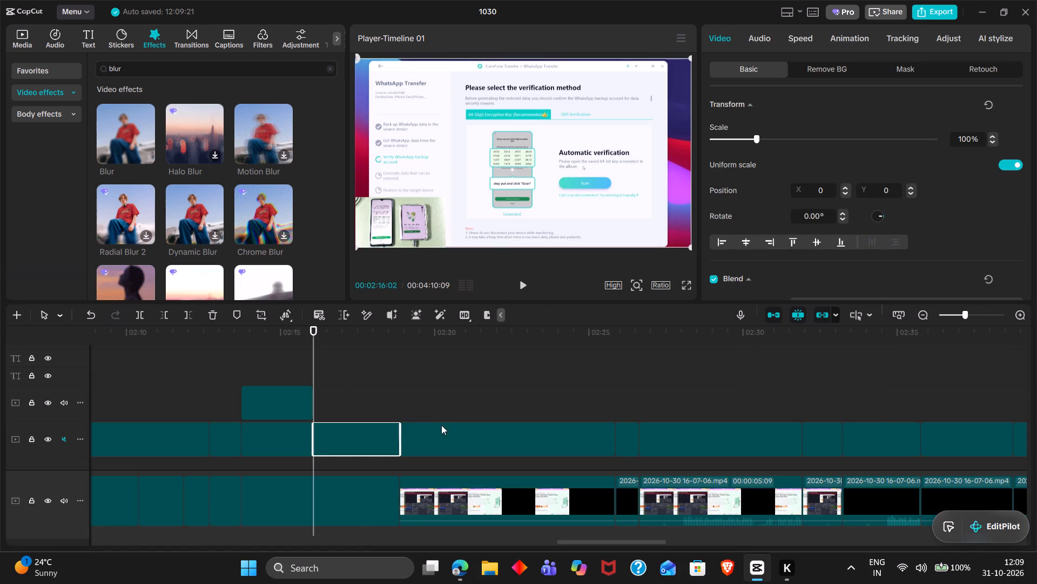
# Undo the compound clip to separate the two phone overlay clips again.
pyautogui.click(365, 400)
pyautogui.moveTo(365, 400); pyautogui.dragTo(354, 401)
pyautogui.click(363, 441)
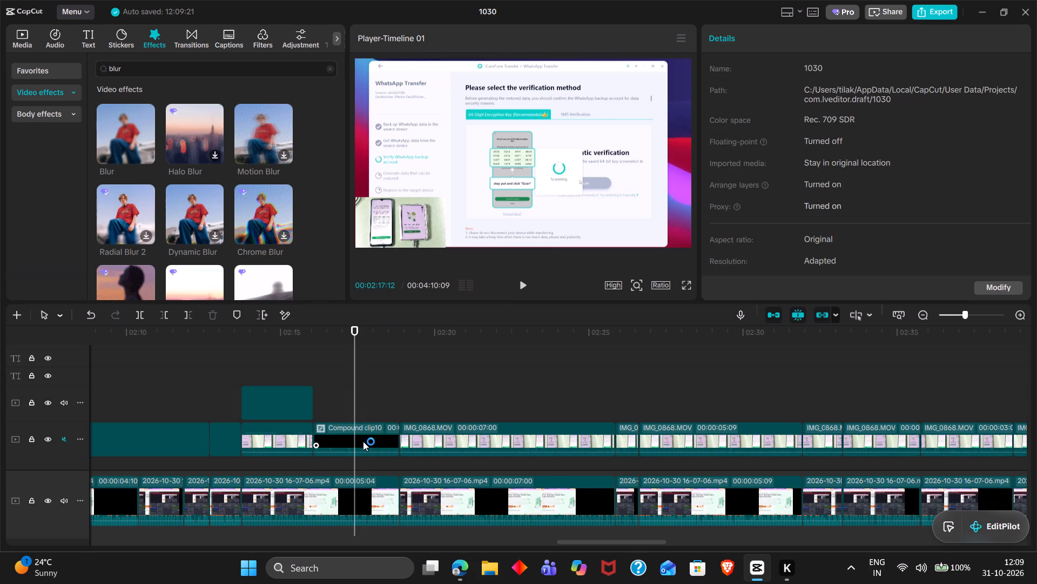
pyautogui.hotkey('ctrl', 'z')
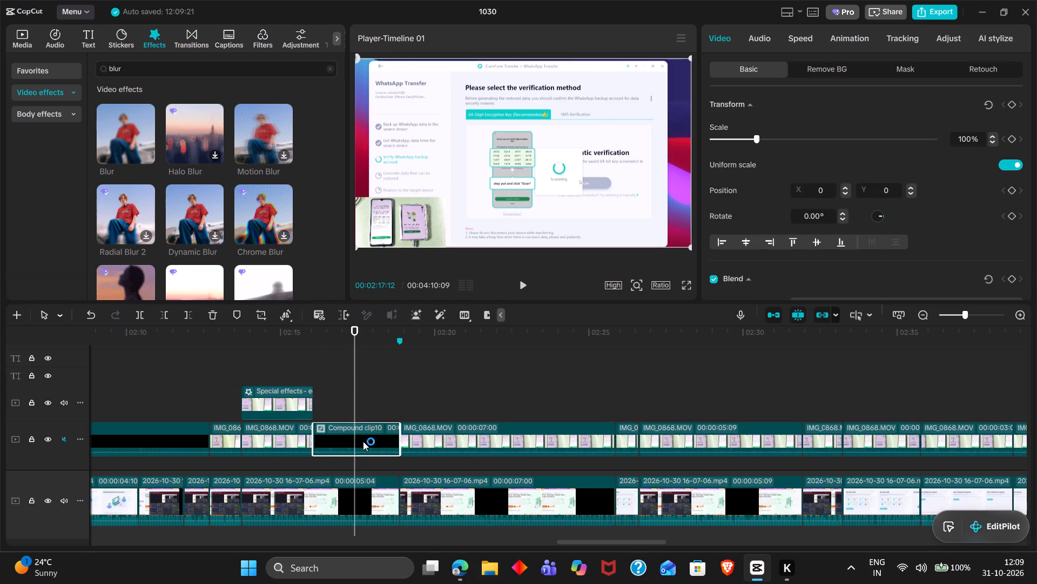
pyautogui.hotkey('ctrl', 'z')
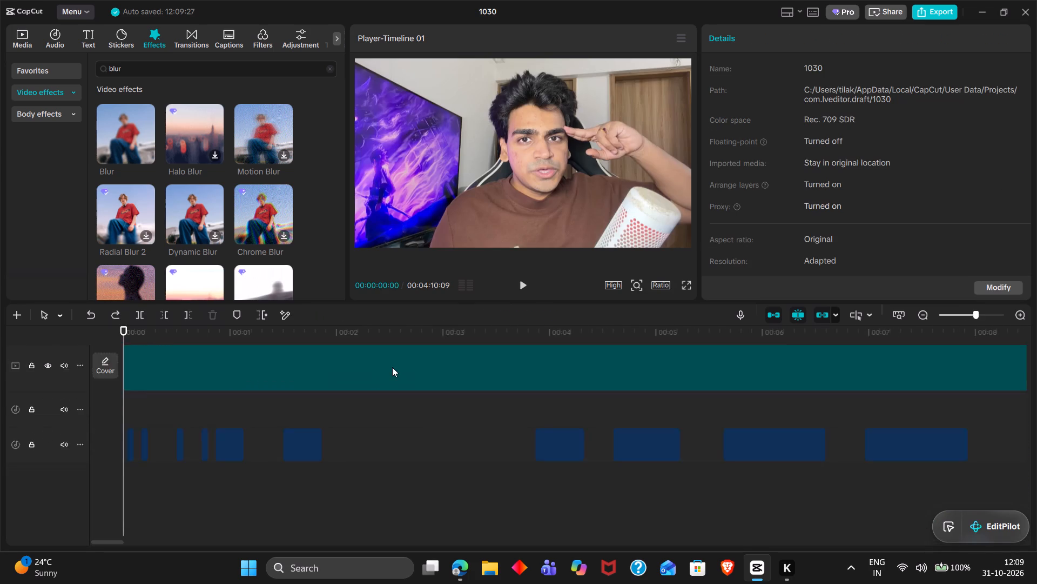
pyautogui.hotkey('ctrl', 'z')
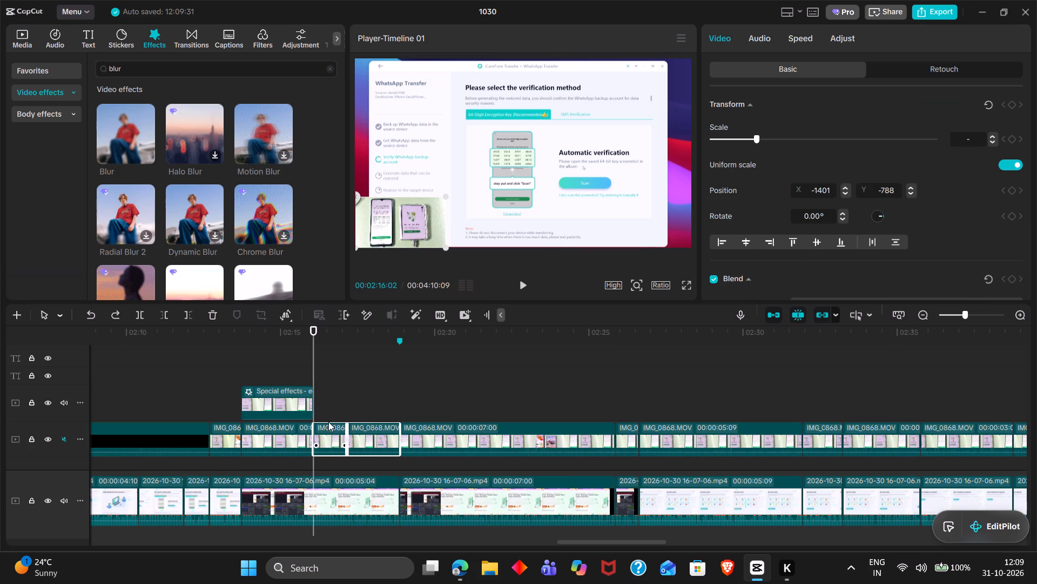
pyautogui.click(974, 141)
pyautogui.write('100')
pyautogui.press('Return')
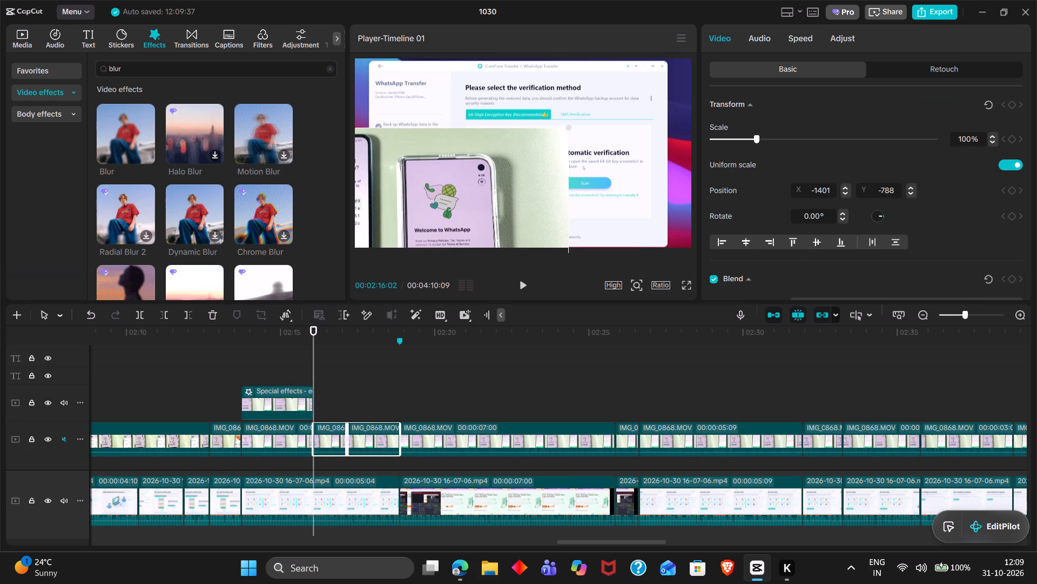
pyautogui.doubleClick(821, 193)
pyautogui.press('0')
pyautogui.press('Return')
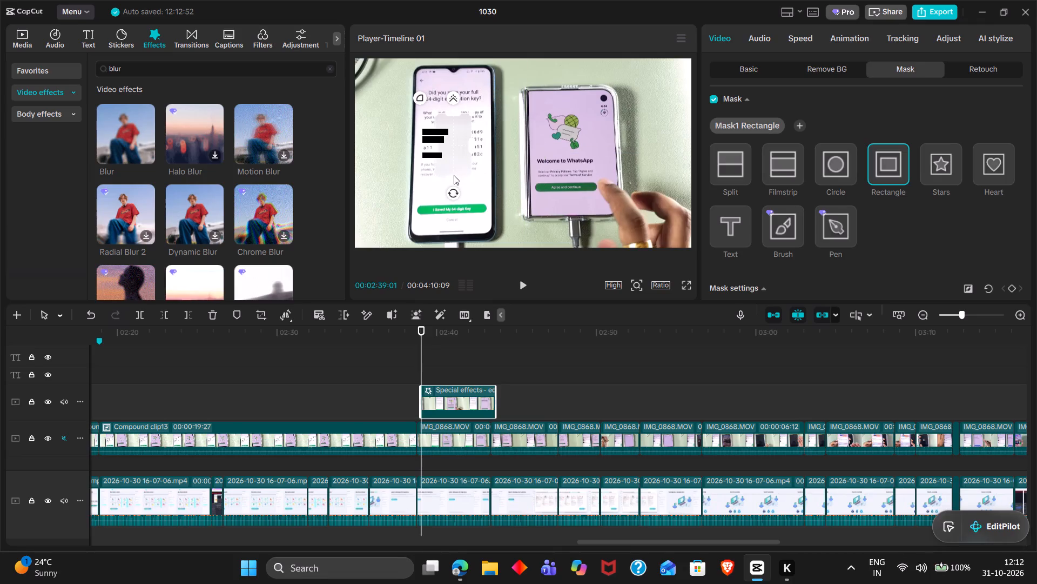
pyautogui.click(474, 147)
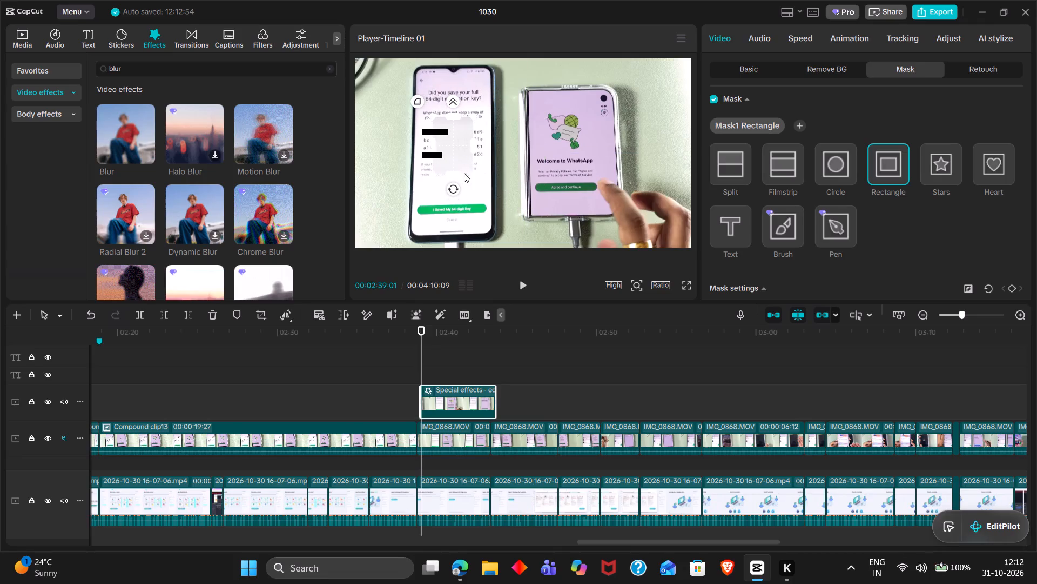
# Shift the short blurred overlay clip slightly earlier so it starts at 00:02:38:24, aligned with the phone clip below.
pyautogui.doubleClick(411, 376)
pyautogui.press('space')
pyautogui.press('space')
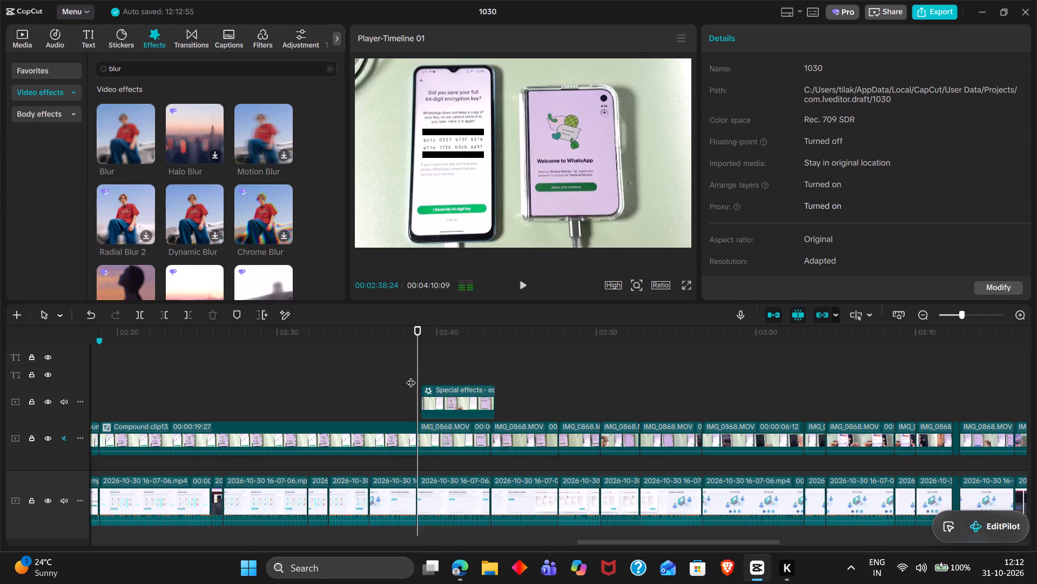
pyautogui.moveTo(456, 402); pyautogui.dragTo(447, 403)
pyautogui.moveTo(447, 403); pyautogui.dragTo(454, 410)
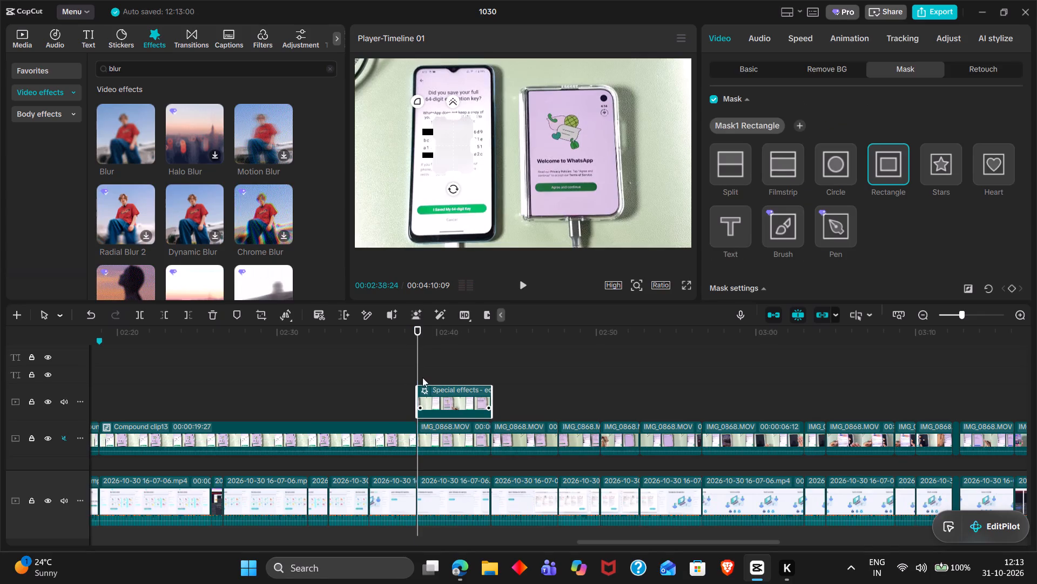
# Play back the blurred overlay section and scrub through the phone footage up to about 00:02:57 to check where blurring is needed.
pyautogui.doubleClick(414, 372)
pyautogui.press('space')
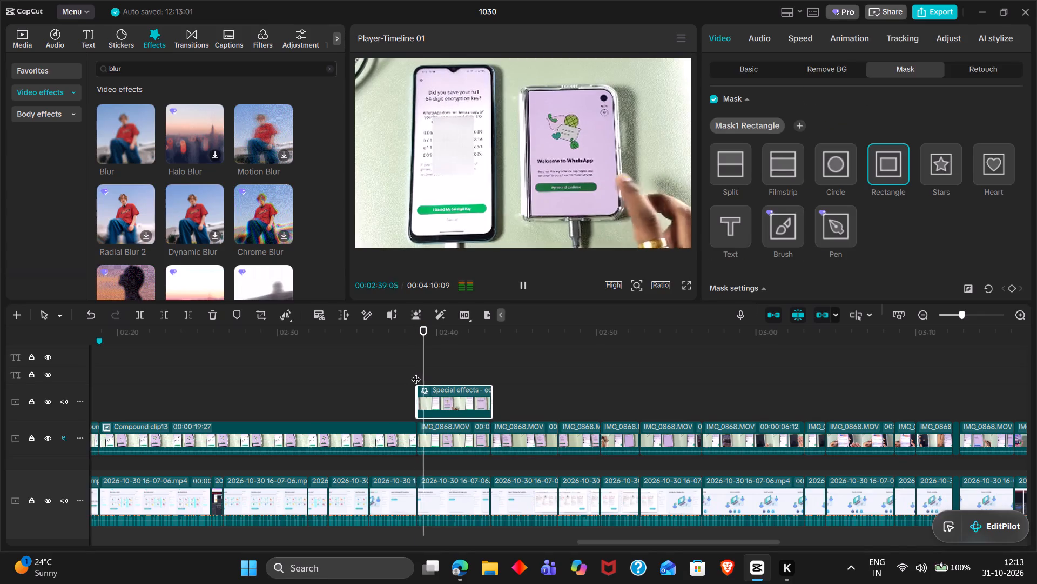
pyautogui.hscroll(-1, 416, 373)
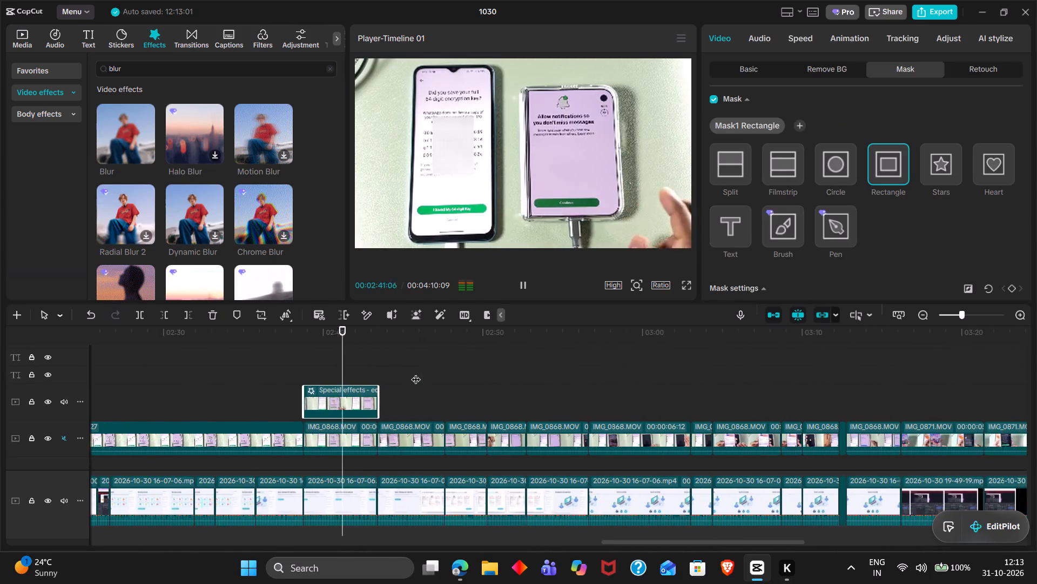
pyautogui.hscroll(-1, 416, 373)
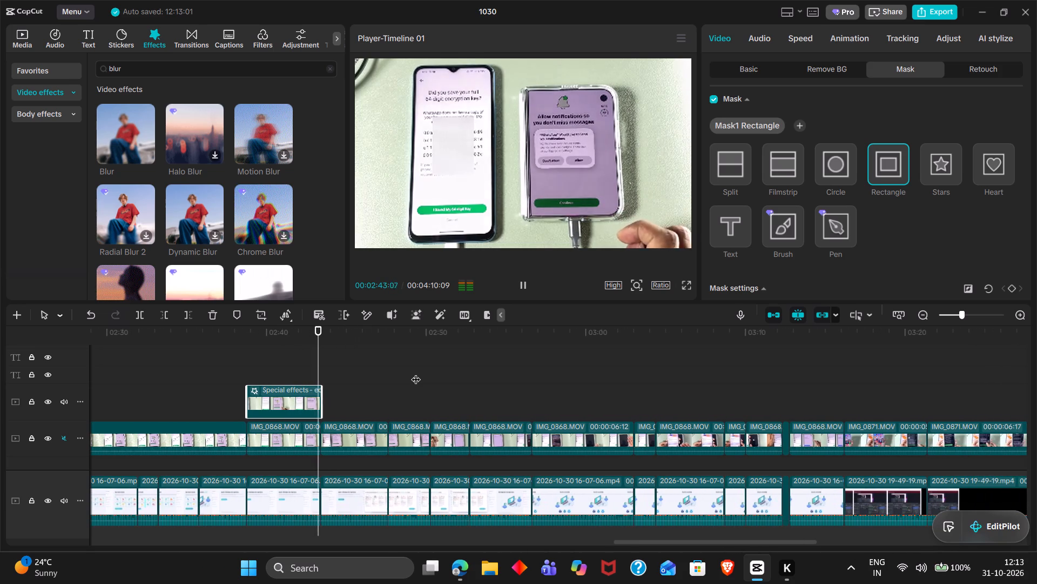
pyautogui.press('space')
pyautogui.doubleClick(379, 375)
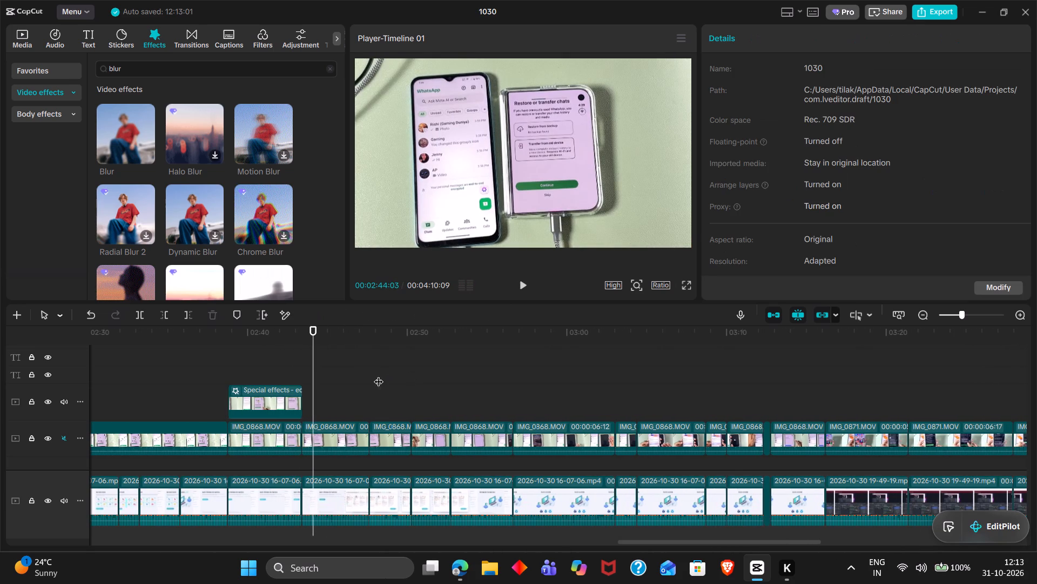
pyautogui.moveTo(379, 375); pyautogui.dragTo(456, 388)
pyautogui.click(456, 388)
pyautogui.moveTo(456, 388); pyautogui.dragTo(443, 393)
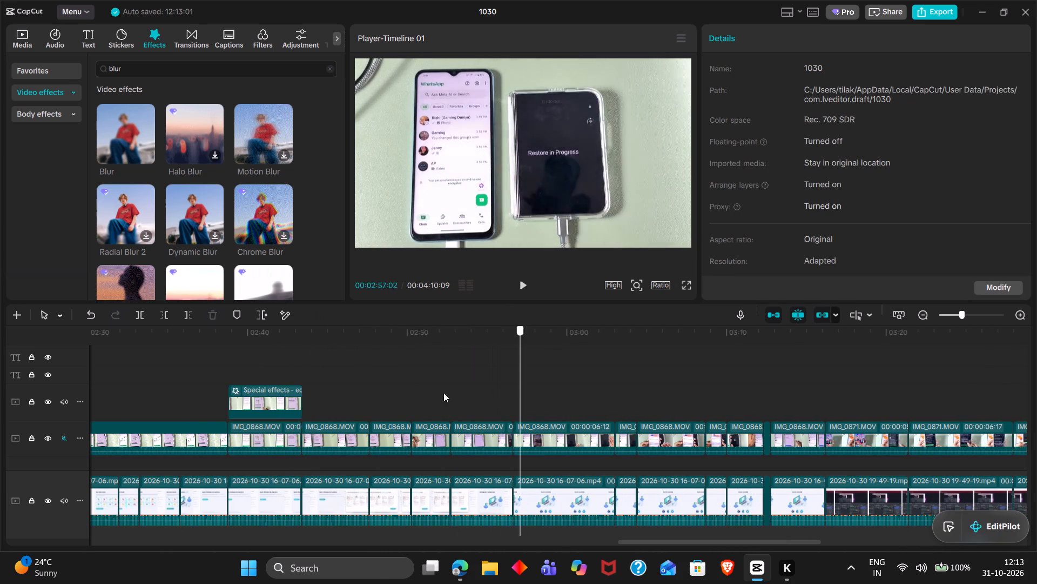
pyautogui.moveTo(443, 393); pyautogui.dragTo(473, 394)
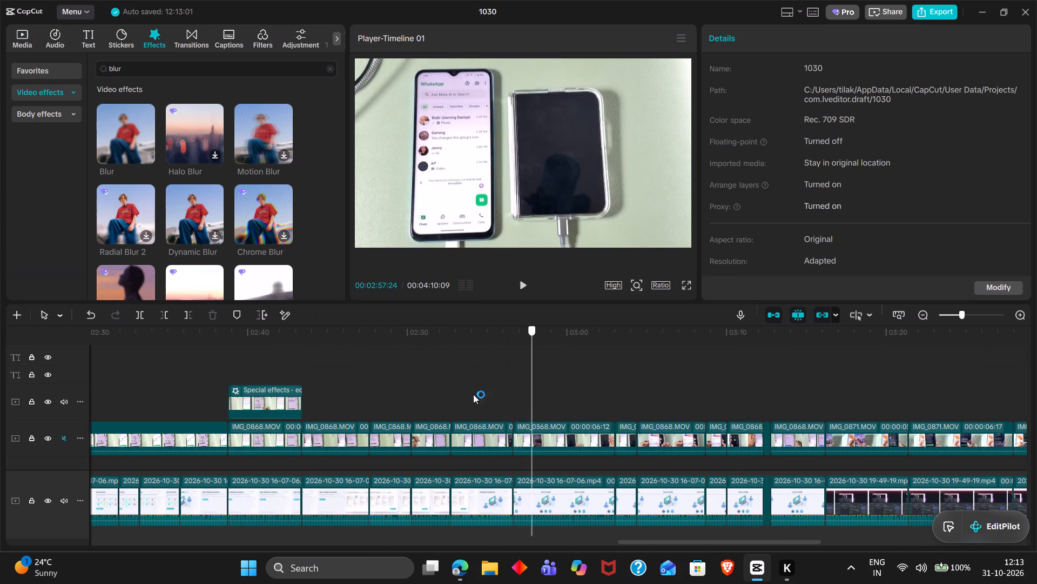
pyautogui.moveTo(473, 394); pyautogui.dragTo(417, 394)
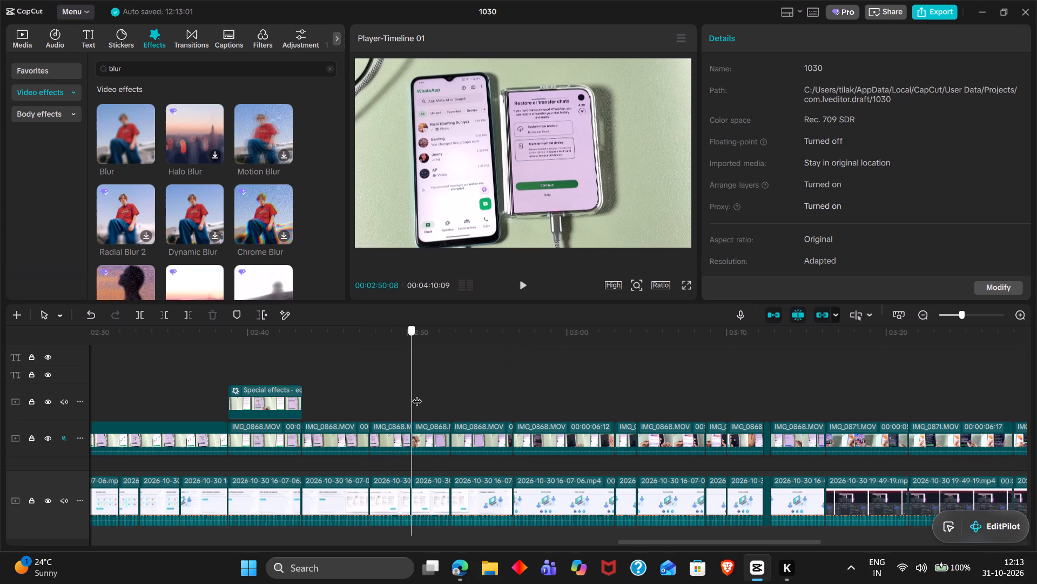
pyautogui.moveTo(417, 394); pyautogui.dragTo(430, 395)
# Combine the two phone clips after the blurred overlay into a compound clip and paste a copy of it at 00:02:43:12.
pyautogui.moveTo(343, 402); pyautogui.dragTo(402, 437)
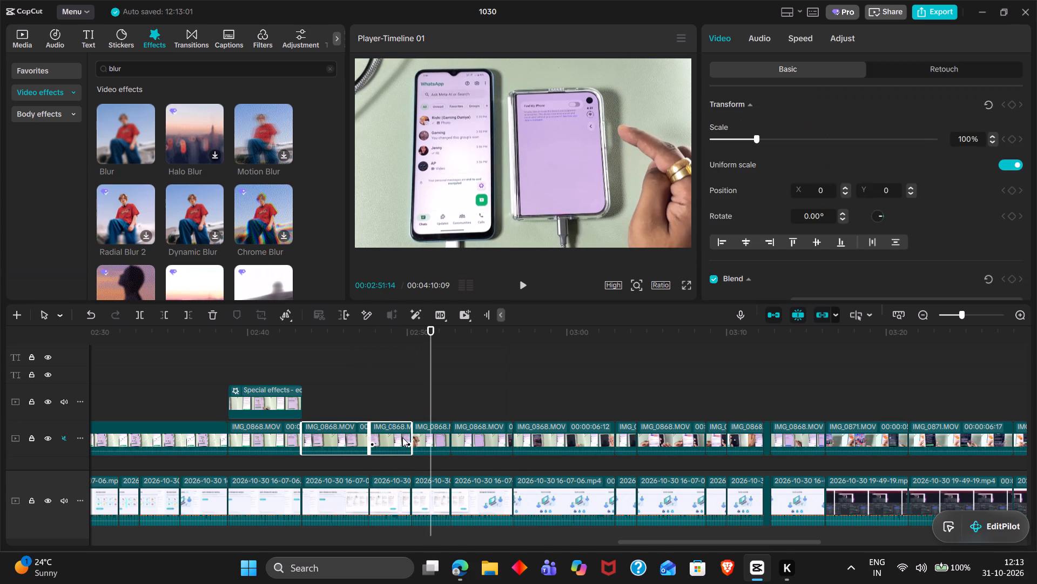
pyautogui.hotkey('alt', 'g')
pyautogui.doubleClick(318, 405)
pyautogui.moveTo(318, 405); pyautogui.dragTo(304, 404)
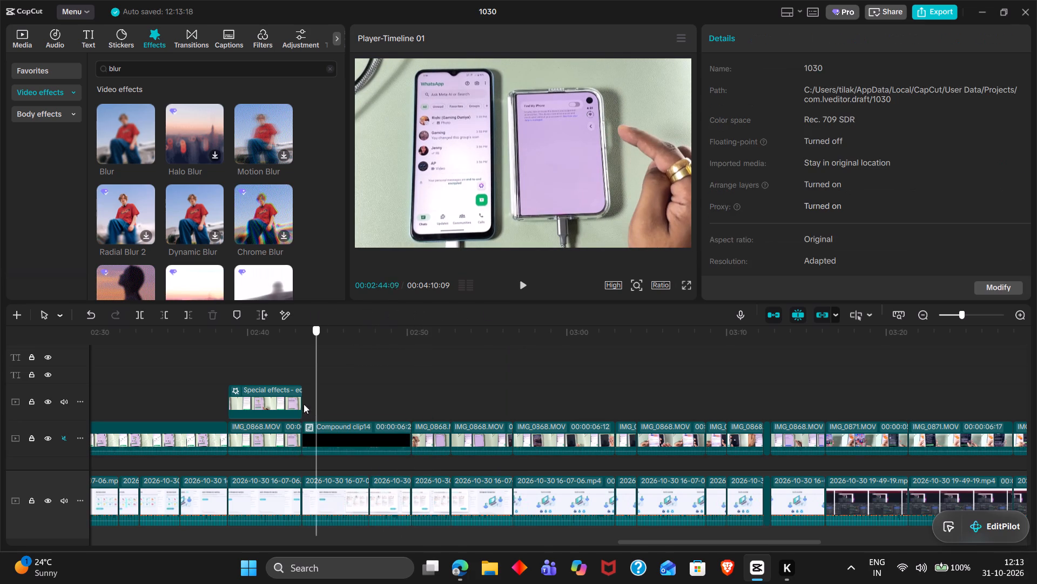
pyautogui.moveTo(304, 404); pyautogui.dragTo(303, 404)
pyautogui.click(325, 434)
pyautogui.hotkey('ctrl', 'c')
pyautogui.hotkey('ctrl', 'v')
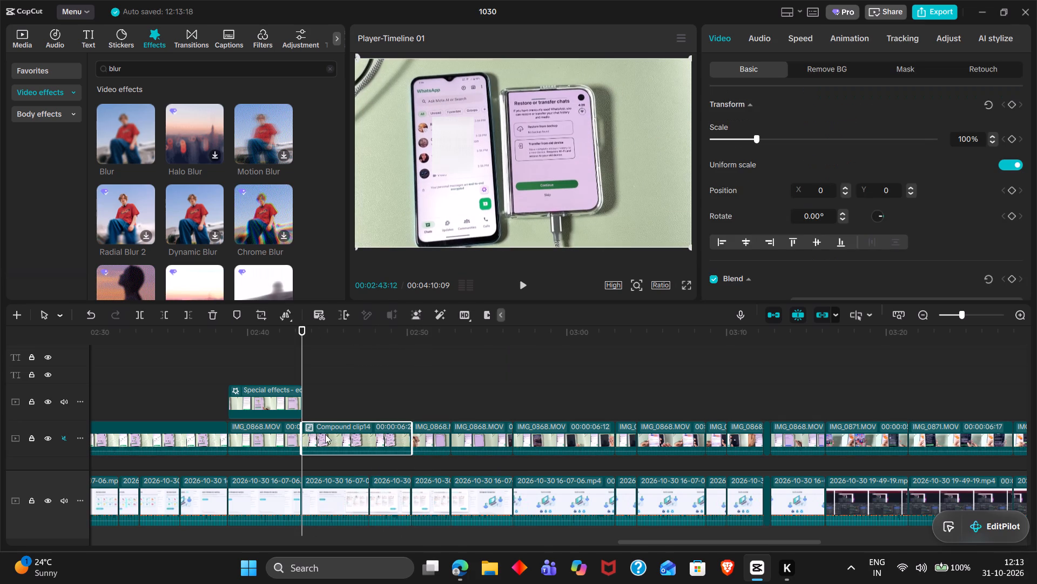
# Duplicate the compound clip at 00:02:43:12 onto the track above and apply the Blur effect to the copy at 100.
pyautogui.click(341, 433)
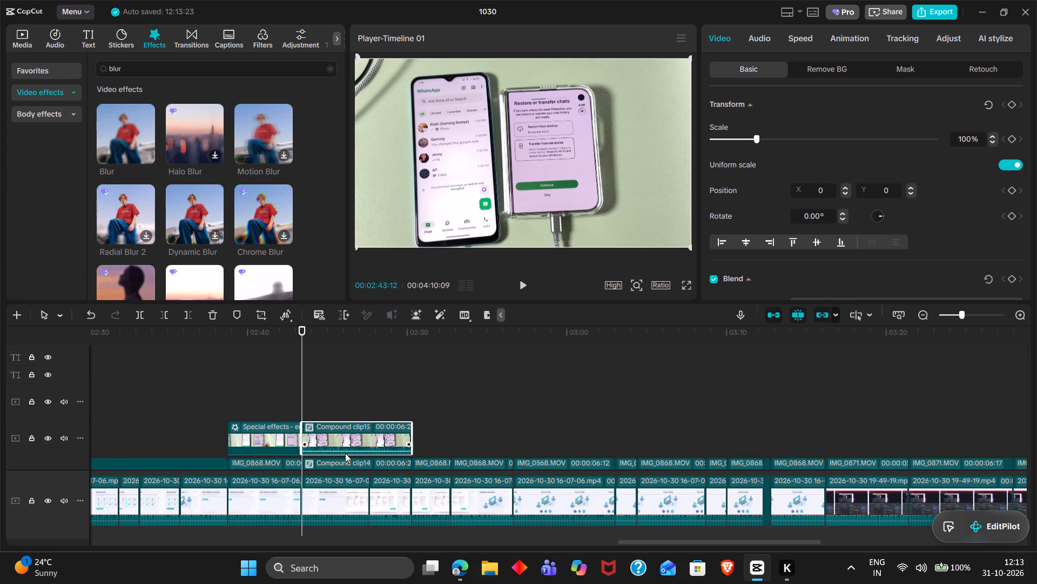
pyautogui.moveTo(345, 452); pyautogui.dragTo(348, 482)
pyautogui.moveTo(142, 146); pyautogui.dragTo(352, 434)
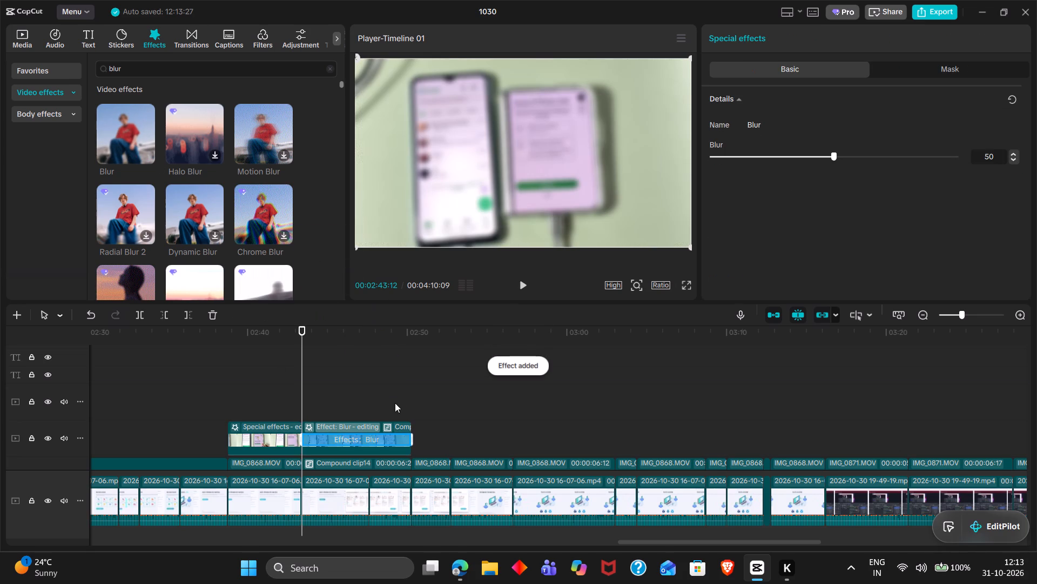
pyautogui.moveTo(873, 161); pyautogui.dragTo(1010, 158)
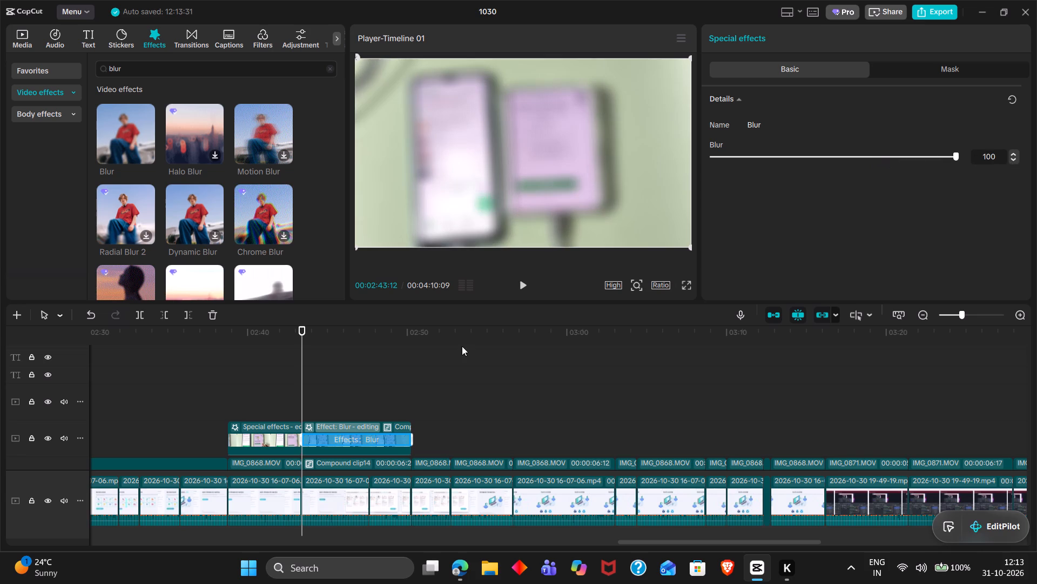
# Add a rectangle mask to the blurred copy at 00:02:43:12 and fit it over the phone's WhatsApp chat list.
pyautogui.click(386, 448)
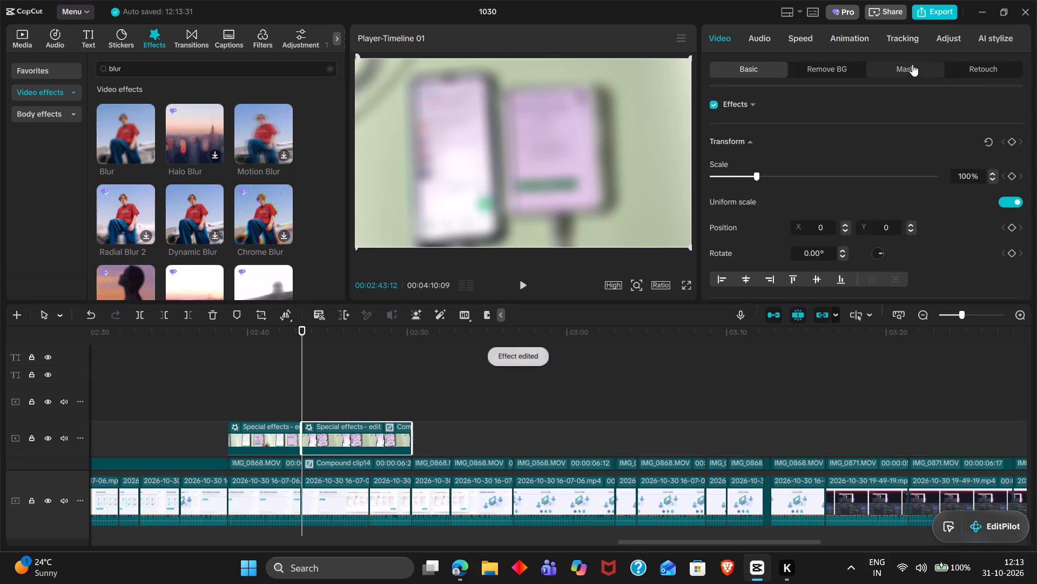
pyautogui.click(911, 65)
pyautogui.click(750, 127)
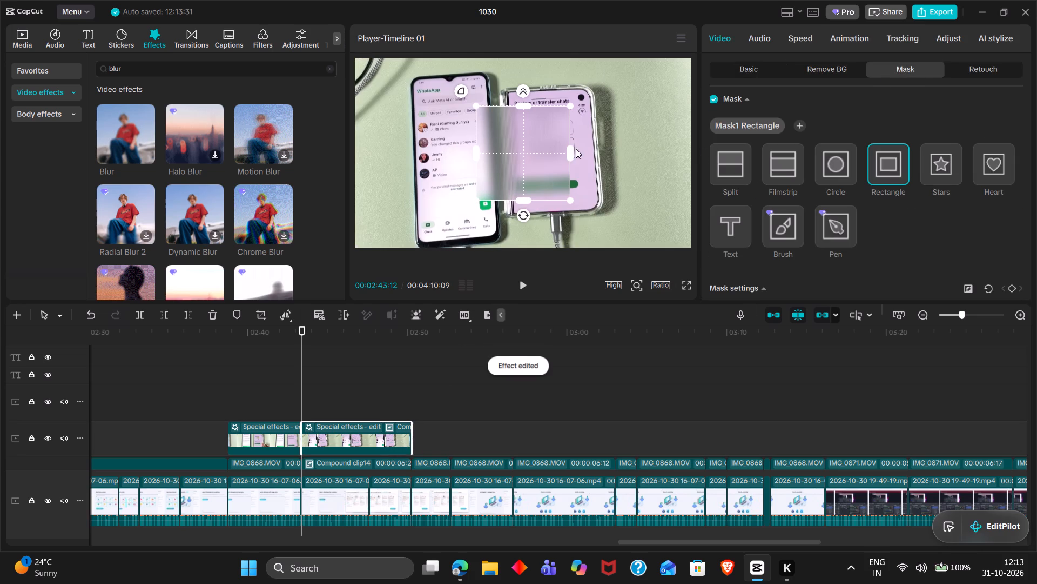
pyautogui.moveTo(568, 155); pyautogui.dragTo(551, 155)
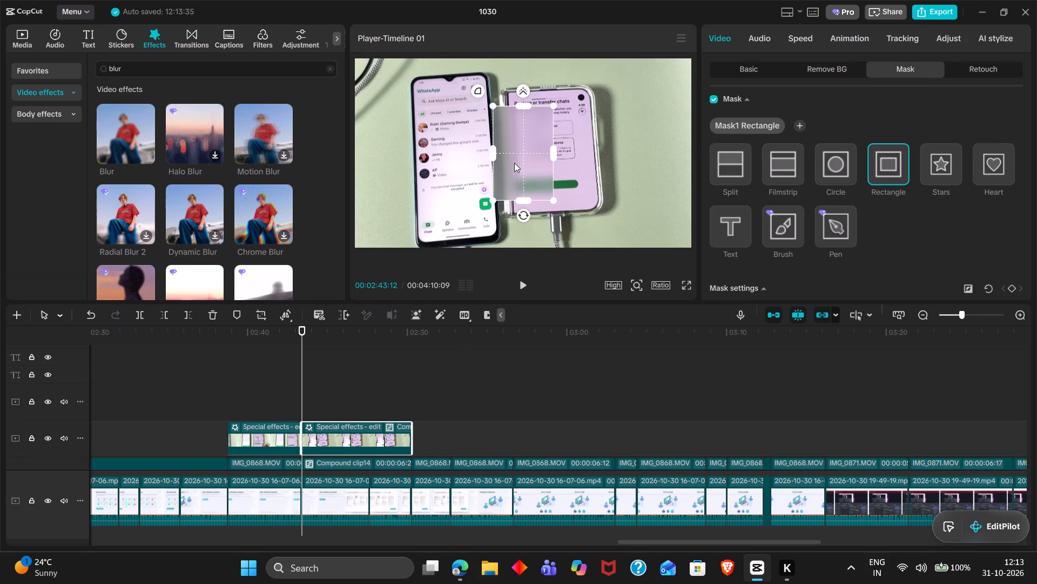
pyautogui.moveTo(514, 163); pyautogui.dragTo(441, 163)
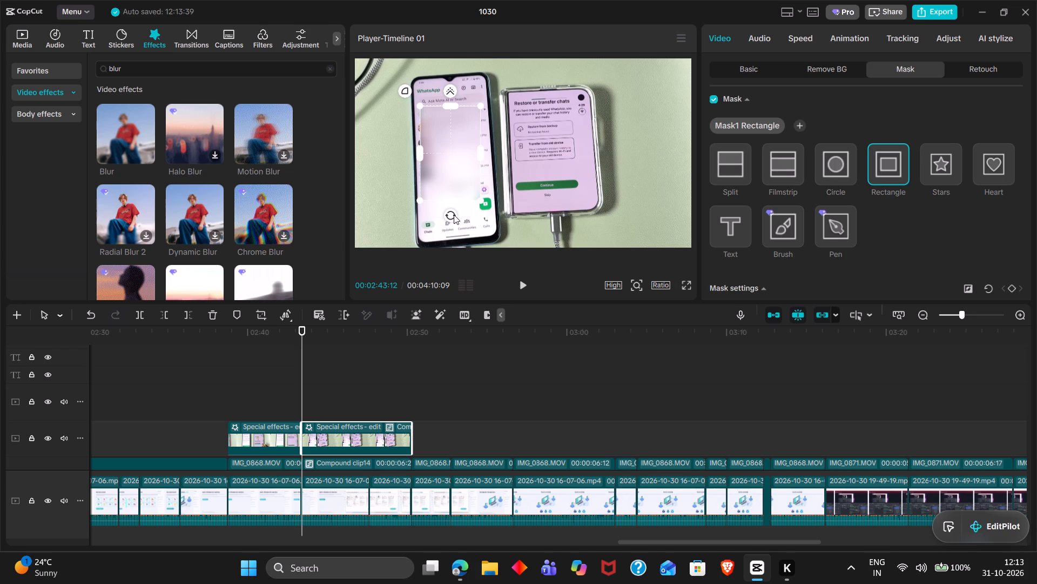
pyautogui.click(454, 215)
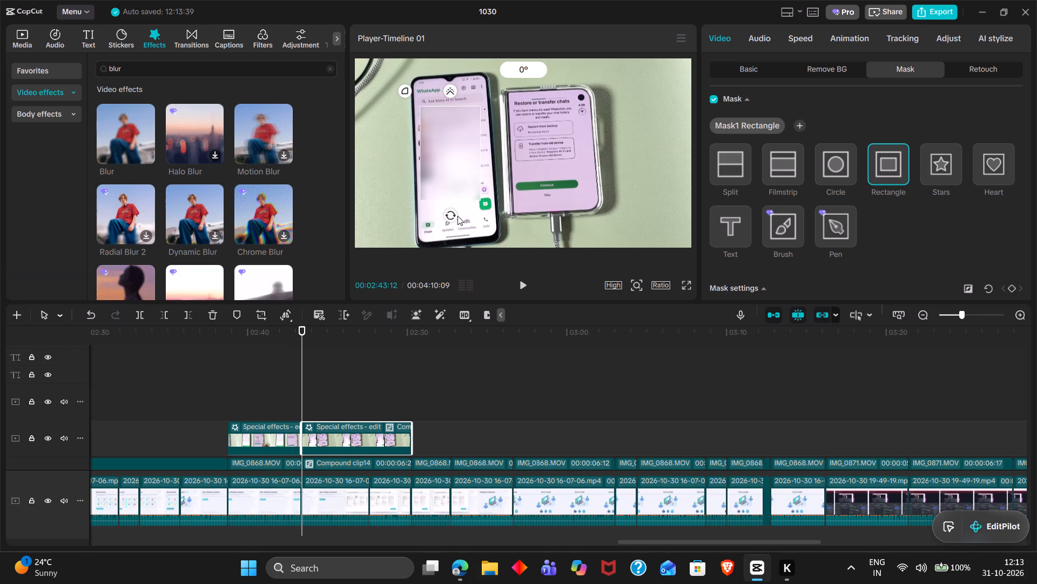
pyautogui.moveTo(480, 152); pyautogui.dragTo(475, 153)
pyautogui.moveTo(455, 153); pyautogui.dragTo(447, 152)
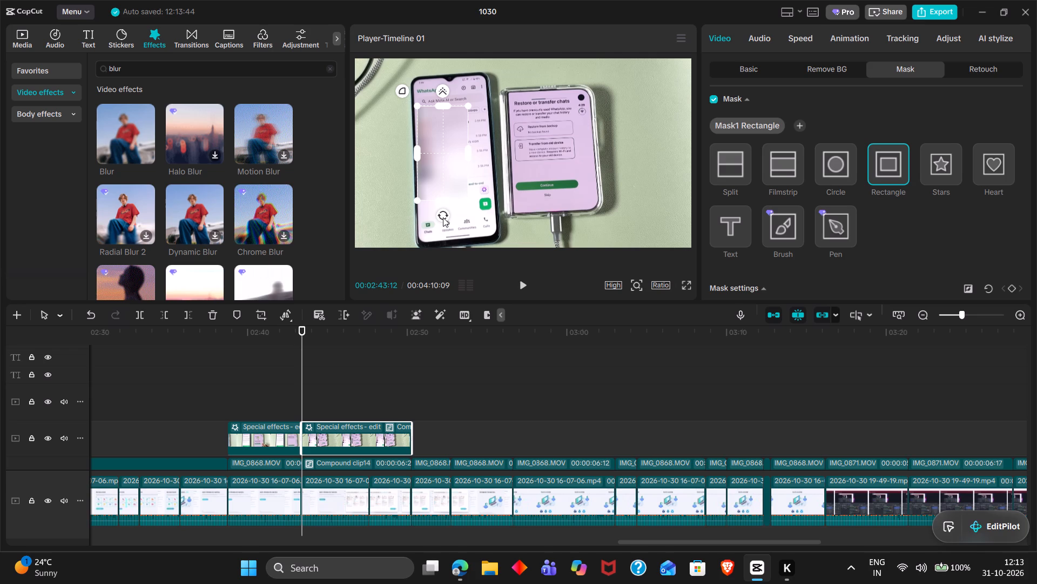
# Rotate the rectangle mask on the blurred copy at 00:02:43:12 slightly to match the phone's tilt.
pyautogui.moveTo(442, 214); pyautogui.dragTo(446, 212)
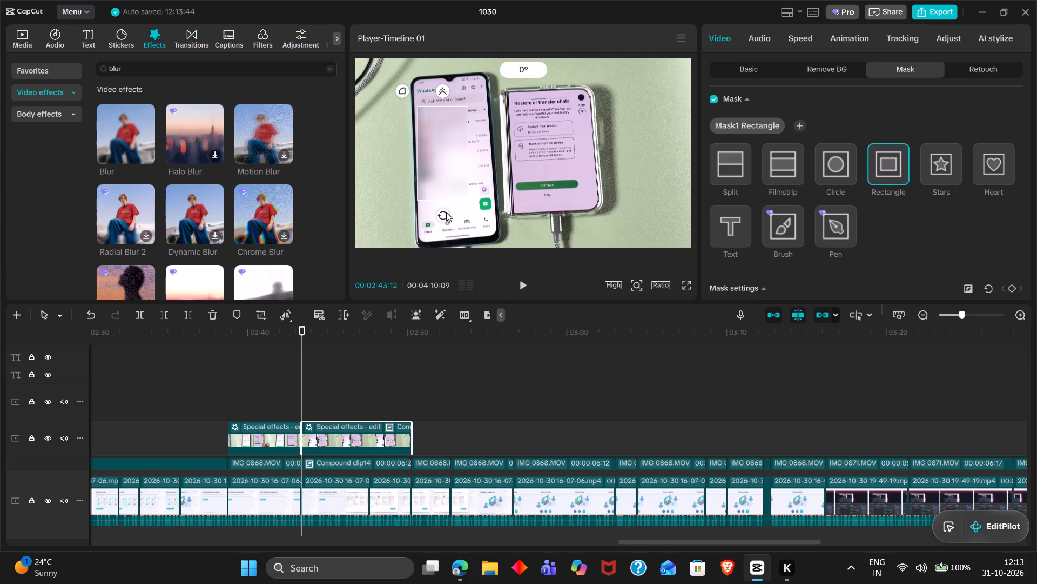
pyautogui.moveTo(446, 212); pyautogui.dragTo(447, 211)
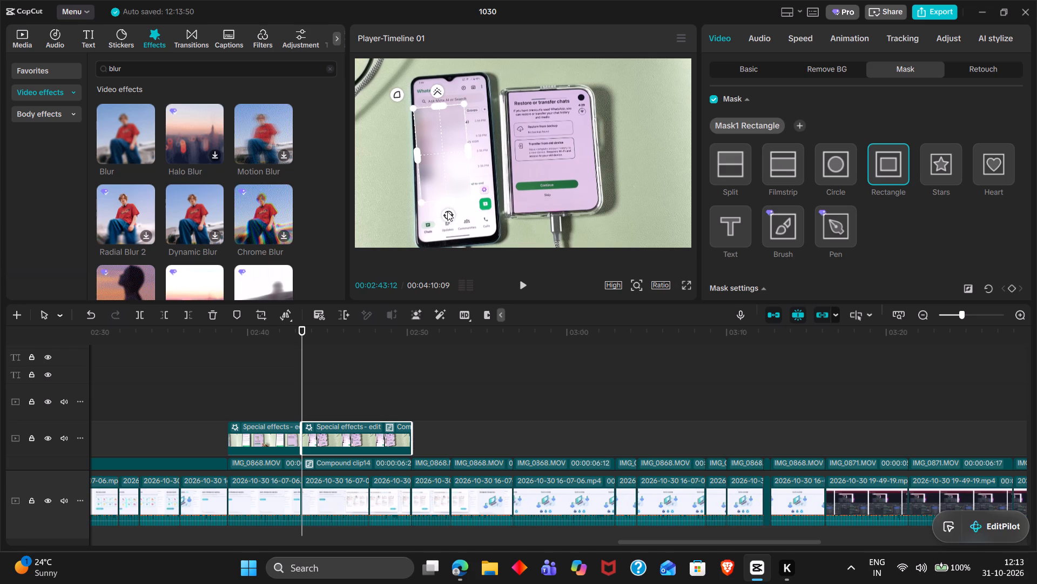
pyautogui.doubleClick(282, 391)
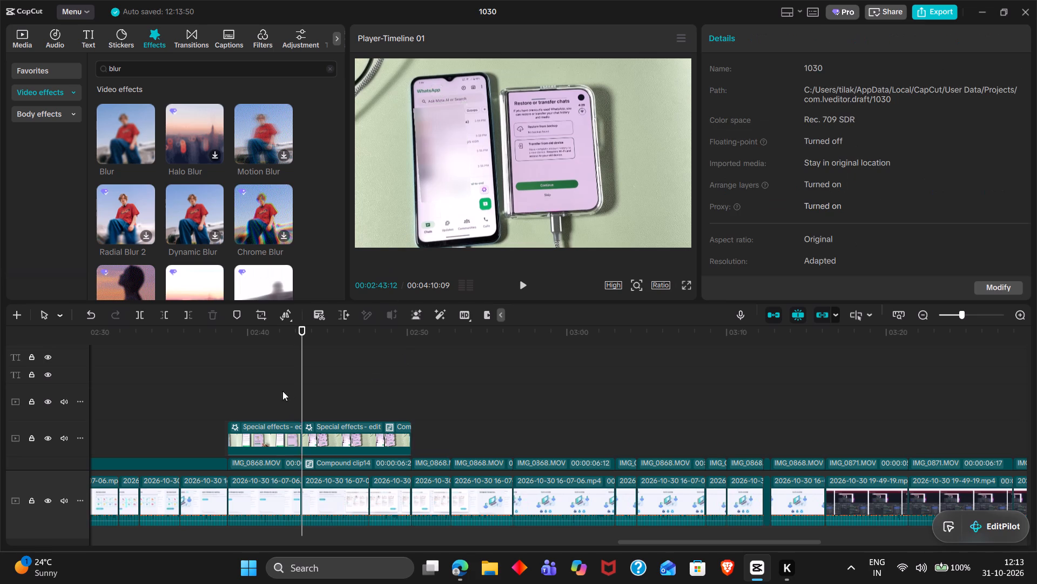
# Play the blurred chat-list section from 00:02:43:12, including in full screen, to examine the mask's coverage.
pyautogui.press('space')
pyautogui.hscroll(-1, 282, 391)
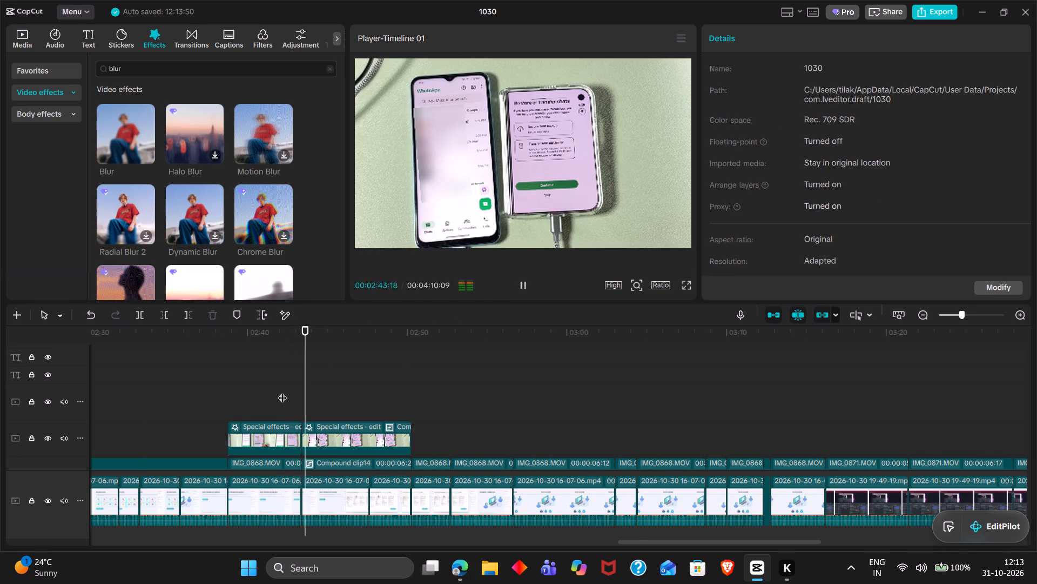
pyautogui.hscroll(-2, 282, 391)
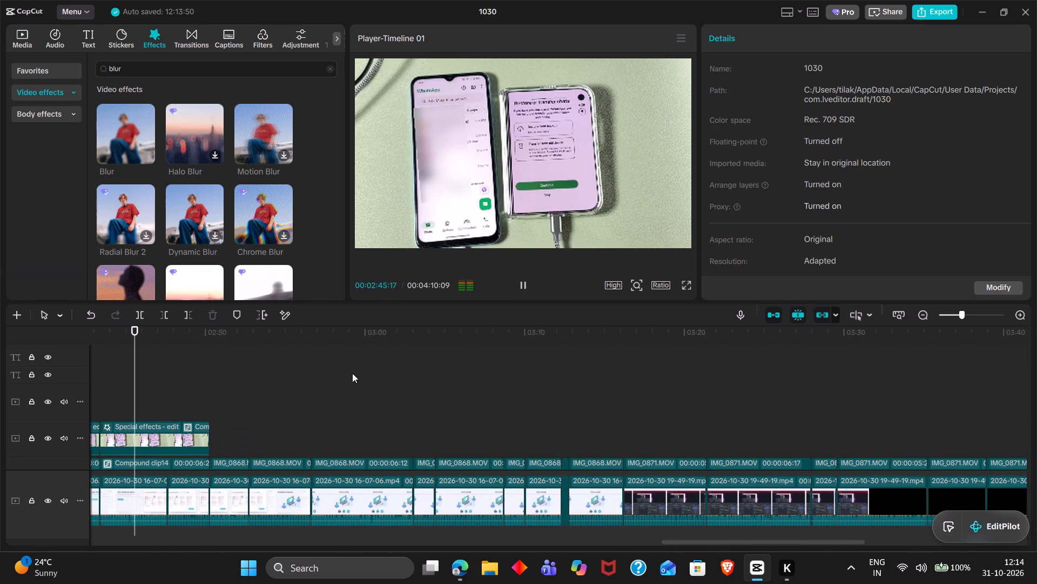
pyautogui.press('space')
pyautogui.hscroll(1, 428, 422)
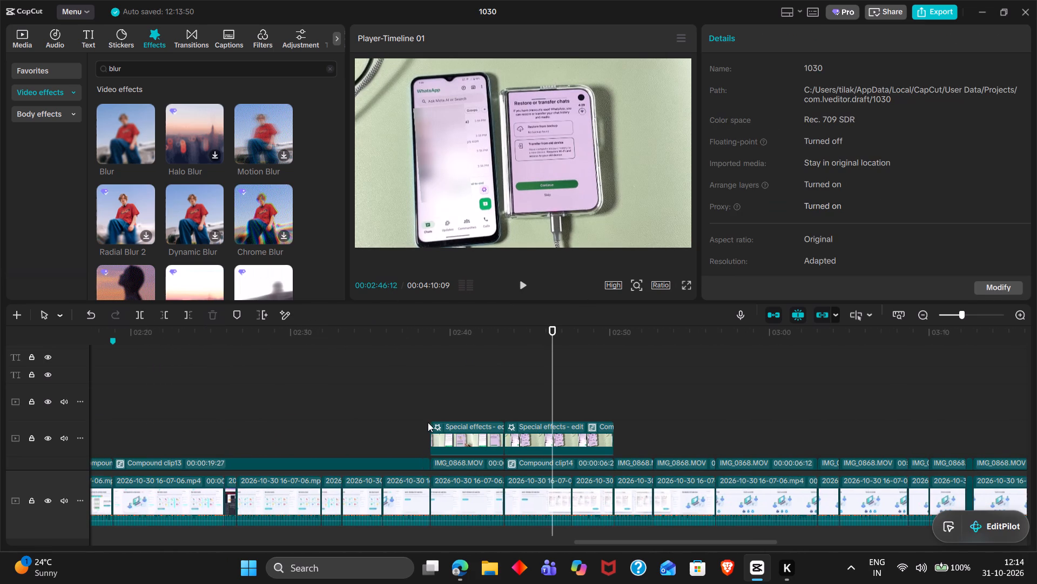
pyautogui.doubleClick(494, 388)
pyautogui.moveTo(494, 388); pyautogui.dragTo(529, 396)
pyautogui.click(689, 290)
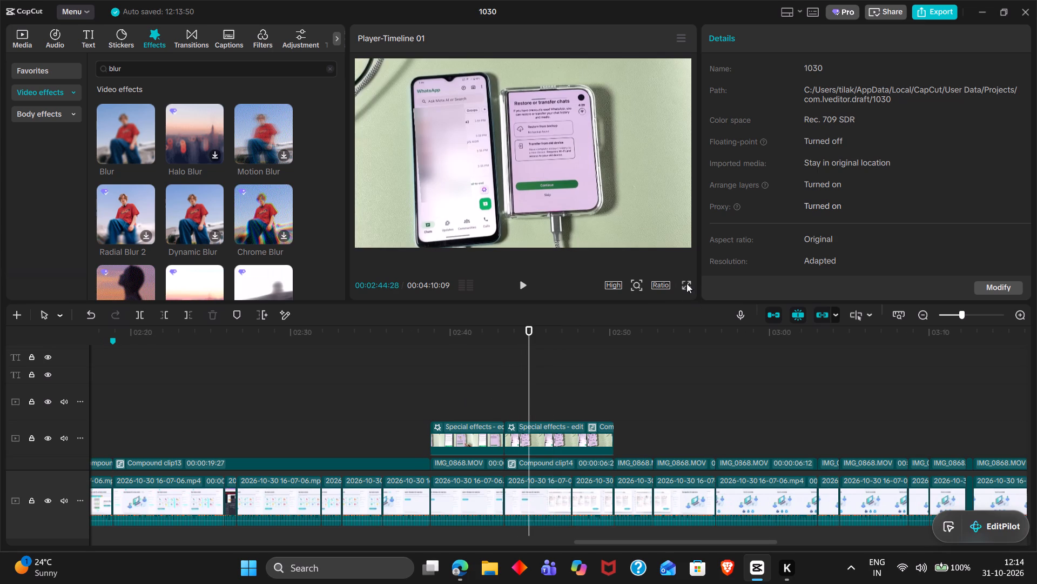
pyautogui.click(686, 283)
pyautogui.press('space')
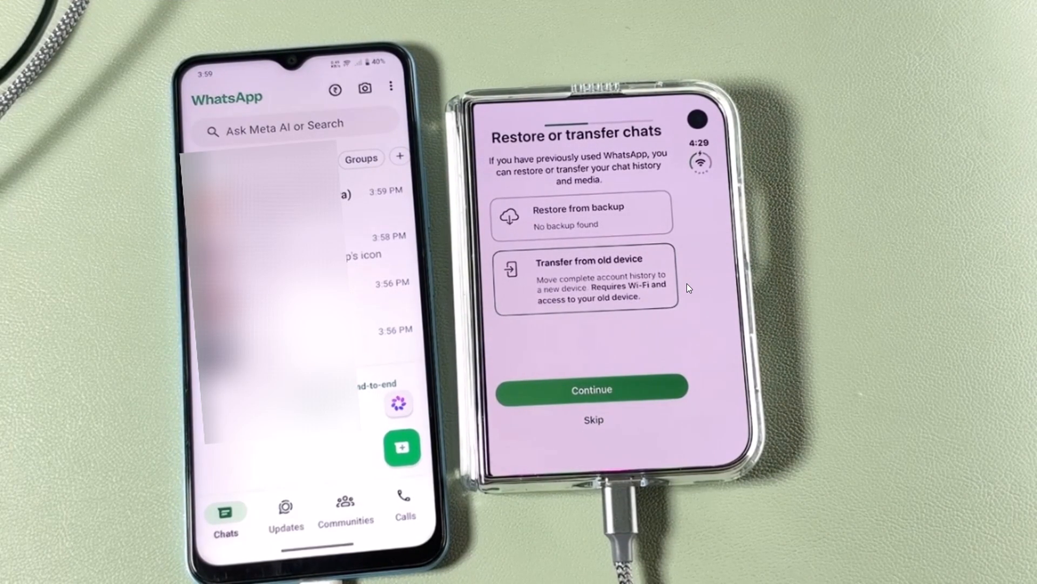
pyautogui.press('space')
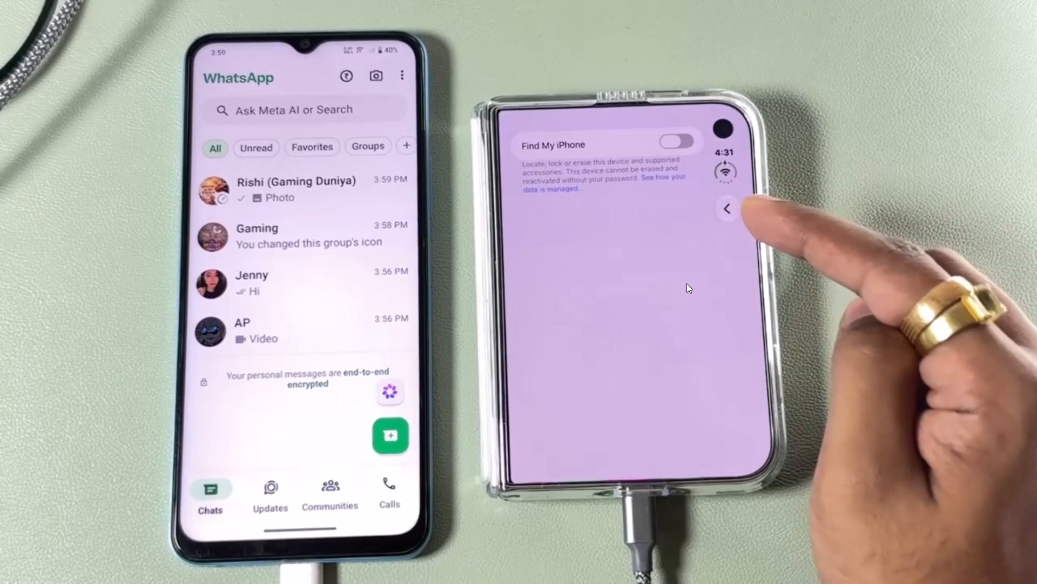
pyautogui.press('Escape')
# Play the phone footage around 00:02:50 to examine the end of the blurred section and the clips after it.
pyautogui.scroll(-1, 745, 376)
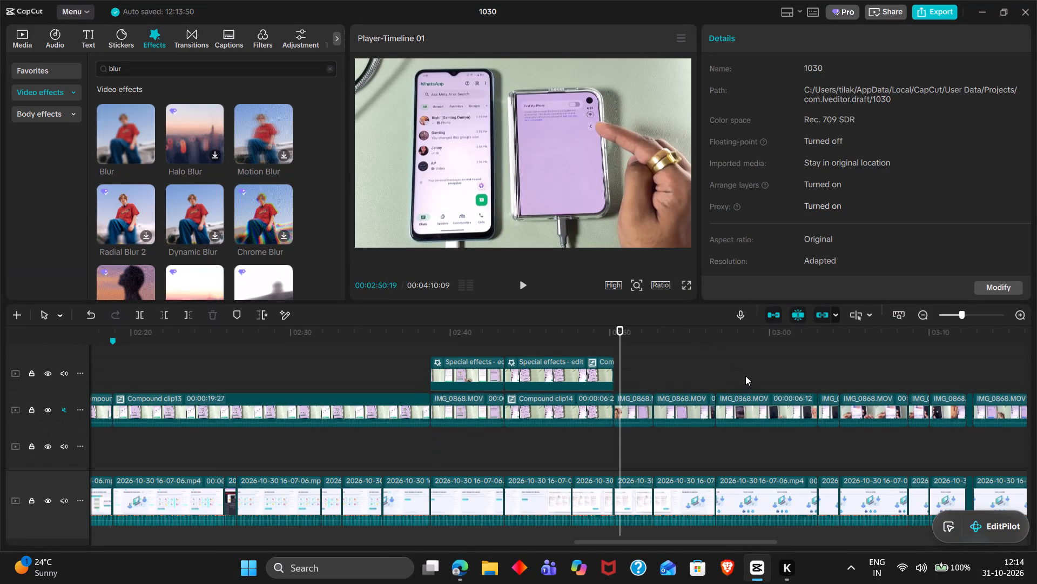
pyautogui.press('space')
pyautogui.hscroll(-1, 712, 379)
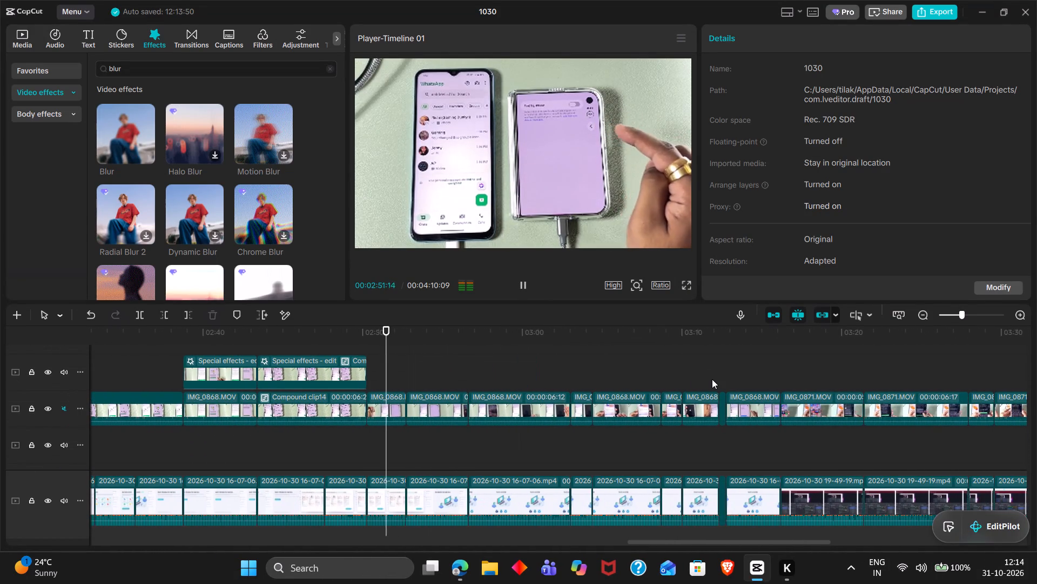
pyautogui.hscroll(-1, 712, 379)
pyautogui.hscroll(1, 486, 434)
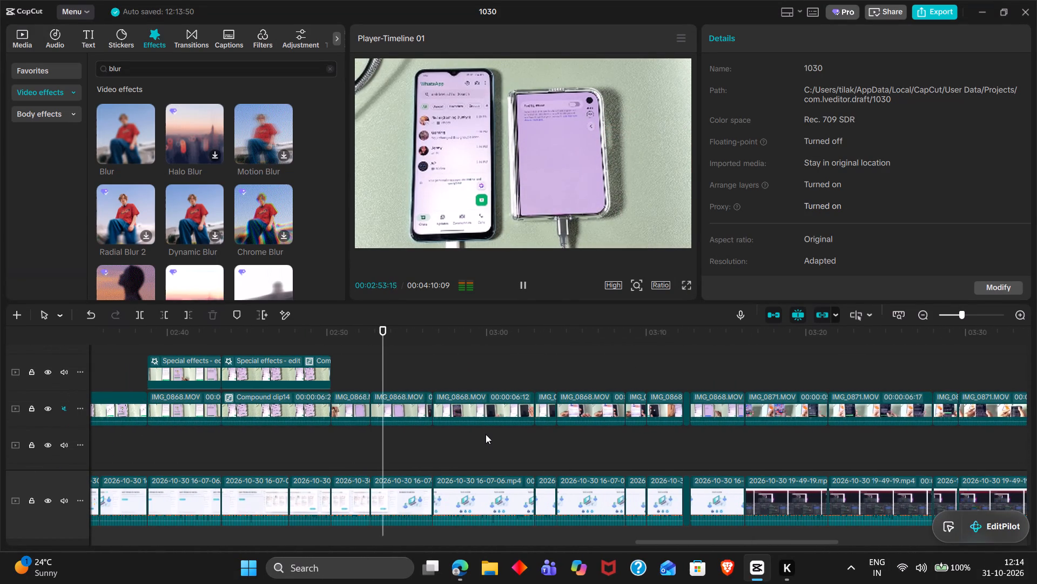
pyautogui.scroll(1, 486, 434)
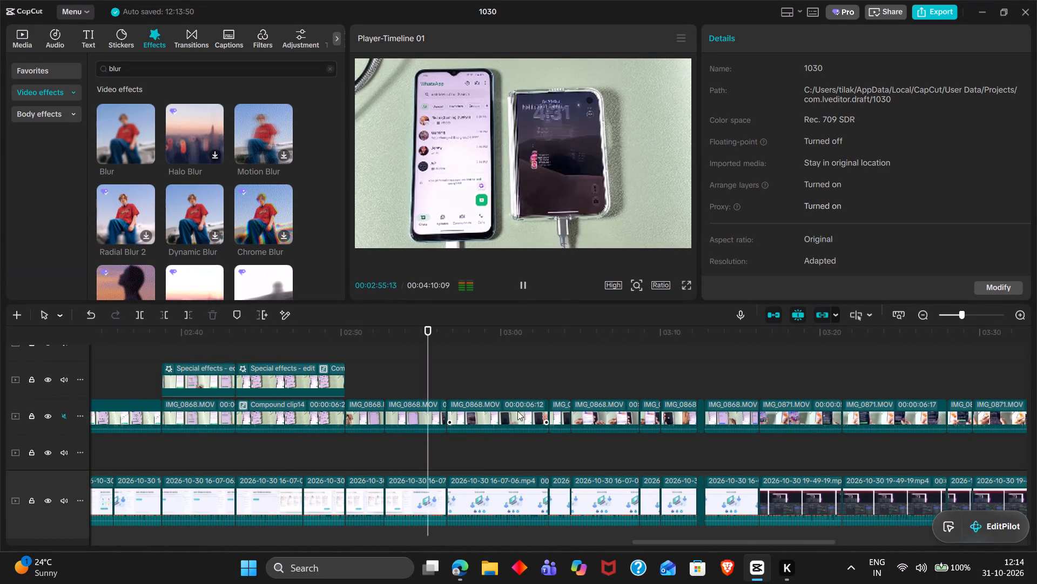
pyautogui.click(444, 375)
pyautogui.moveTo(444, 375); pyautogui.dragTo(345, 360)
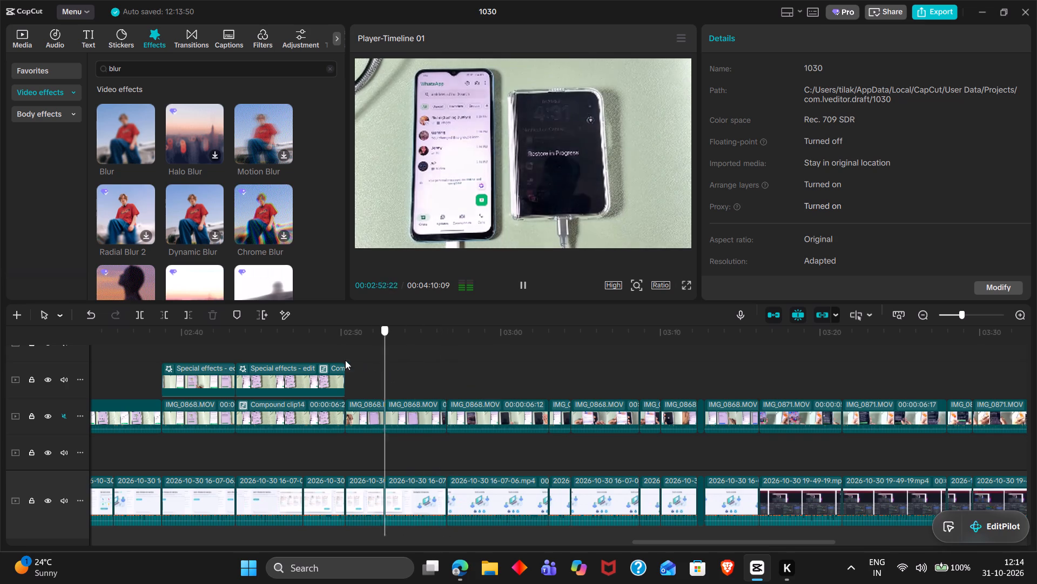
pyautogui.moveTo(345, 360); pyautogui.dragTo(330, 355)
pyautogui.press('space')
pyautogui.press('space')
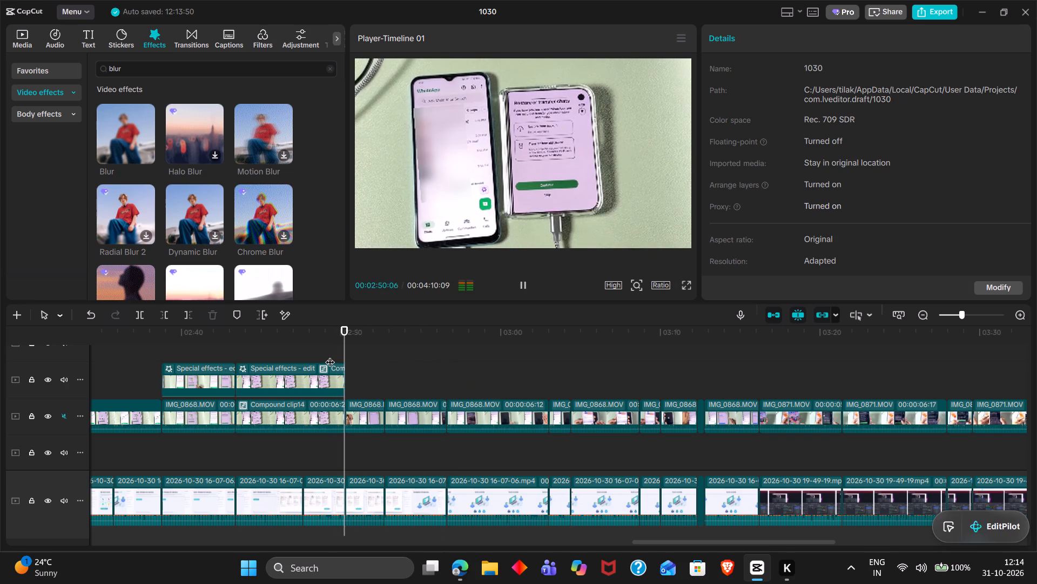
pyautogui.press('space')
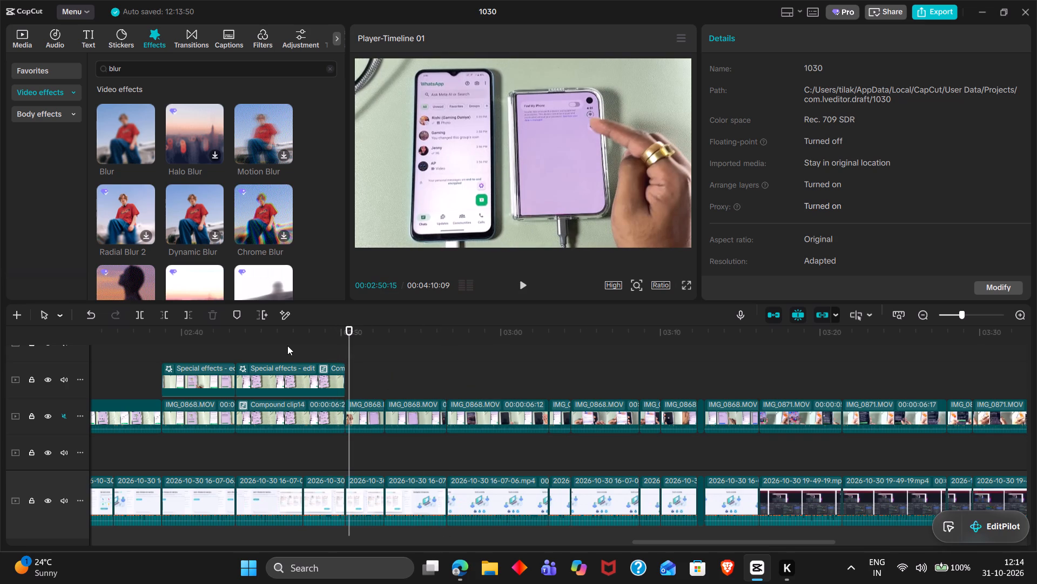
pyautogui.click(287, 346)
pyautogui.moveTo(287, 346); pyautogui.dragTo(264, 344)
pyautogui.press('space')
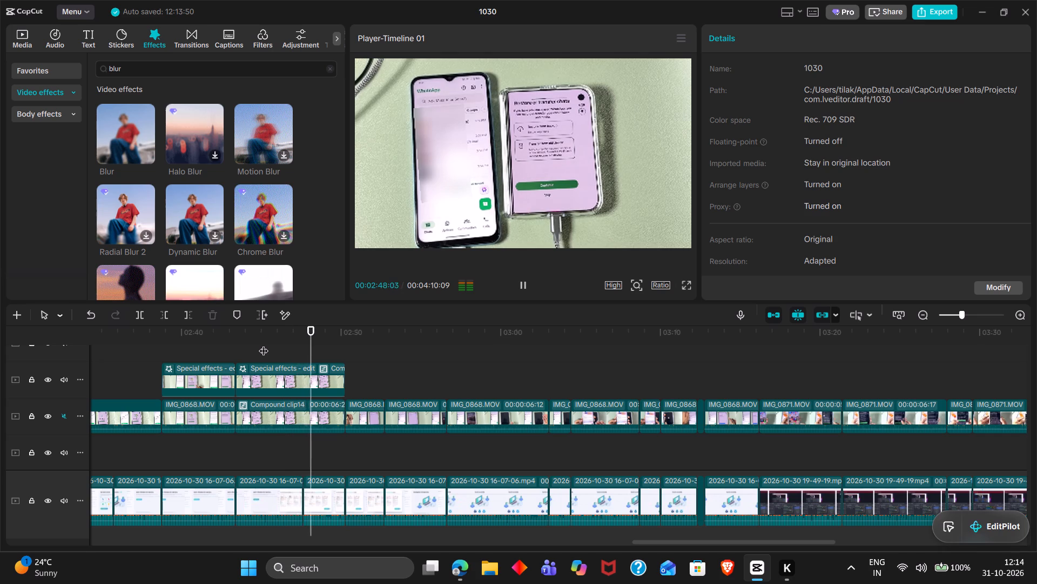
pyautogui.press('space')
# Combine the blurred copy at 00:02:43:12 and Compound clip14 beneath it into one compound clip.
pyautogui.click(210, 355)
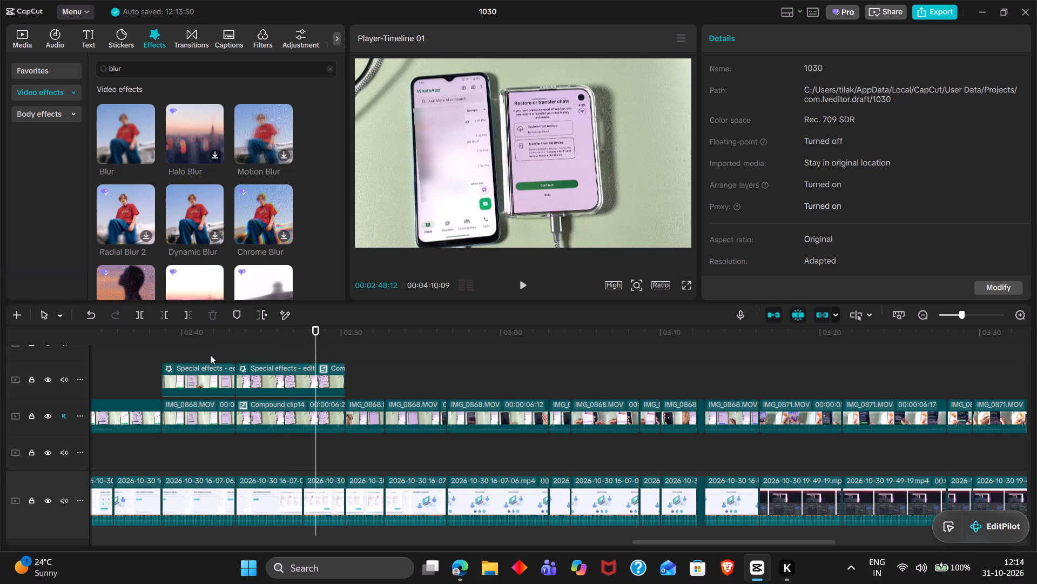
pyautogui.moveTo(210, 355); pyautogui.dragTo(235, 361)
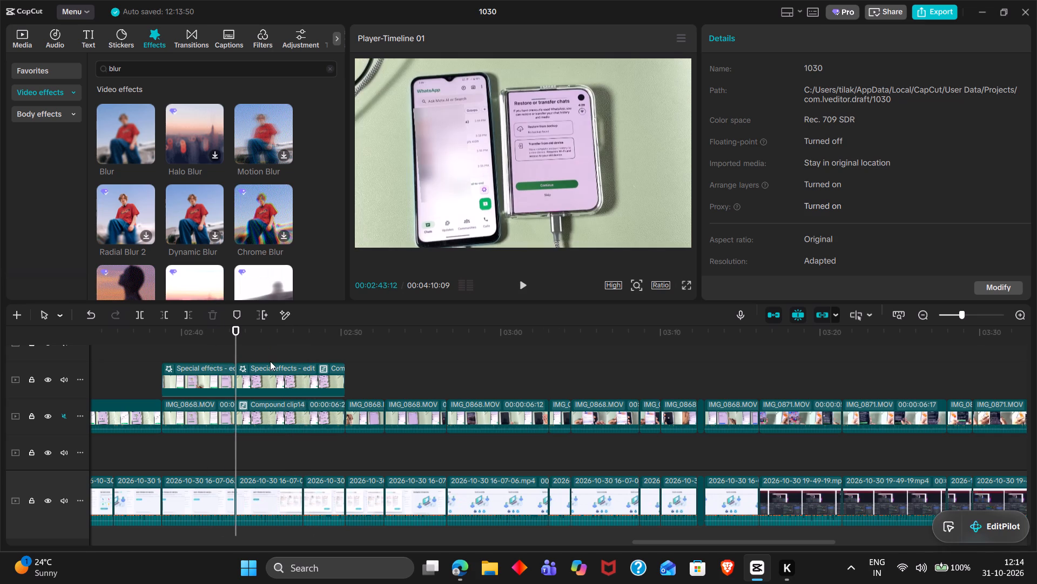
pyautogui.moveTo(295, 347); pyautogui.dragTo(322, 401)
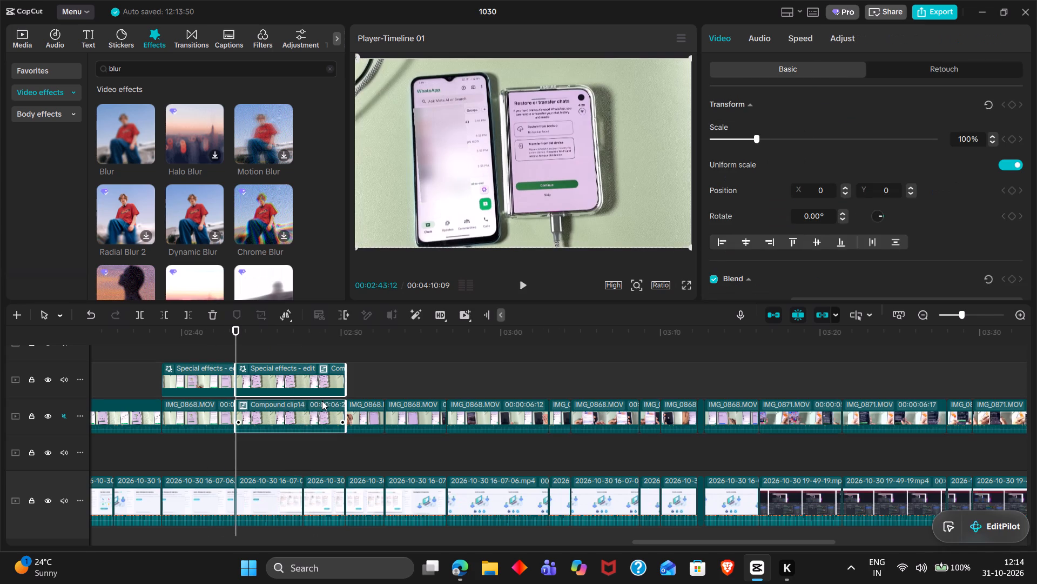
pyautogui.hotkey('alt', 'g')
# Play the remaining IMG_0868 phone footage from about 00:02:56 to 00:03:12:23 to examine the section's content.
pyautogui.moveTo(285, 378); pyautogui.dragTo(419, 419)
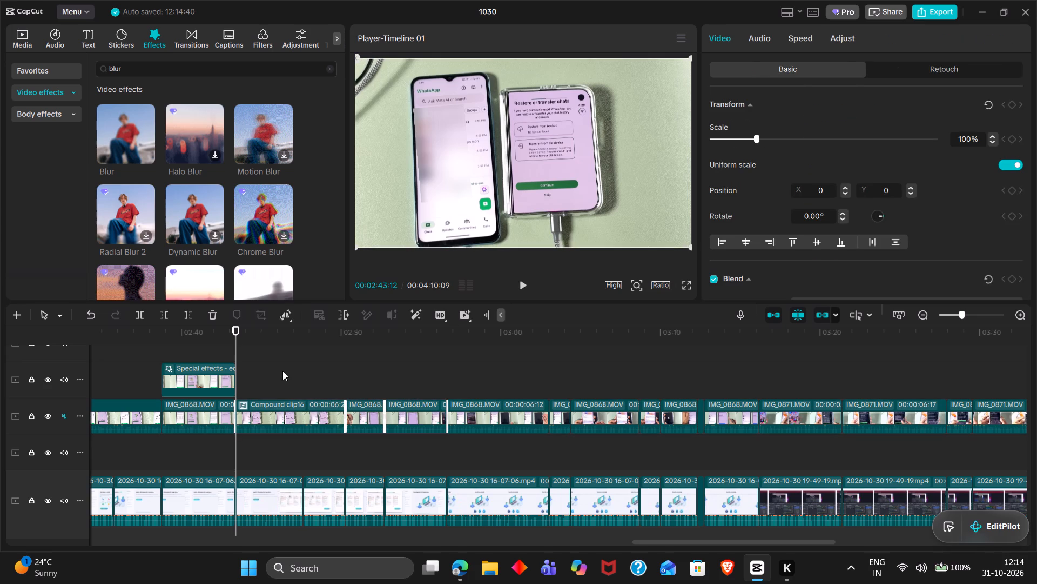
pyautogui.click(282, 371)
pyautogui.moveTo(282, 371); pyautogui.dragTo(434, 388)
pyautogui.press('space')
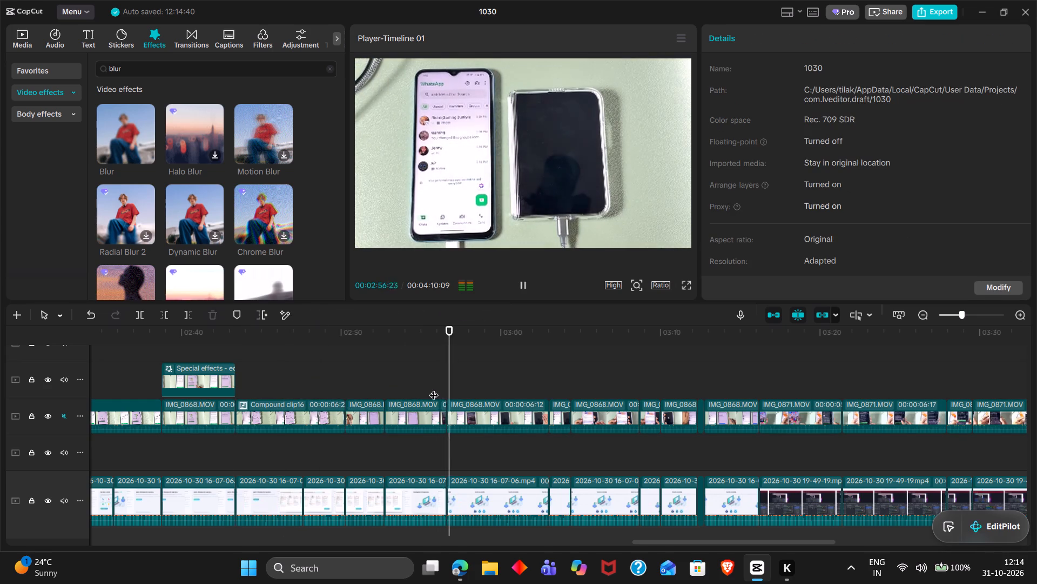
pyautogui.keyDown('ctrl'); pyautogui.scroll(-3, 434, 388); pyautogui.keyUp('ctrl')
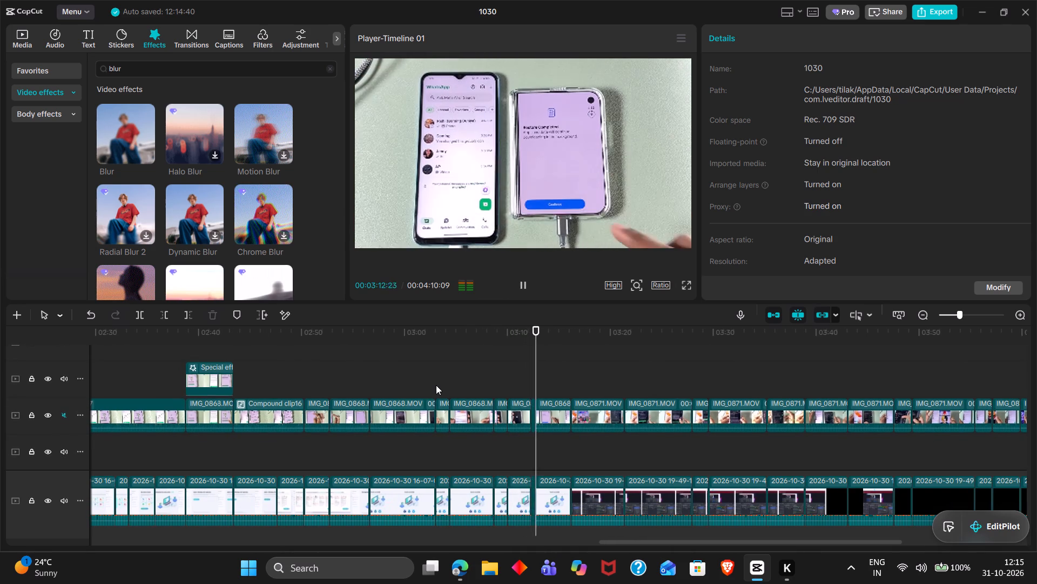
pyautogui.click(528, 382)
pyautogui.moveTo(528, 382); pyautogui.dragTo(537, 387)
pyautogui.doubleClick(537, 387)
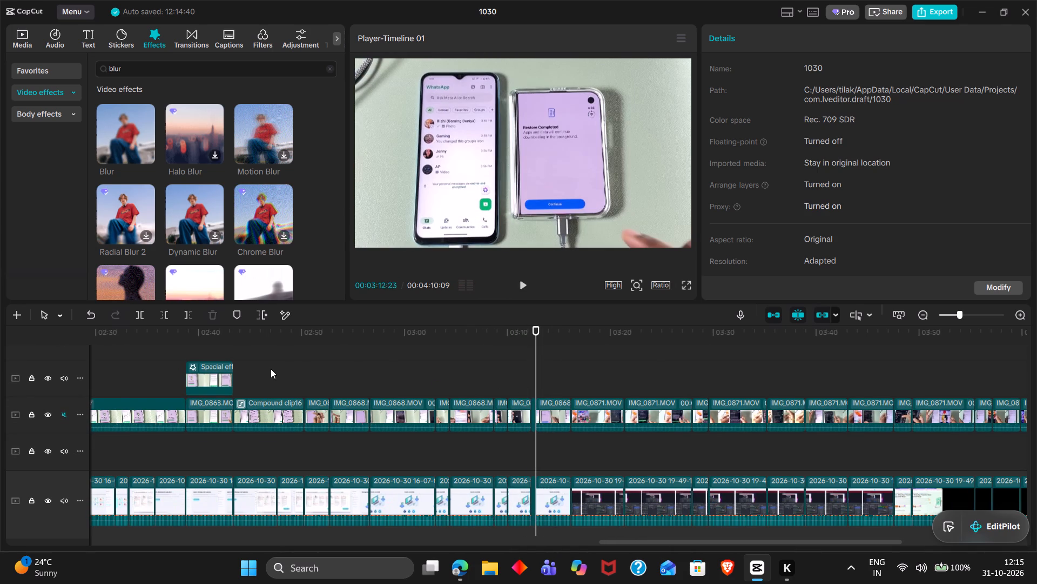
# Combine the IMG_0868 phone clips between about 00:02:50 and 00:03:12:23 into one compound clip.
pyautogui.moveTo(317, 379); pyautogui.dragTo(531, 432)
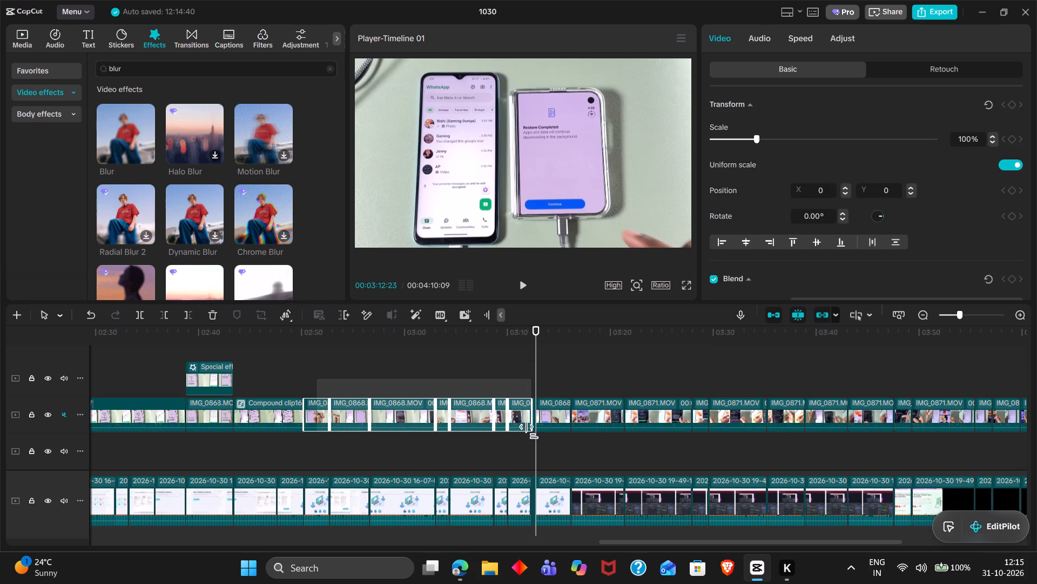
pyautogui.moveTo(531, 432); pyautogui.dragTo(535, 430)
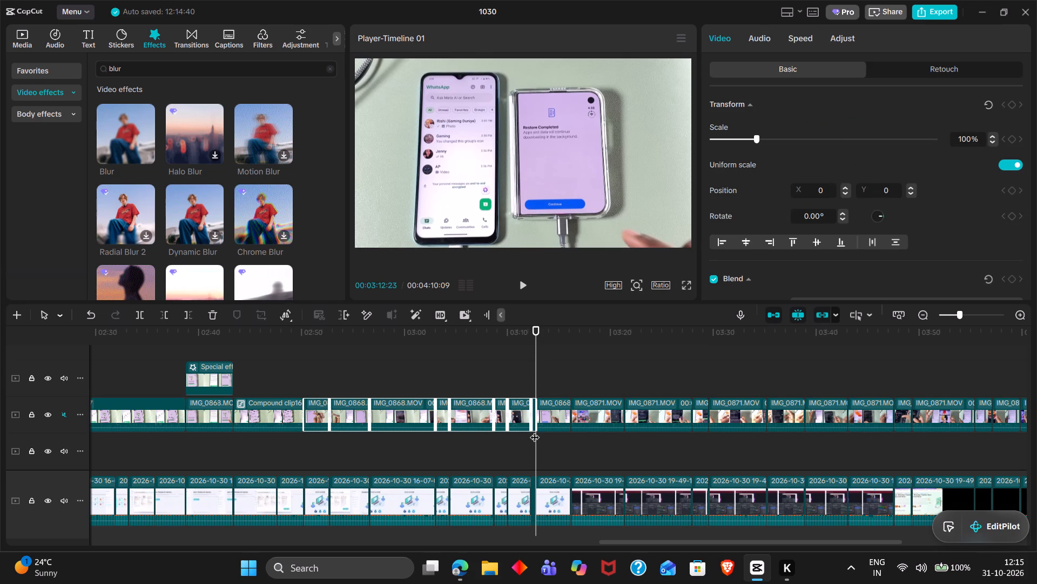
pyautogui.hotkey('alt', 'g')
pyautogui.doubleClick(332, 363)
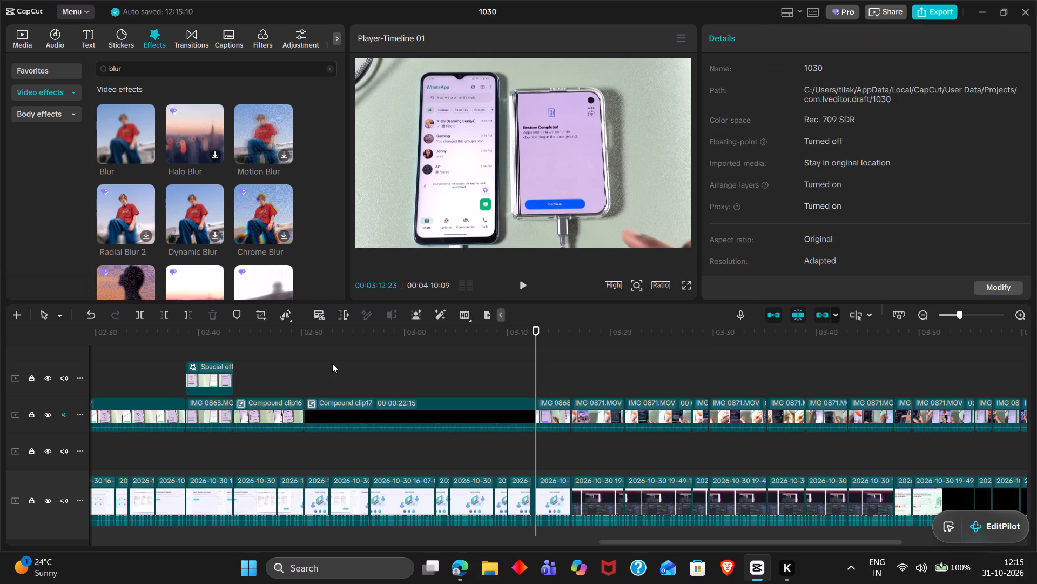
# Scale Compound clip17 to 23% and place it in the frame's bottom-left corner at X -1477, Y -831.
pyautogui.click(352, 411)
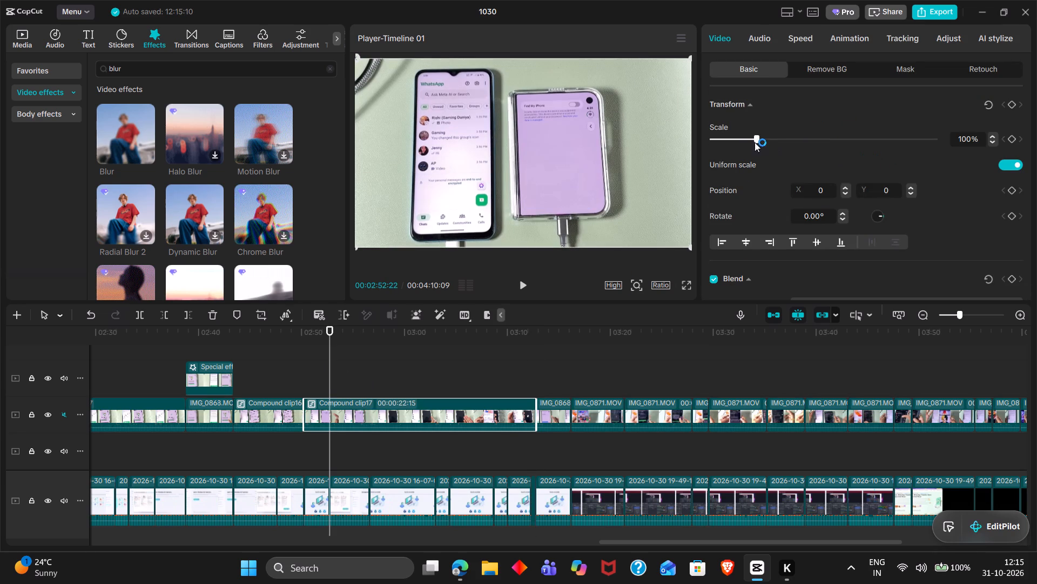
pyautogui.click(744, 139)
pyautogui.moveTo(744, 139); pyautogui.dragTo(722, 135)
pyautogui.moveTo(512, 154); pyautogui.dragTo(378, 224)
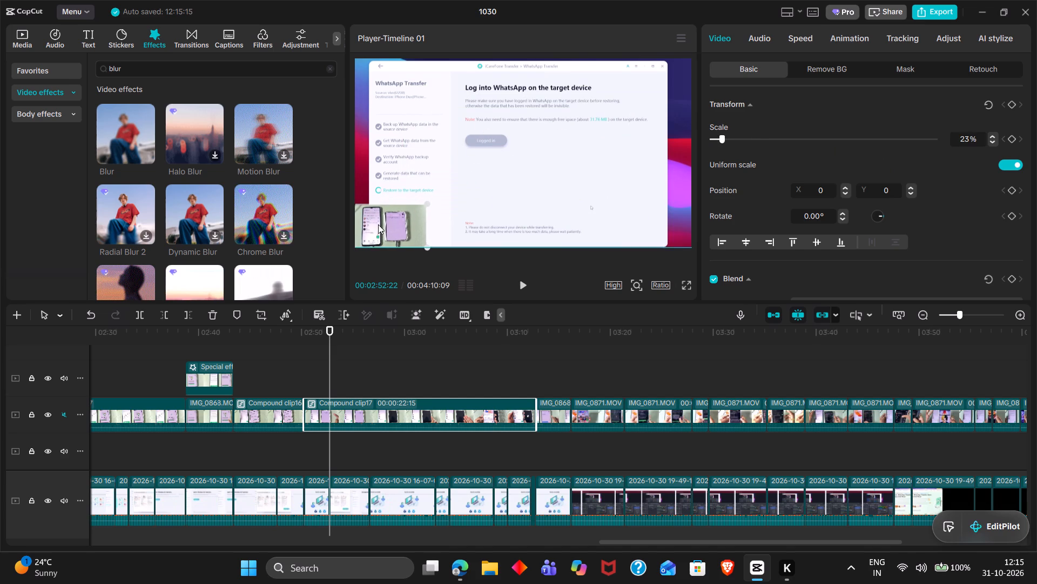
pyautogui.moveTo(378, 224); pyautogui.dragTo(381, 227)
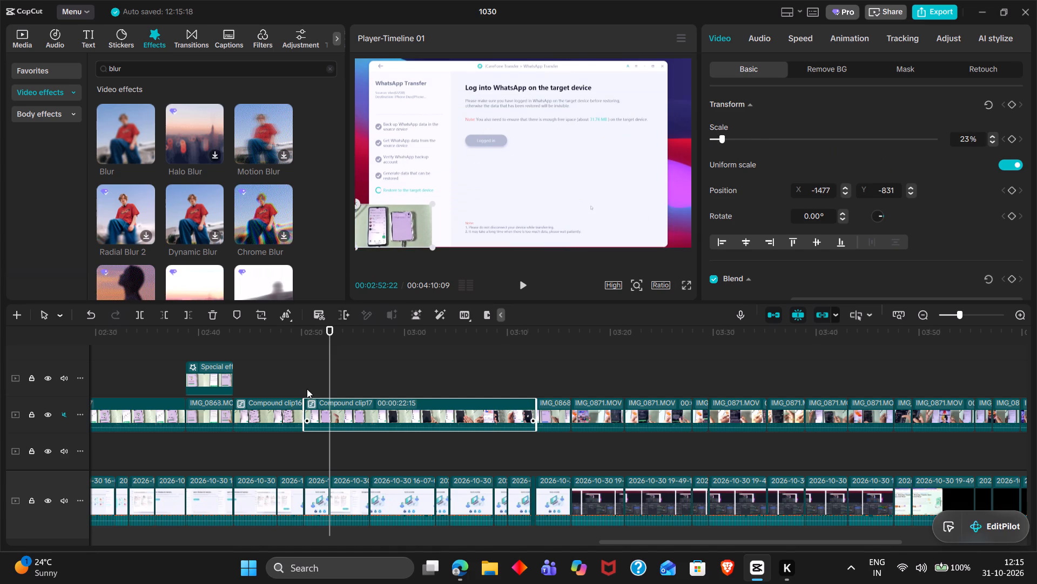
# Play the start of Compound clip17 from about 00:02:50 to 00:02:56:20 to examine the small phone overlay against the screen recording.
pyautogui.tripleClick(306, 385)
pyautogui.click(306, 385)
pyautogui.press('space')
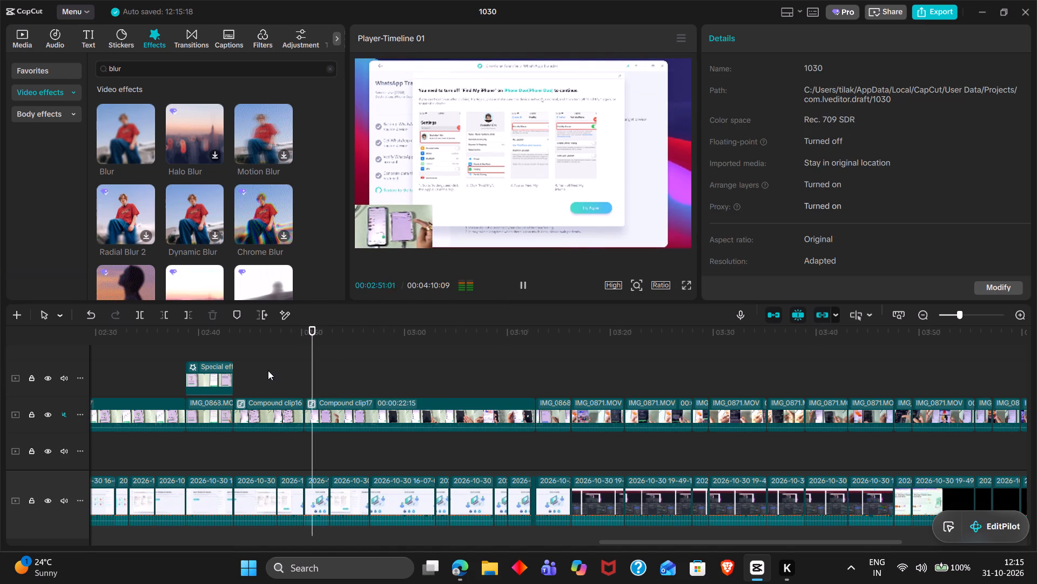
pyautogui.tripleClick(268, 370)
pyautogui.click(268, 370)
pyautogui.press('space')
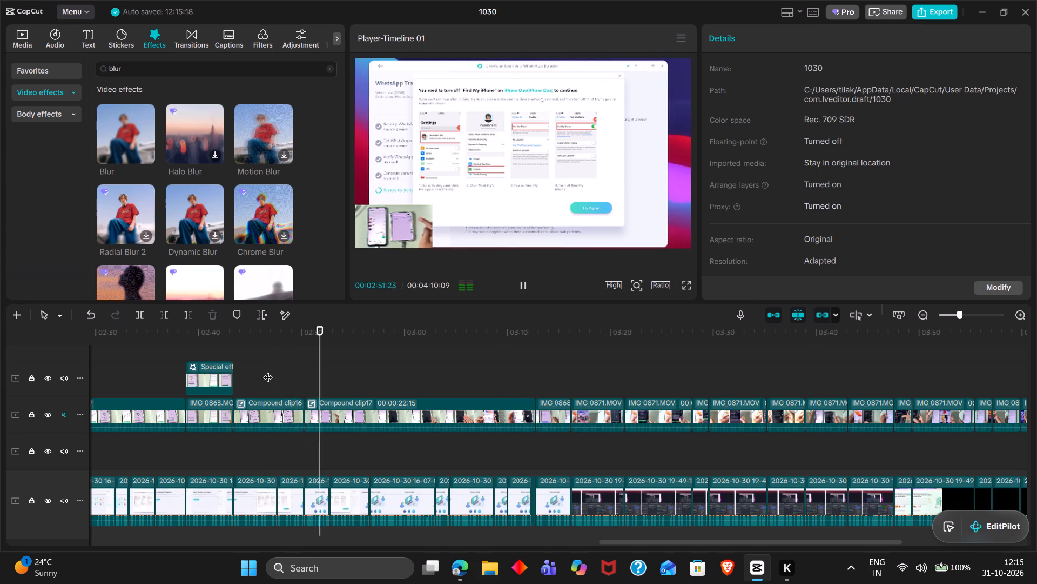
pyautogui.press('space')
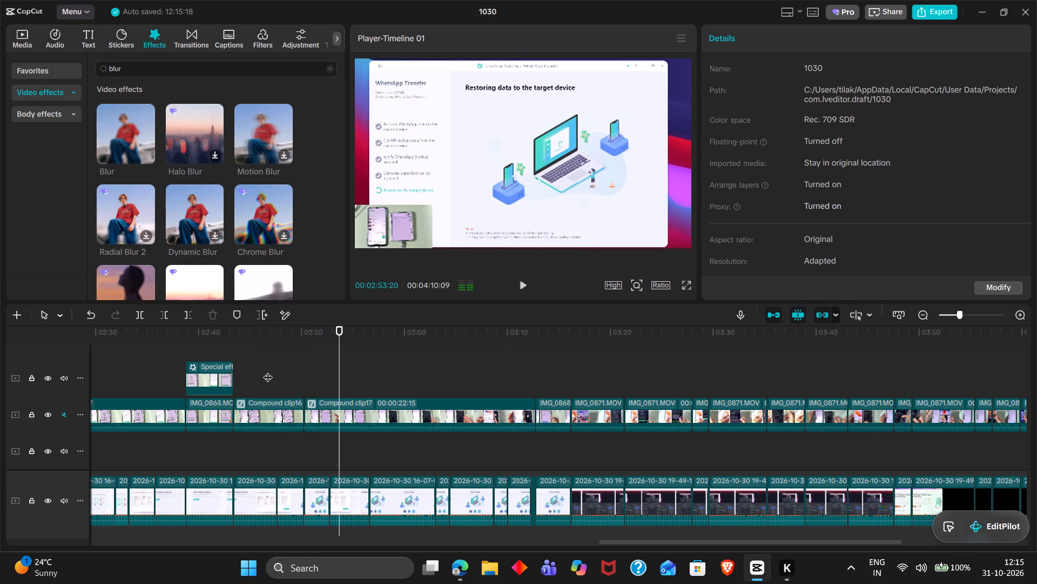
pyautogui.doubleClick(321, 386)
pyautogui.moveTo(321, 386); pyautogui.dragTo(329, 387)
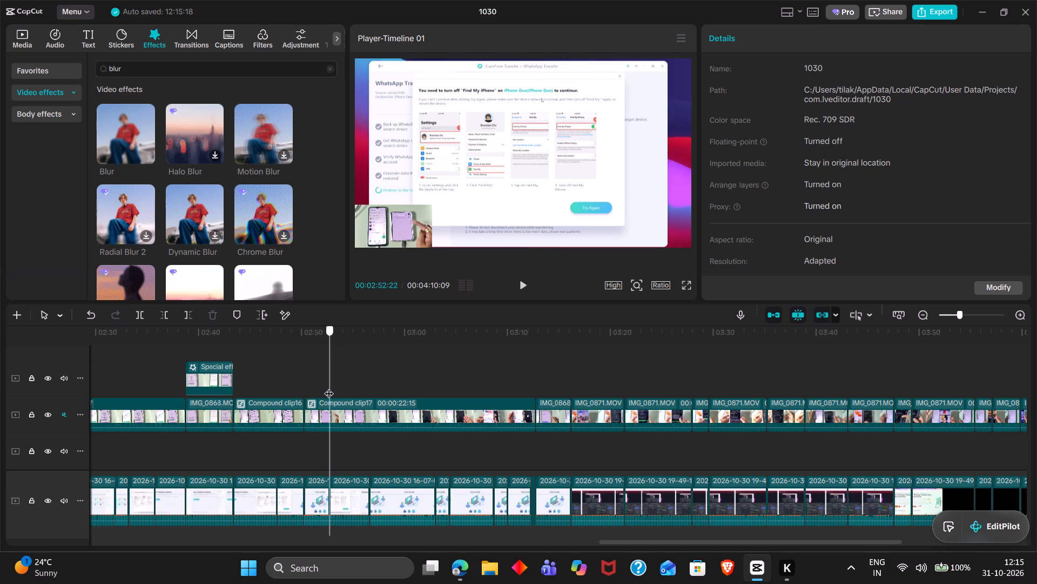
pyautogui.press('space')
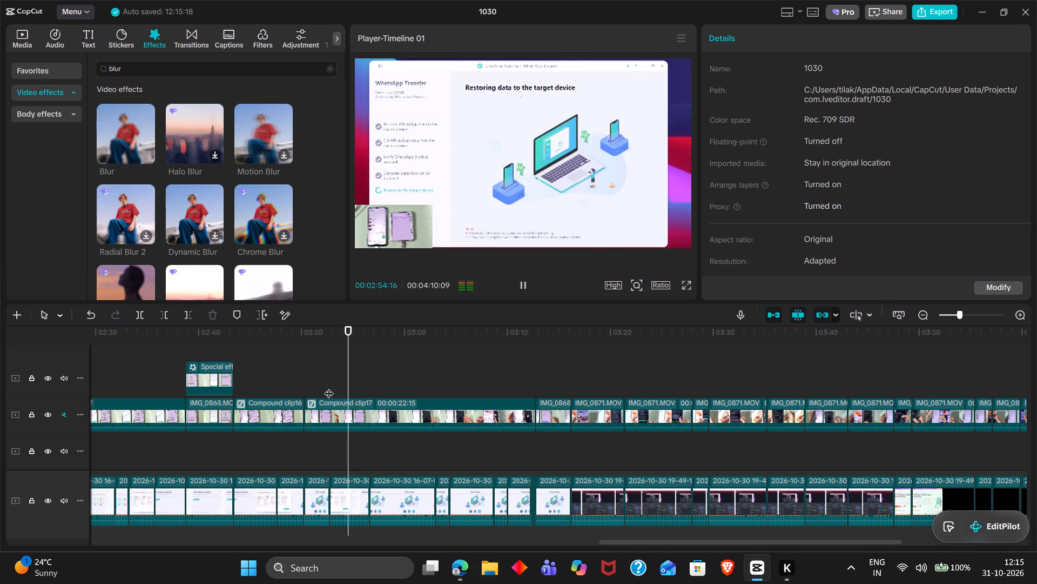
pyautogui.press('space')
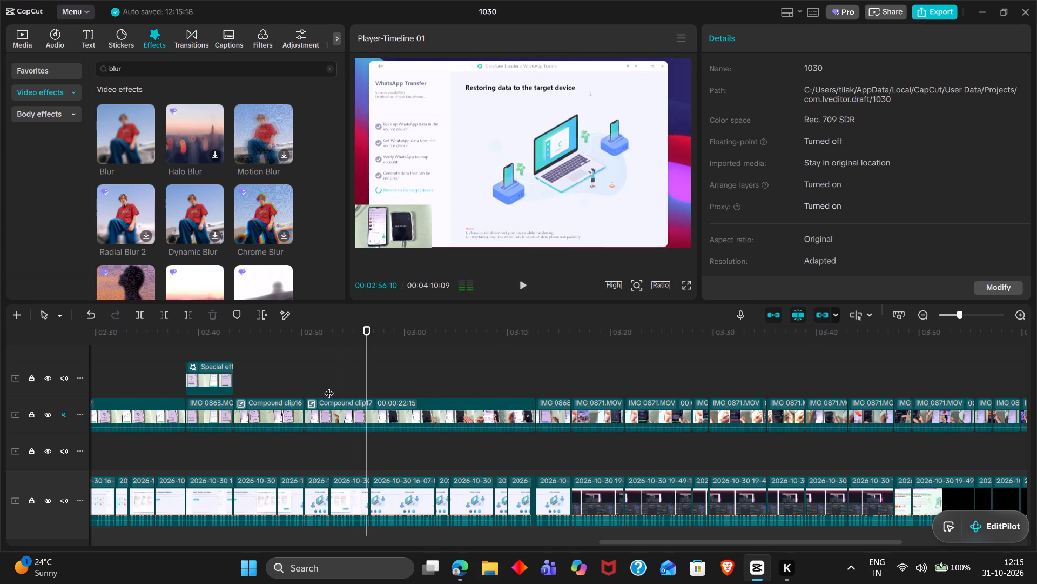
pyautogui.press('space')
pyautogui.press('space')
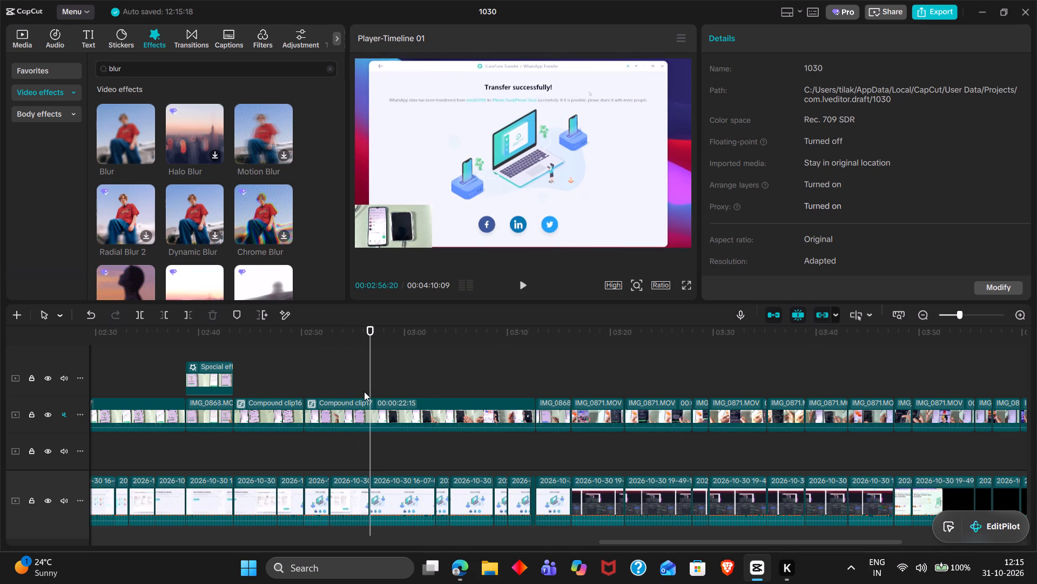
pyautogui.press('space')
pyautogui.click(380, 390)
pyautogui.moveTo(380, 390); pyautogui.dragTo(294, 368)
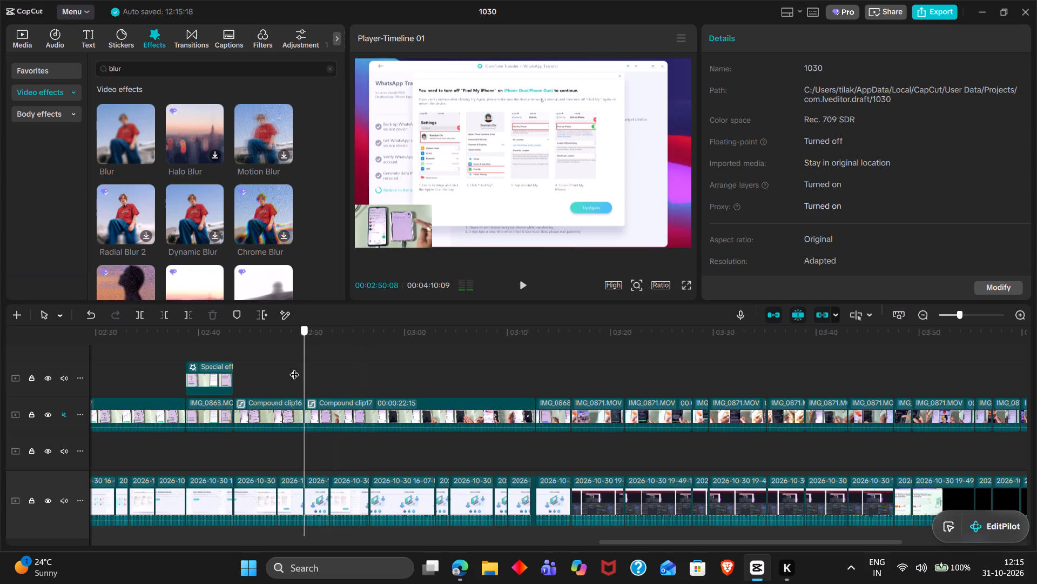
pyautogui.moveTo(294, 368); pyautogui.dragTo(281, 360)
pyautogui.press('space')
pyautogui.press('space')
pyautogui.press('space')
pyautogui.keyDown('ctrl'); pyautogui.scroll(4, 281, 360); pyautogui.keyUp('ctrl')
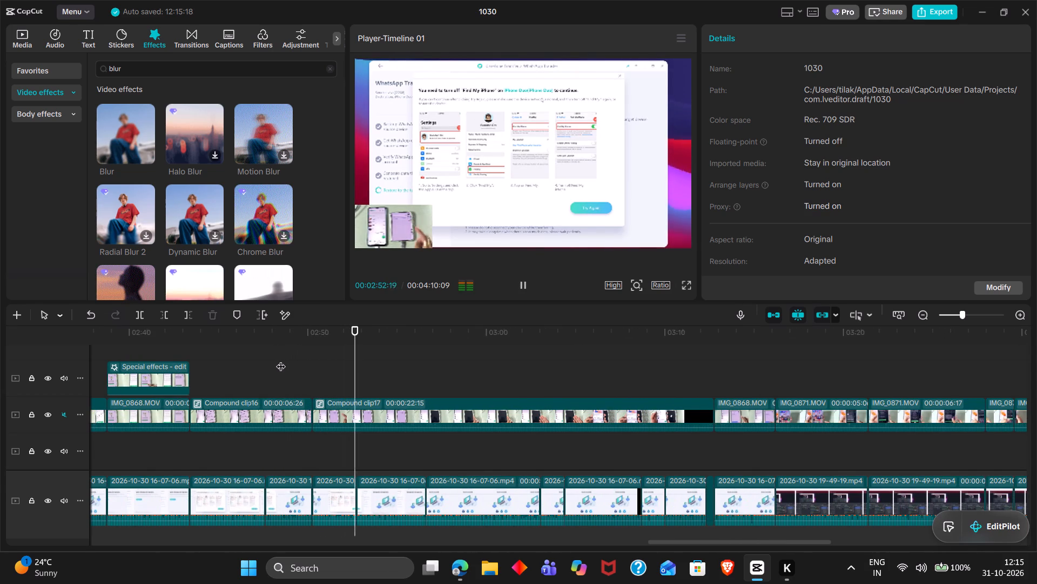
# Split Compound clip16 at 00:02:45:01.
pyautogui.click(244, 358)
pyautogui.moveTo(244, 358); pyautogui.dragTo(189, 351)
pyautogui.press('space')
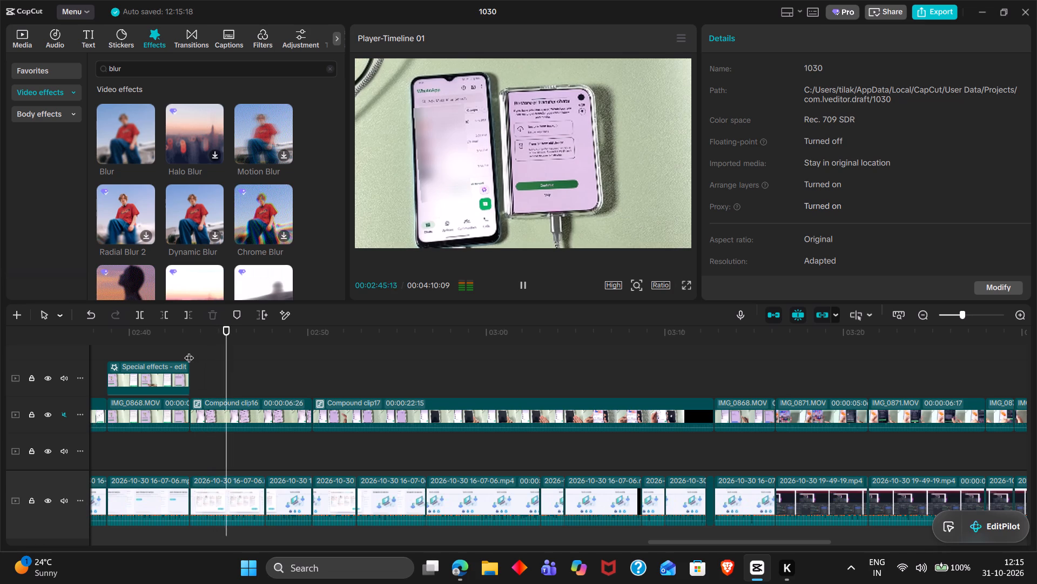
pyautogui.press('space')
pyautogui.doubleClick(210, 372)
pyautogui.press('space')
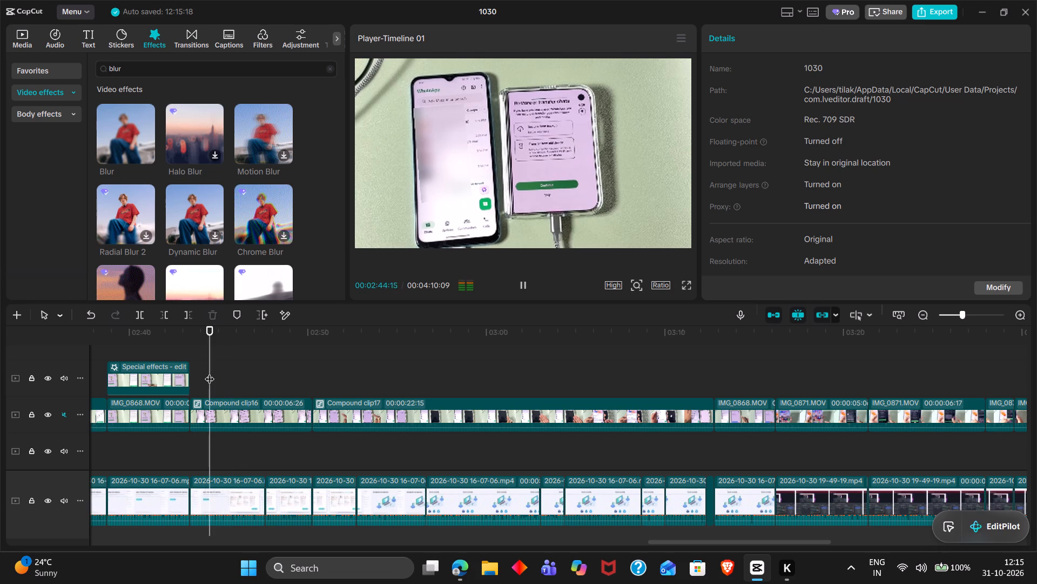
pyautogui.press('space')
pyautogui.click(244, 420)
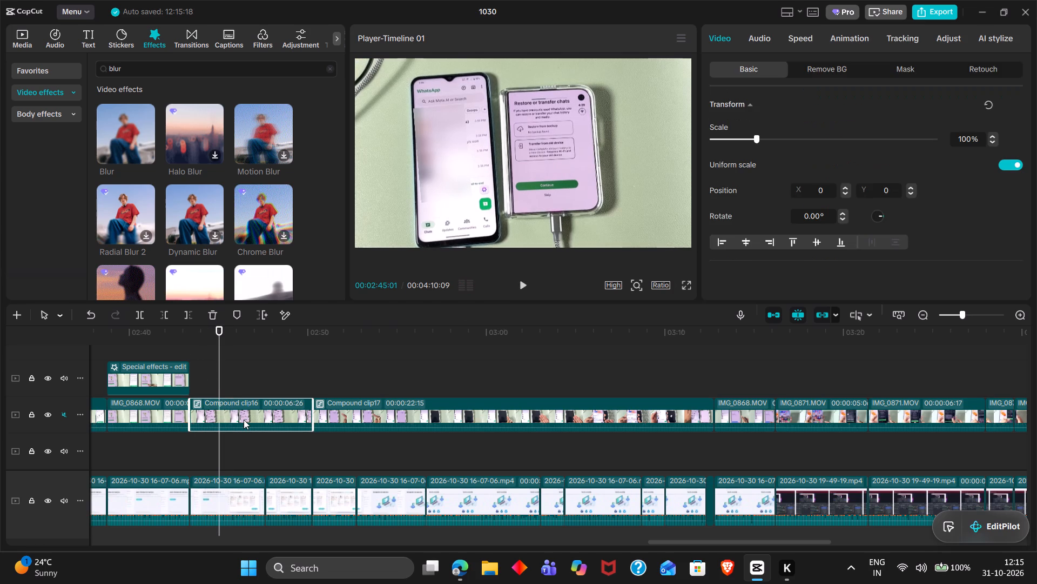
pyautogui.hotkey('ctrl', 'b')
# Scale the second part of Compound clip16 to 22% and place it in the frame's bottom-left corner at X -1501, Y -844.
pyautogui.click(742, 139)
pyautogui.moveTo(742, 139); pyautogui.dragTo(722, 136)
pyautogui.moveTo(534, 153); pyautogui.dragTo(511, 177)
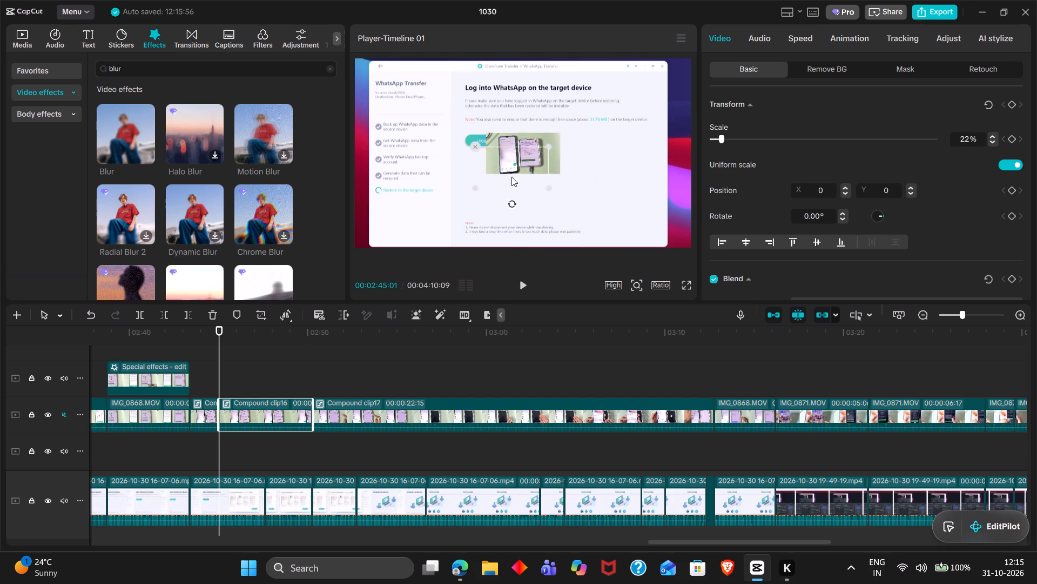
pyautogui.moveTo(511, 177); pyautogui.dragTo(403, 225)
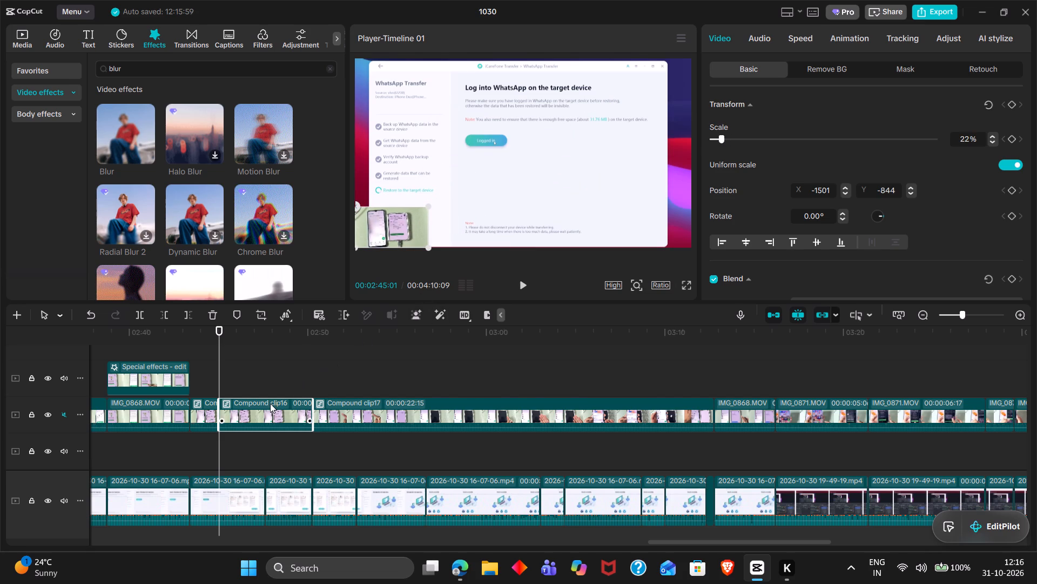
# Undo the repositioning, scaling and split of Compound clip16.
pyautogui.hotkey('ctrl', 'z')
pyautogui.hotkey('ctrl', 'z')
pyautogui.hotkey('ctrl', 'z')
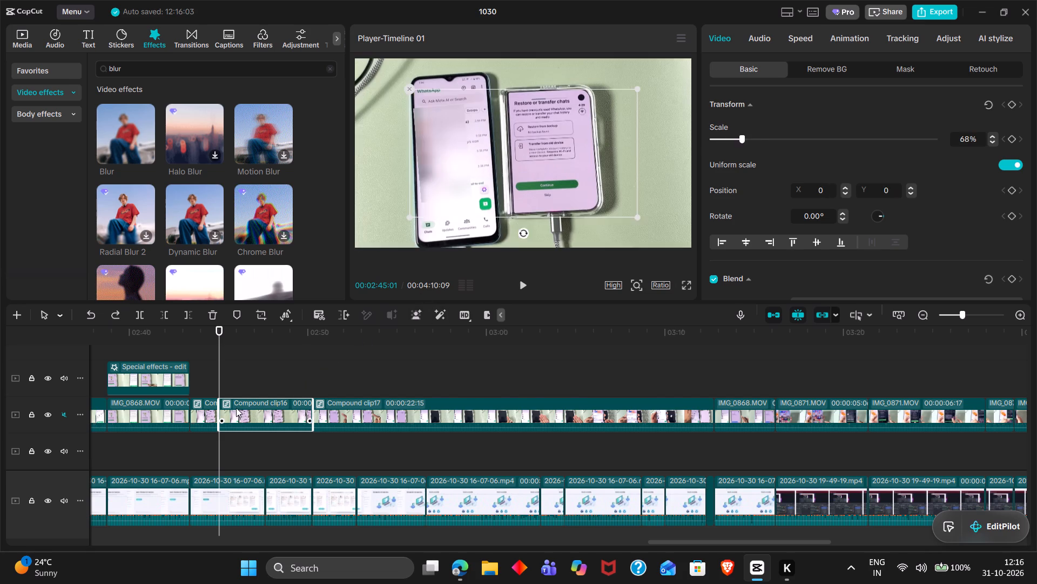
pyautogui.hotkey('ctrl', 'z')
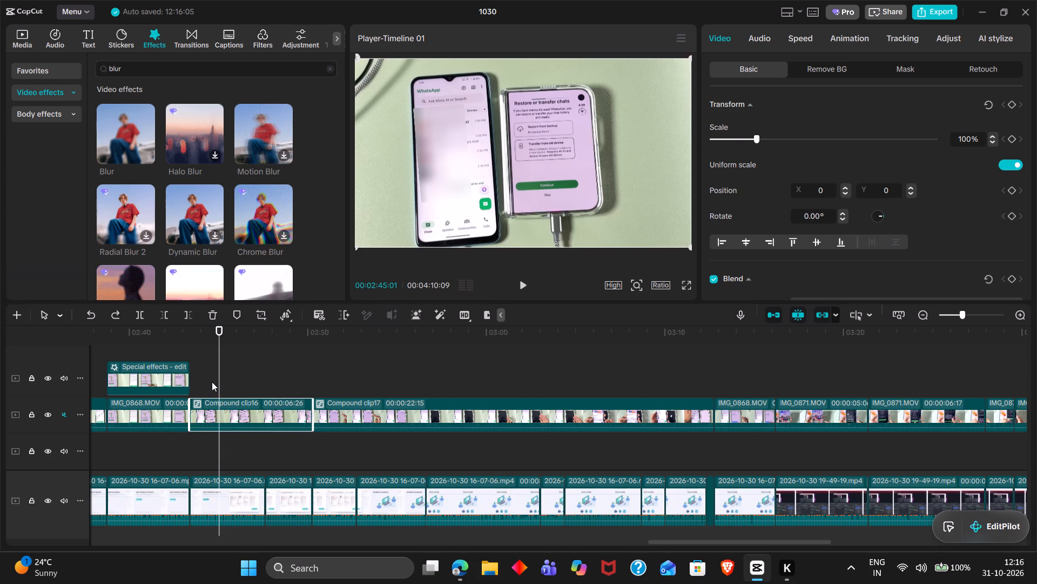
# Add a Transform keyframe to Compound clip16 at 00:02:44:19.
pyautogui.doubleClick(212, 381)
pyautogui.click(274, 406)
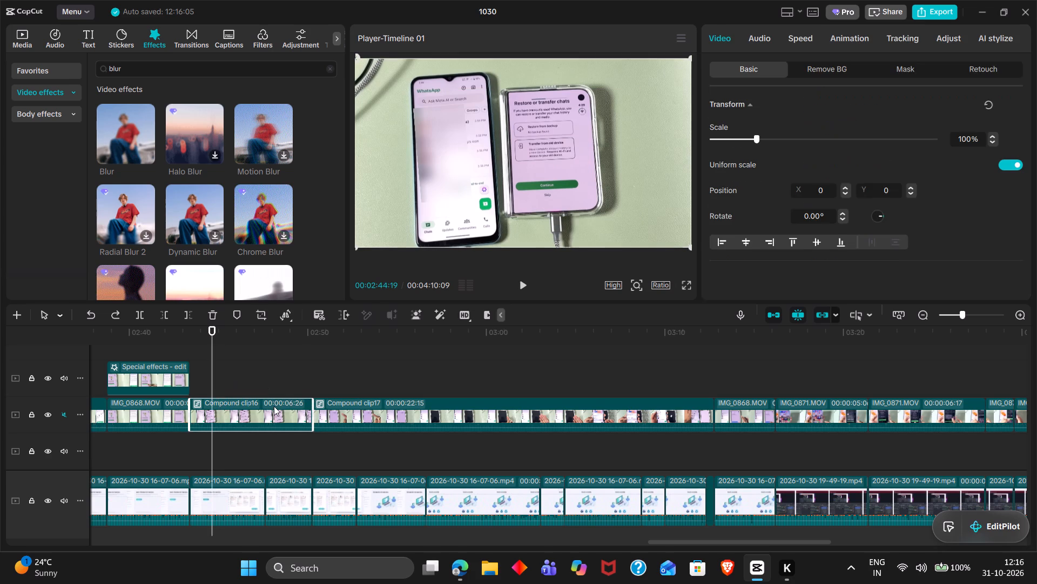
pyautogui.click(1008, 104)
pyautogui.click(1014, 109)
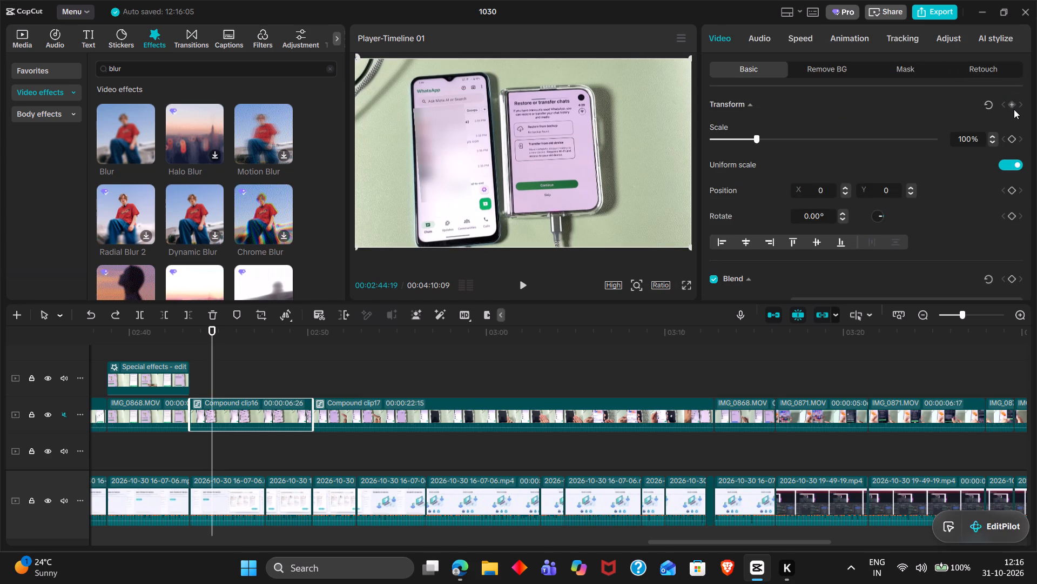
# At 00:02:45:04, set the selected compound clip's scale to 27% and its X position to -1401.
pyautogui.doubleClick(219, 331)
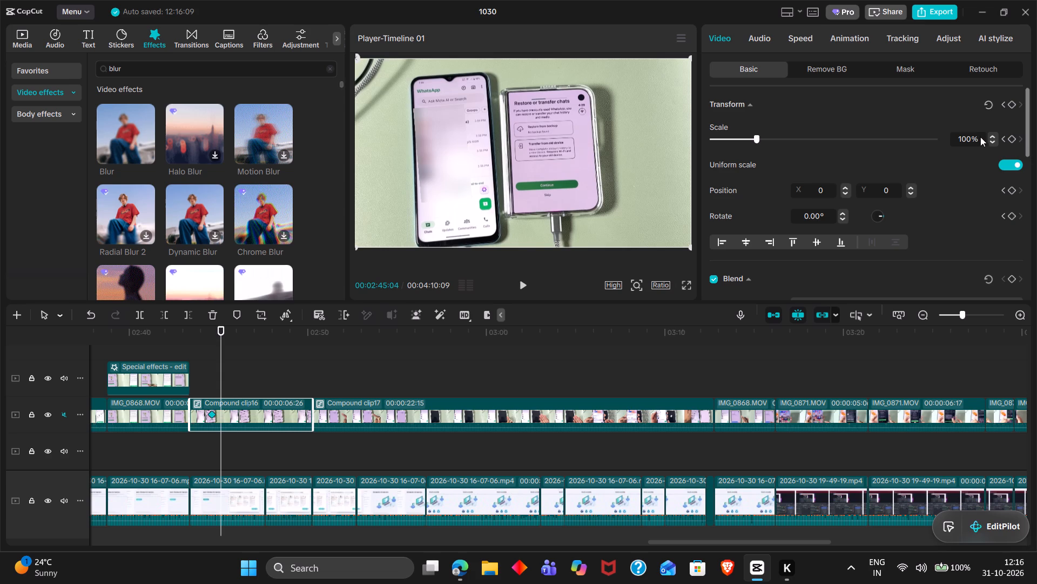
pyautogui.tripleClick(965, 139)
pyautogui.write('27')
pyautogui.press('Return')
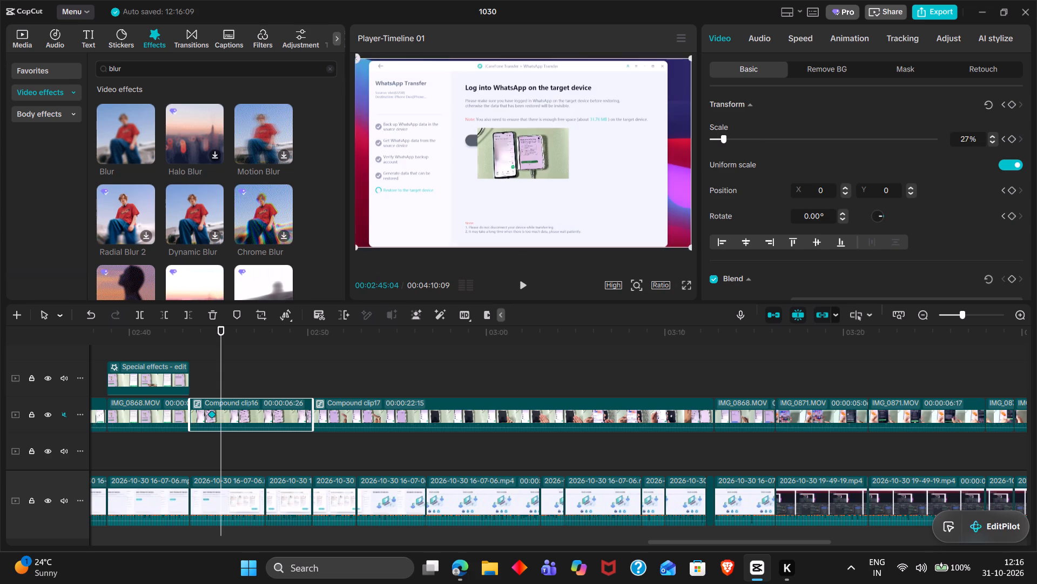
pyautogui.doubleClick(825, 195)
pyautogui.write('-1401')
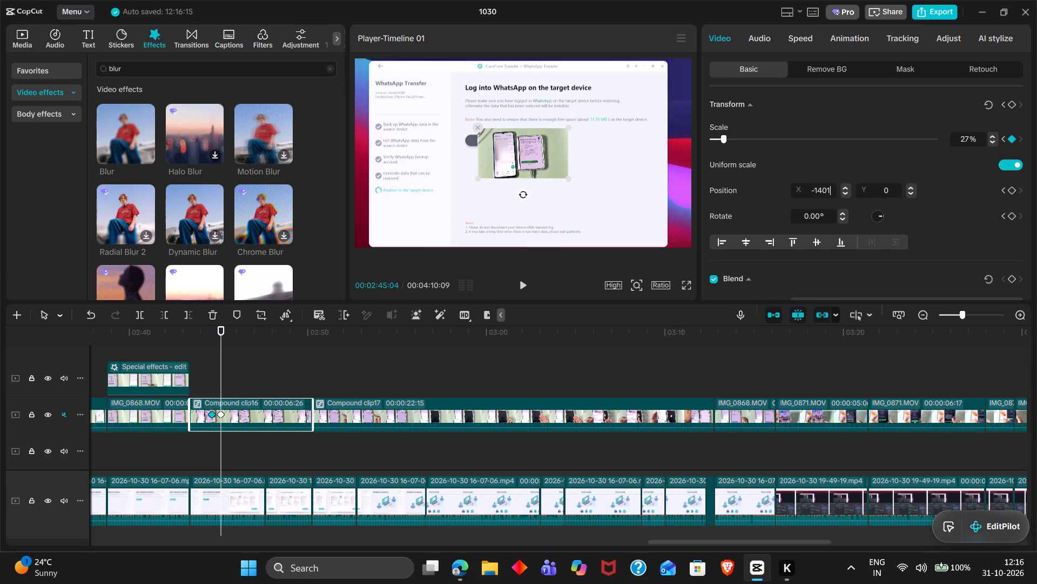
# Set the selected compound clip's Y position to -788 at 00:02:45:04.
pyautogui.tripleClick(884, 194)
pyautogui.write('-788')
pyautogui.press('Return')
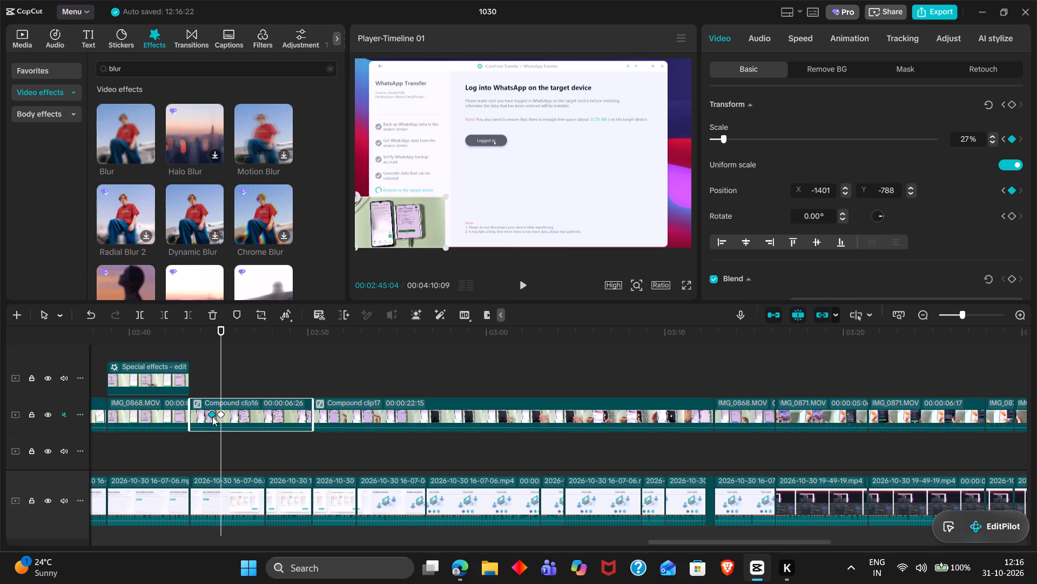
# Copy a Whoosh sound effect from the project's opening section and paste it at the compound clip's first keyframe, 00:02:44:19.
pyautogui.click(212, 416)
pyautogui.scroll(-4, 233, 454)
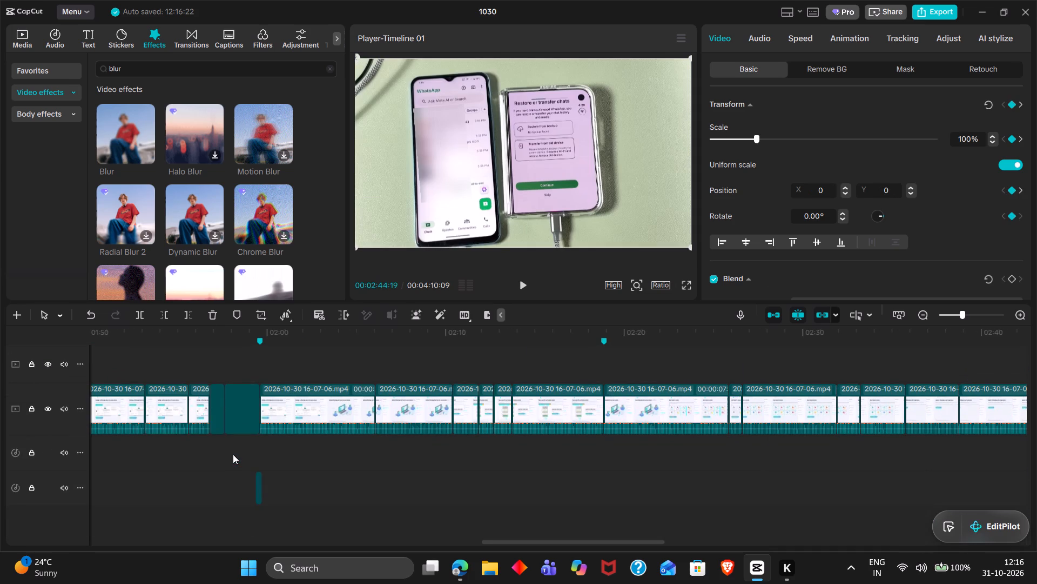
pyautogui.hscroll(12, 247, 469)
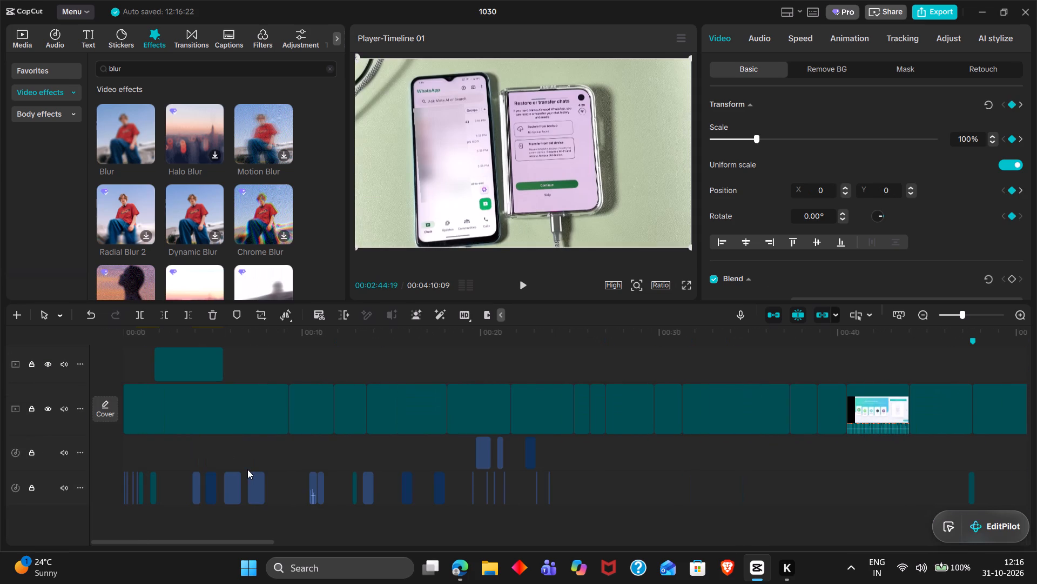
pyautogui.keyDown('ctrl'); pyautogui.scroll(5, 247, 469); pyautogui.keyUp('ctrl')
pyautogui.hscroll(15, 247, 469)
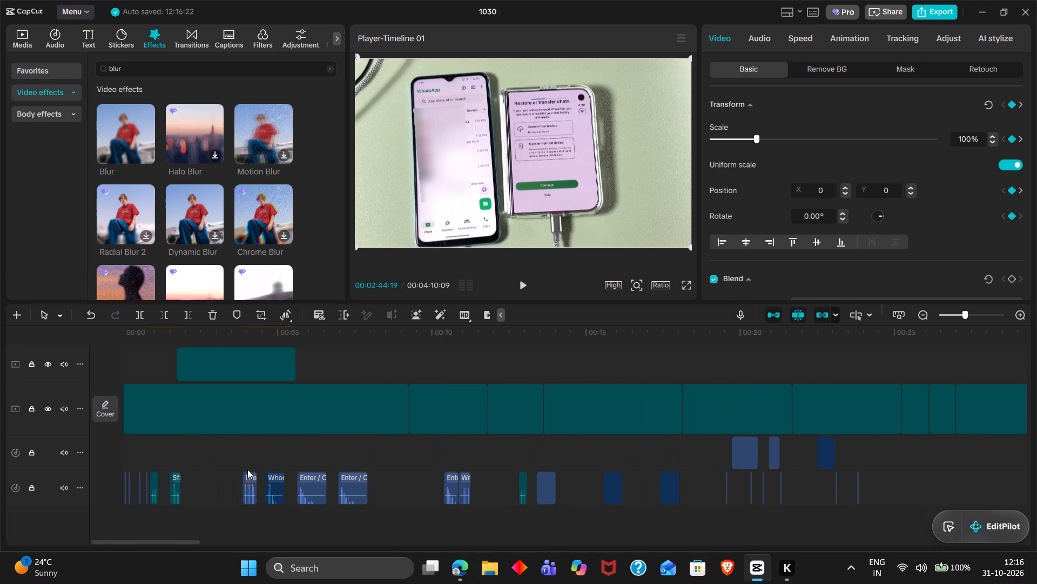
pyautogui.click(275, 493)
pyautogui.hotkey('ctrl', 'c')
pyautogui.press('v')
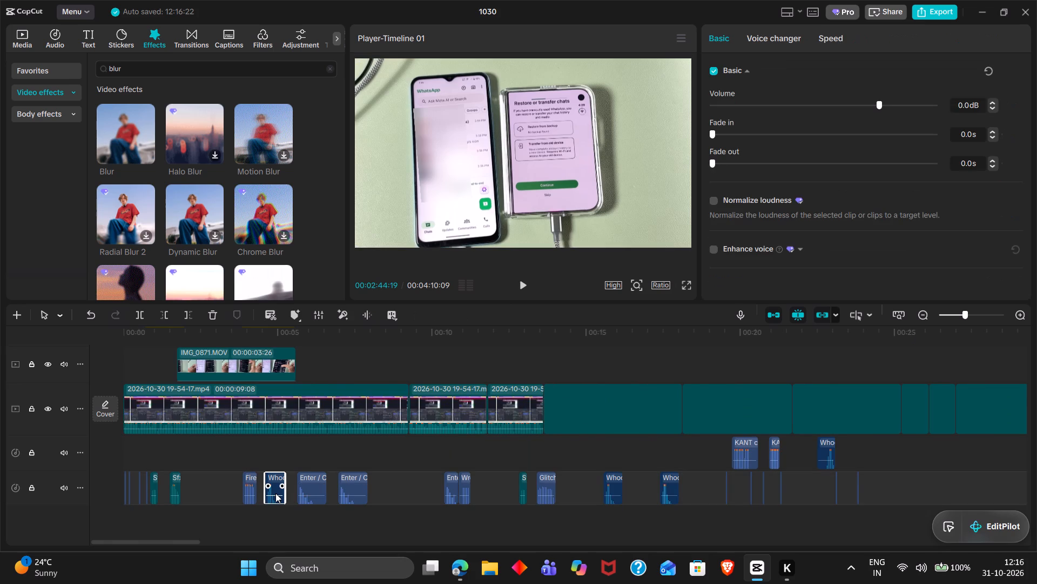
pyautogui.hscroll(-1, 275, 493)
pyautogui.hscroll(1, 275, 493)
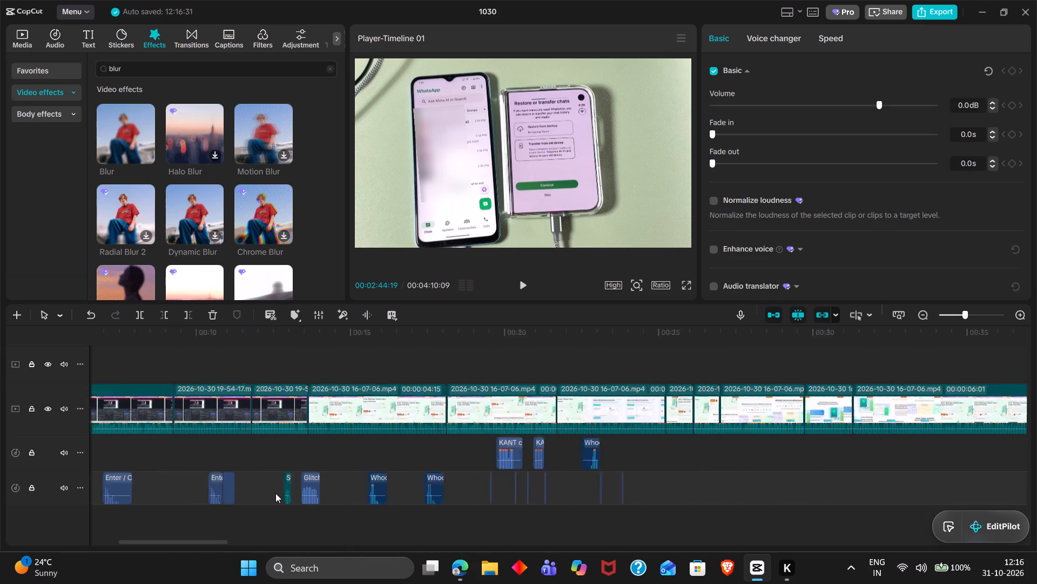
pyautogui.hscroll(1, 275, 493)
pyautogui.click(275, 492)
pyautogui.hotkey('ctrl', 'c')
pyautogui.hotkey('ctrl', 'v')
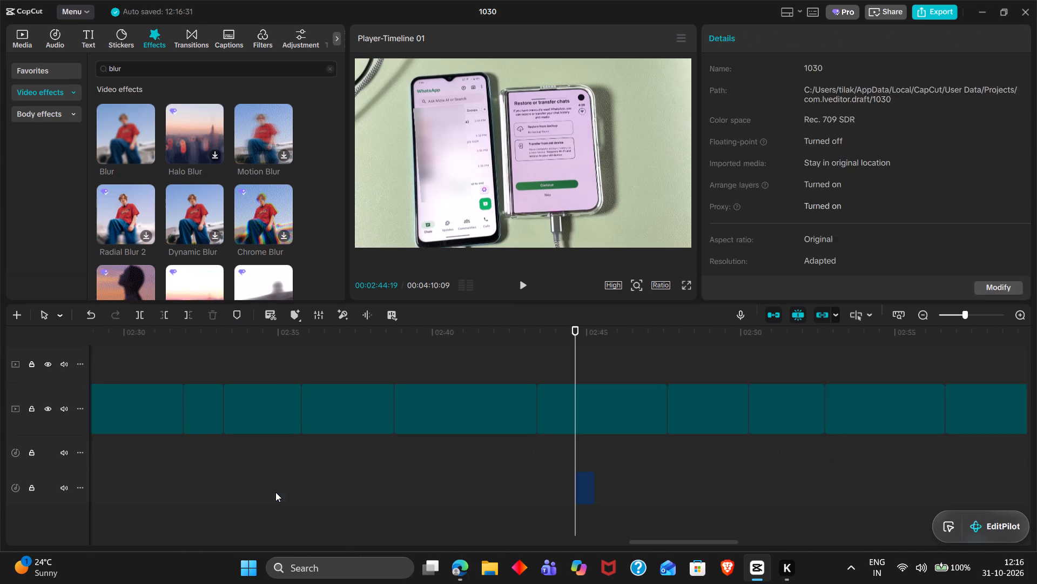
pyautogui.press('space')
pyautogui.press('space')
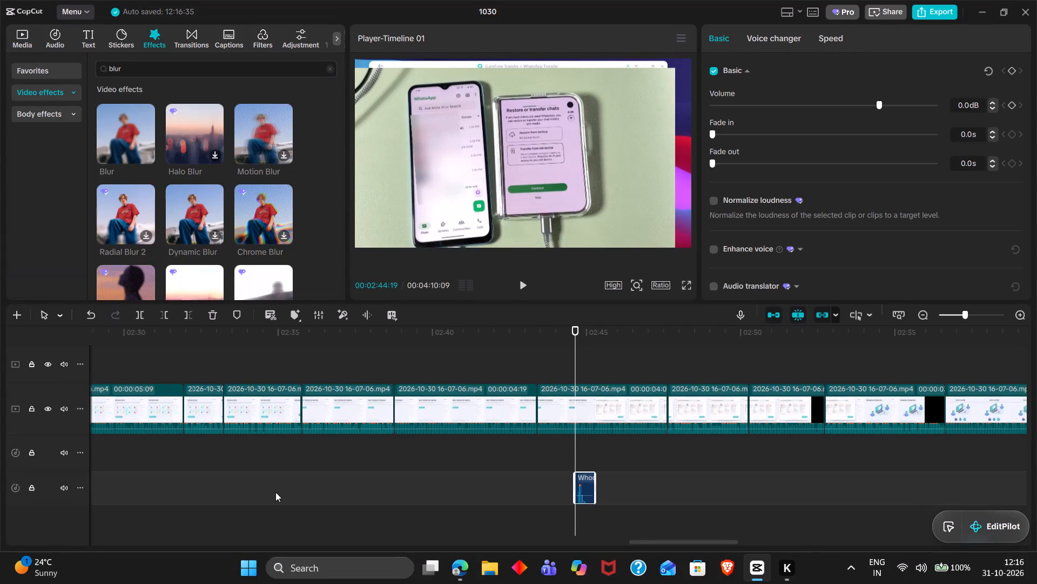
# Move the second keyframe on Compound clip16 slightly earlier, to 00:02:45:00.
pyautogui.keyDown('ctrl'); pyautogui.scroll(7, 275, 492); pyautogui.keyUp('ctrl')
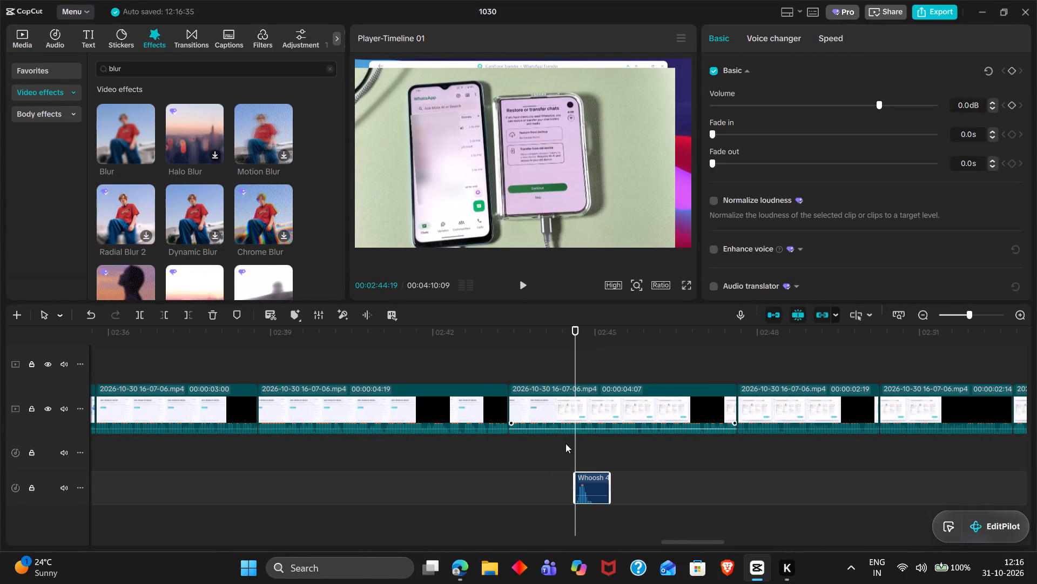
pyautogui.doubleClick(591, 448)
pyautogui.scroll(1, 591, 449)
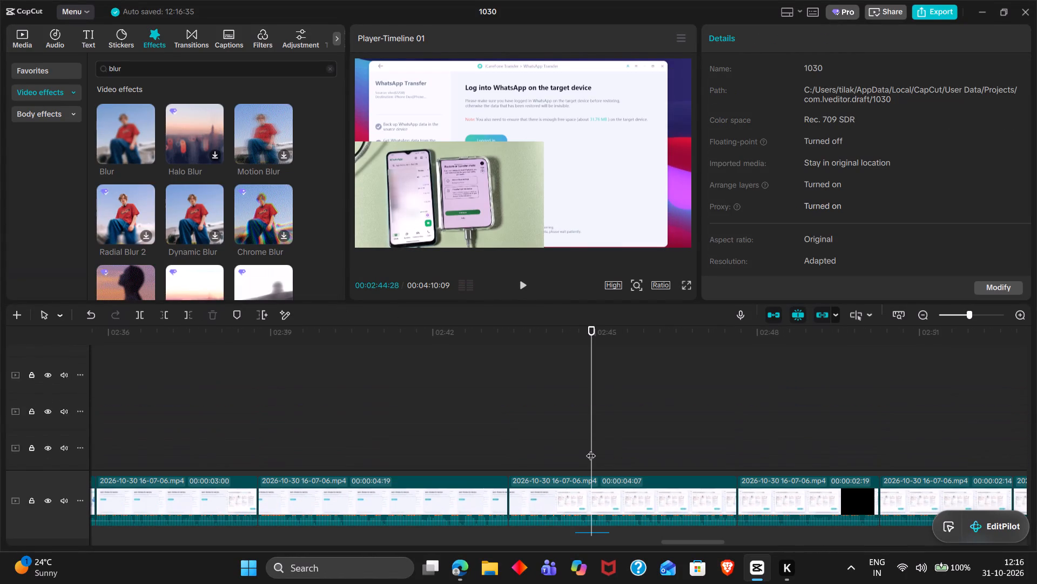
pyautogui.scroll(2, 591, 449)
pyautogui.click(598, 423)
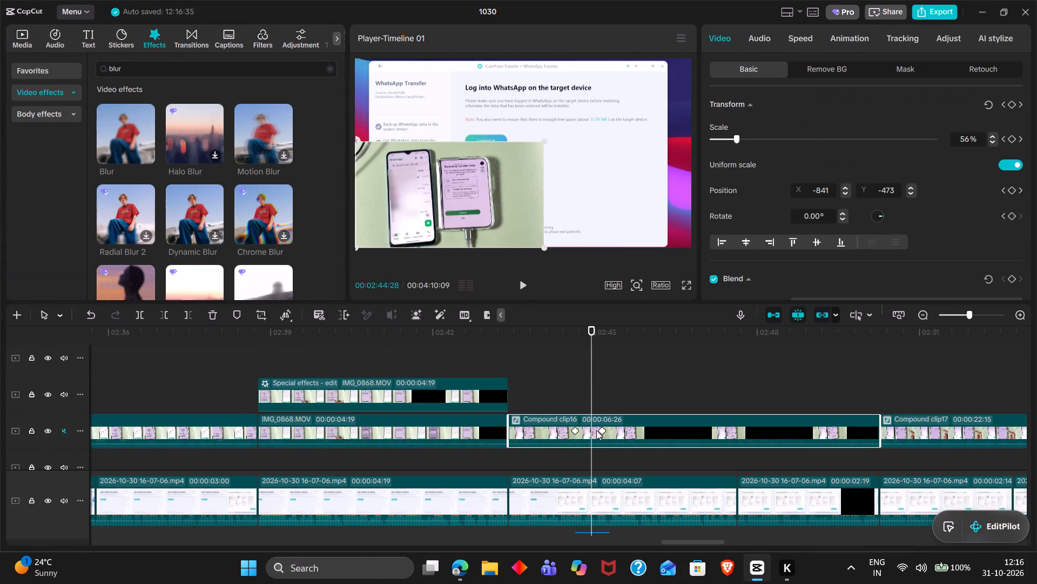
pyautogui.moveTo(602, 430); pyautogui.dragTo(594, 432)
# Play back the shrink animation on Compound clip16 several times from around 00:02:44:13 to check its timing.
pyautogui.click(576, 392)
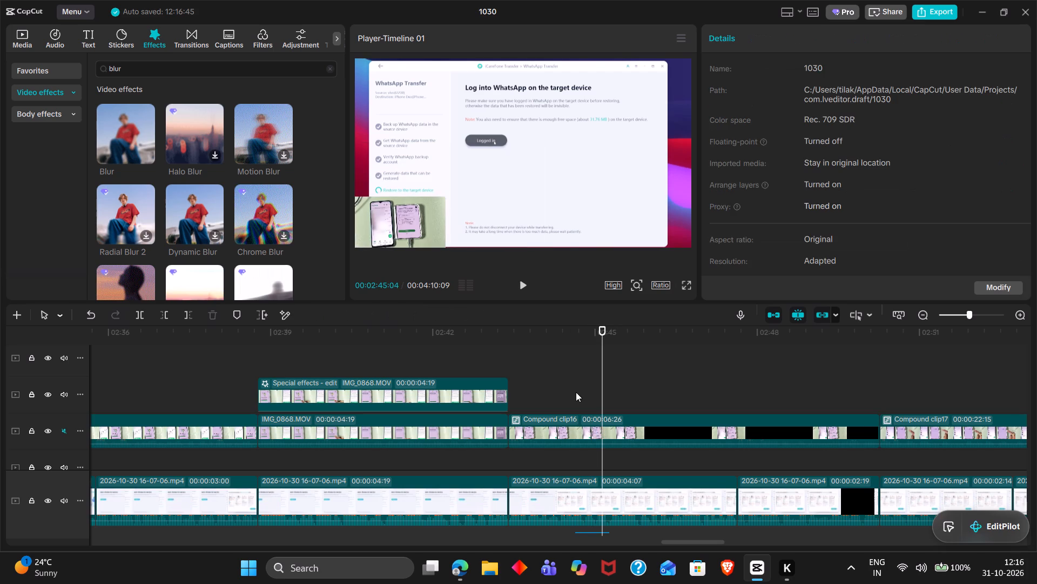
pyautogui.moveTo(576, 392); pyautogui.dragTo(565, 389)
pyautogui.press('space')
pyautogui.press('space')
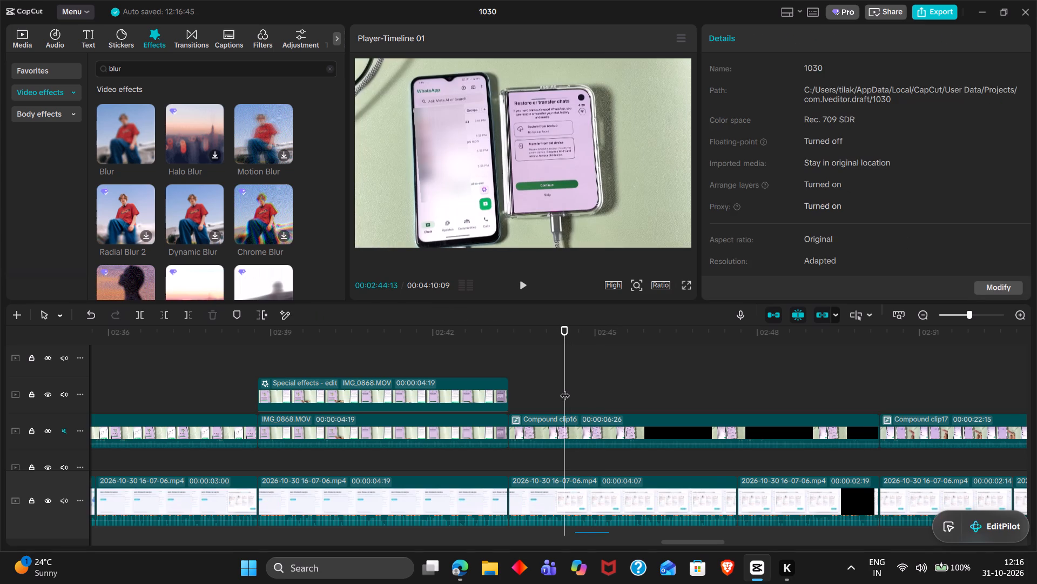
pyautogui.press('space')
pyautogui.hscroll(-1, 565, 389)
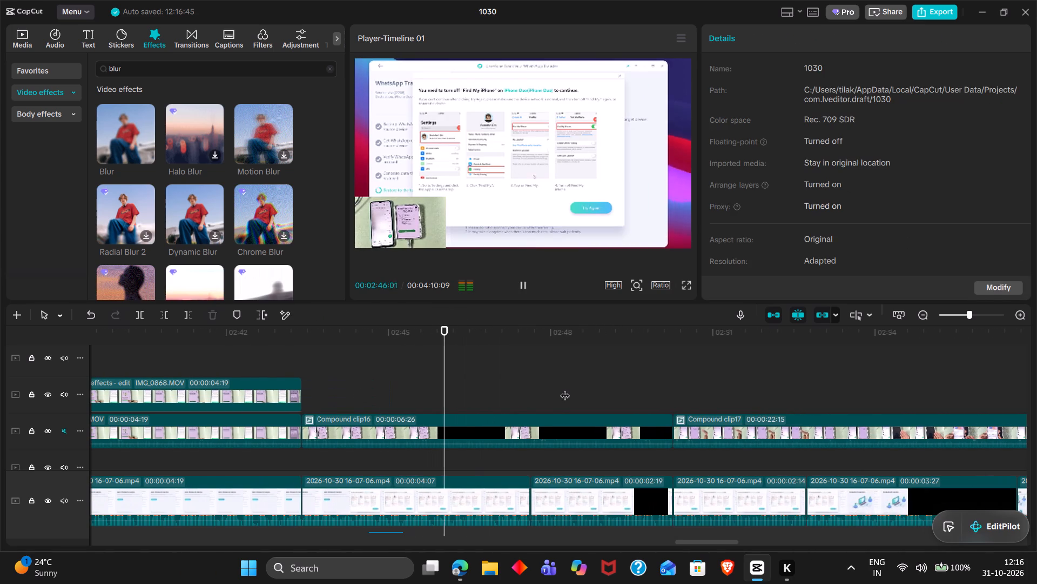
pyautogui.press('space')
pyautogui.tripleClick(362, 386)
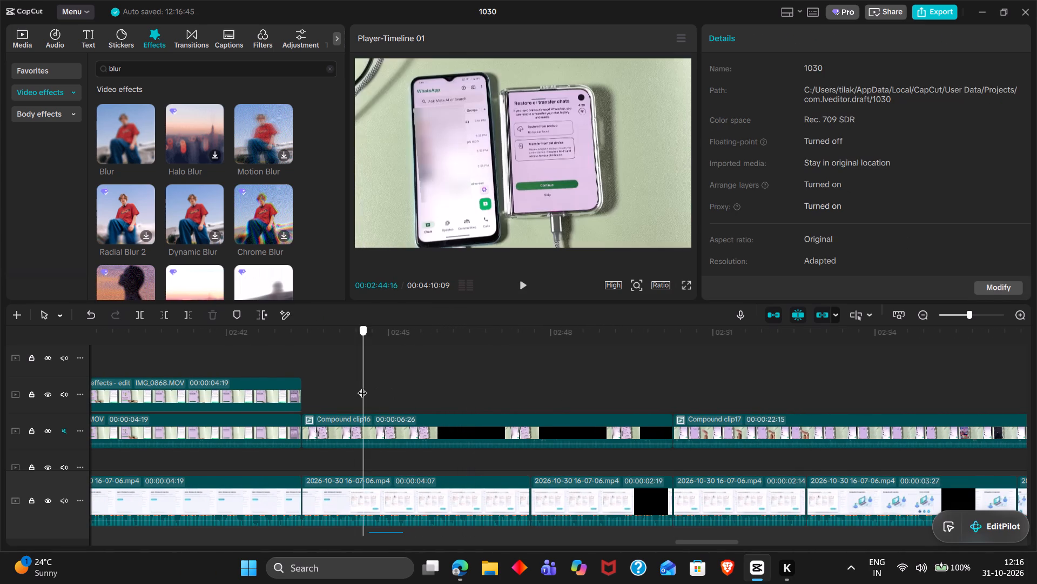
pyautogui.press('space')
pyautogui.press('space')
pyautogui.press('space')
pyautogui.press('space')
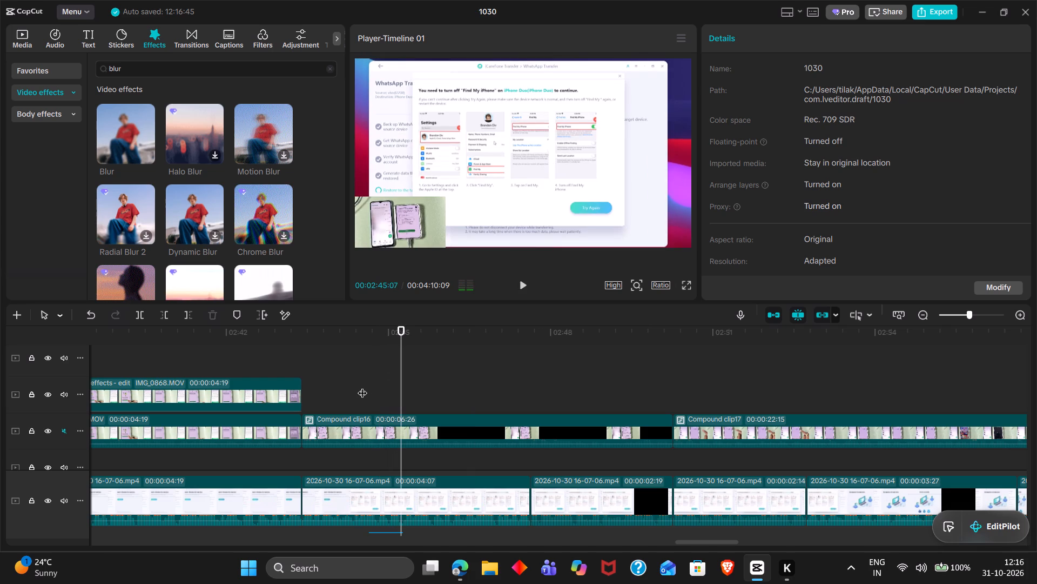
pyautogui.doubleClick(363, 390)
pyautogui.moveTo(363, 390); pyautogui.dragTo(353, 388)
# Move both keyframes on Compound clip16 earlier, the first to 00:02:44:09 and the second shortly before 00:02:45:00.
pyautogui.click(372, 443)
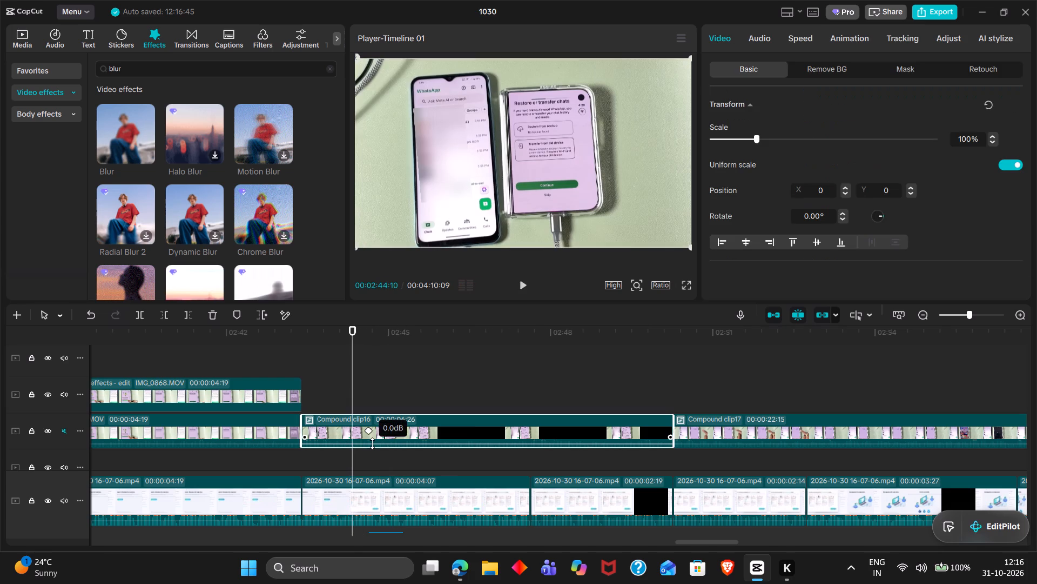
pyautogui.moveTo(370, 435); pyautogui.dragTo(352, 433)
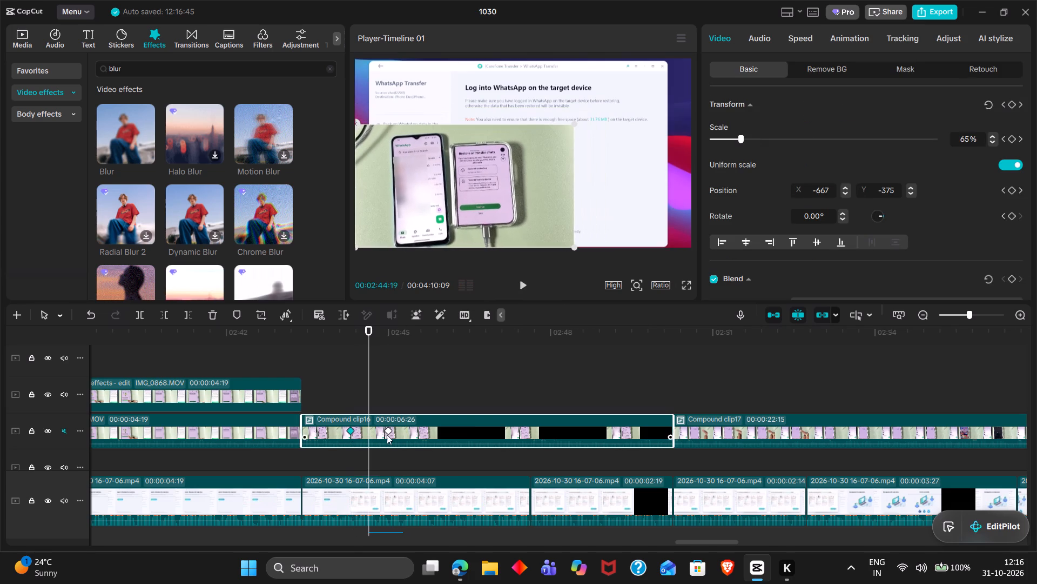
pyautogui.moveTo(387, 431); pyautogui.dragTo(371, 432)
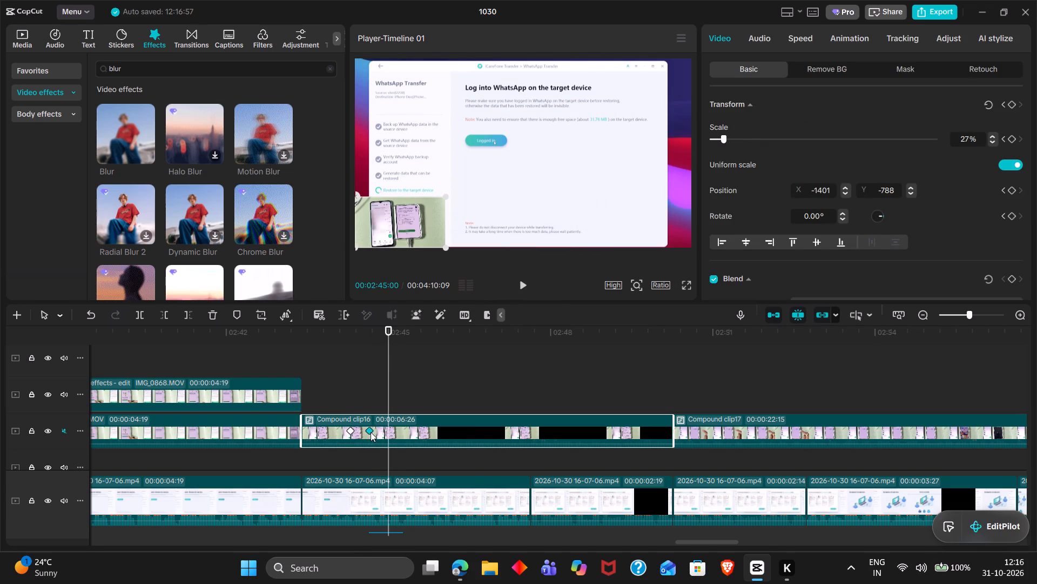
pyautogui.moveTo(371, 432); pyautogui.dragTo(373, 433)
pyautogui.click(355, 432)
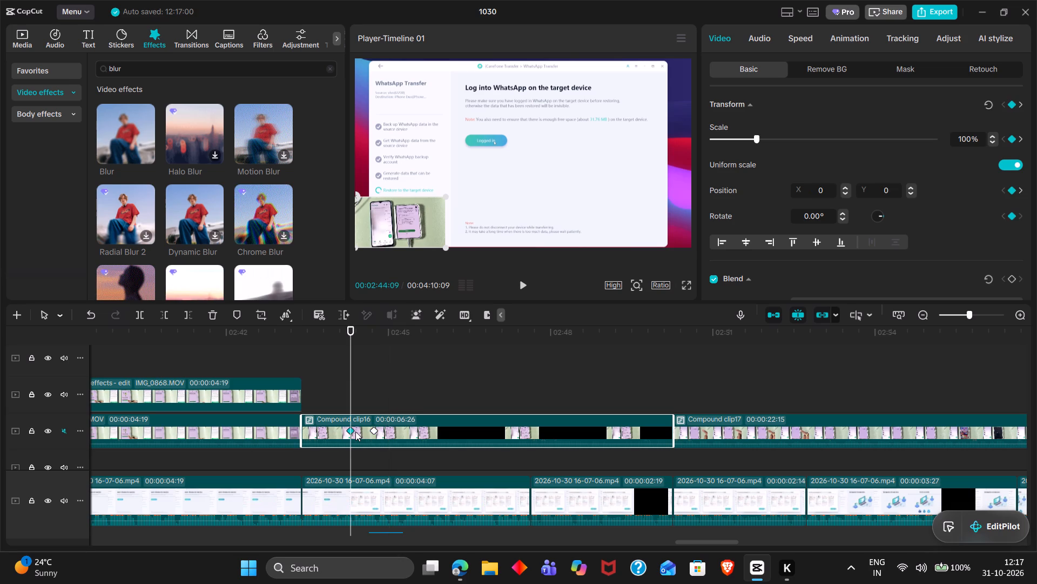
# Move the Whoosh sound effect earlier so it starts at the first keyframe, about 00:02:44:09.
pyautogui.scroll(-1, 355, 432)
pyautogui.scroll(-1, 400, 540)
pyautogui.click(386, 497)
pyautogui.scroll(-1, 386, 497)
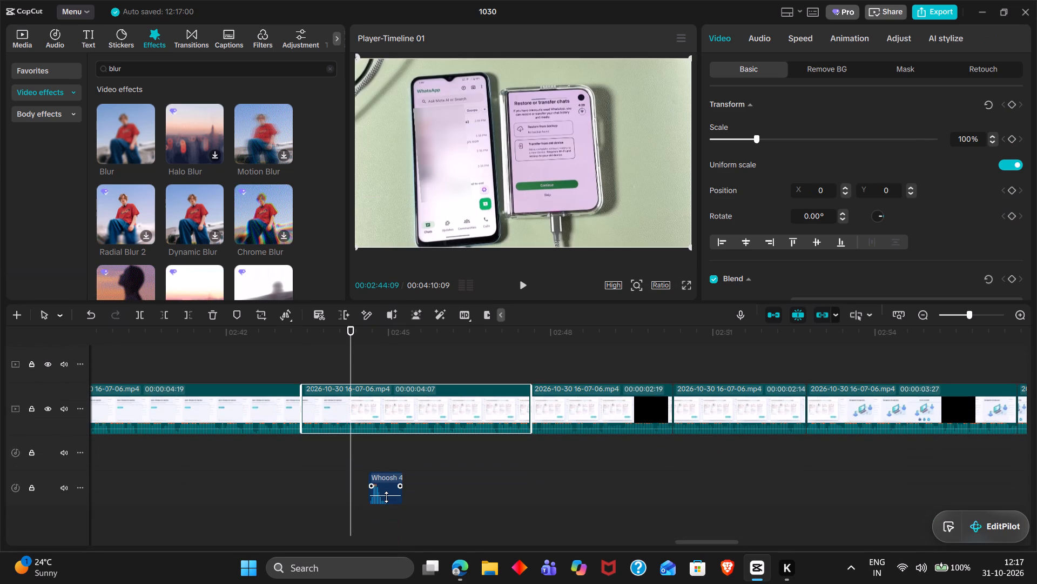
pyautogui.click(389, 483)
pyautogui.moveTo(389, 483); pyautogui.dragTo(376, 483)
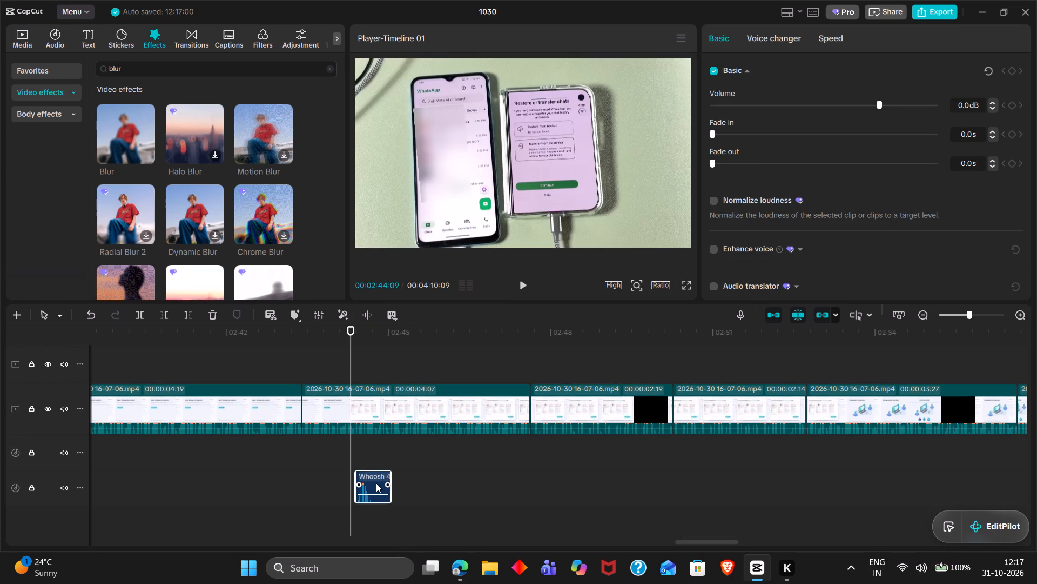
pyautogui.moveTo(376, 483); pyautogui.dragTo(374, 483)
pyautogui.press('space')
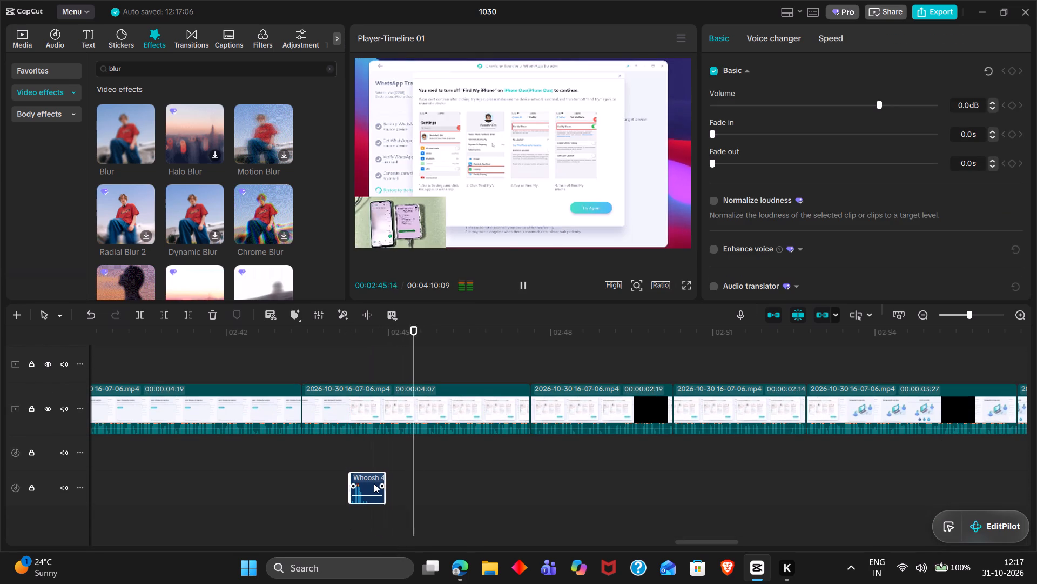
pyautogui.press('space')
# Play through the section into Compound clip17, up to about 00:02:53, to examine its corner overlay against the screen recording.
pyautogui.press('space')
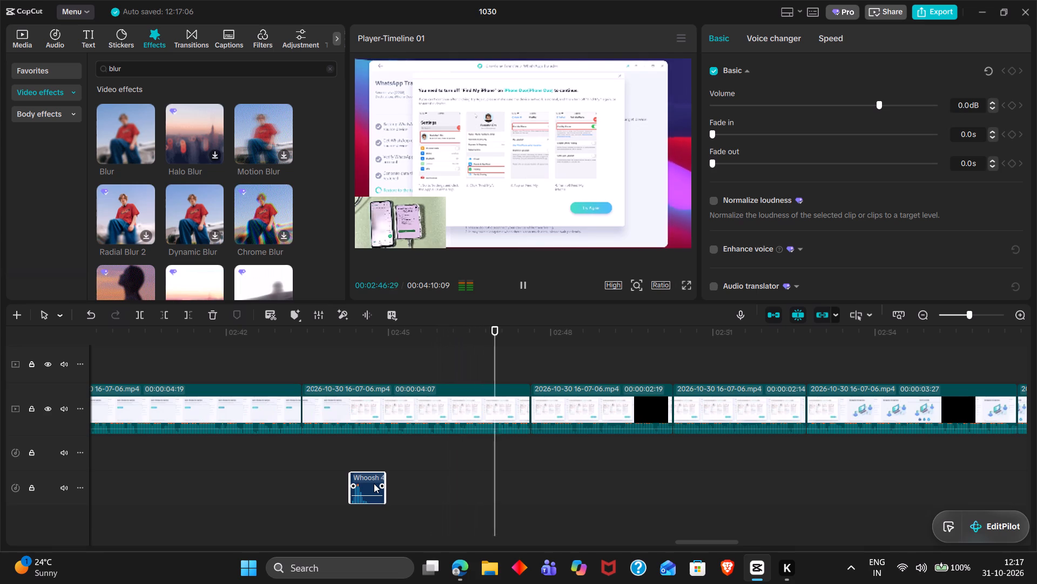
pyautogui.scroll(1, 374, 483)
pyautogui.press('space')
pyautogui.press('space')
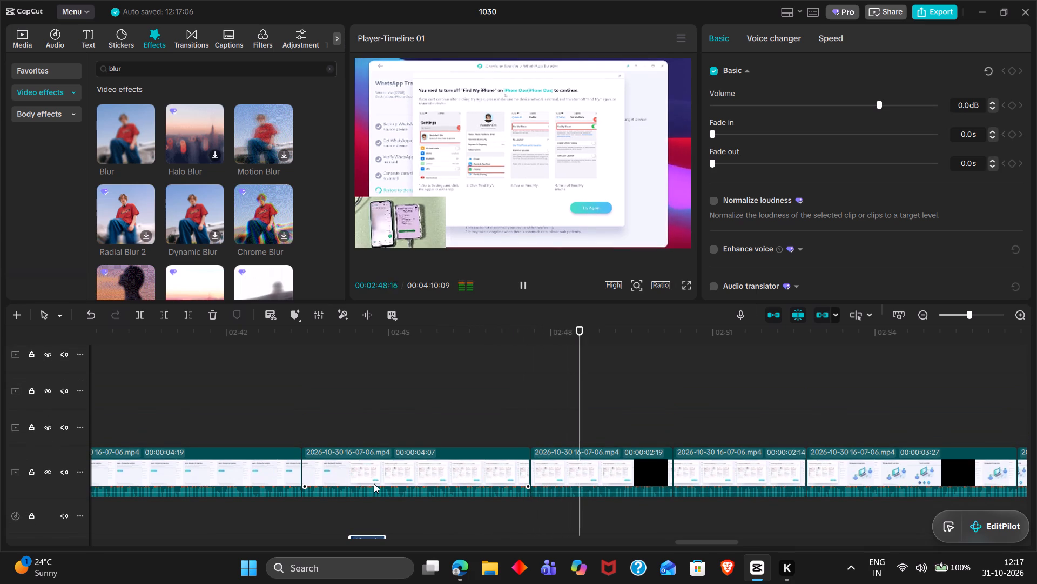
pyautogui.hscroll(-1, 374, 483)
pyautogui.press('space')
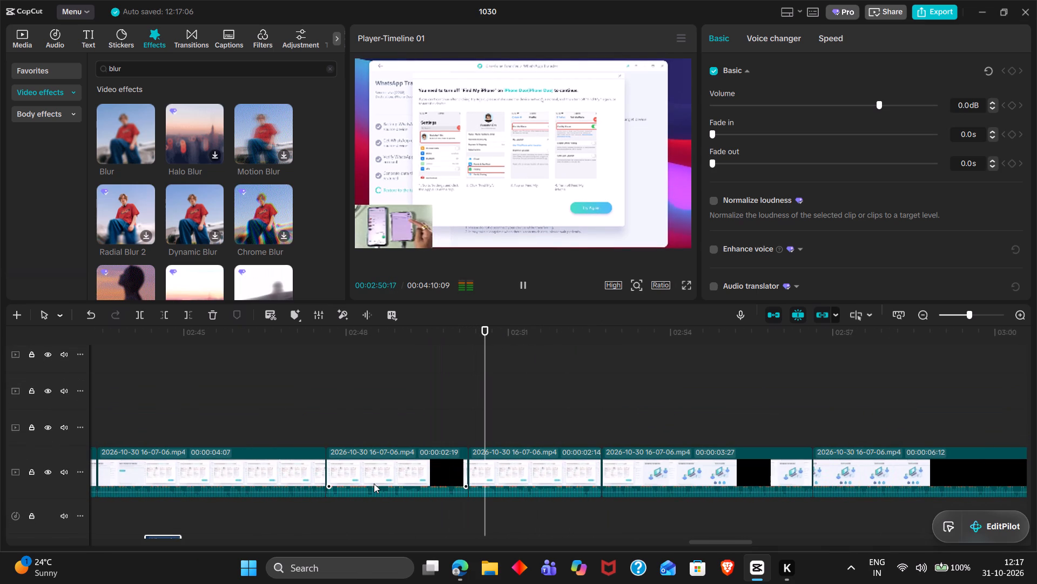
pyautogui.doubleClick(469, 439)
pyautogui.scroll(2, 469, 439)
pyautogui.click(504, 434)
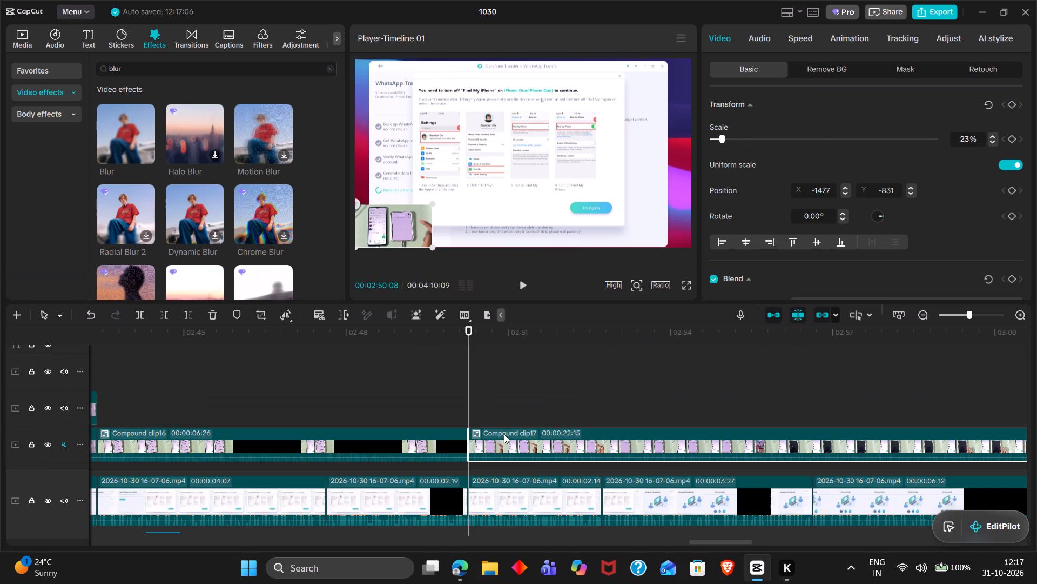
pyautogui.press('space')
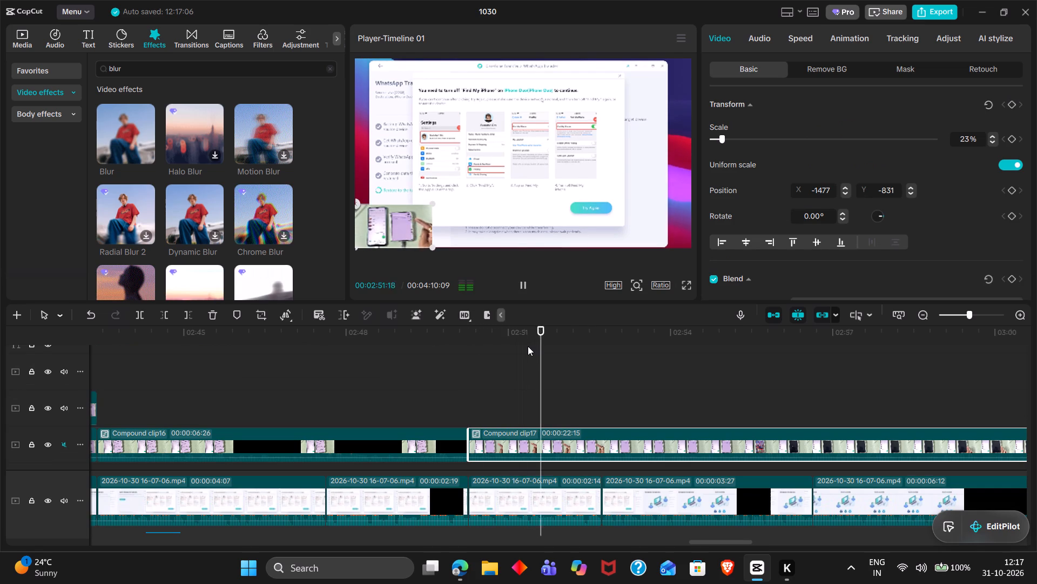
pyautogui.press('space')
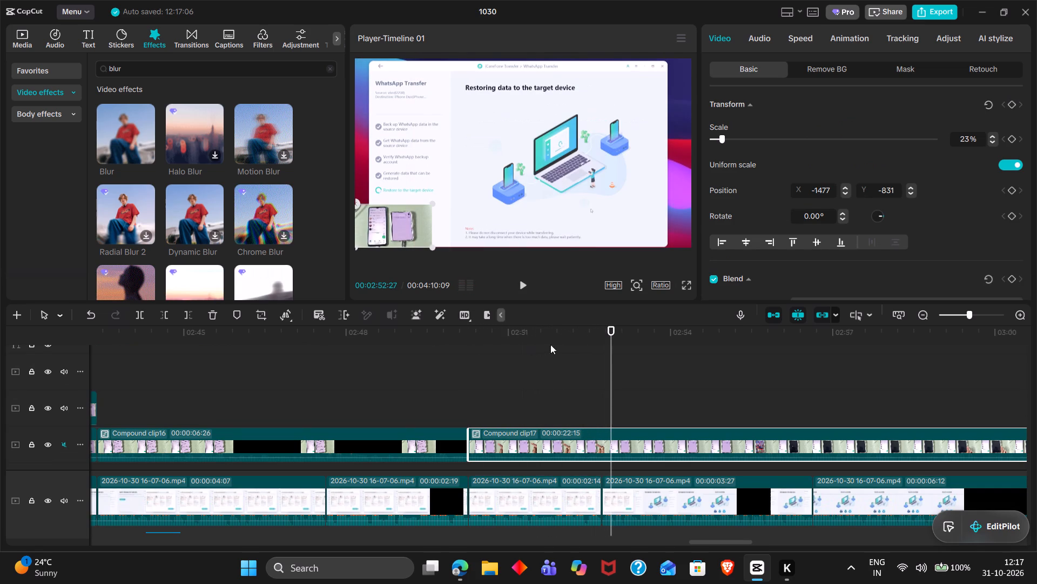
pyautogui.click(567, 334)
pyautogui.moveTo(567, 334); pyautogui.dragTo(534, 329)
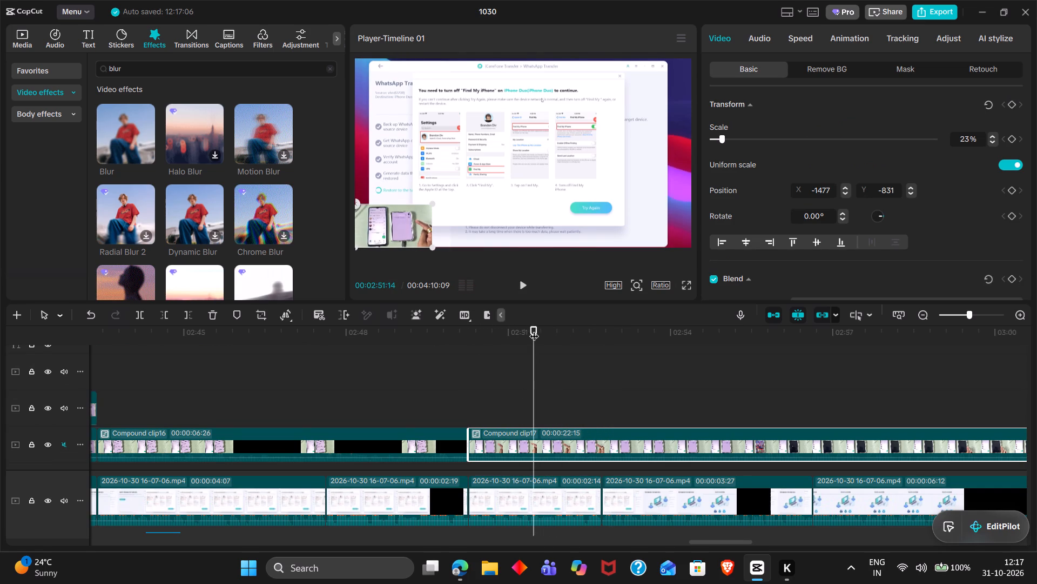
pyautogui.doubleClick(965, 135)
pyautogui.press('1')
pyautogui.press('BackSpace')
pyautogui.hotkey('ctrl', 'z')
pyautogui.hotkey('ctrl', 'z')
# Add transform keyframes to Compound clip17 at 00:02:51:17 and 00:02:51:24, and return to the first one.
pyautogui.click(510, 381)
pyautogui.moveTo(510, 381); pyautogui.dragTo(478, 380)
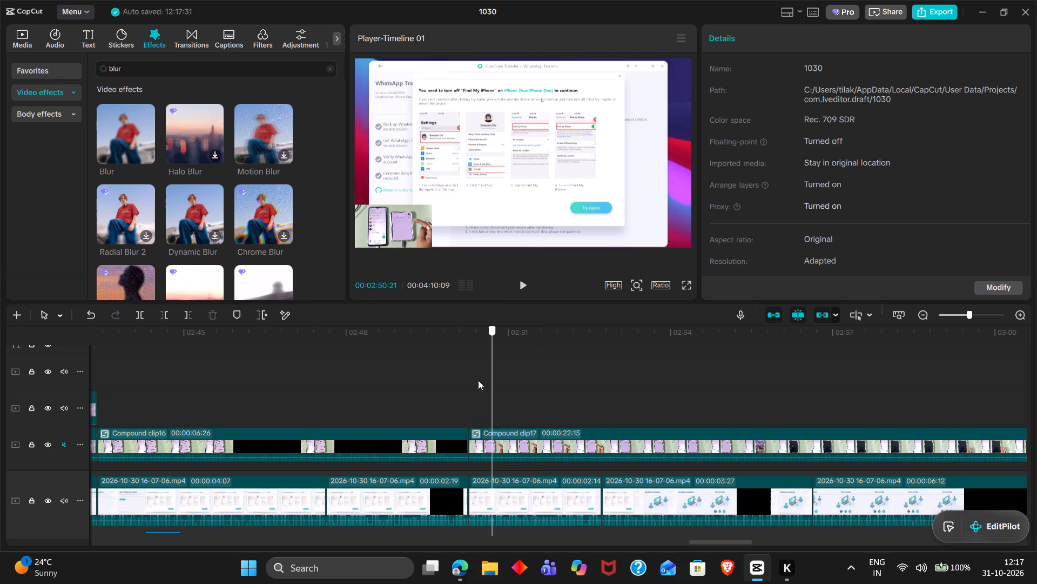
pyautogui.moveTo(478, 380); pyautogui.dragTo(466, 376)
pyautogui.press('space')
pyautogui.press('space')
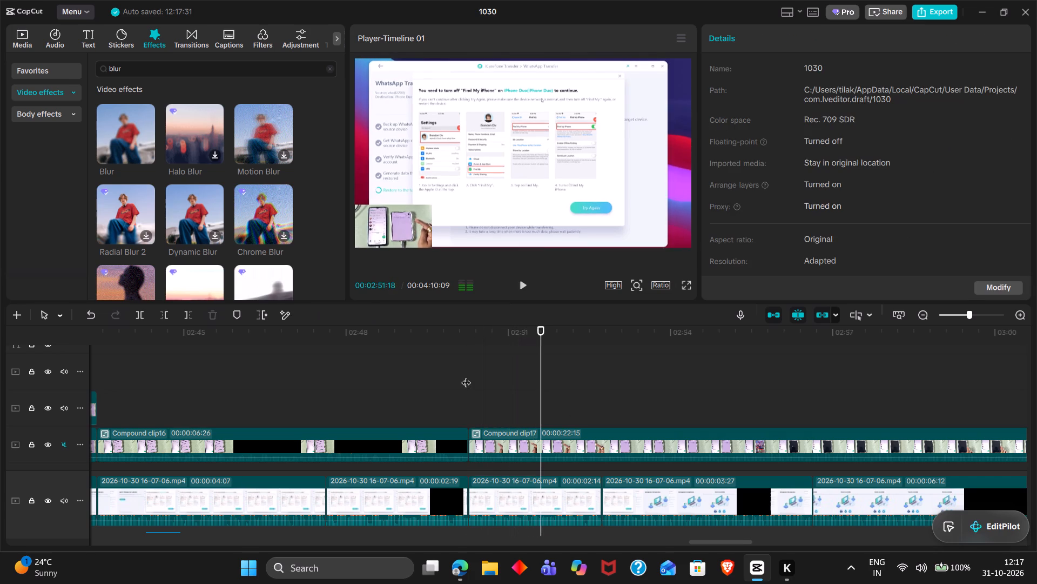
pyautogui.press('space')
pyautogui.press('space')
pyautogui.click(530, 424)
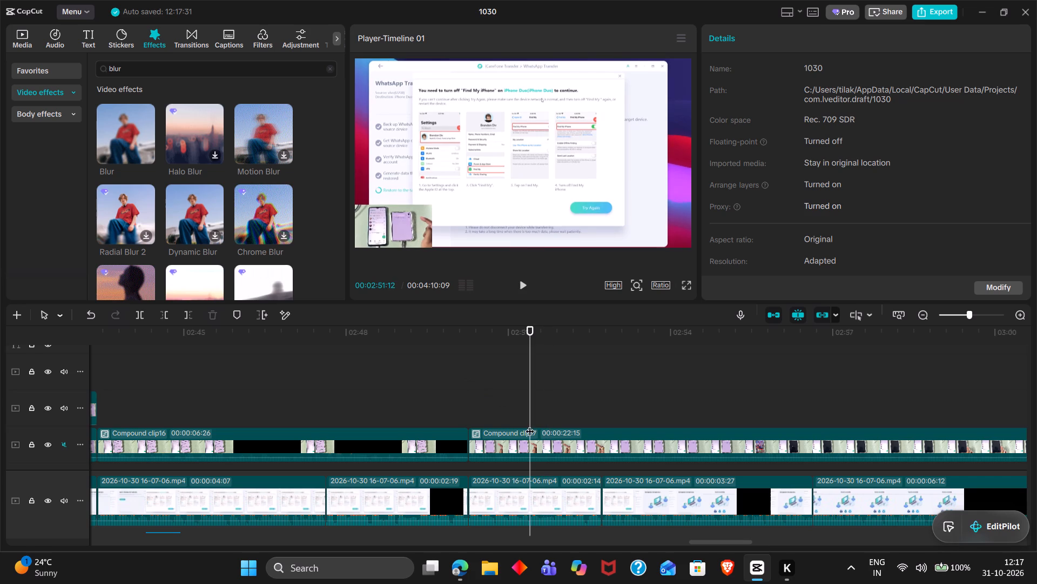
pyautogui.click(550, 421)
pyautogui.moveTo(550, 421); pyautogui.dragTo(539, 419)
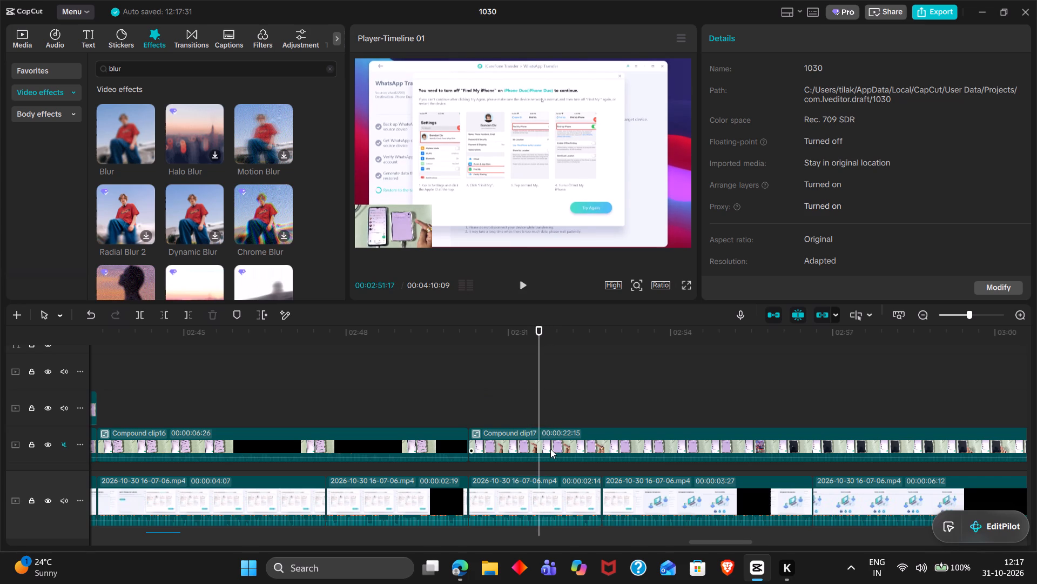
pyautogui.click(550, 449)
pyautogui.click(1012, 107)
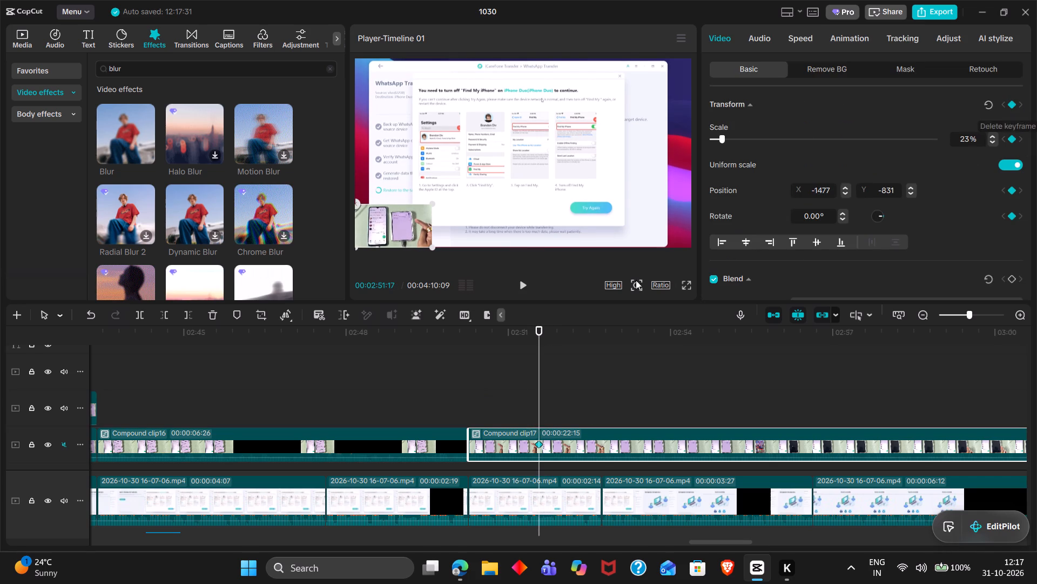
pyautogui.tripleClick(551, 331)
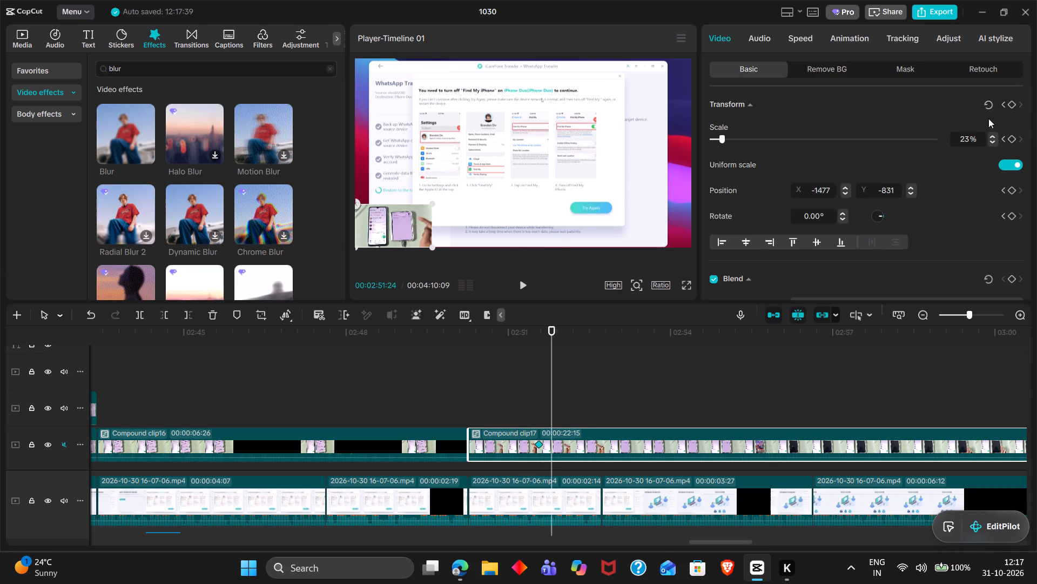
pyautogui.click(1011, 104)
pyautogui.click(537, 443)
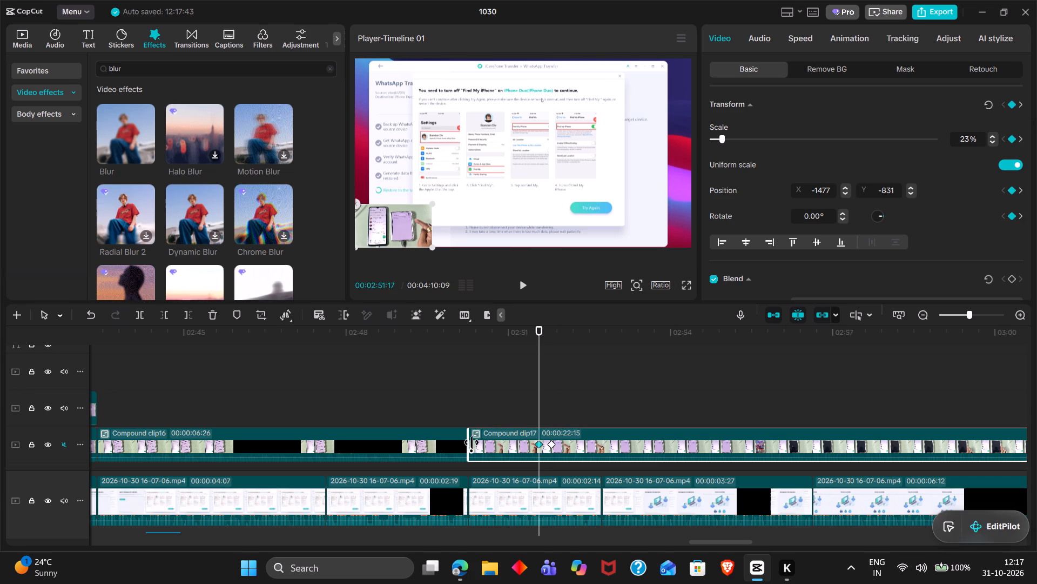
# At the 00:02:51:17 keyframe of the following compound clip, set scale to 100% and position to X 0, Y 0.
pyautogui.doubleClick(969, 139)
pyautogui.write('100')
pyautogui.press('Return')
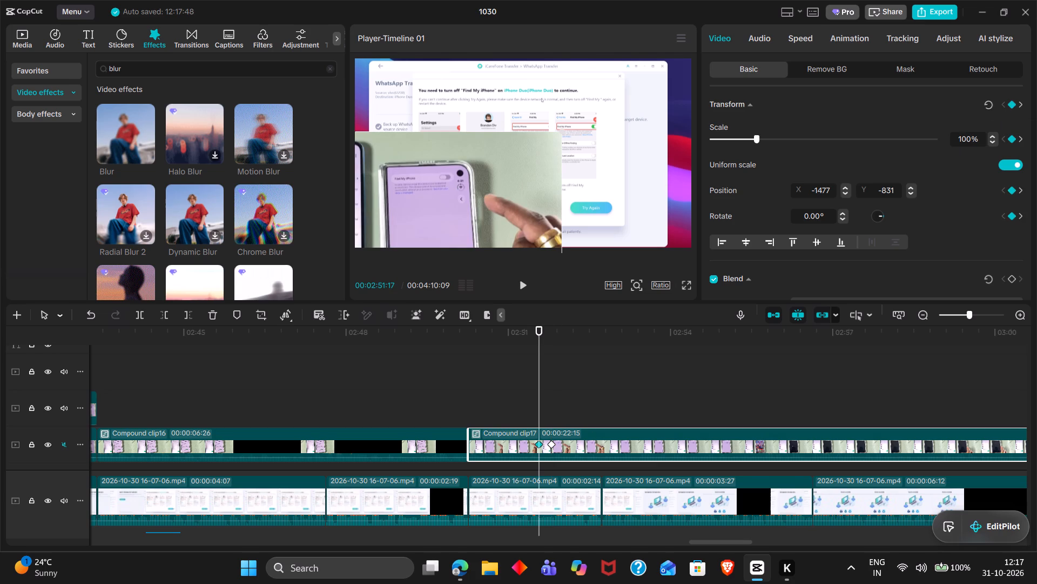
pyautogui.tripleClick(820, 188)
pyautogui.press('0')
pyautogui.press('Return')
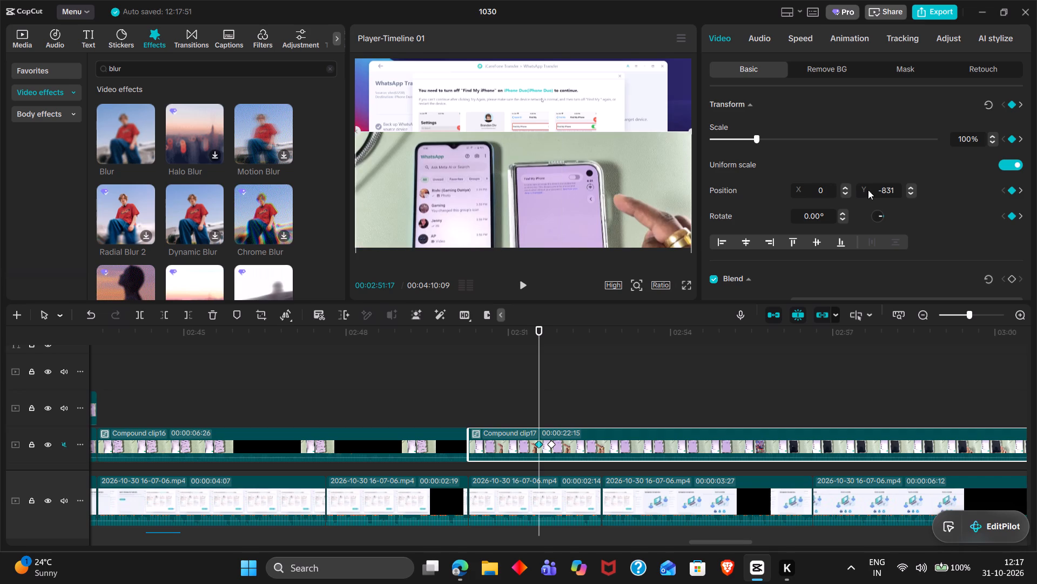
pyautogui.tripleClick(892, 191)
pyautogui.press('0')
pyautogui.press('Return')
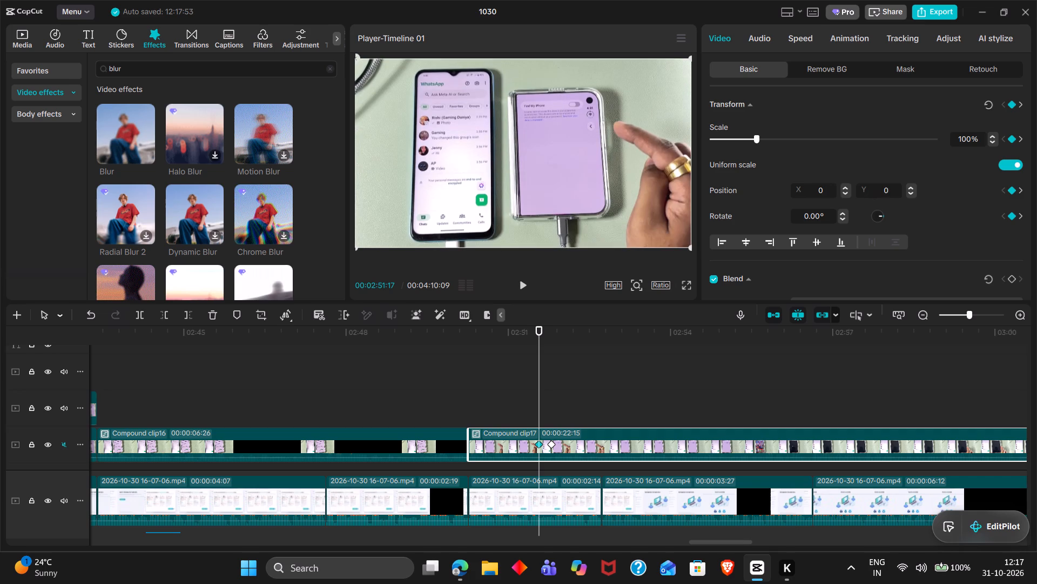
# Play back the section around 00:02:50 to 00:02:52 to examine the phone overlay's size changes.
pyautogui.doubleClick(422, 409)
pyautogui.moveTo(422, 409); pyautogui.dragTo(442, 414)
pyautogui.press('space')
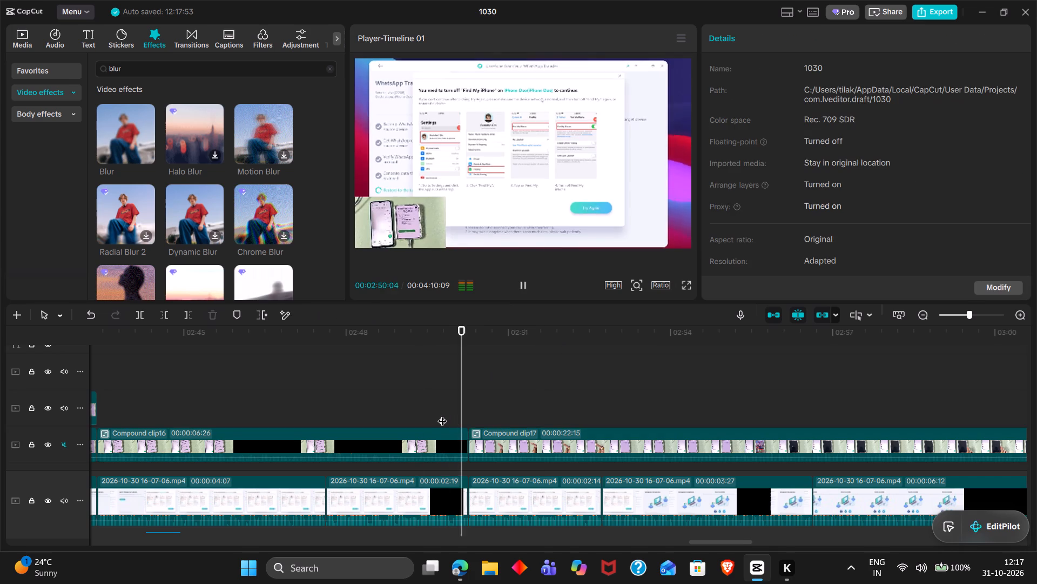
pyautogui.press('space')
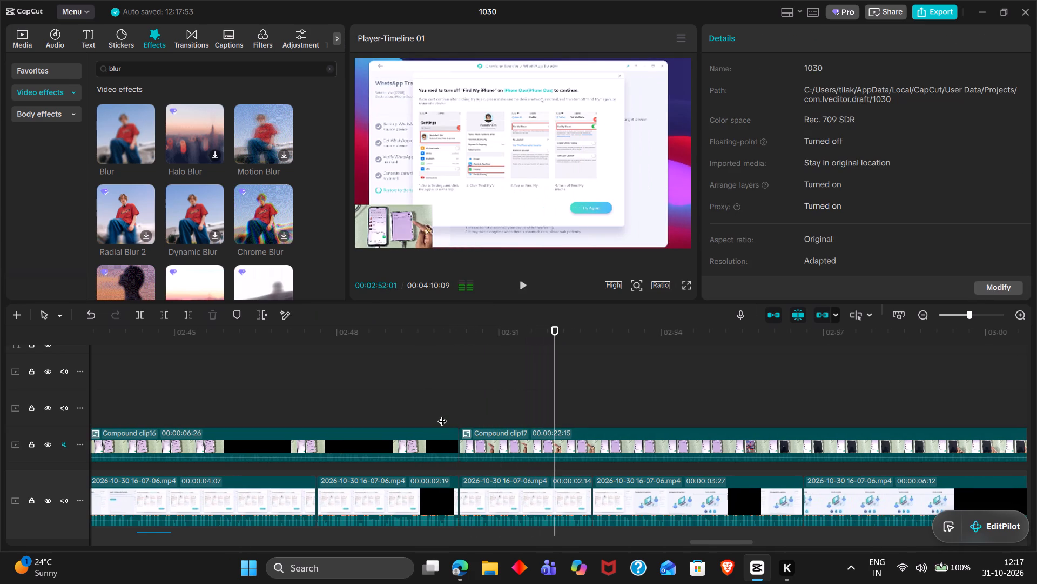
pyautogui.tripleClick(466, 408)
pyautogui.press('space')
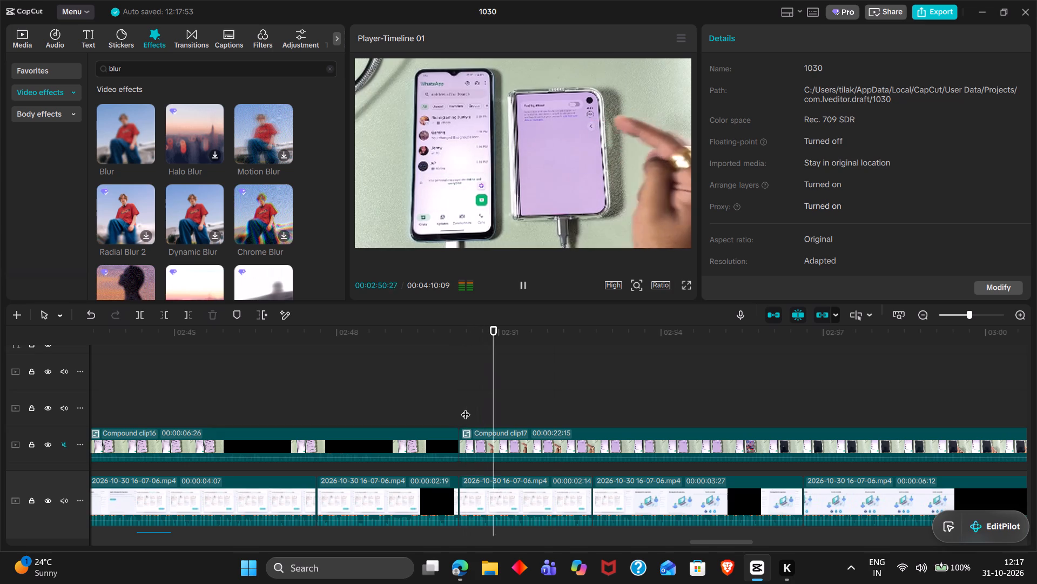
pyautogui.press('space')
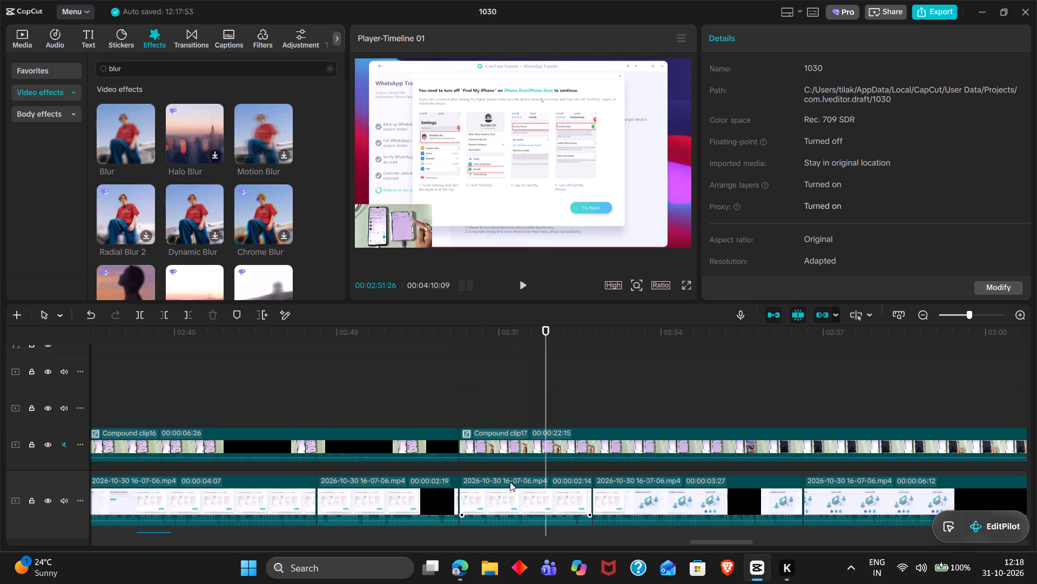
# Copy the Whoosh sound effect and paste it at the compound clip's 00:02:51:17 keyframe.
pyautogui.click(523, 465)
pyautogui.click(526, 461)
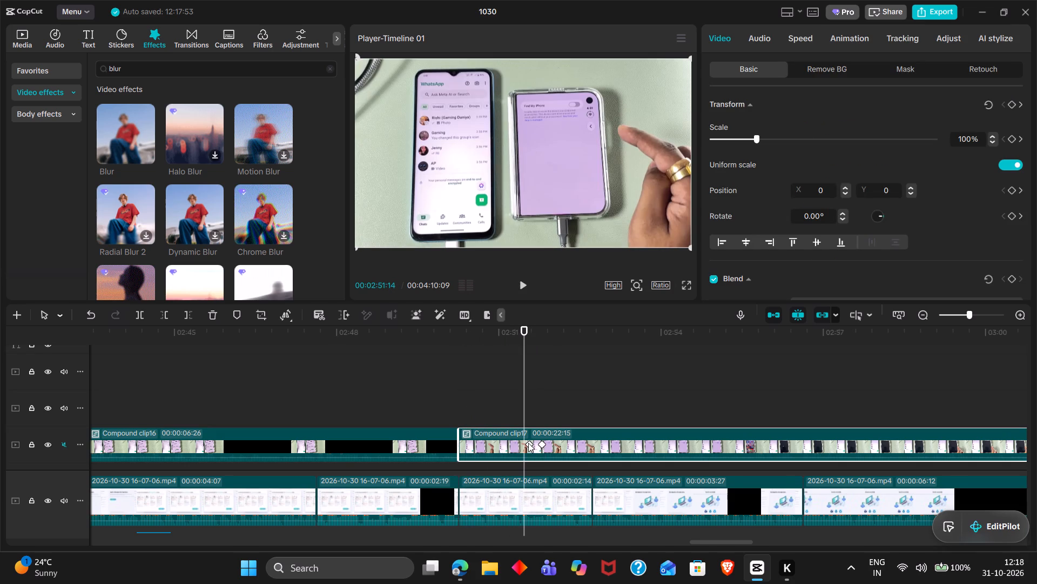
pyautogui.click(528, 443)
pyautogui.scroll(-6, 528, 443)
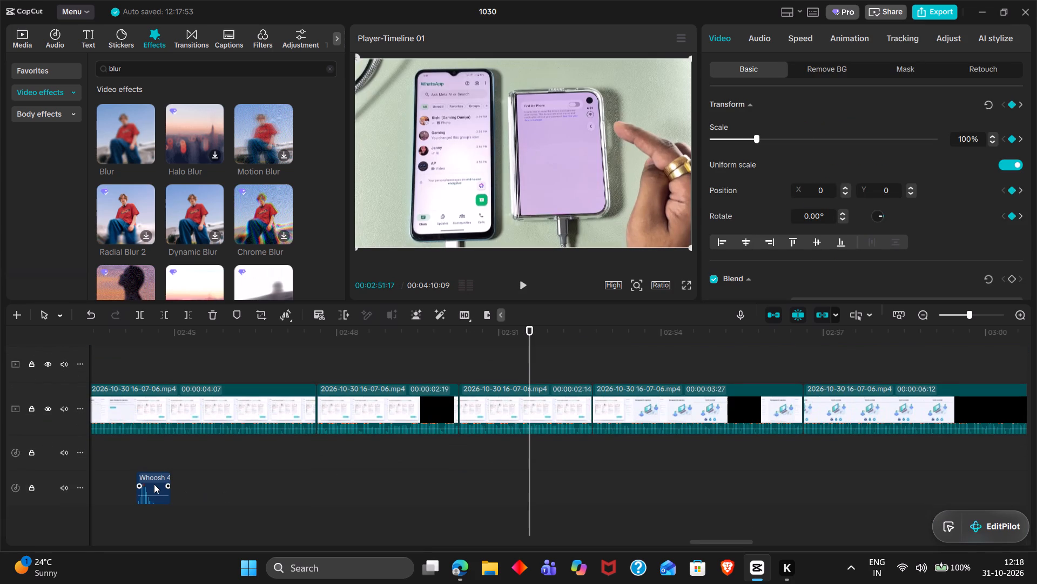
pyautogui.click(154, 483)
pyautogui.hotkey('ctrl', 'c')
pyautogui.hotkey('ctrl', 'v')
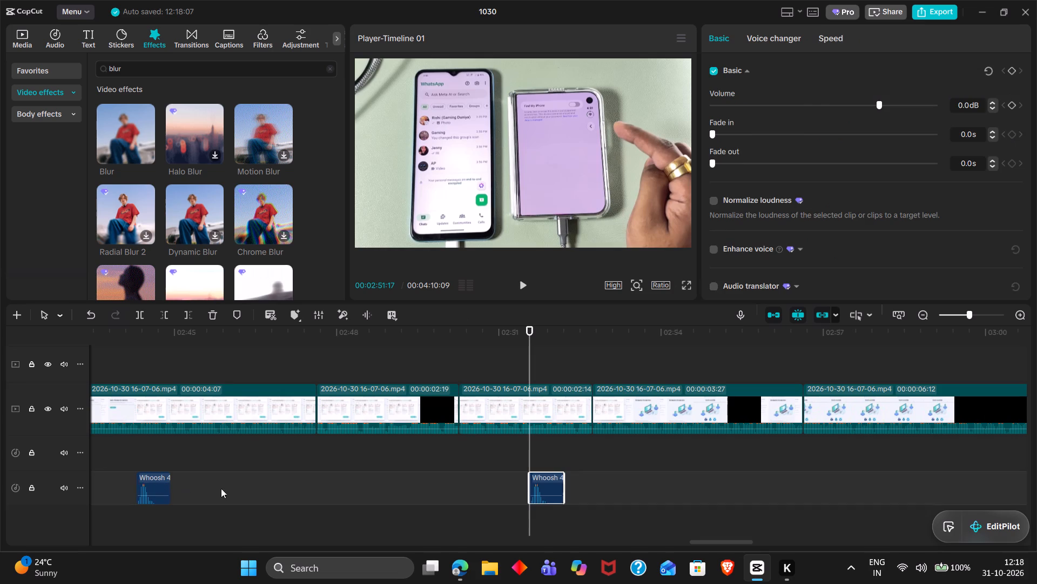
# Play back the section from about 00:02:46 to review the overlay transition to full-size phone footage.
pyautogui.doubleClick(233, 487)
pyautogui.scroll(1, 233, 487)
pyautogui.press('space')
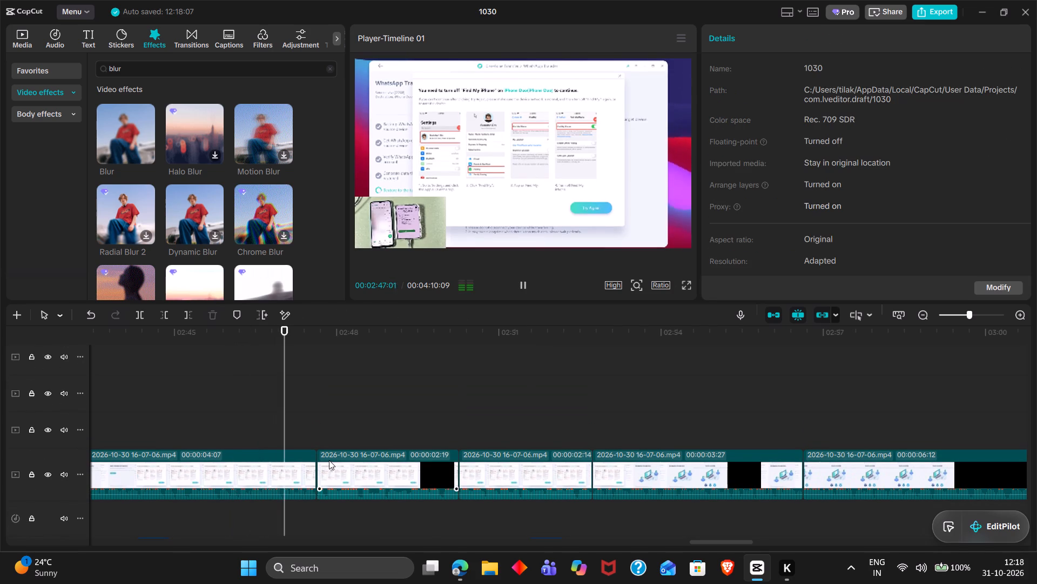
pyautogui.hscroll(-1, 329, 459)
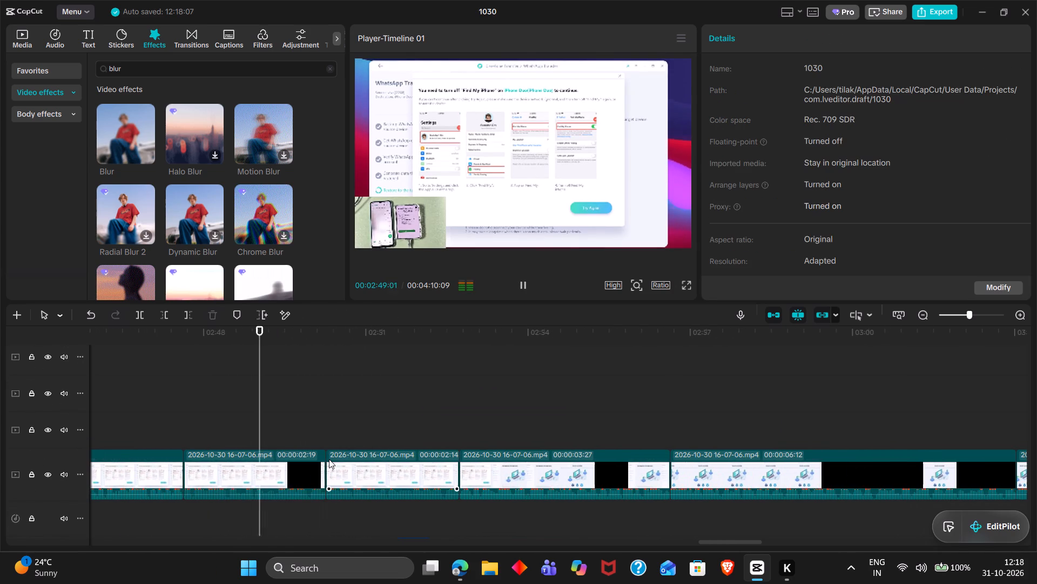
pyautogui.hscroll(-1, 329, 459)
pyautogui.press('space')
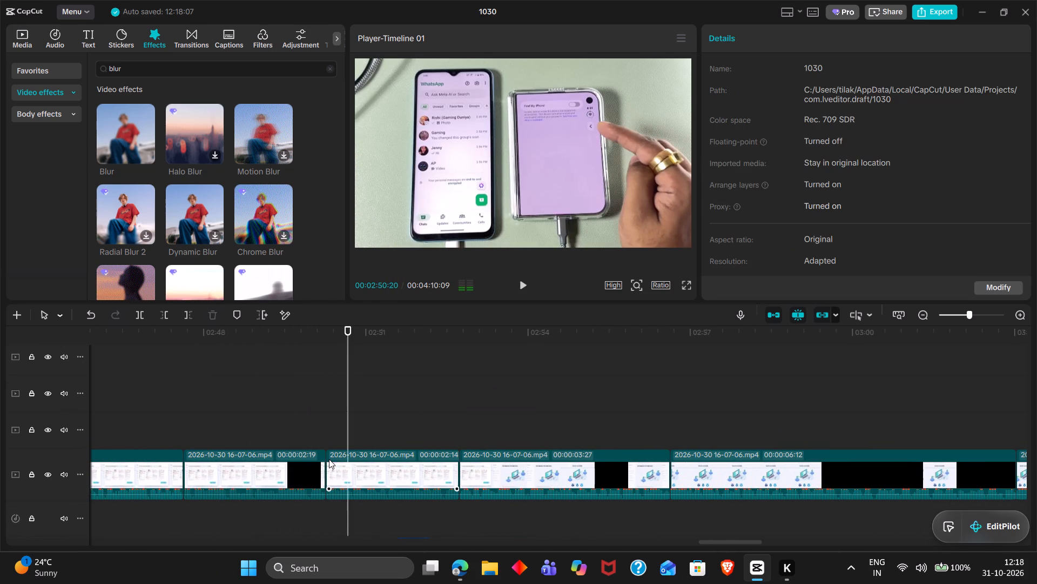
# Play back the following compound clip from about 00:02:50 to 00:02:54 to examine where the phone footage shrinks.
pyautogui.click(349, 469)
pyautogui.scroll(1, 349, 469)
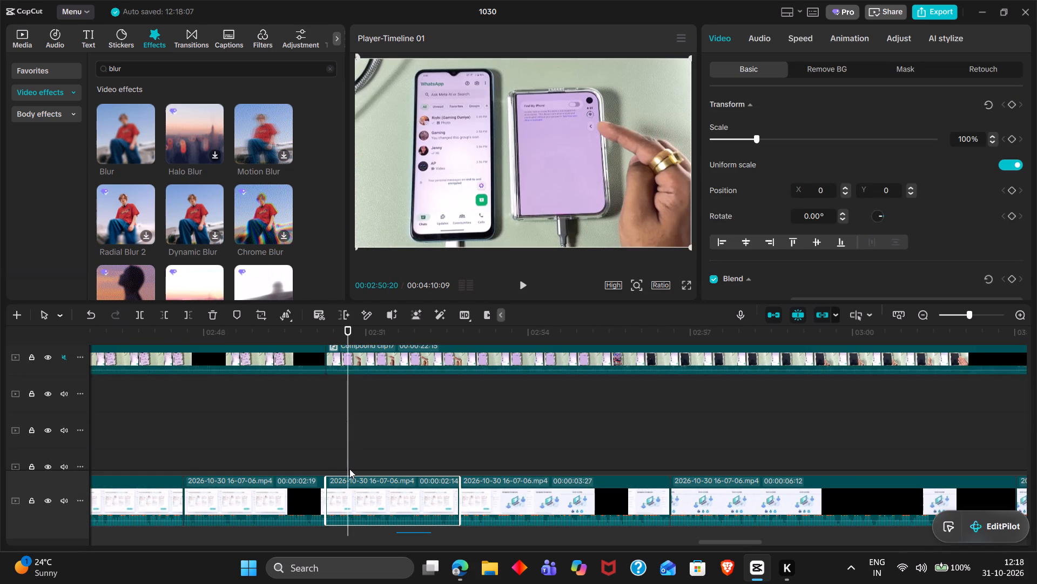
pyautogui.scroll(2, 349, 469)
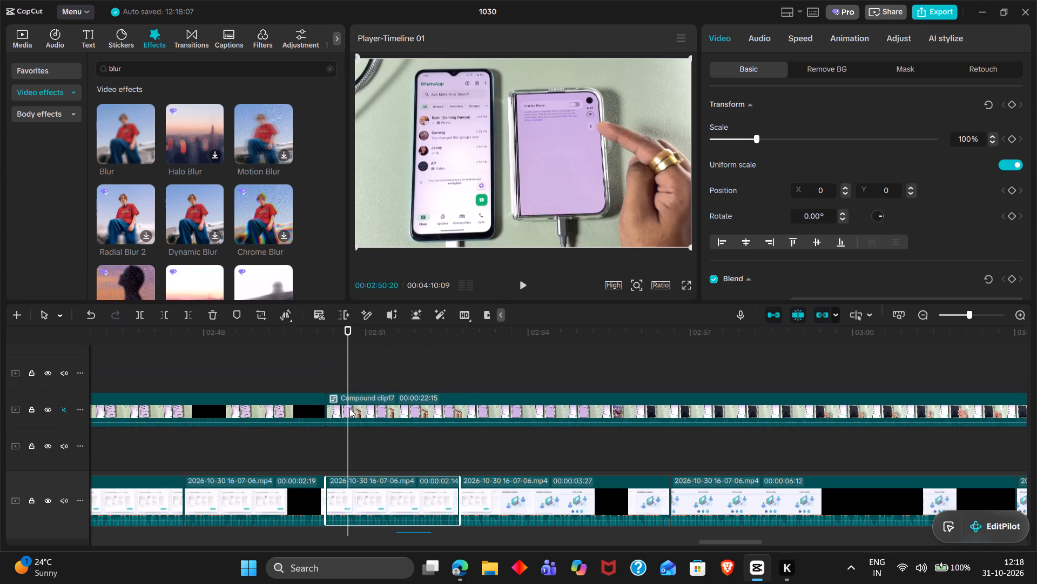
pyautogui.click(349, 408)
pyautogui.press('space')
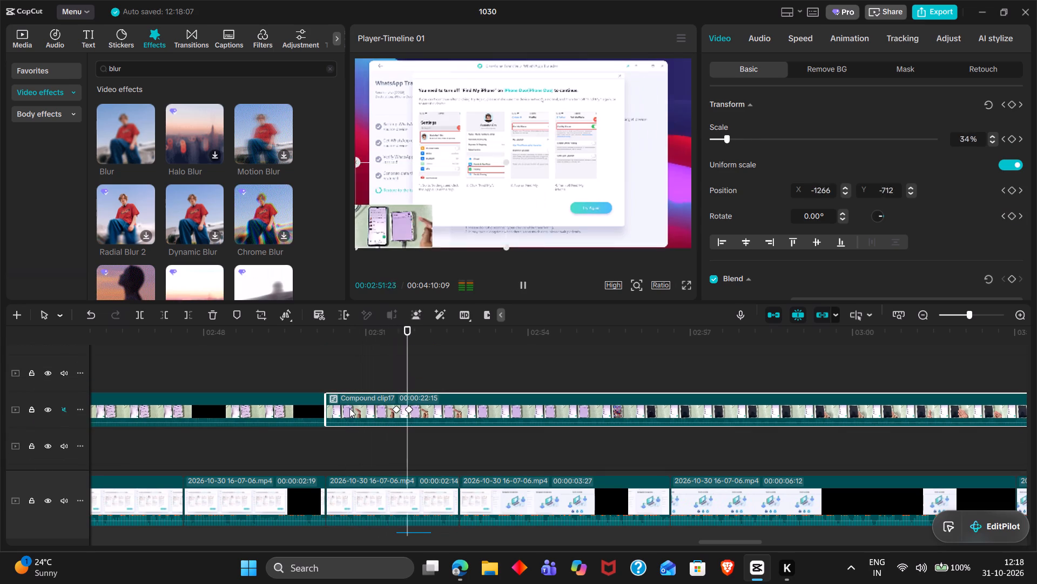
pyautogui.press('space')
pyautogui.press('space')
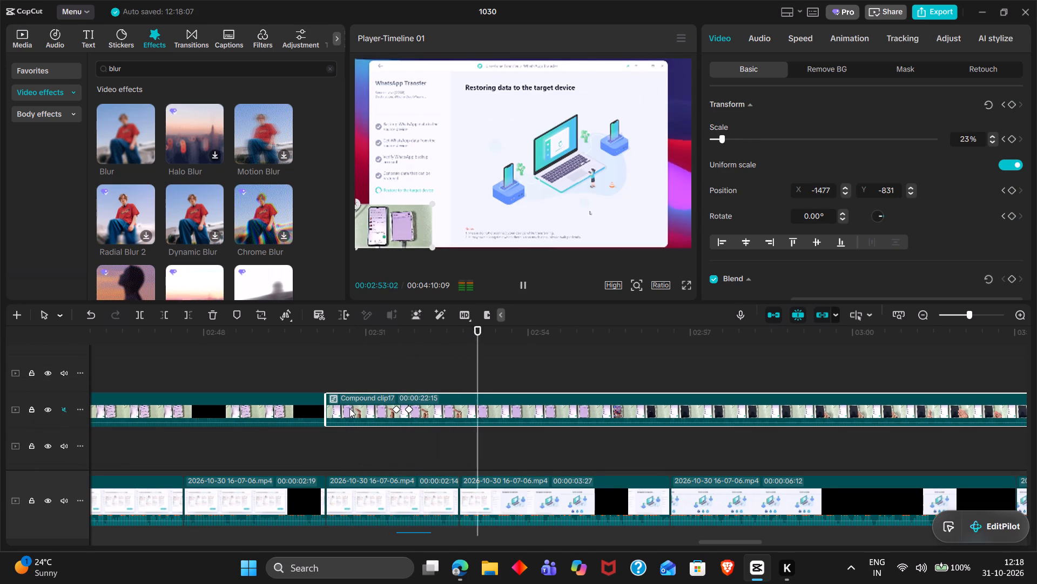
pyautogui.press('space')
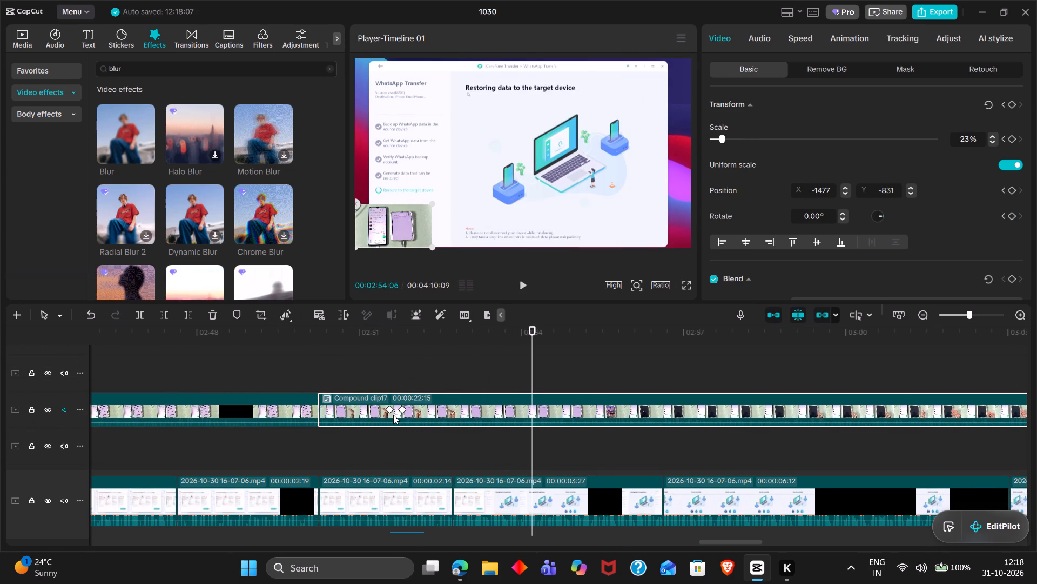
# At the compound clip's 00:02:51:24 keyframe, set scale to 100% and position to X 0, Y 0.
pyautogui.click(401, 409)
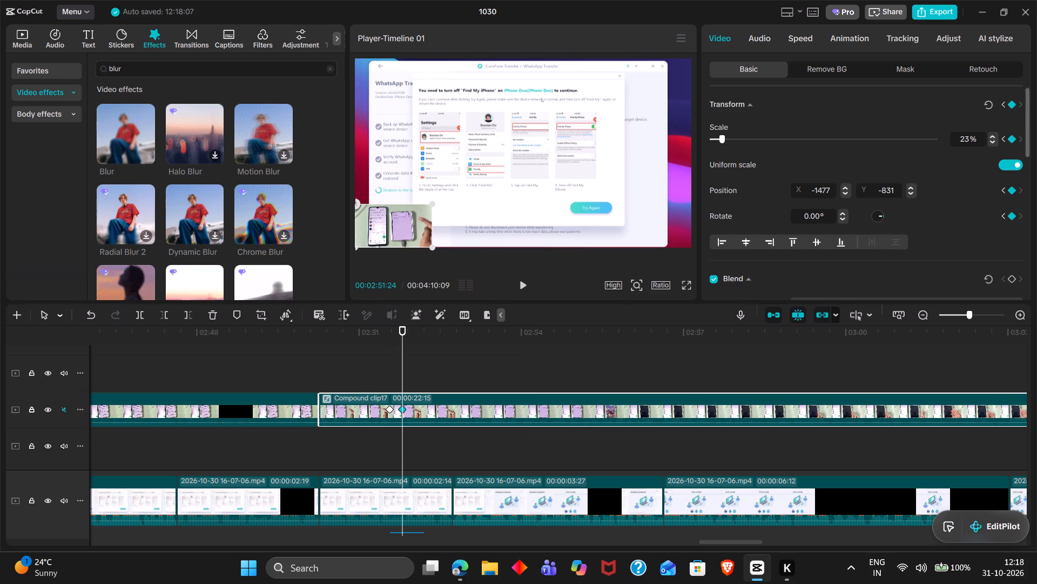
pyautogui.tripleClick(973, 136)
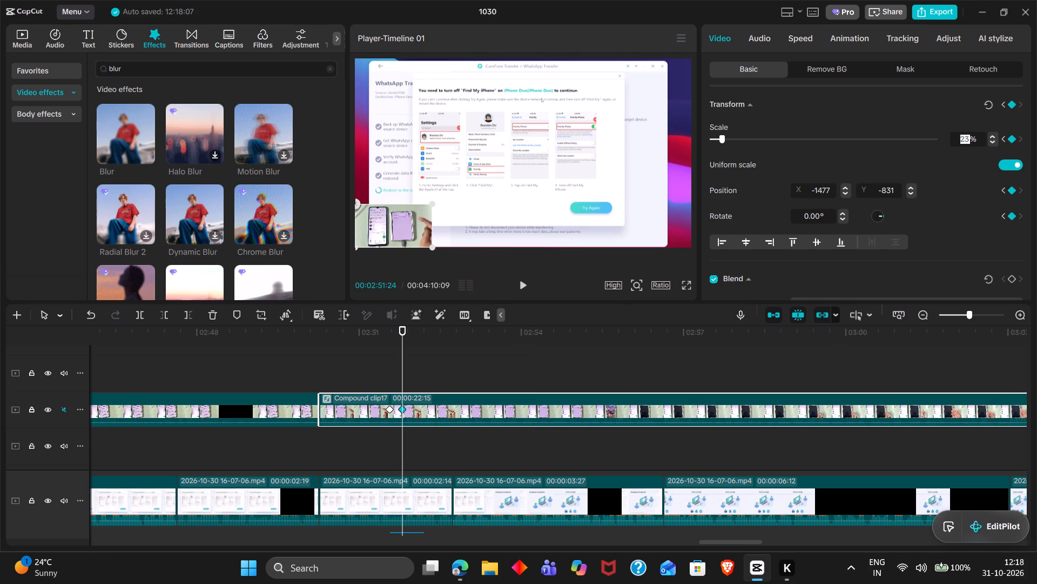
pyautogui.write('100')
pyautogui.press('Return')
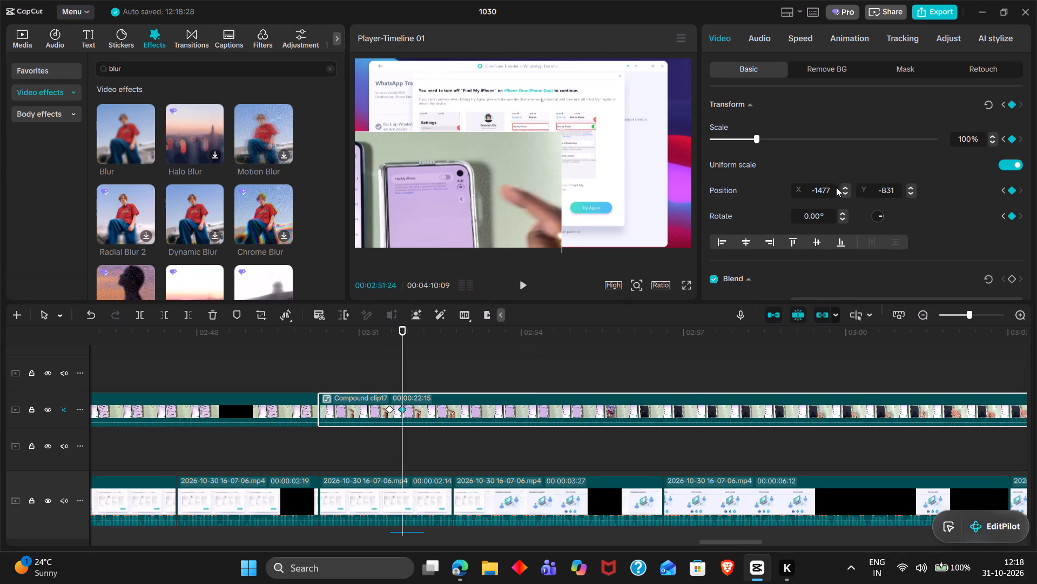
pyautogui.tripleClick(834, 187)
pyautogui.tripleClick(830, 188)
pyautogui.press('0')
pyautogui.tripleClick(877, 191)
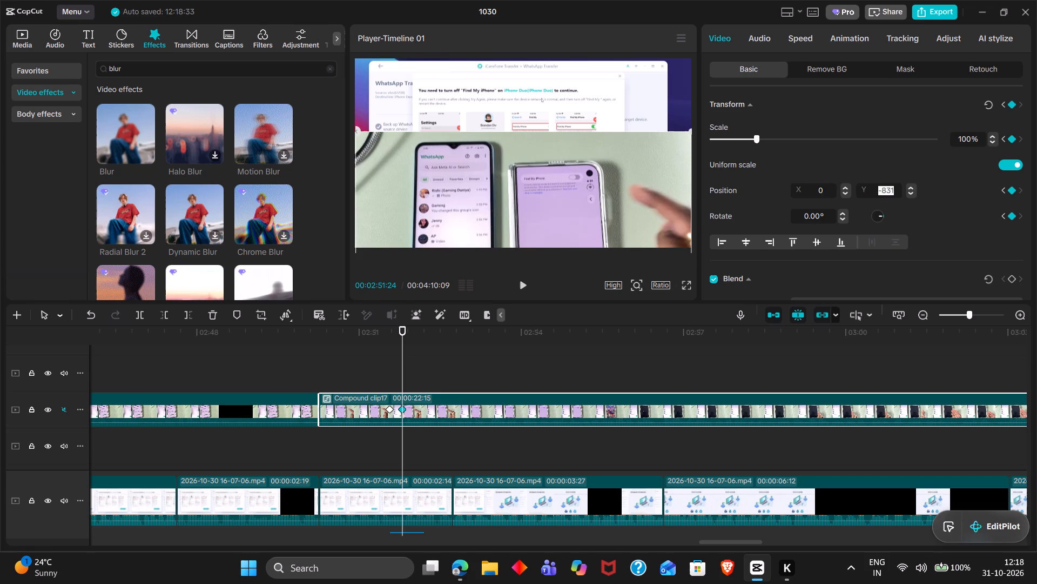
pyautogui.press('0')
pyautogui.press('Return')
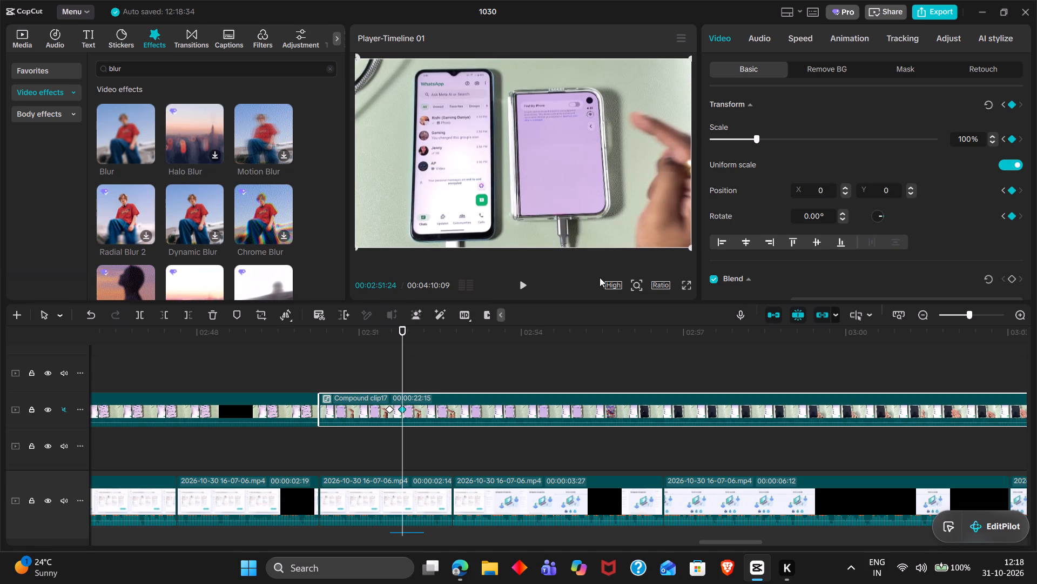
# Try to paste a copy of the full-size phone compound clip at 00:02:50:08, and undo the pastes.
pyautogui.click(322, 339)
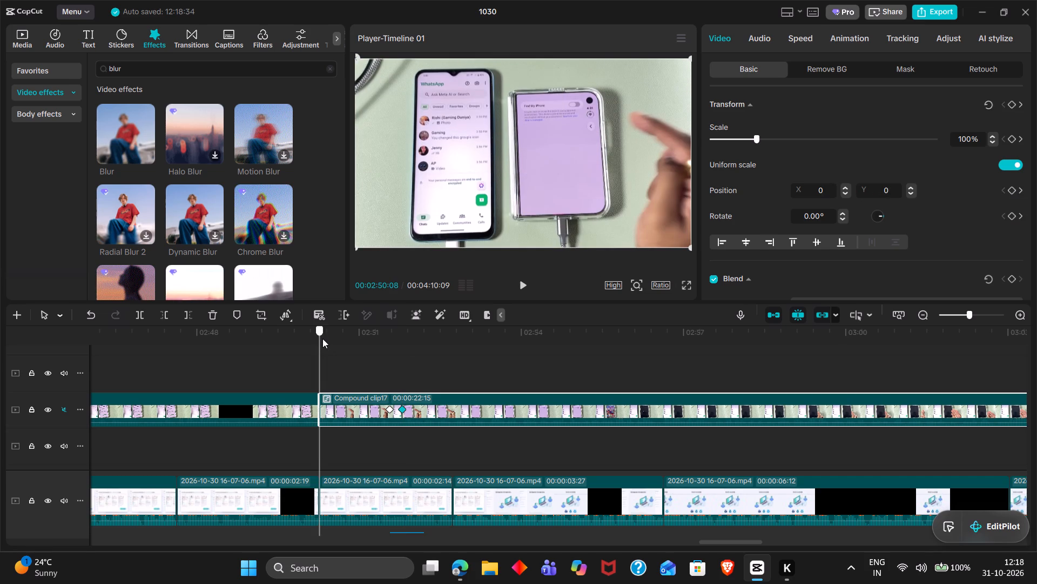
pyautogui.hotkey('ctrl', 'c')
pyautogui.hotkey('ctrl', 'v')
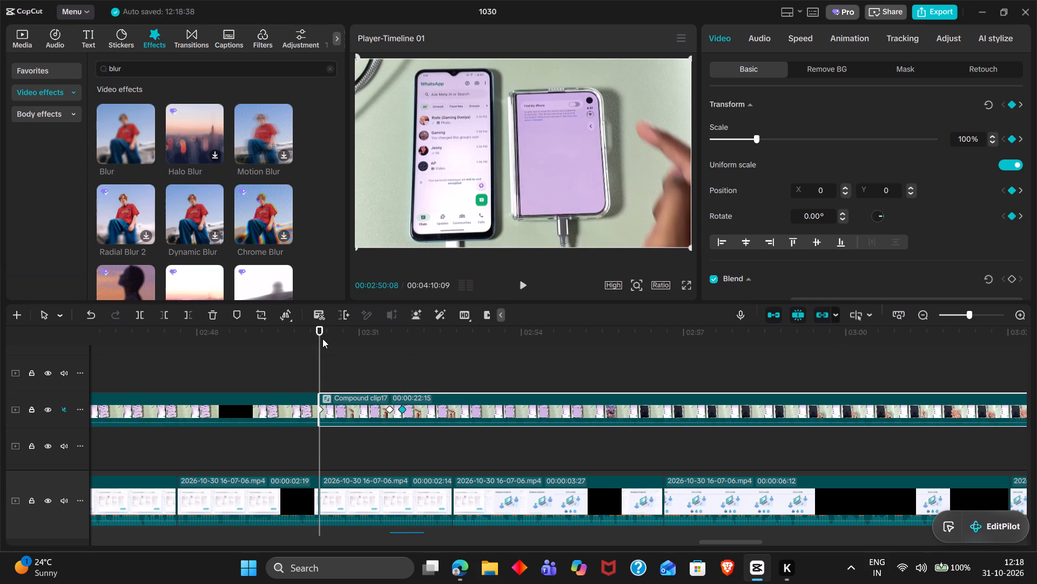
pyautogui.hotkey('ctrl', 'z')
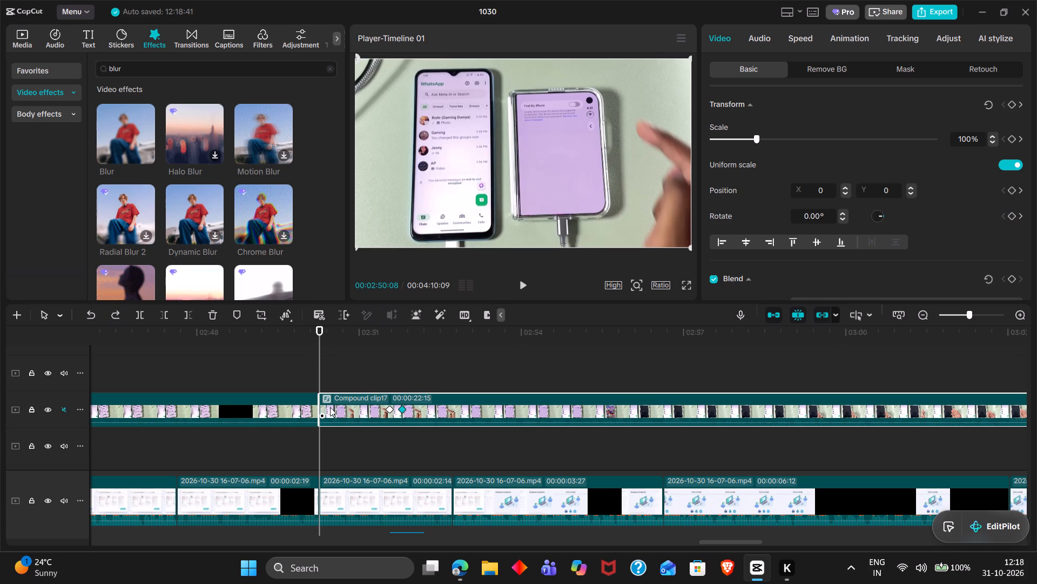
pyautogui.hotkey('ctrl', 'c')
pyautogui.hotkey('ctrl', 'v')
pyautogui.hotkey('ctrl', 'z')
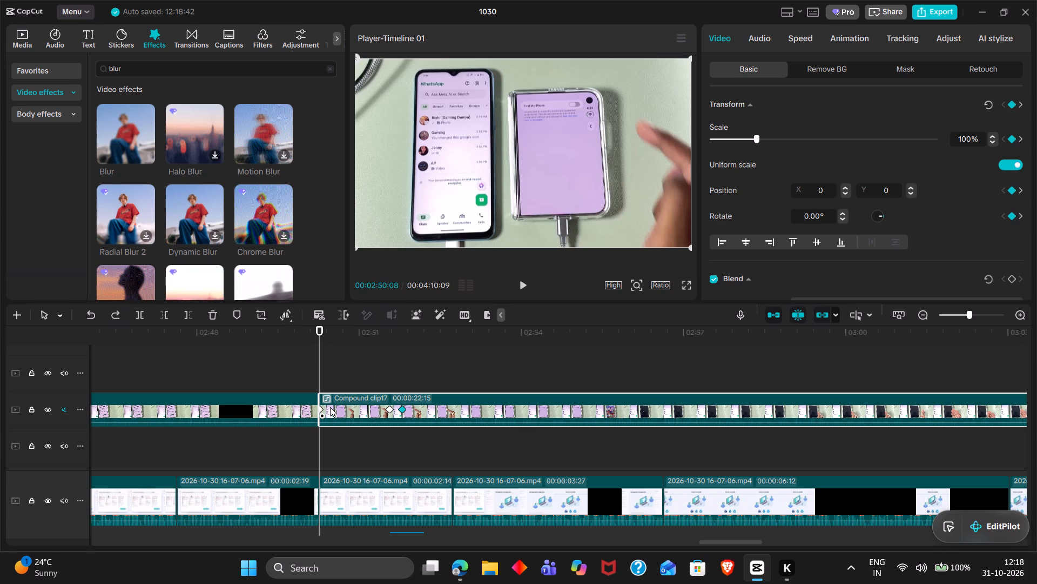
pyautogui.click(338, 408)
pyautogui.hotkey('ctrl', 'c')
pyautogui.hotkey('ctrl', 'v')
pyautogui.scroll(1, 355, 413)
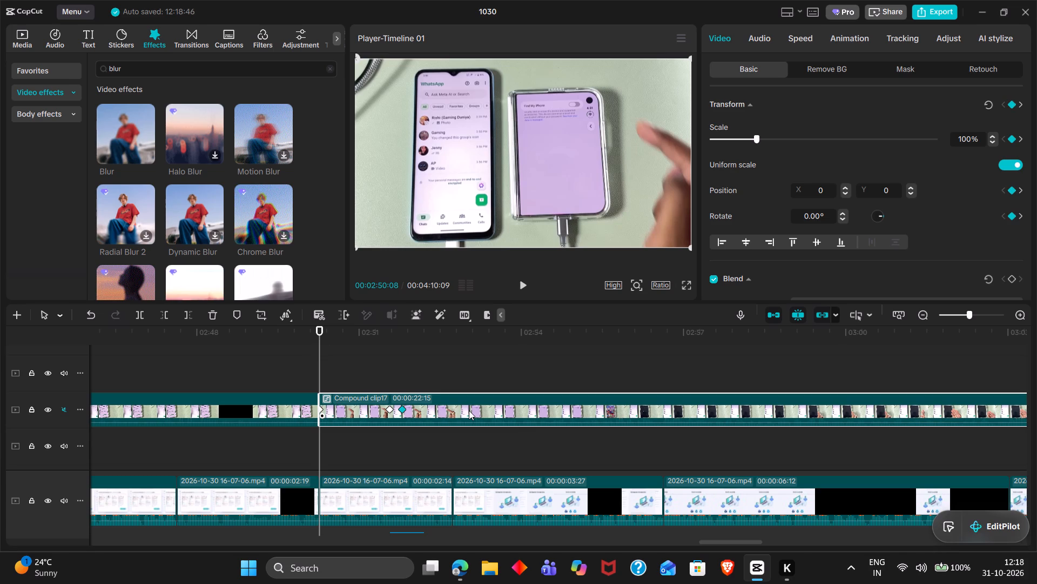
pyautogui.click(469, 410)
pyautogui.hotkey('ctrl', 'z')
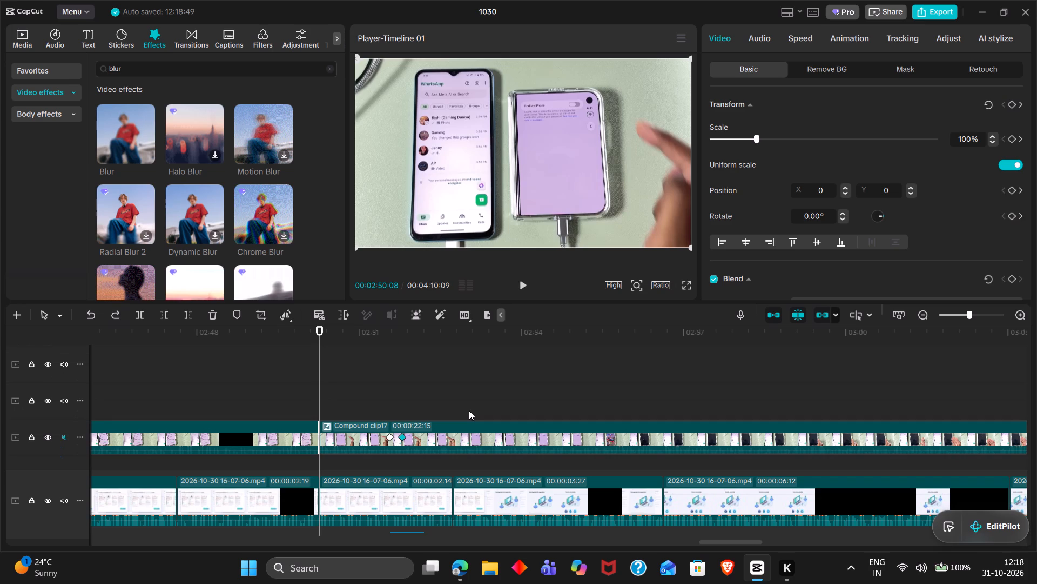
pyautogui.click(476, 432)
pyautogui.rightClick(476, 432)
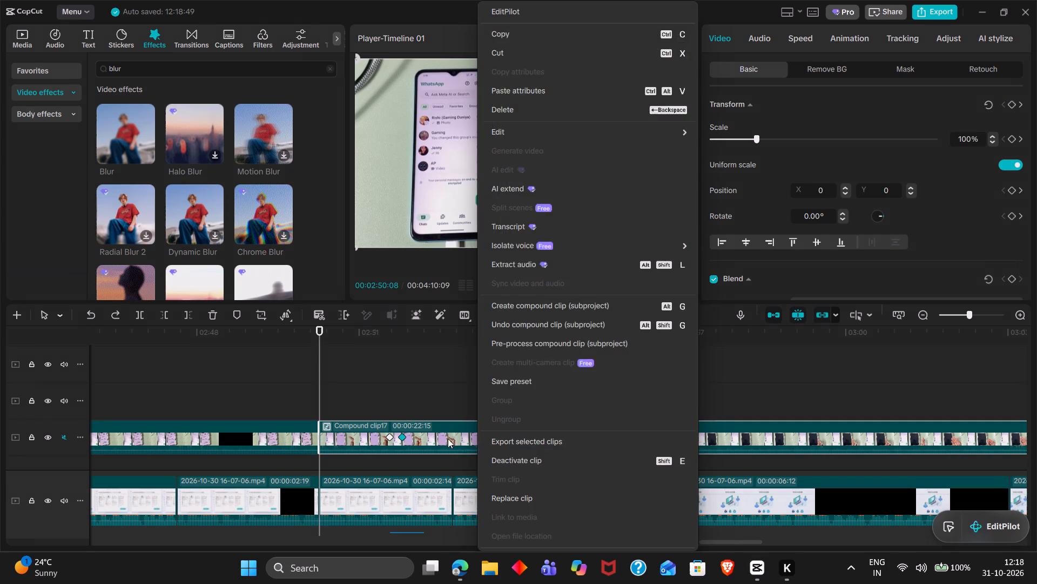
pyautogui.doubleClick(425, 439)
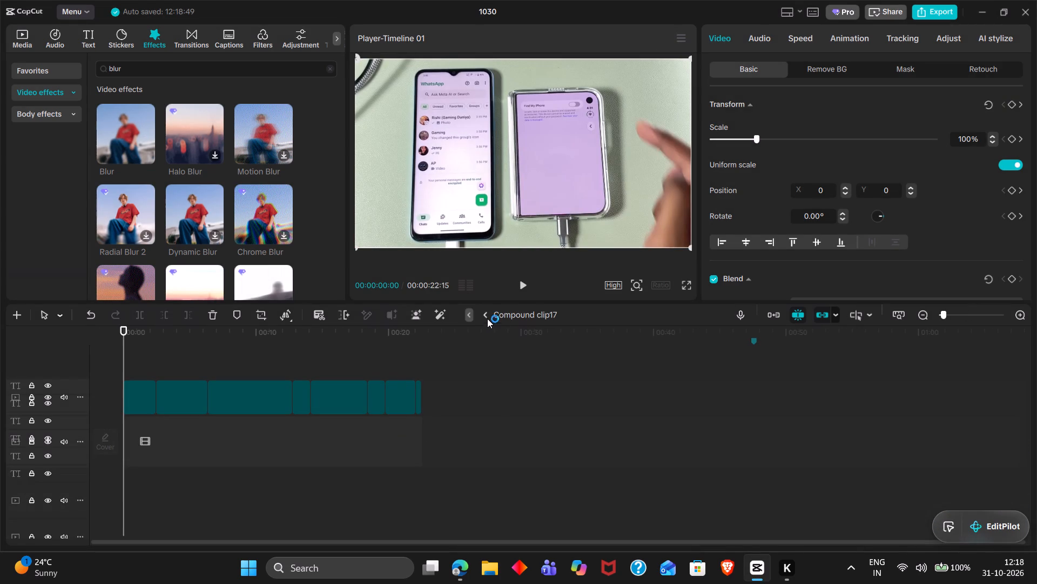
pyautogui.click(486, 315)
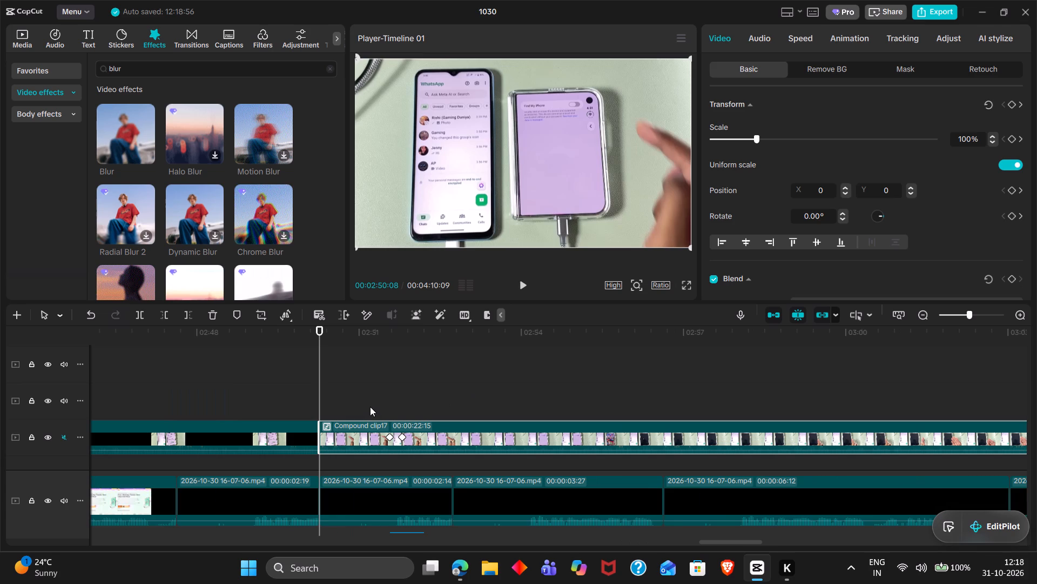
# Copy the full-size phone compound clip and paste the duplicate on the track above, starting at 00:02:50:08.
pyautogui.tripleClick(370, 407)
pyautogui.click(370, 407)
pyautogui.click(329, 434)
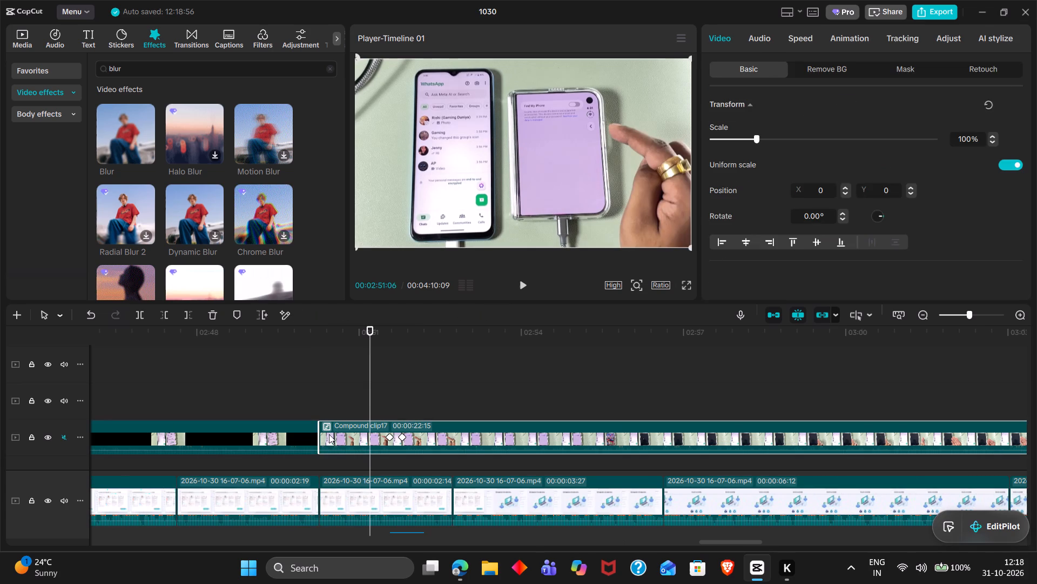
pyautogui.hotkey('ctrl', 'c')
pyautogui.doubleClick(319, 406)
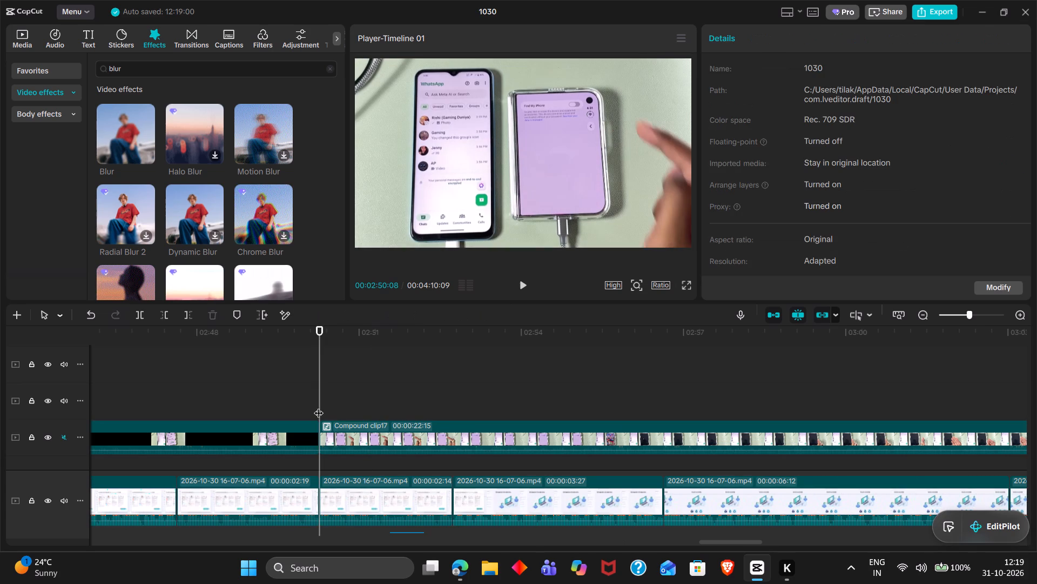
pyautogui.hotkey('ctrl', 'v')
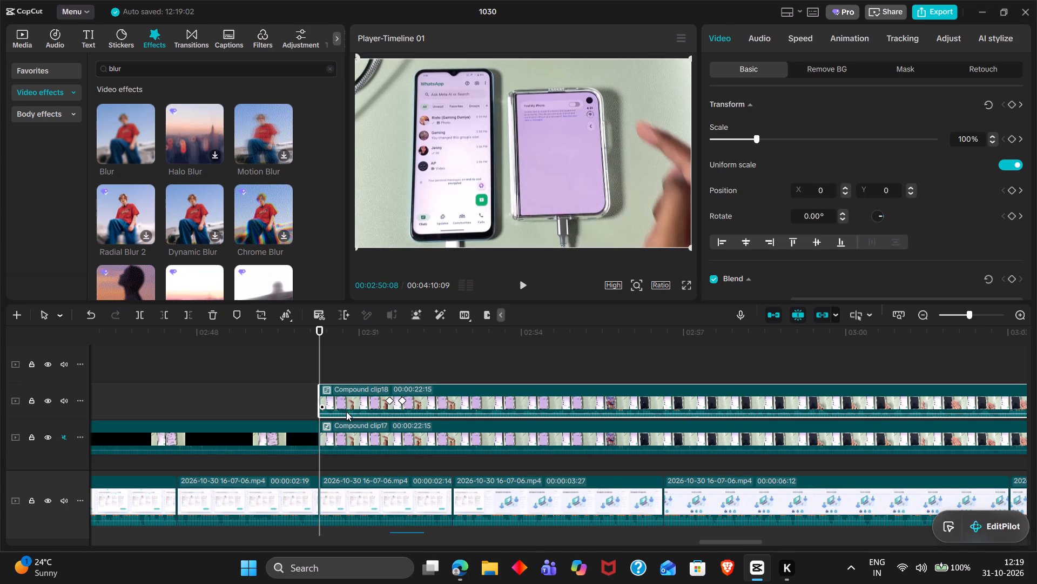
pyautogui.moveTo(346, 414); pyautogui.dragTo(347, 428)
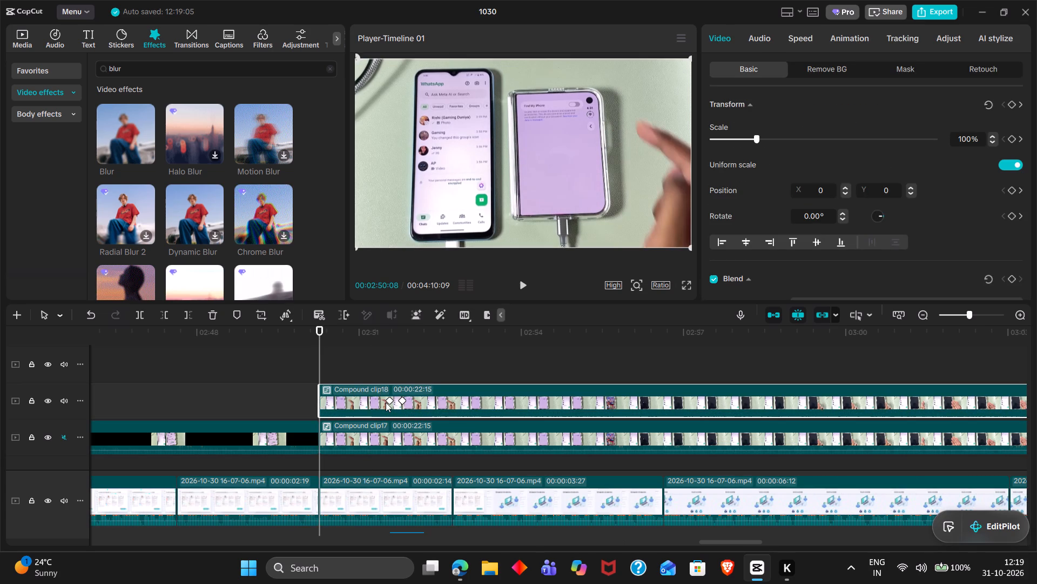
# Delete the keyframes at 00:02:51:24 and 00:02:51:17 from both the duplicate and the original compound clip.
pyautogui.click(398, 403)
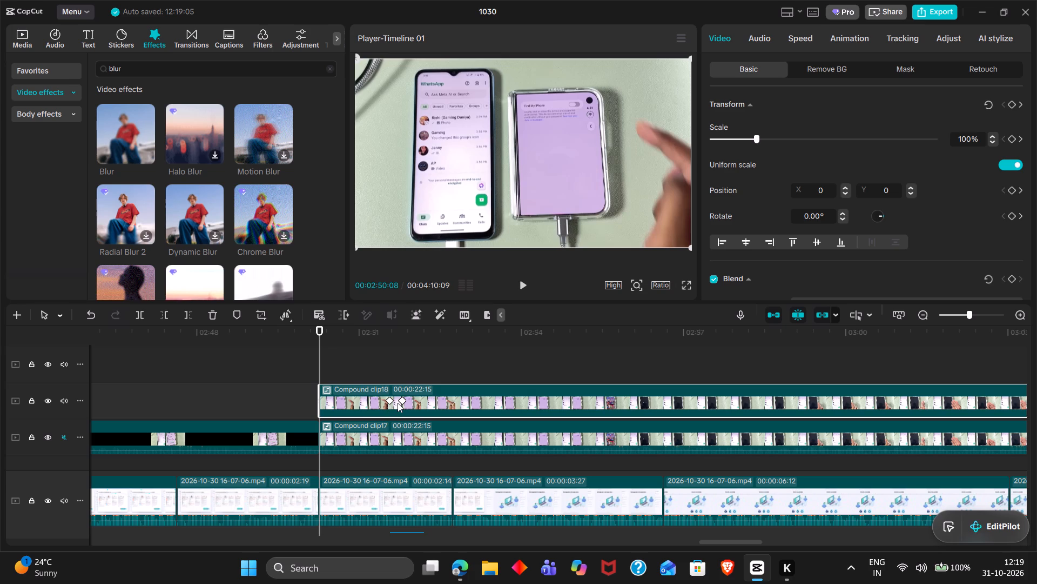
pyautogui.press('BackSpace')
pyautogui.click(393, 401)
pyautogui.press('BackSpace')
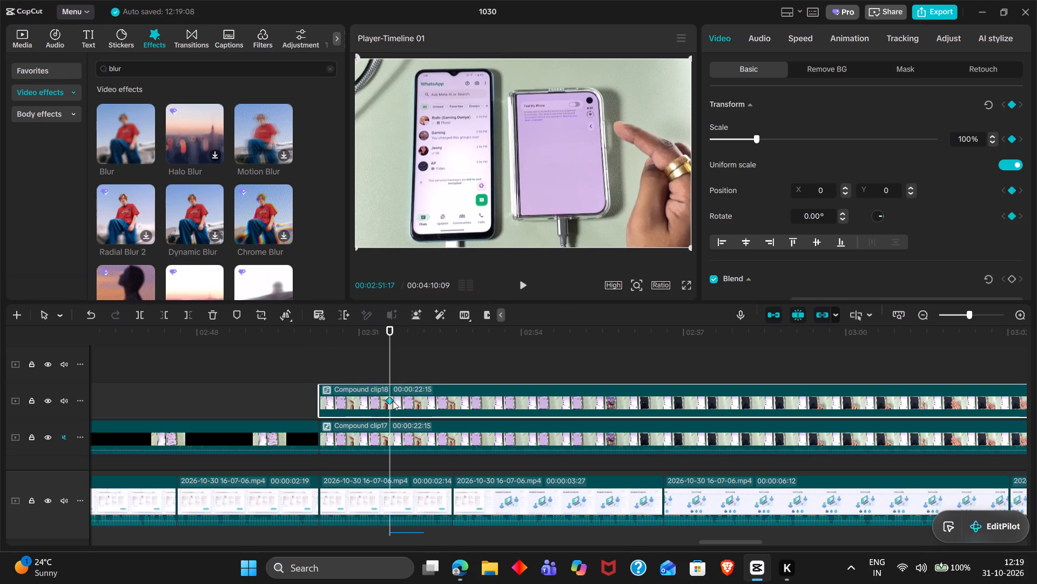
pyautogui.click(400, 429)
pyautogui.click(401, 437)
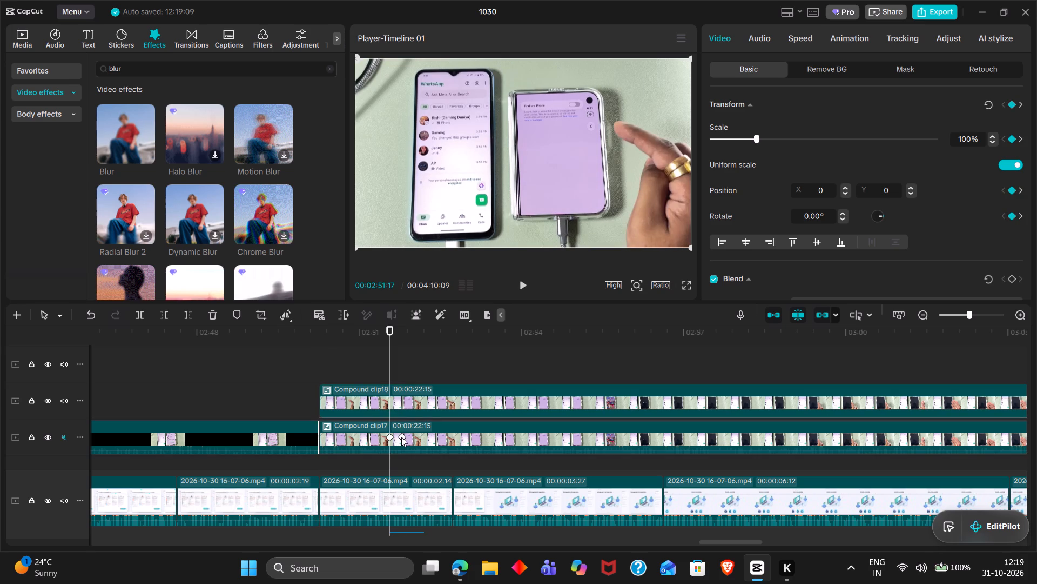
pyautogui.press('BackSpace')
pyautogui.click(392, 434)
pyautogui.press('BackSpace')
# Apply the Blur video effect to the duplicated upper compound clip and raise its blur strength slightly.
pyautogui.click(374, 403)
pyautogui.moveTo(130, 140); pyautogui.dragTo(134, 141)
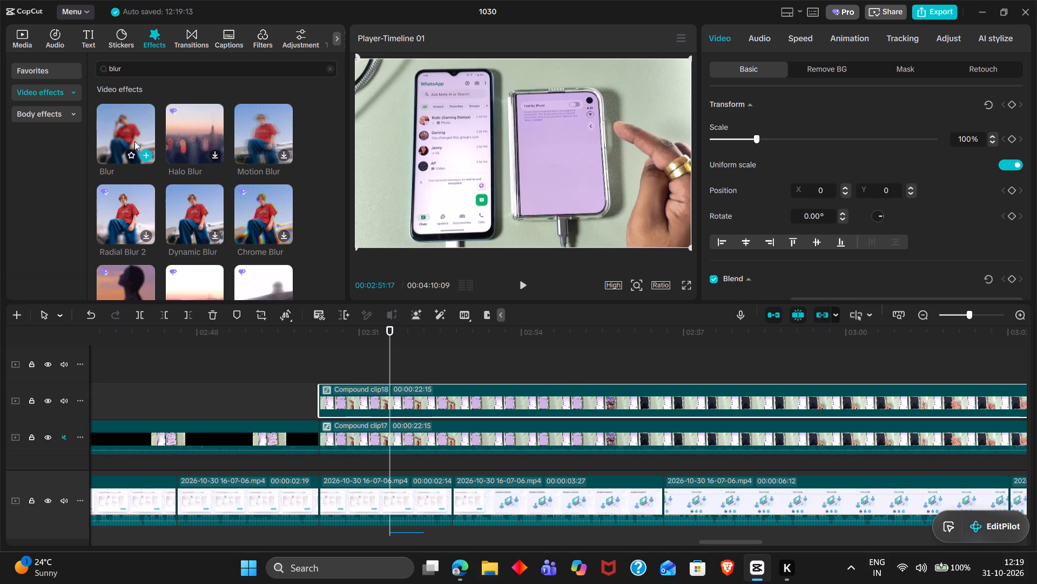
pyautogui.moveTo(134, 141); pyautogui.dragTo(409, 404)
pyautogui.doubleClick(341, 333)
pyautogui.moveTo(341, 333); pyautogui.dragTo(414, 357)
pyautogui.doubleClick(414, 357)
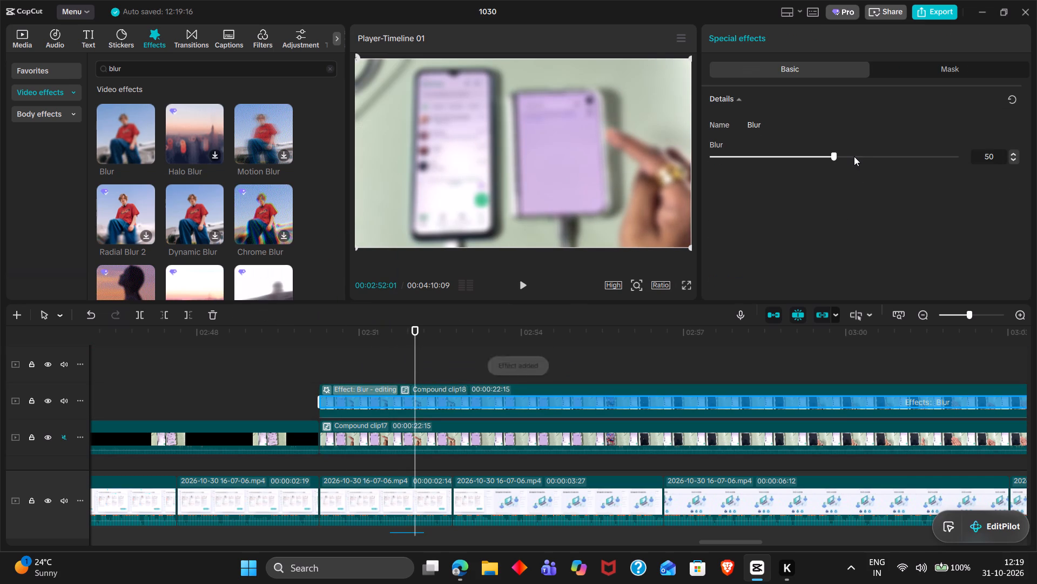
pyautogui.click(854, 156)
# Scrub and play back the blurred duplicate between about 00:02:55 and 00:03:03 to review the blur over the phones.
pyautogui.doubleClick(644, 364)
pyautogui.moveTo(644, 364); pyautogui.dragTo(603, 359)
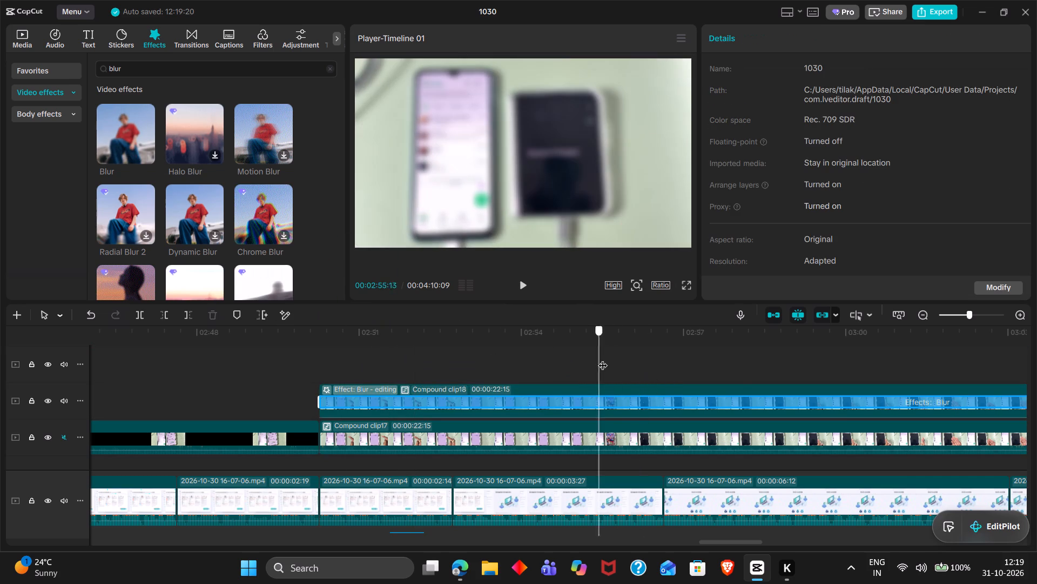
pyautogui.moveTo(603, 359); pyautogui.dragTo(731, 374)
pyautogui.press('space')
pyautogui.keyDown('ctrl'); pyautogui.scroll(-3, 735, 398); pyautogui.keyUp('ctrl')
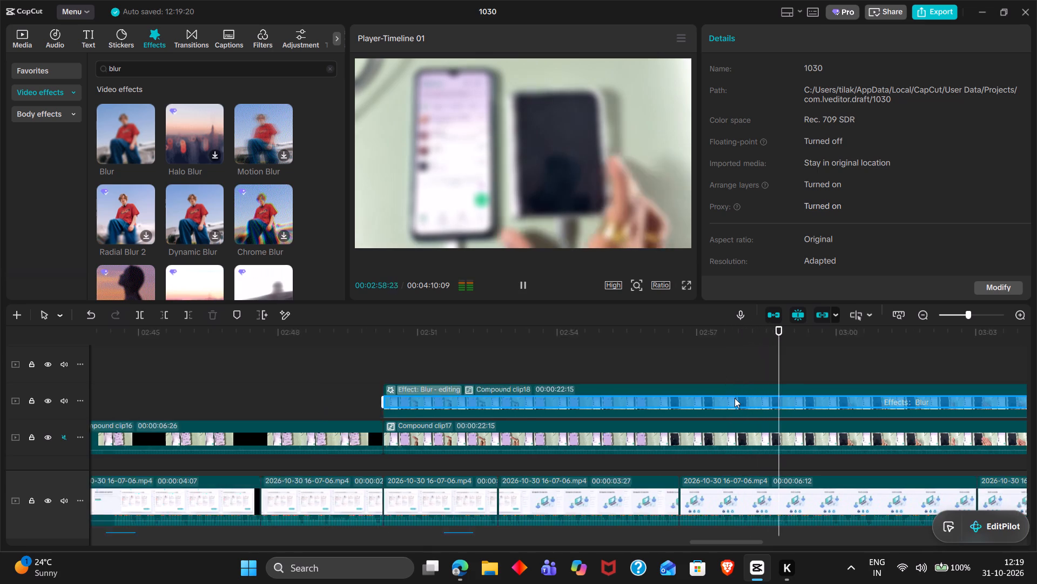
pyautogui.keyDown('ctrl'); pyautogui.scroll(-2, 735, 398); pyautogui.keyUp('ctrl')
pyautogui.hscroll(-1, 735, 398)
pyautogui.keyDown('ctrl'); pyautogui.scroll(-2, 735, 398); pyautogui.keyUp('ctrl')
pyautogui.hscroll(-1, 735, 398)
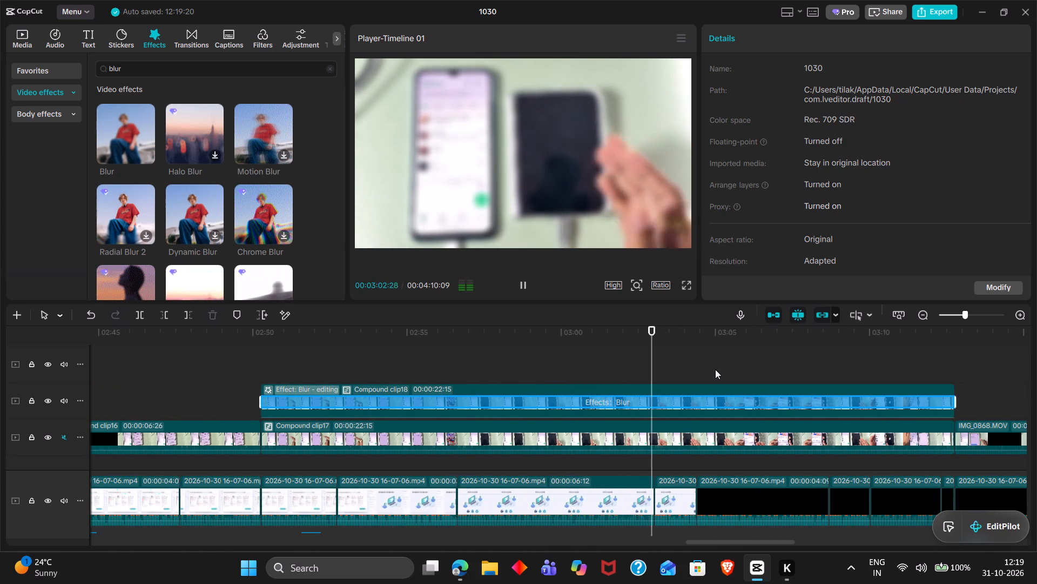
pyautogui.click(592, 362)
pyautogui.moveTo(592, 362); pyautogui.dragTo(574, 358)
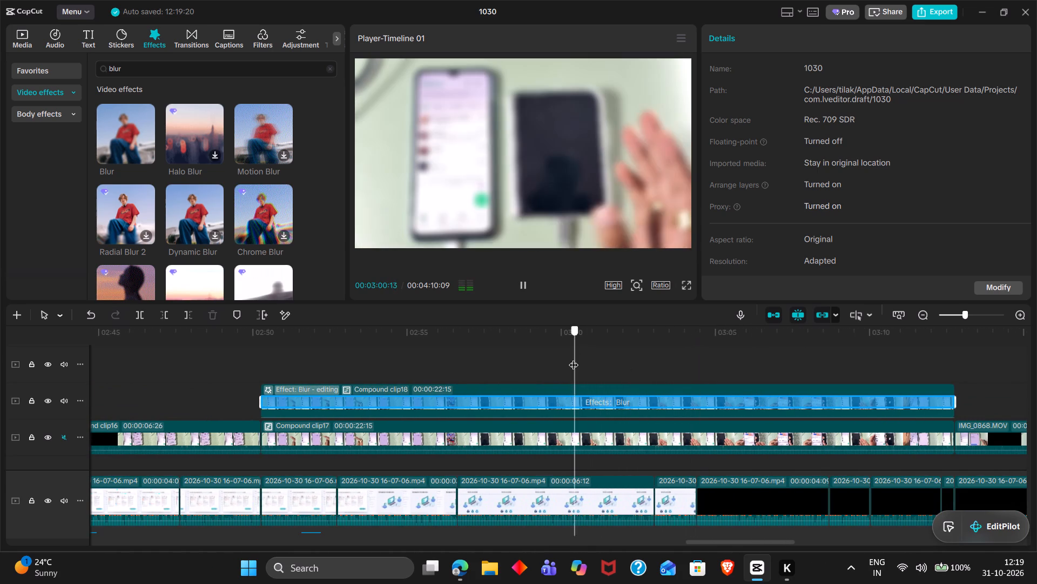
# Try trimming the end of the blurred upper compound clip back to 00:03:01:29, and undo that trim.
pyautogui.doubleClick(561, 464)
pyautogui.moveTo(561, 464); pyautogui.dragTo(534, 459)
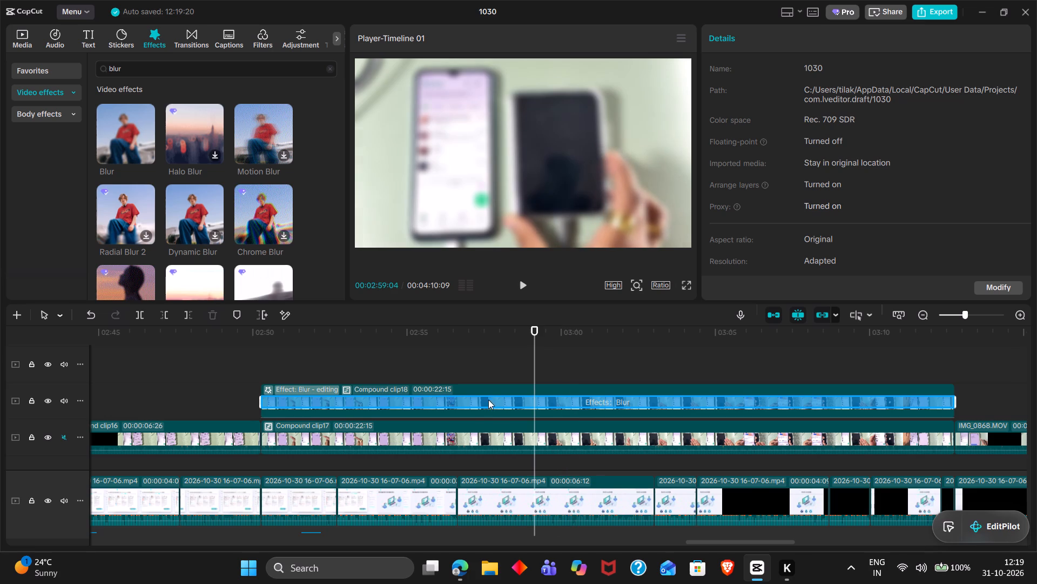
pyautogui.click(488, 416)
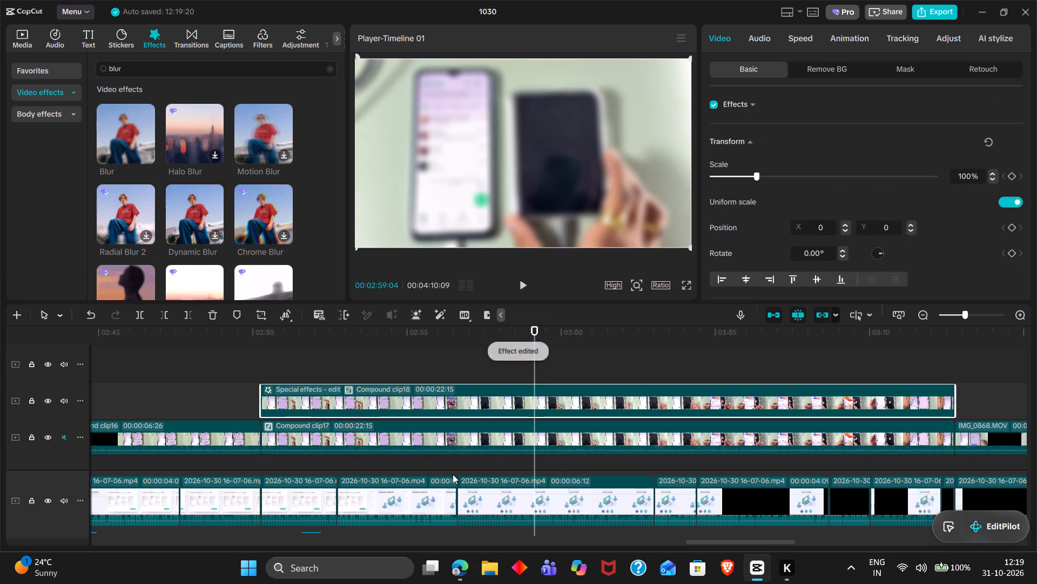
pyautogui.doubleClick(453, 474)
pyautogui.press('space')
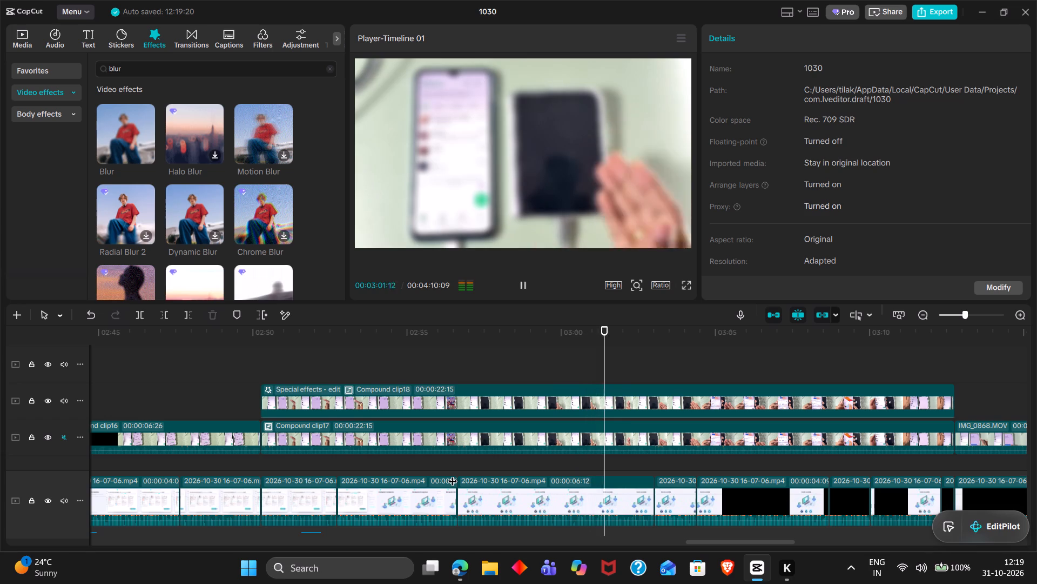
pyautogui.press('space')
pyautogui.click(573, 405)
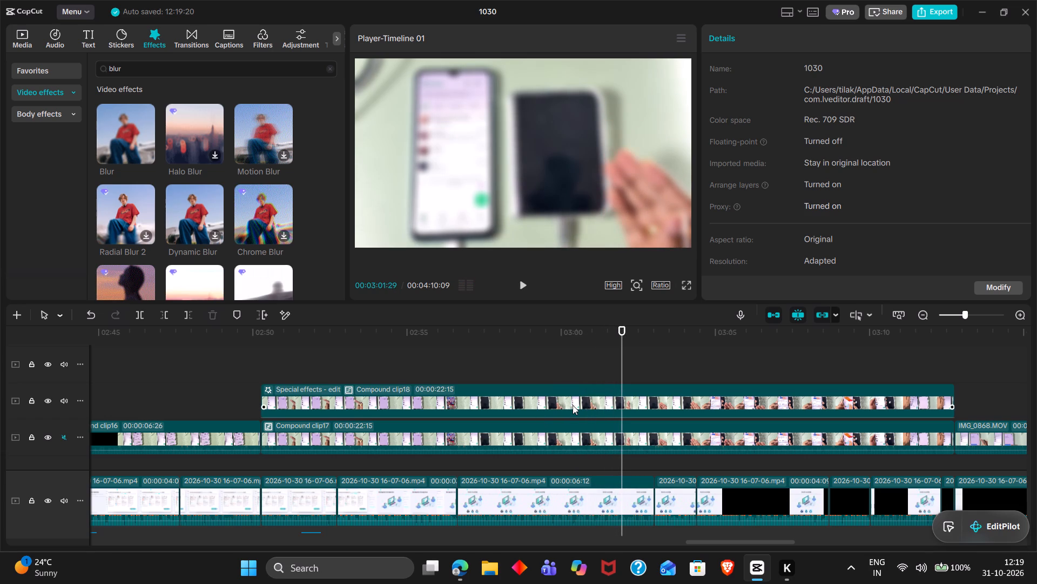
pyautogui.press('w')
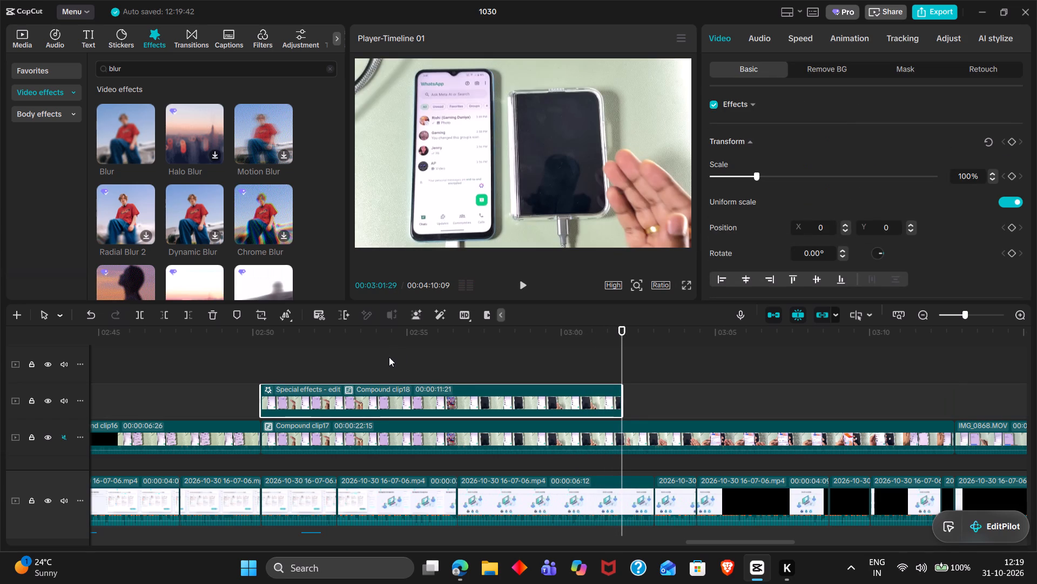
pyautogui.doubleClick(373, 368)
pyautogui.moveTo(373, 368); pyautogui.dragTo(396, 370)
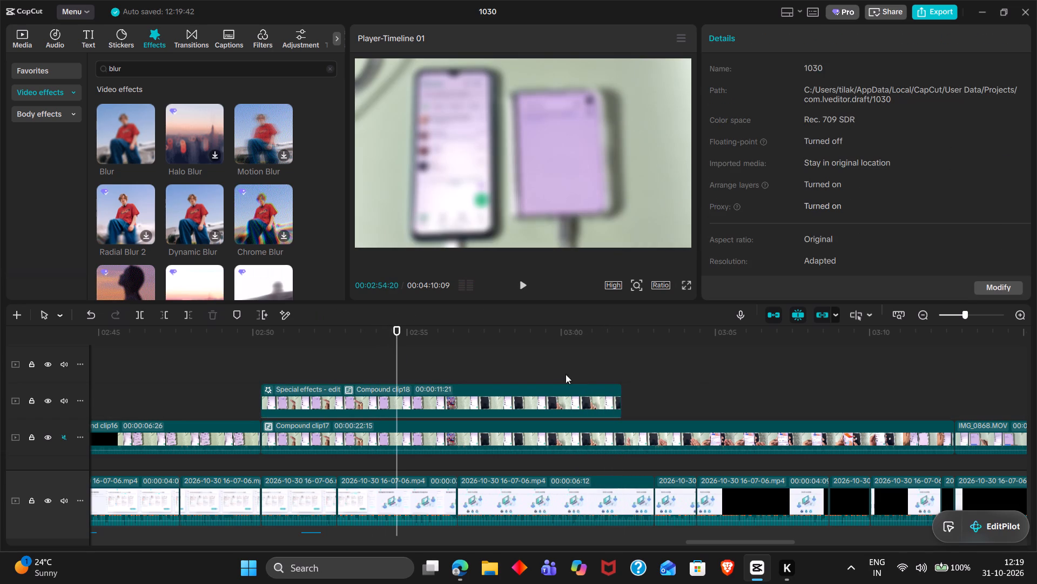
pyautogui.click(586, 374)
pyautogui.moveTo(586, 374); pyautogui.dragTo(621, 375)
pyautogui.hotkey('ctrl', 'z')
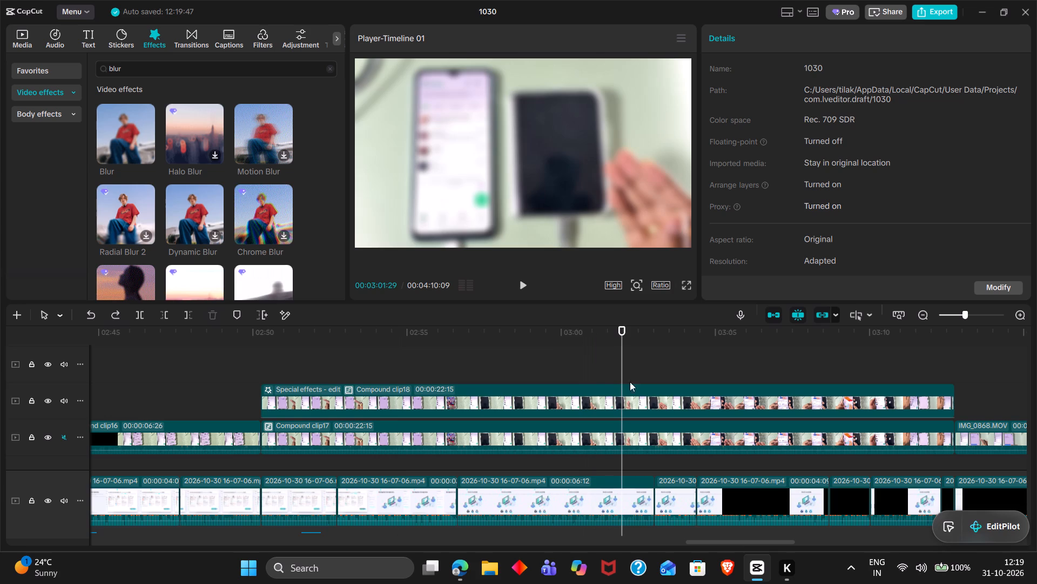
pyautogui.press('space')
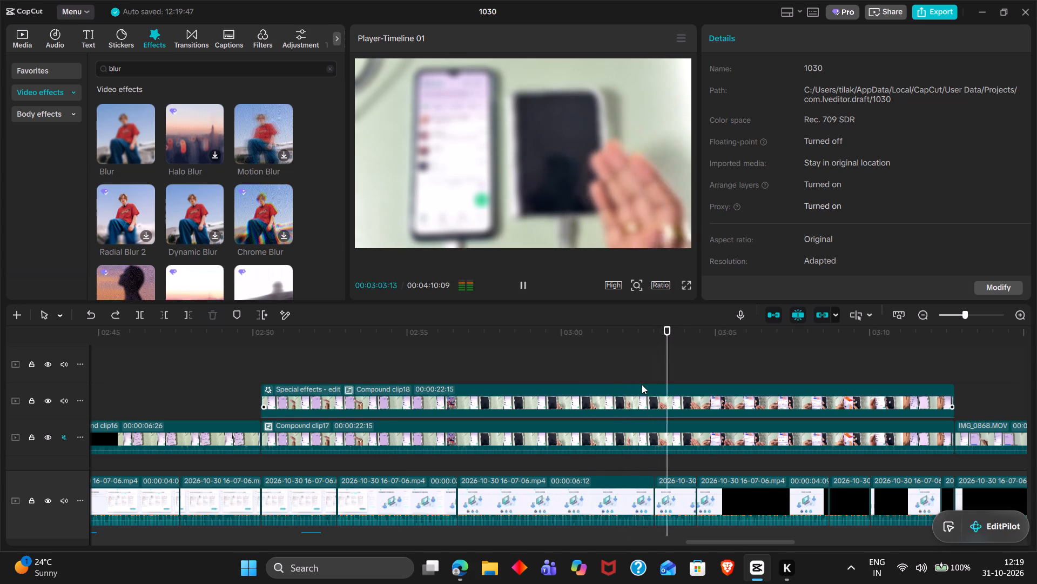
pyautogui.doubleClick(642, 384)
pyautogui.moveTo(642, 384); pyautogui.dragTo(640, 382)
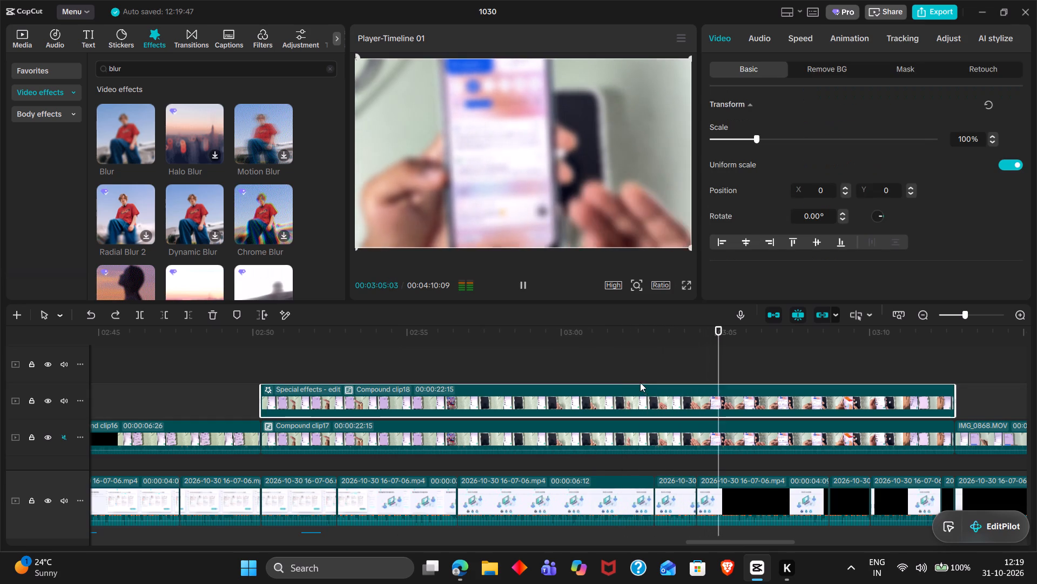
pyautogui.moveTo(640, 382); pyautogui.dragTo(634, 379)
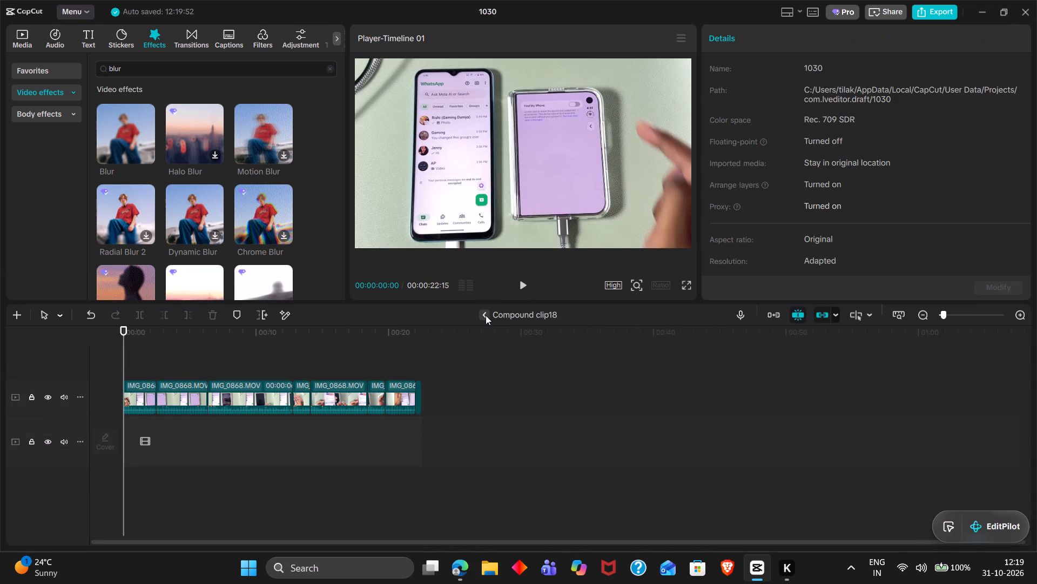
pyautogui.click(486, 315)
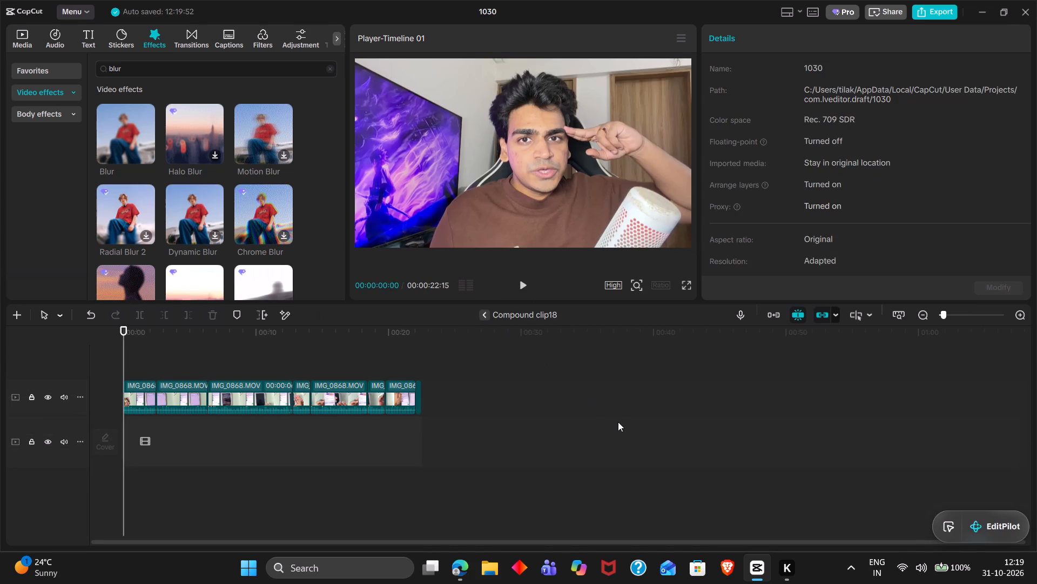
# Find where the hand covers the phone and trim the blurred upper compound clip's end to 00:03:01:22.
pyautogui.doubleClick(628, 369)
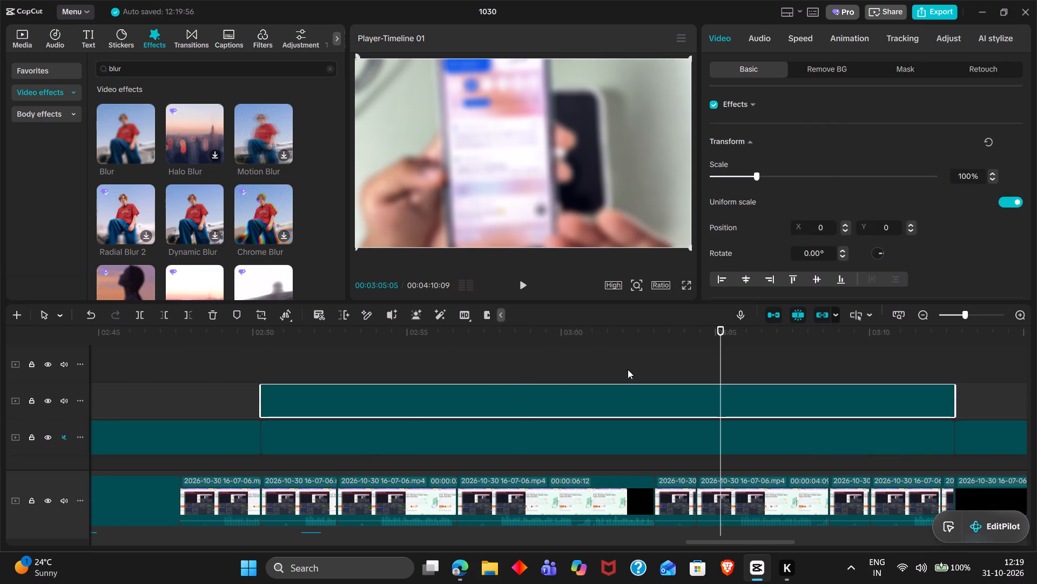
pyautogui.moveTo(628, 369); pyautogui.dragTo(502, 351)
pyautogui.press('space')
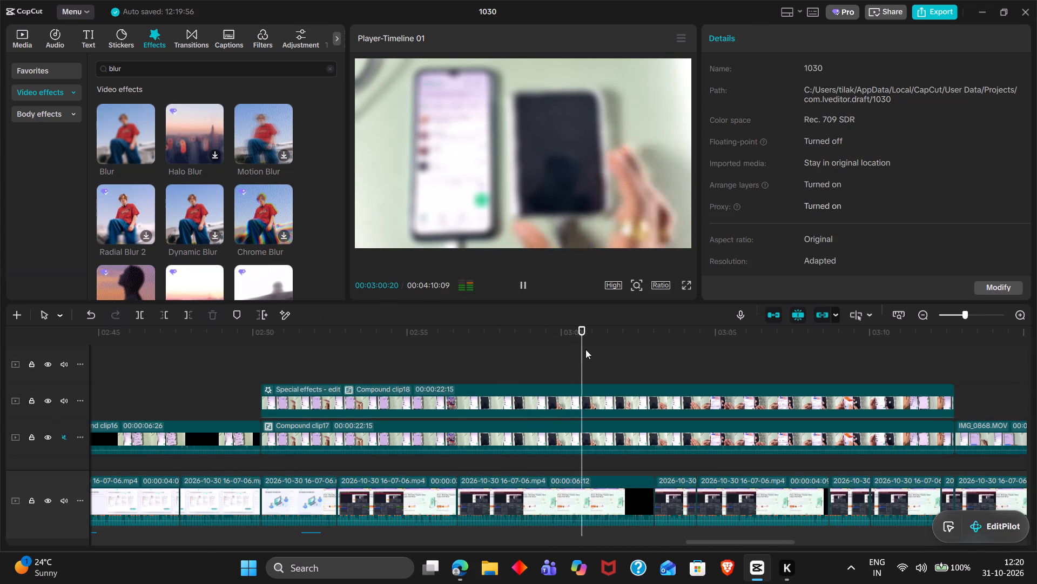
pyautogui.press('space')
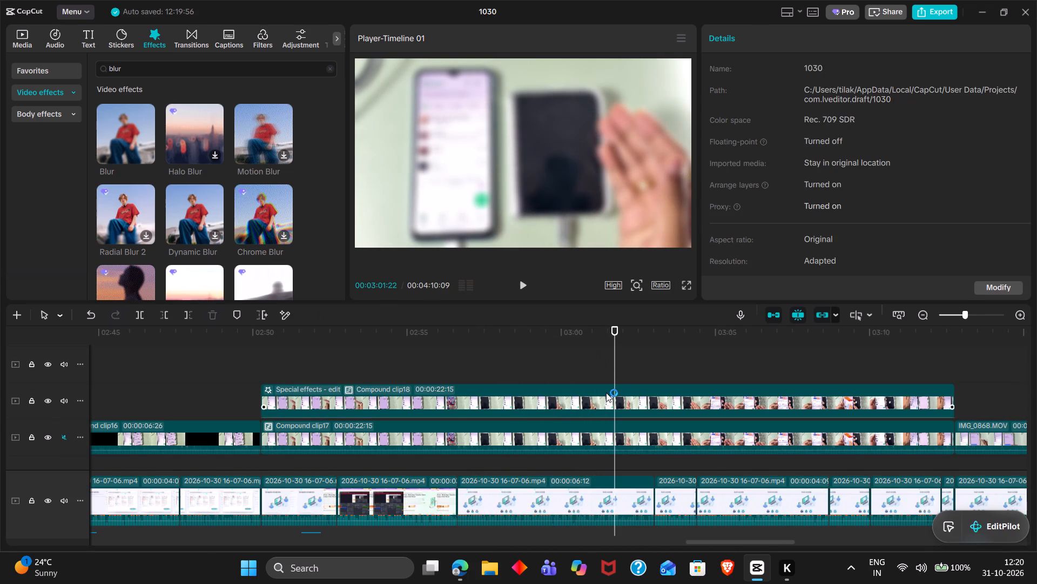
pyautogui.click(606, 393)
pyautogui.press('w')
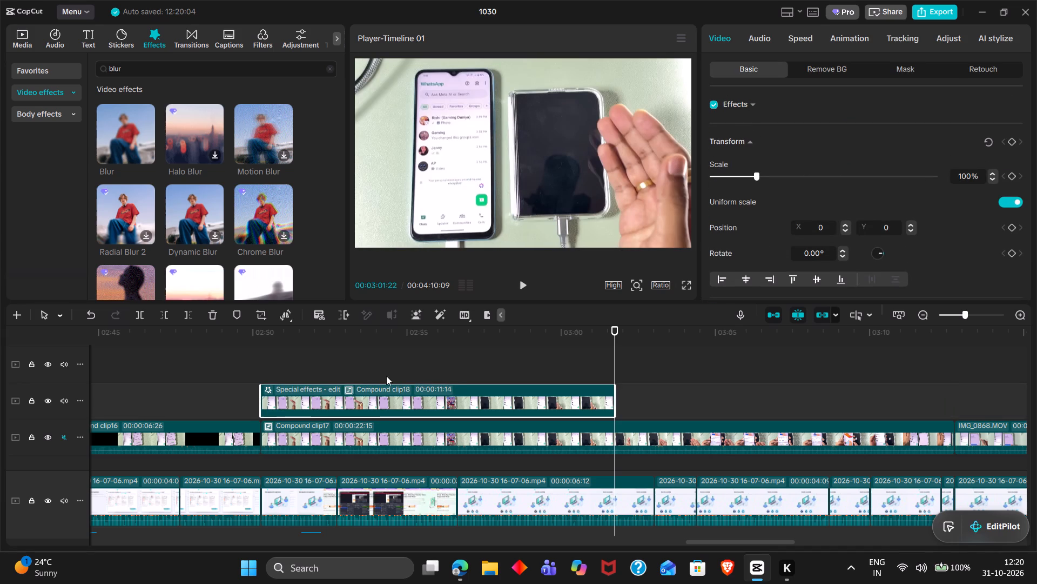
# Split the lower compound clip at 00:03:01:22 and combine its first part with the blurred clip into one compound clip.
pyautogui.click(606, 442)
pyautogui.hotkey('ctrl', 'b')
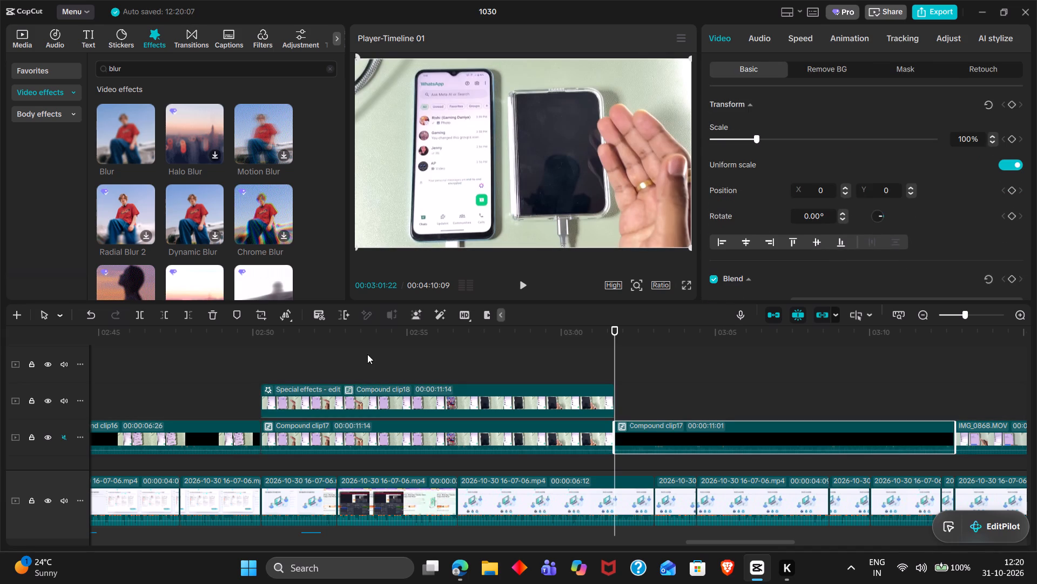
pyautogui.moveTo(367, 354); pyautogui.dragTo(421, 428)
pyautogui.hotkey('alt', 'g')
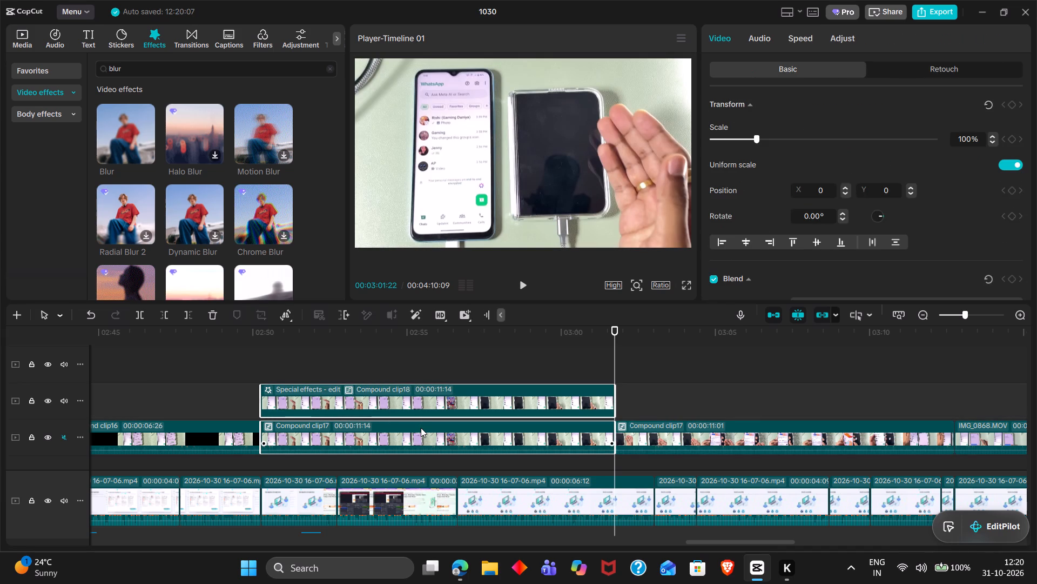
# Inside the new compound clip, mask the blurred clip with a narrowed rectangle over the Android phone's chat names, and return to the main timeline.
pyautogui.doubleClick(248, 388)
pyautogui.moveTo(248, 388); pyautogui.dragTo(288, 400)
pyautogui.click(360, 435)
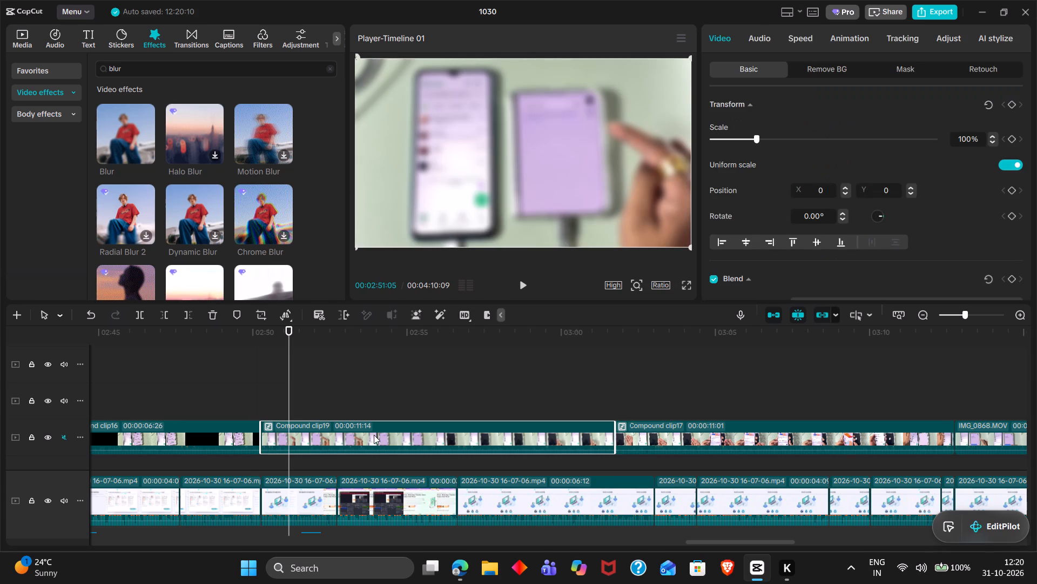
pyautogui.doubleClick(374, 435)
pyautogui.click(299, 389)
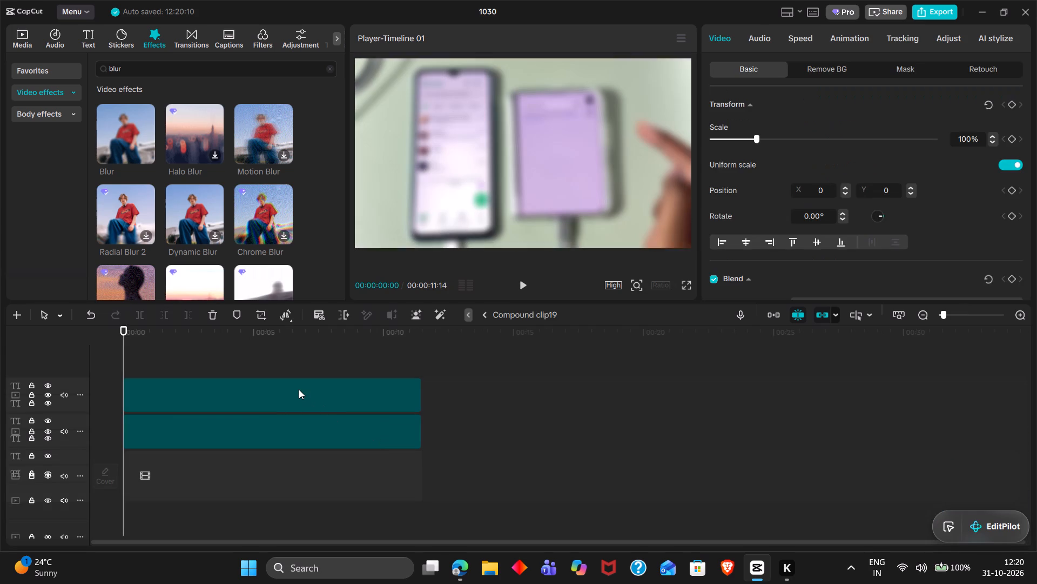
pyautogui.click(901, 72)
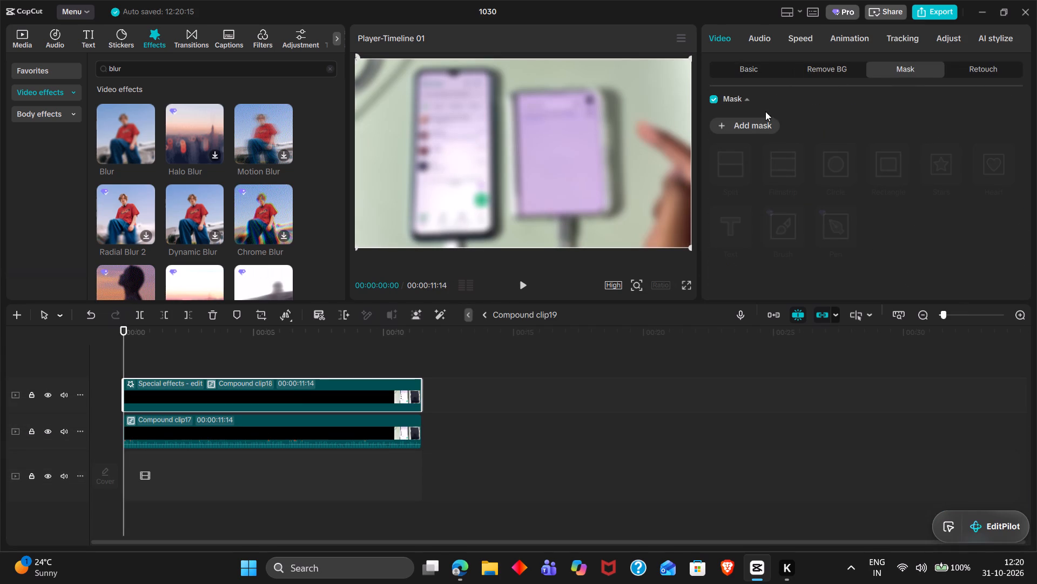
pyautogui.click(765, 120)
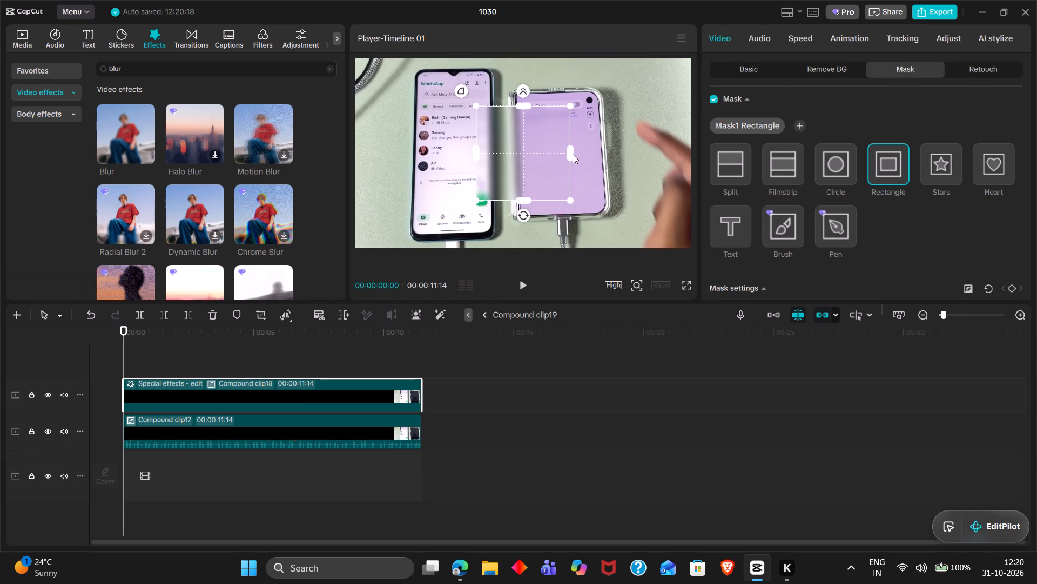
pyautogui.moveTo(573, 154); pyautogui.dragTo(550, 154)
pyautogui.moveTo(522, 158); pyautogui.dragTo(443, 157)
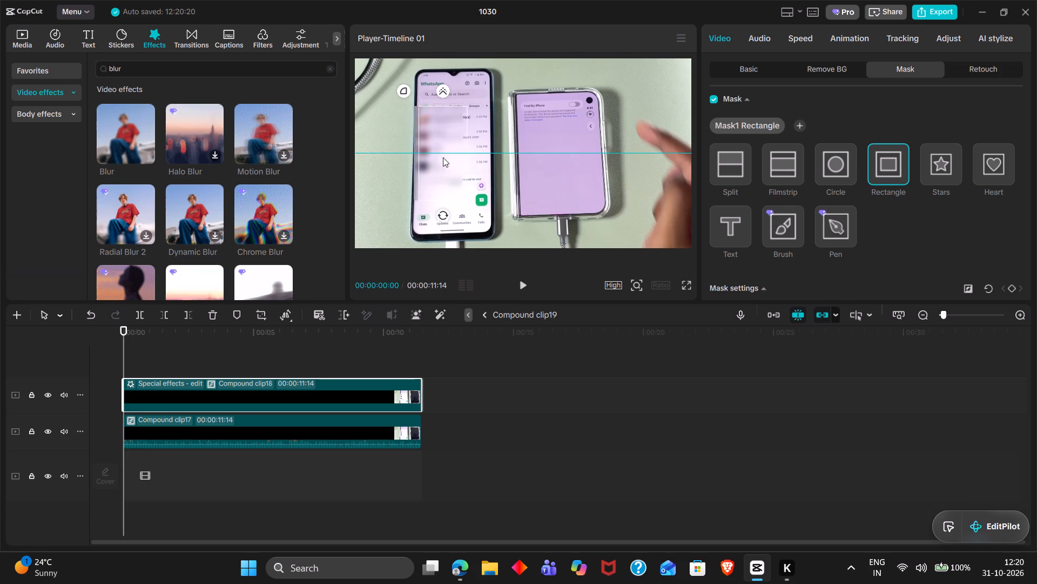
pyautogui.moveTo(443, 157); pyautogui.dragTo(438, 157)
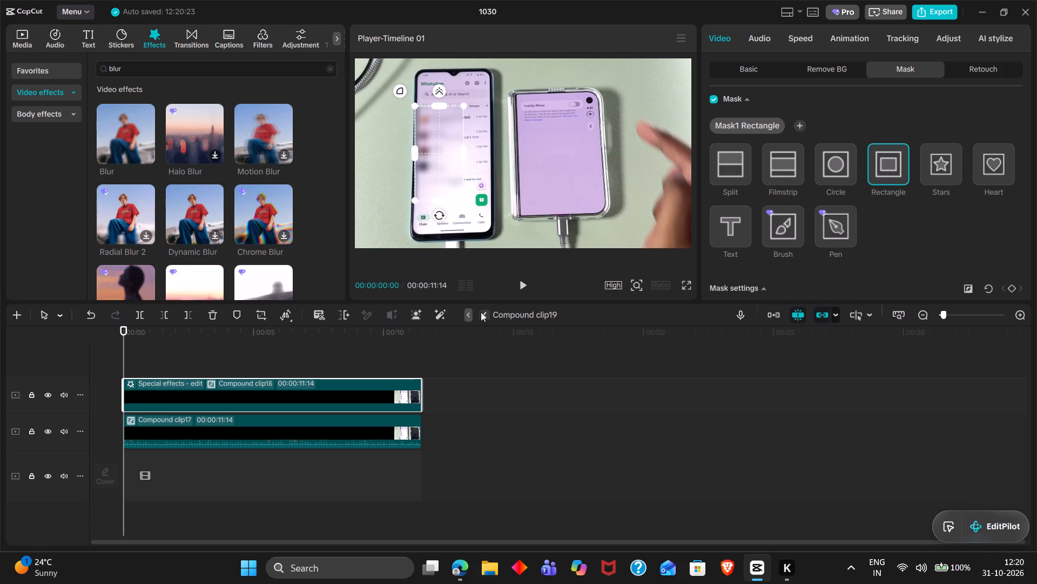
pyautogui.click(483, 315)
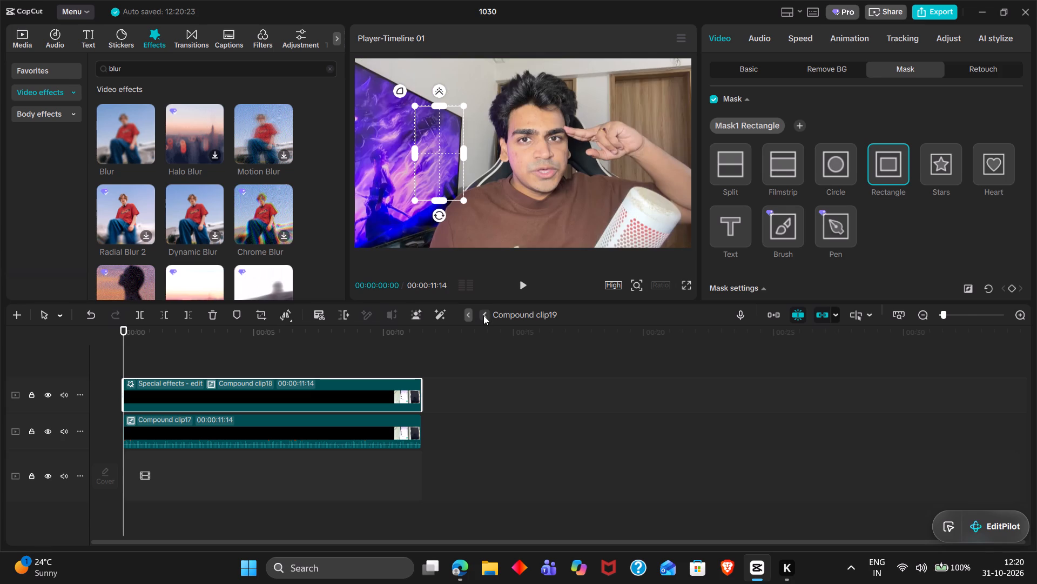
# Play back the masked compound clip's start and add a Transform keyframe to it at 00:02:51:16.
pyautogui.click(252, 401)
pyautogui.moveTo(252, 401); pyautogui.dragTo(194, 390)
pyautogui.press('space')
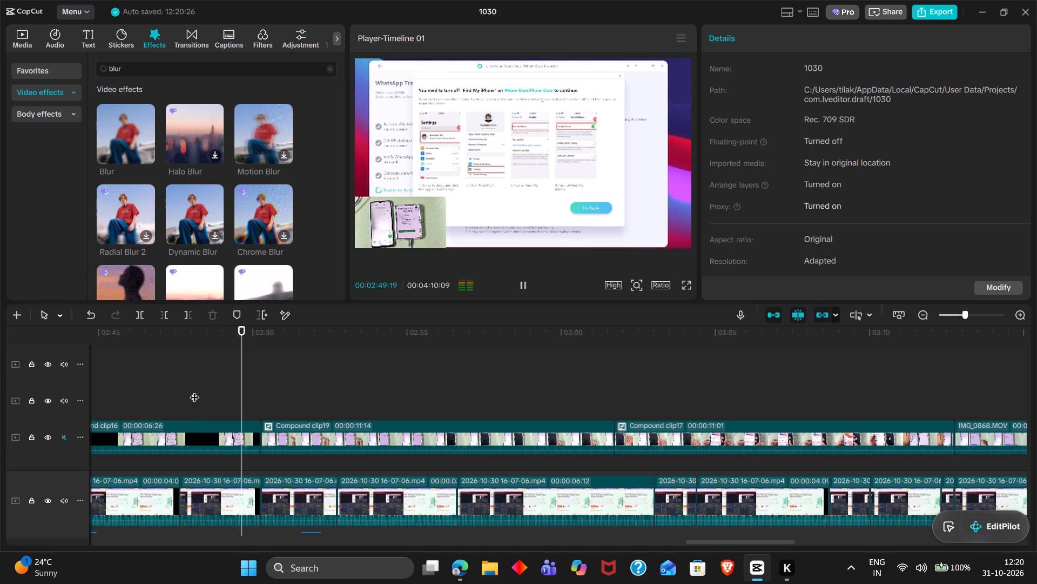
pyautogui.scroll(-1, 222, 384)
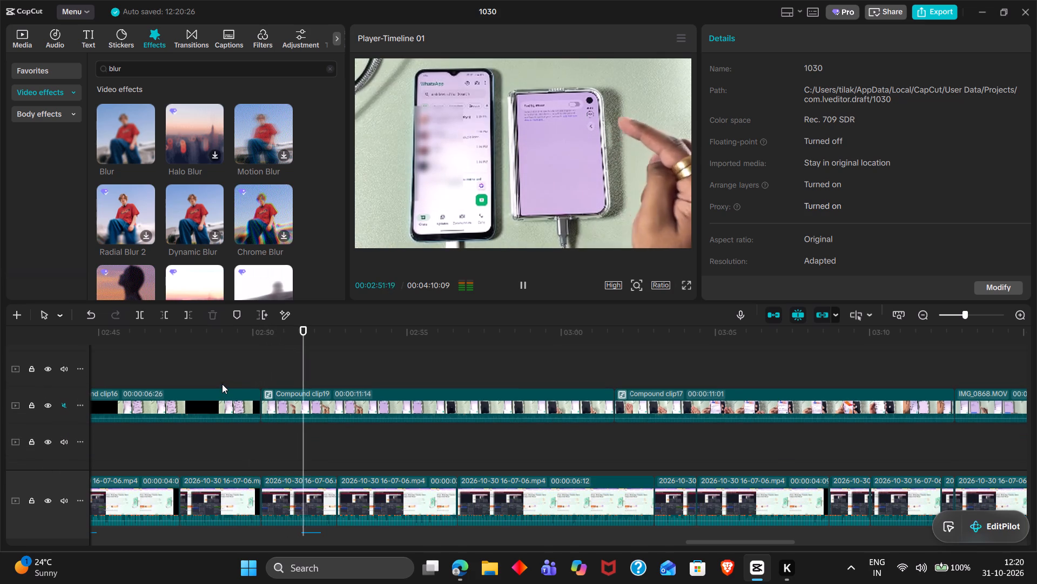
pyautogui.scroll(1, 222, 384)
pyautogui.click(261, 402)
pyautogui.moveTo(261, 402); pyautogui.dragTo(294, 412)
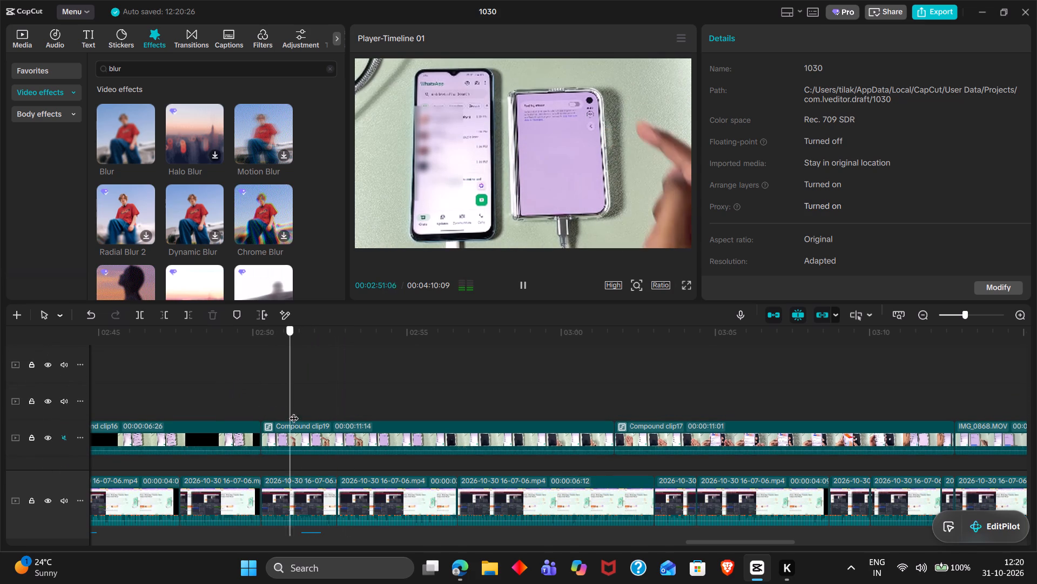
pyautogui.moveTo(294, 412); pyautogui.dragTo(300, 415)
pyautogui.scroll(-1, 300, 415)
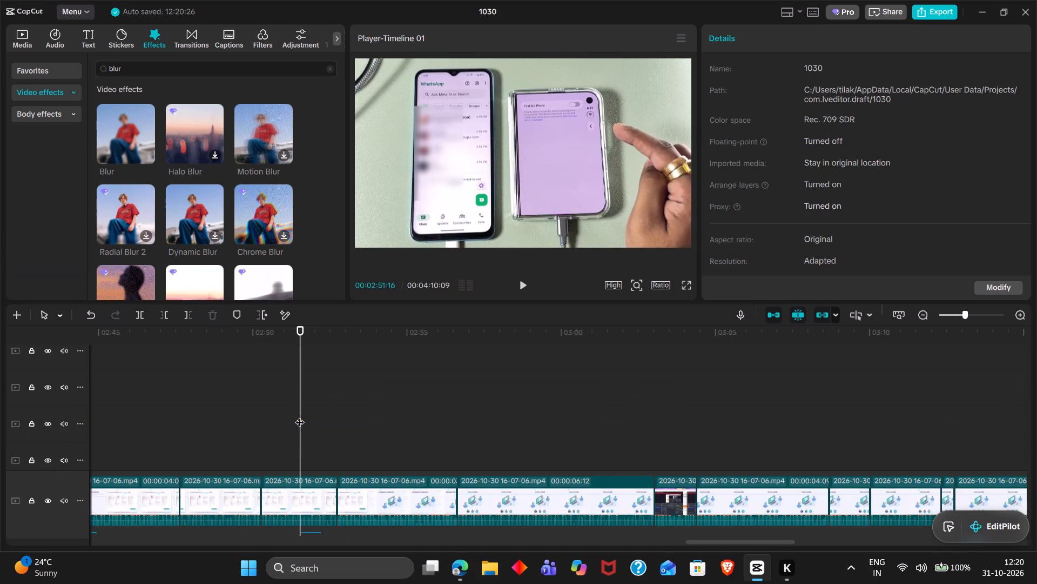
pyautogui.scroll(-2, 300, 415)
pyautogui.scroll(2, 300, 415)
pyautogui.click(314, 416)
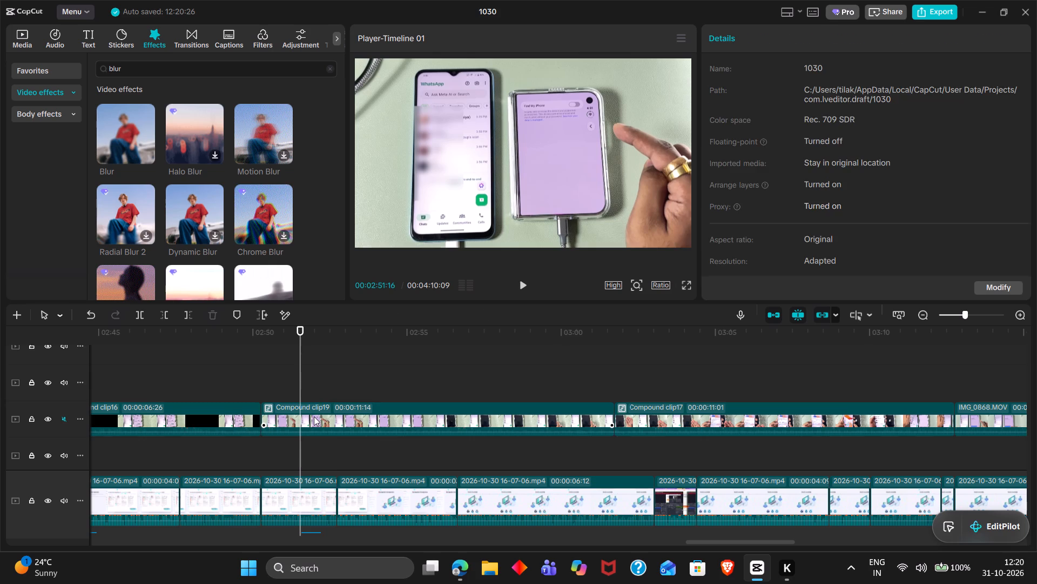
pyautogui.click(754, 78)
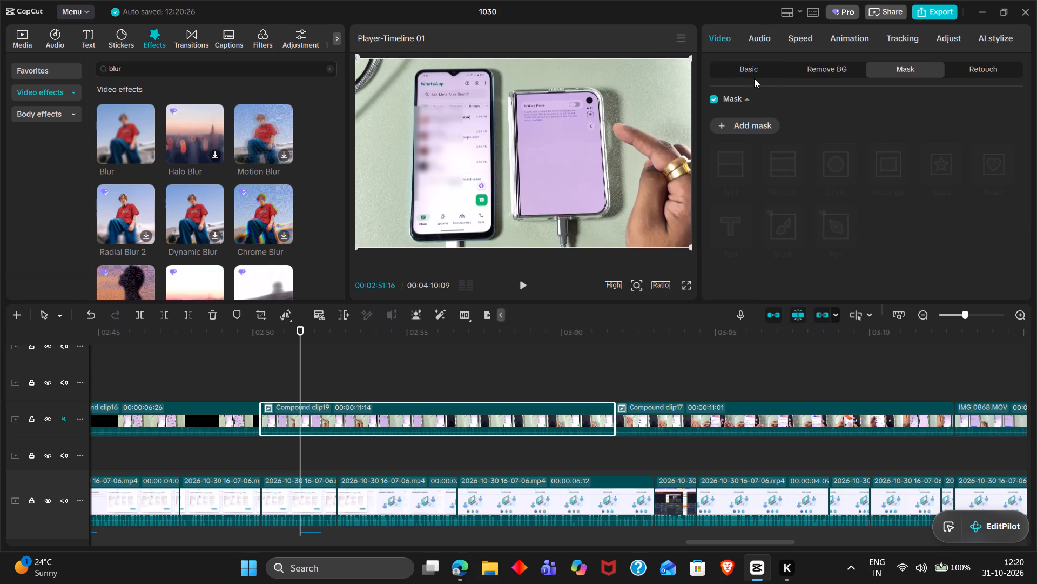
pyautogui.click(753, 75)
pyautogui.click(1009, 102)
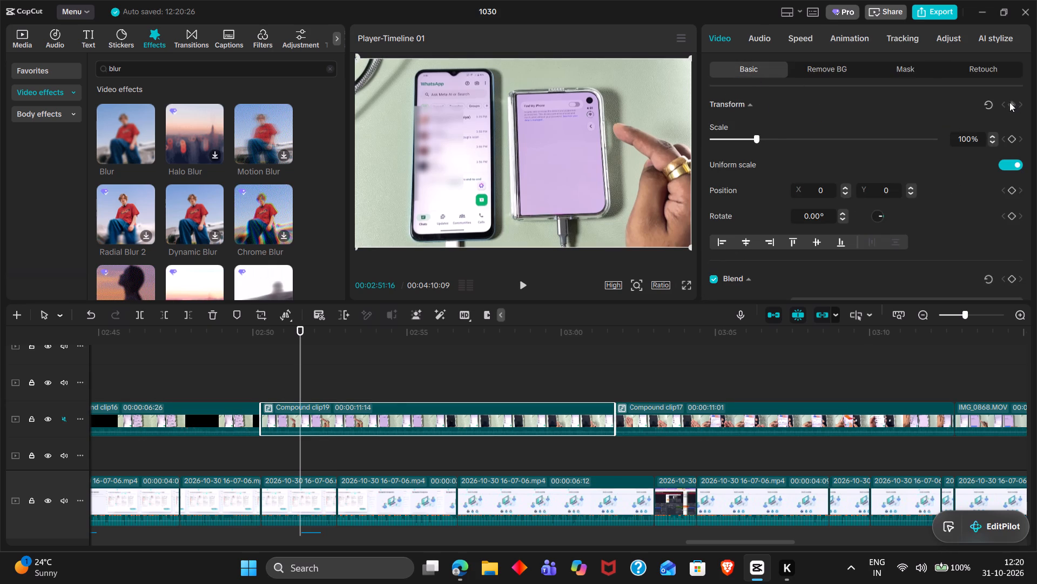
# Check the whoosh sound's placement at the 00:02:51:16 keyframe and go back to the masked compound clip.
pyautogui.scroll(-3, 388, 407)
pyautogui.doubleClick(316, 482)
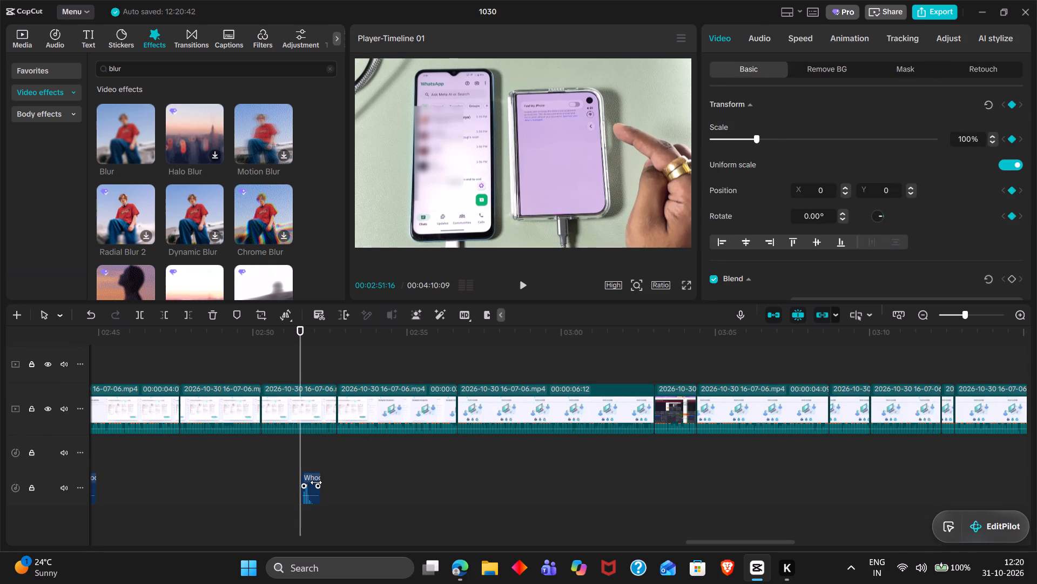
pyautogui.click(310, 478)
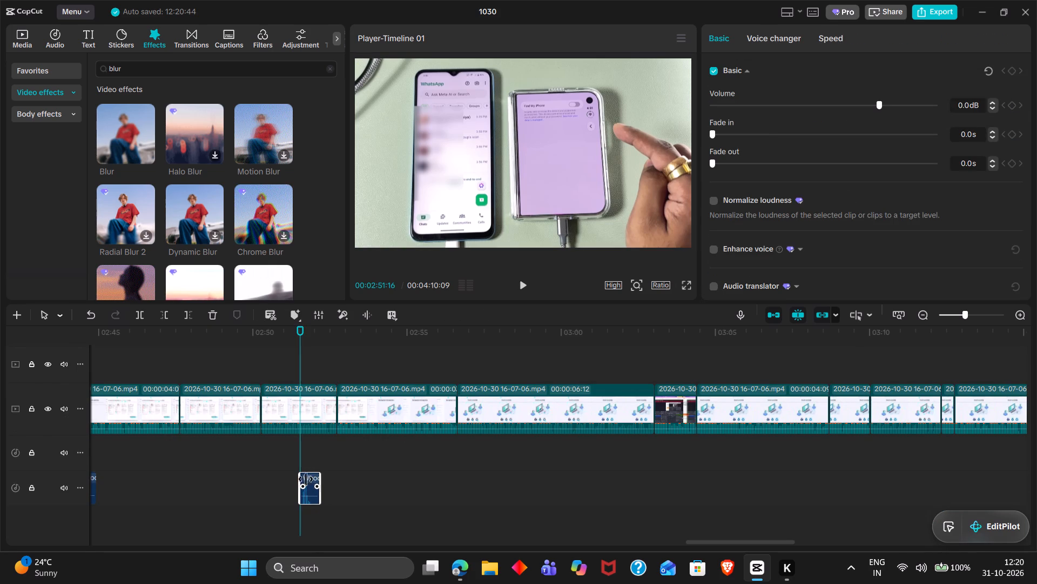
pyautogui.tripleClick(314, 455)
pyautogui.scroll(2, 314, 455)
pyautogui.click(321, 416)
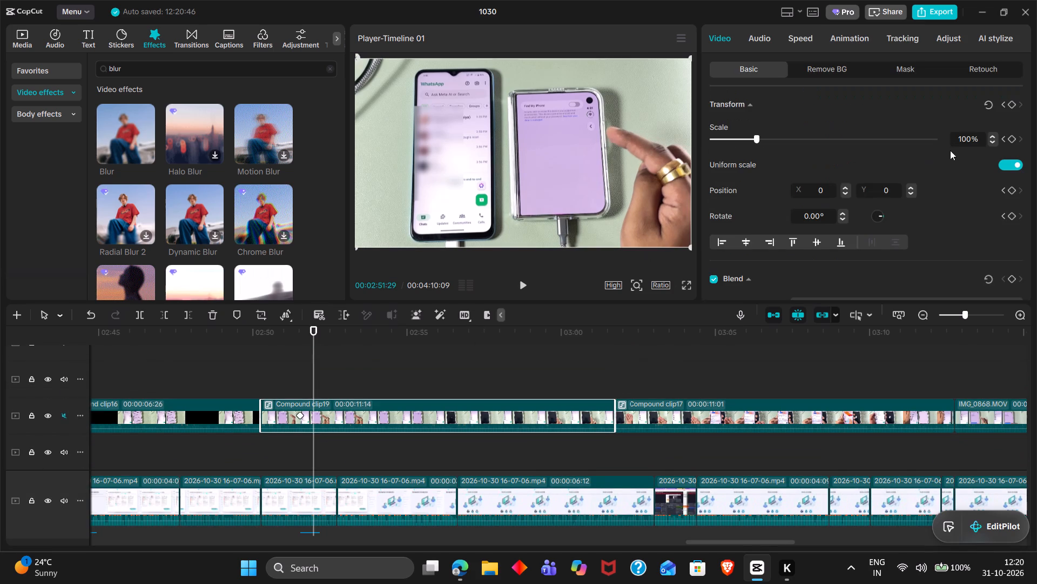
# Add a Transform keyframe at 00:02:51:29 on the masked compound clip, with scale 27% and position X -1401, Y -788.
pyautogui.click(1012, 105)
pyautogui.tripleClick(974, 132)
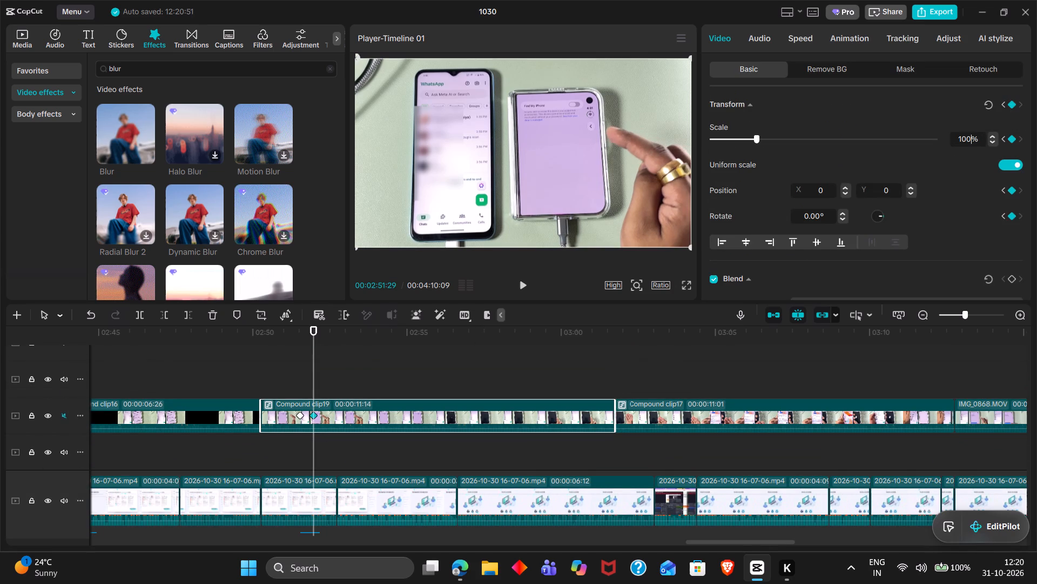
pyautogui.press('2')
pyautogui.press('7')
pyautogui.press('Return')
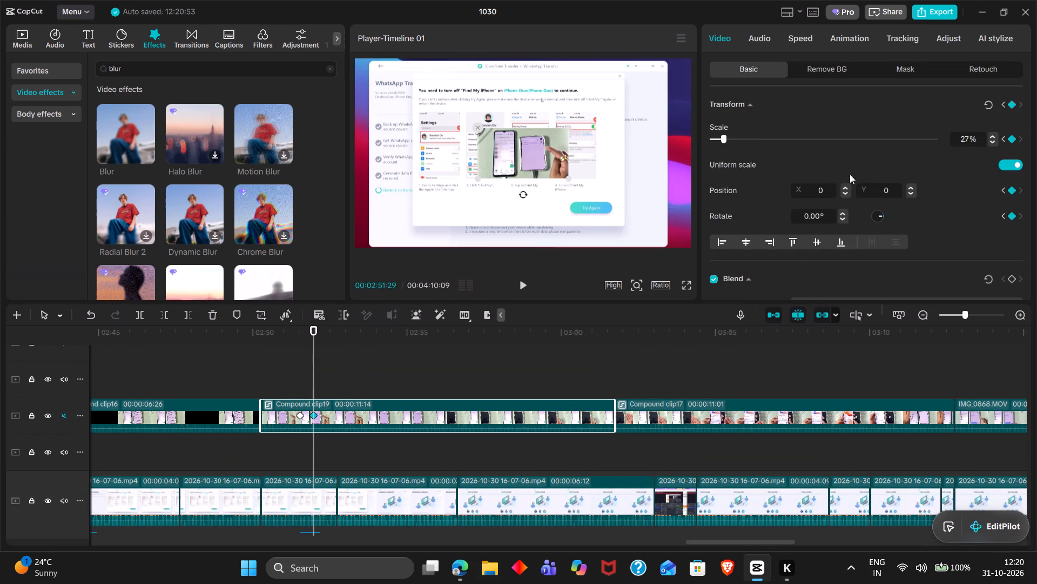
pyautogui.doubleClick(831, 193)
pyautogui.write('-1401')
pyautogui.tripleClick(879, 194)
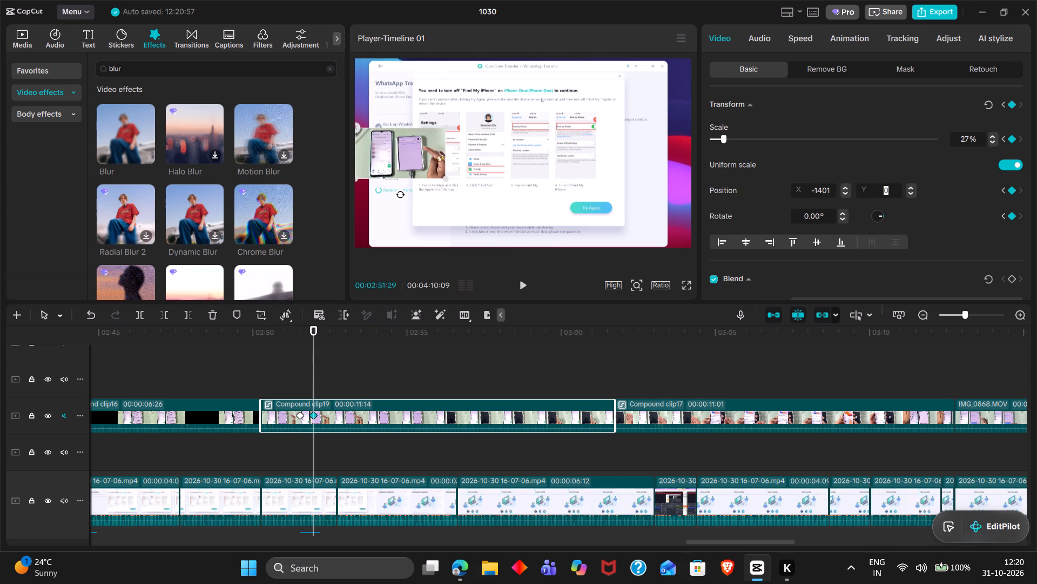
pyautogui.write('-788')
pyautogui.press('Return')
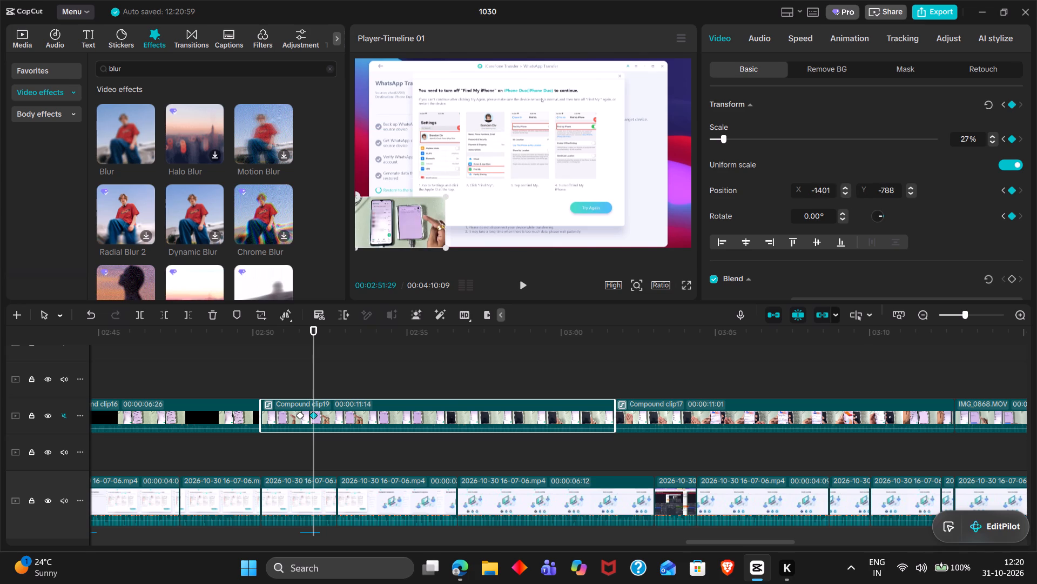
# Play back the timeline around the compound clip's corner overlay animation and examine the frame at 00:02:57:27 in full screen.
pyautogui.click(264, 367)
pyautogui.moveTo(264, 367); pyautogui.dragTo(233, 364)
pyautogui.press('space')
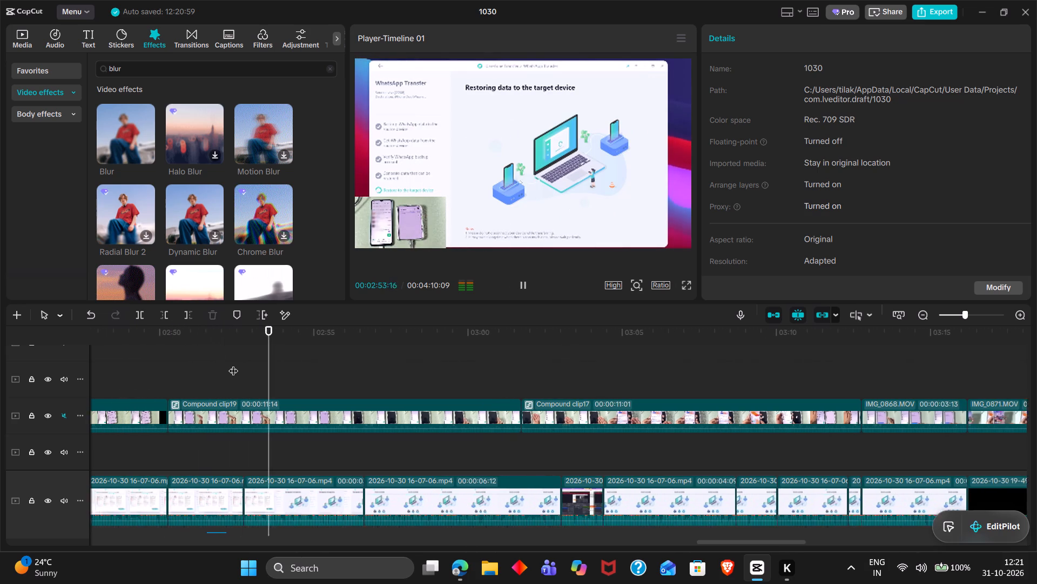
pyautogui.hscroll(1, 233, 364)
pyautogui.doubleClick(233, 364)
pyautogui.moveTo(233, 364); pyautogui.dragTo(196, 360)
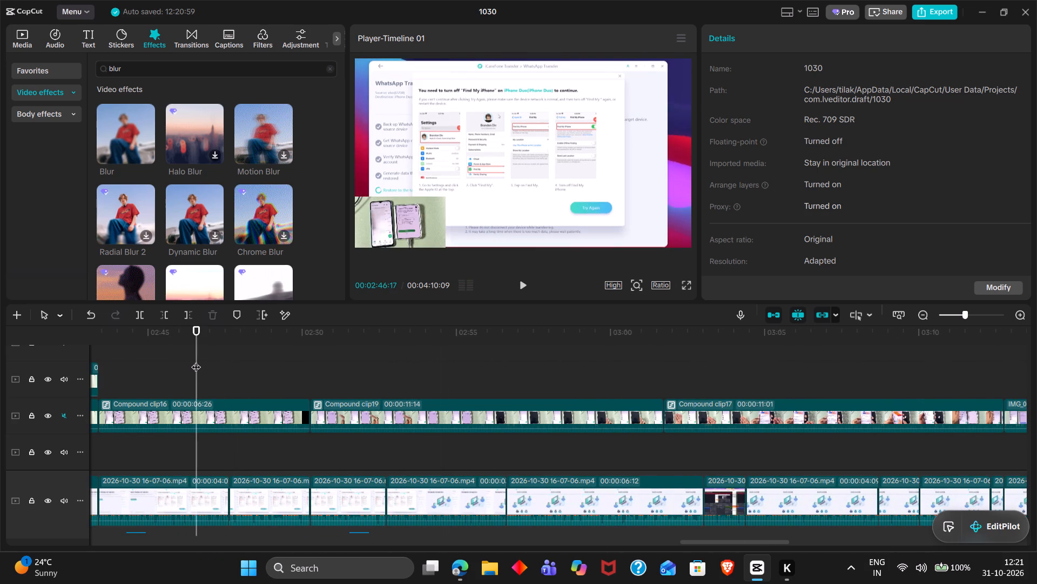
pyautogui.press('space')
pyautogui.click(226, 370)
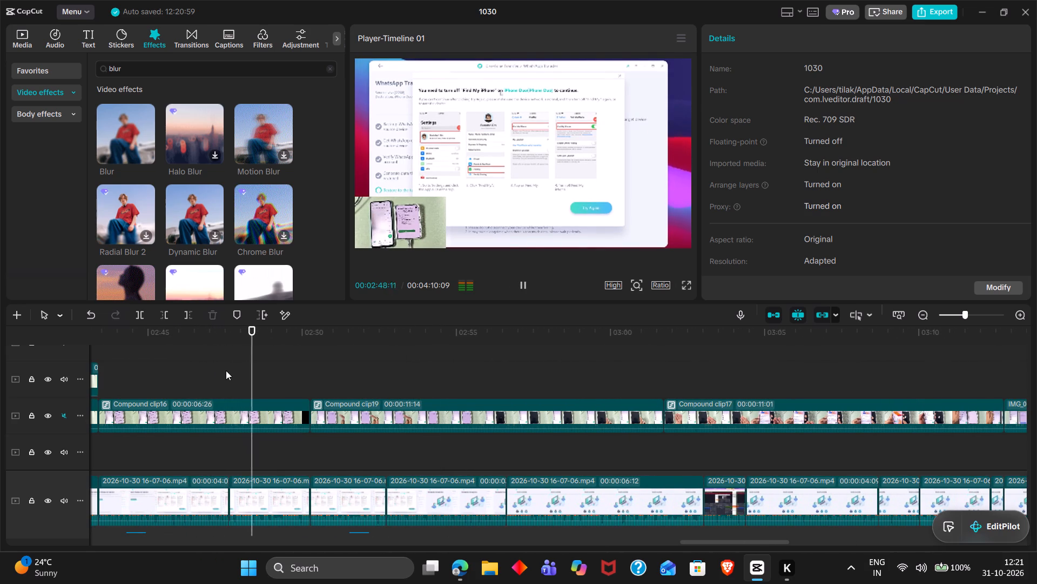
pyautogui.moveTo(226, 370); pyautogui.dragTo(272, 378)
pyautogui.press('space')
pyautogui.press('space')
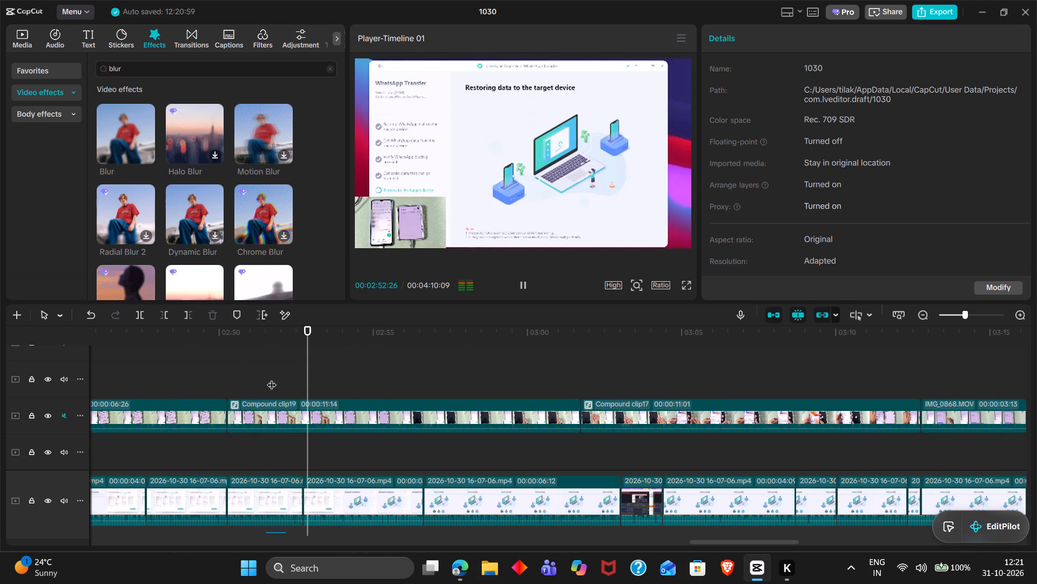
pyautogui.hscroll(-1, 317, 399)
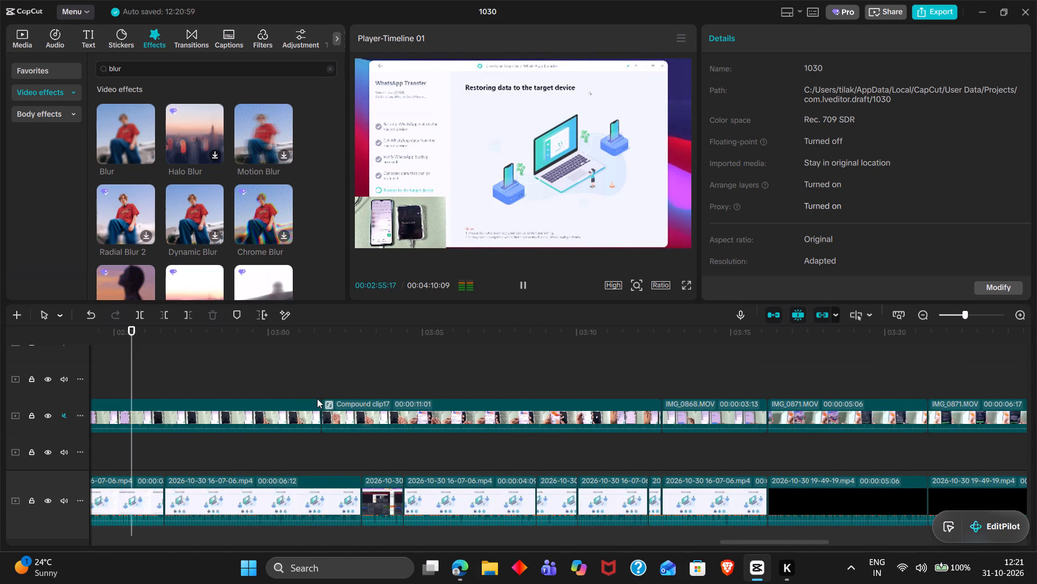
pyautogui.hscroll(1, 317, 399)
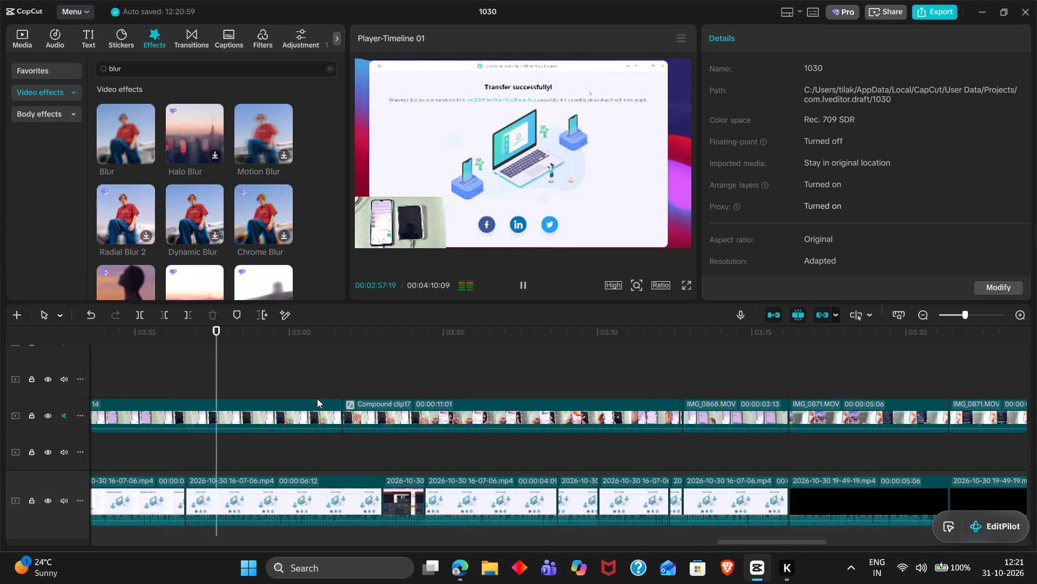
pyautogui.hscroll(1, 317, 399)
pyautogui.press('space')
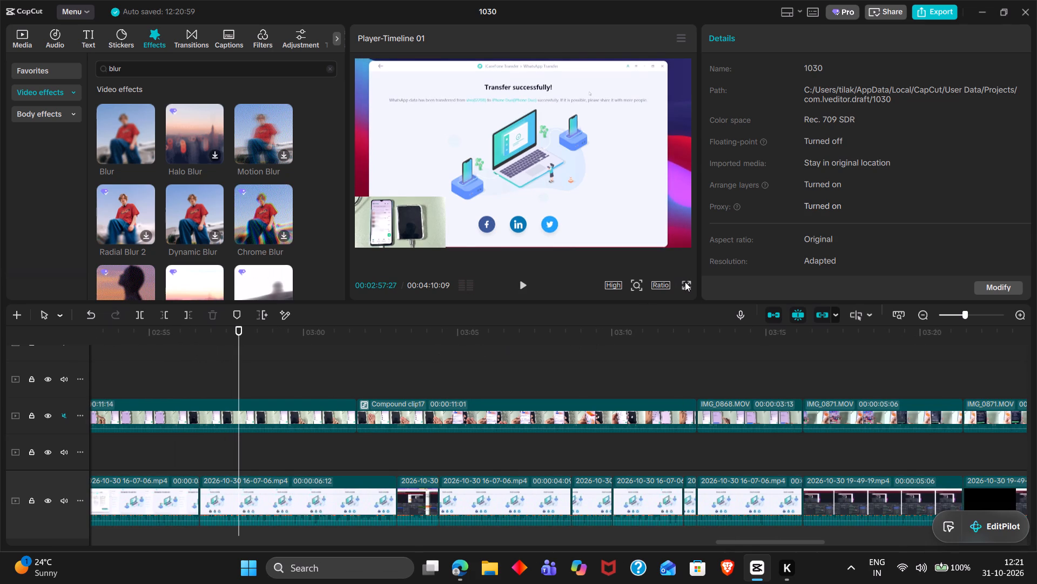
pyautogui.click(685, 282)
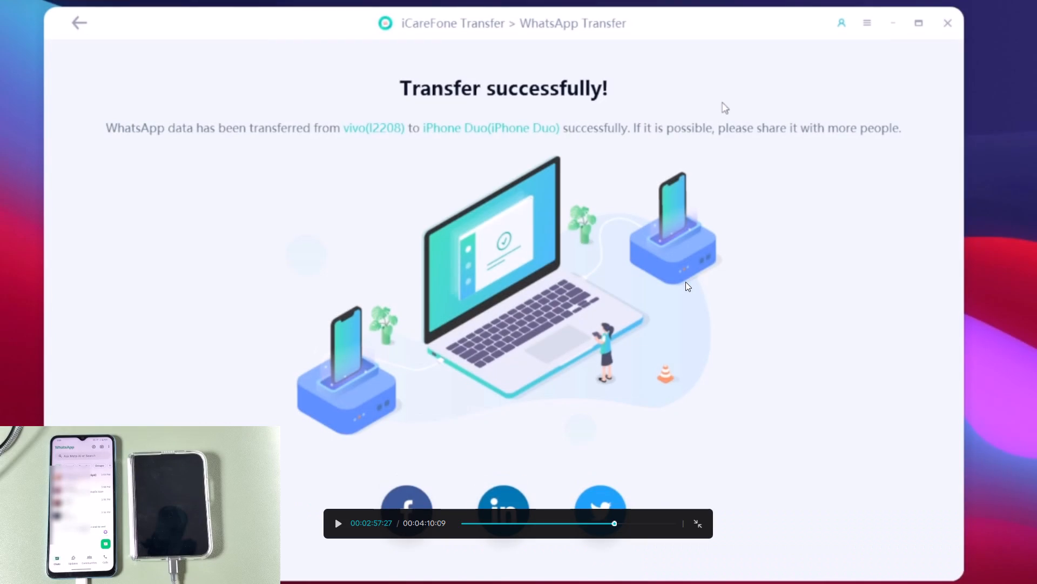
# Exit the full-screen preview at 00:02:57:27.
pyautogui.press('Escape')
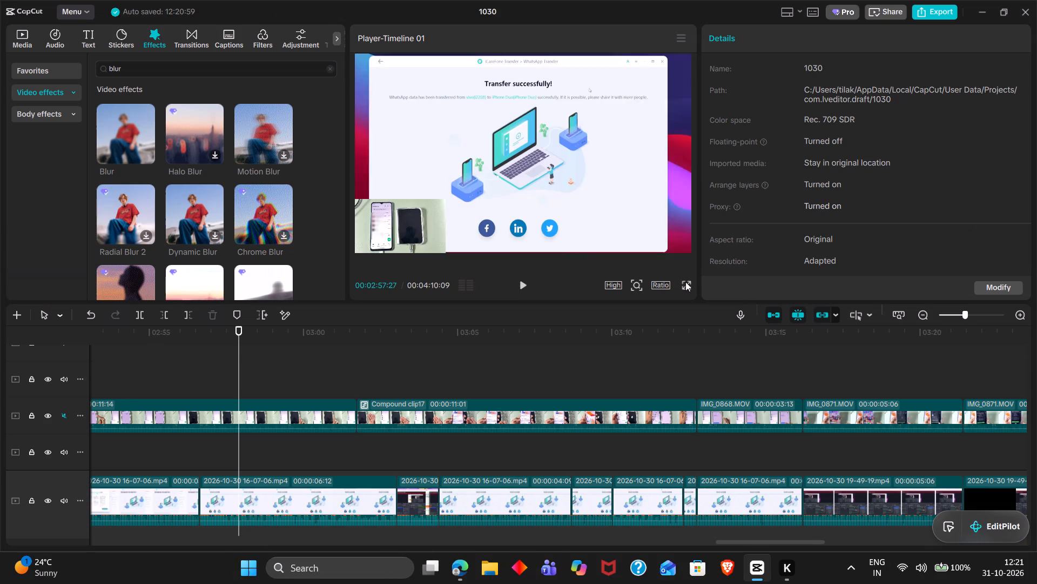
# Add the Glare II transition at the cut before Compound clip17, at 00:03:01:22.
pyautogui.press('space')
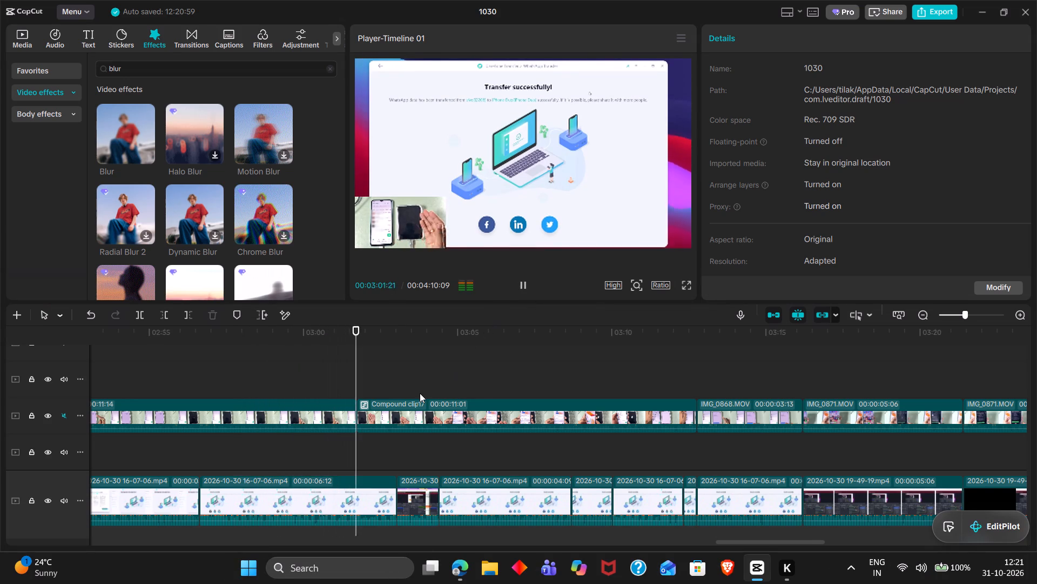
pyautogui.tripleClick(359, 370)
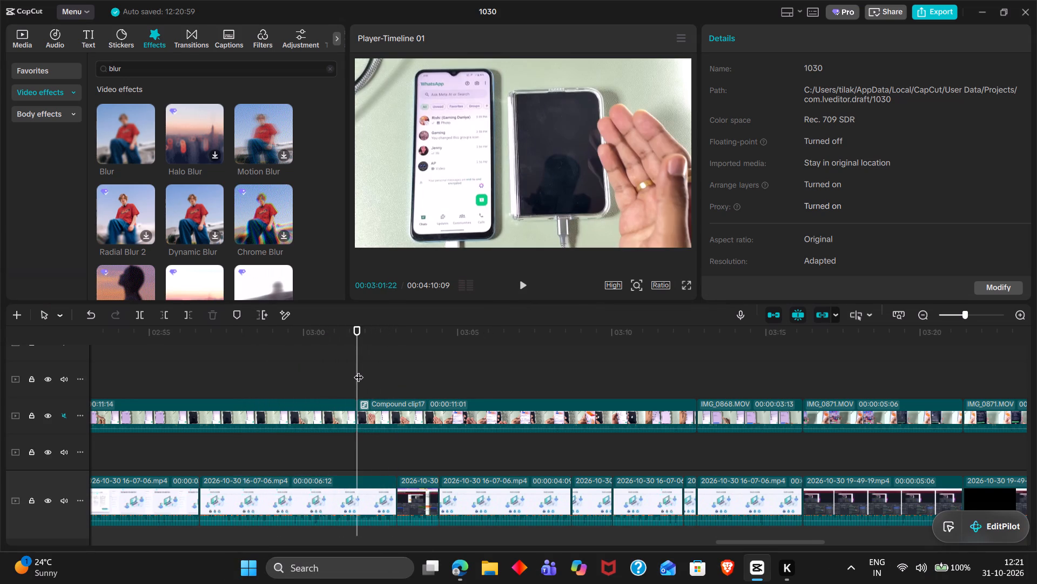
pyautogui.doubleClick(181, 46)
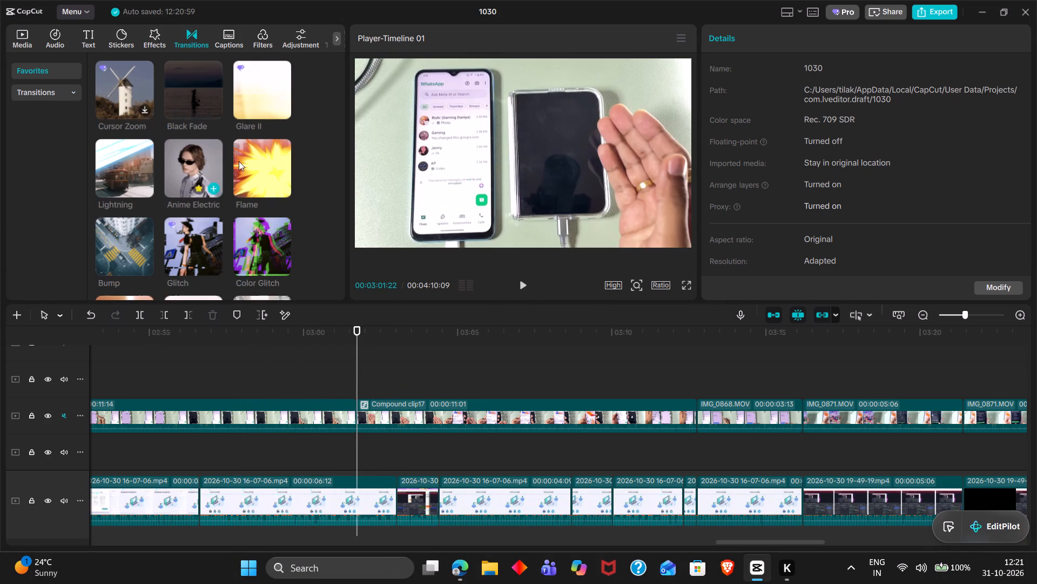
pyautogui.moveTo(283, 85); pyautogui.dragTo(353, 423)
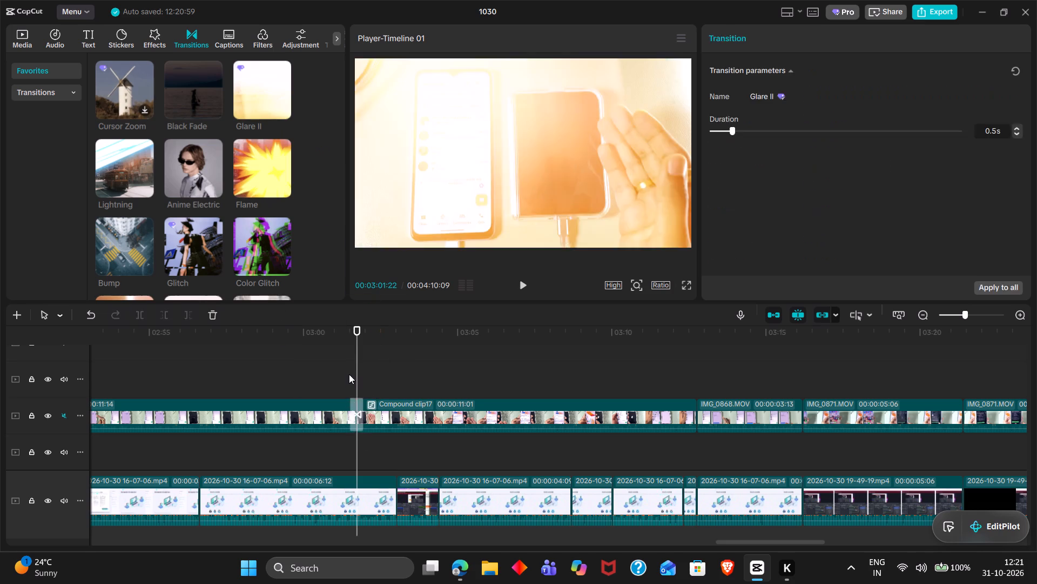
# Copy the short sound effect at the marker just before 00:02:00 and paste it at 00:03:01:15 for the Glare II transition.
pyautogui.tripleClick(349, 370)
pyautogui.scroll(-2, 369, 444)
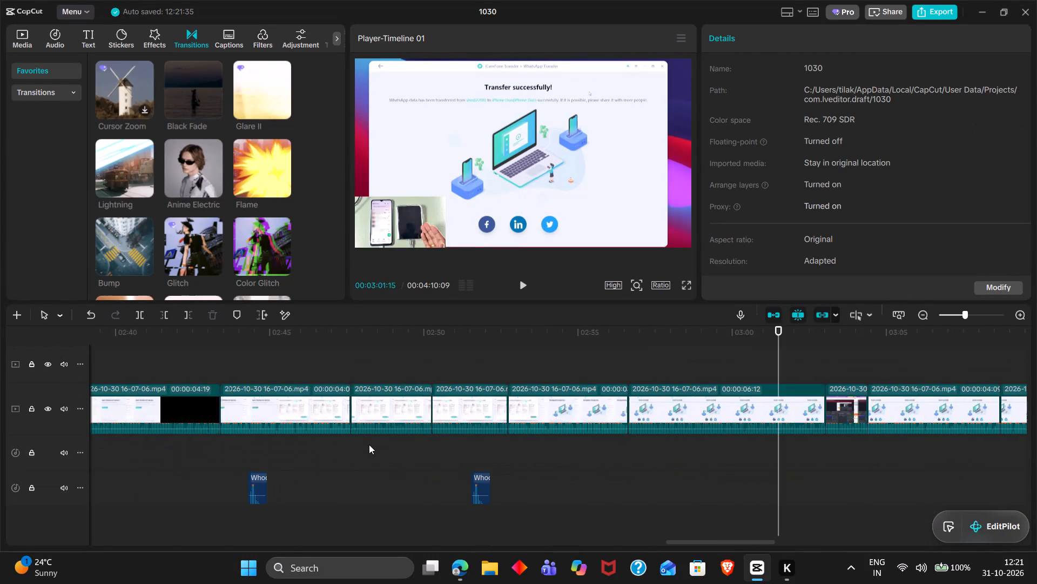
pyautogui.scroll(-2, 369, 444)
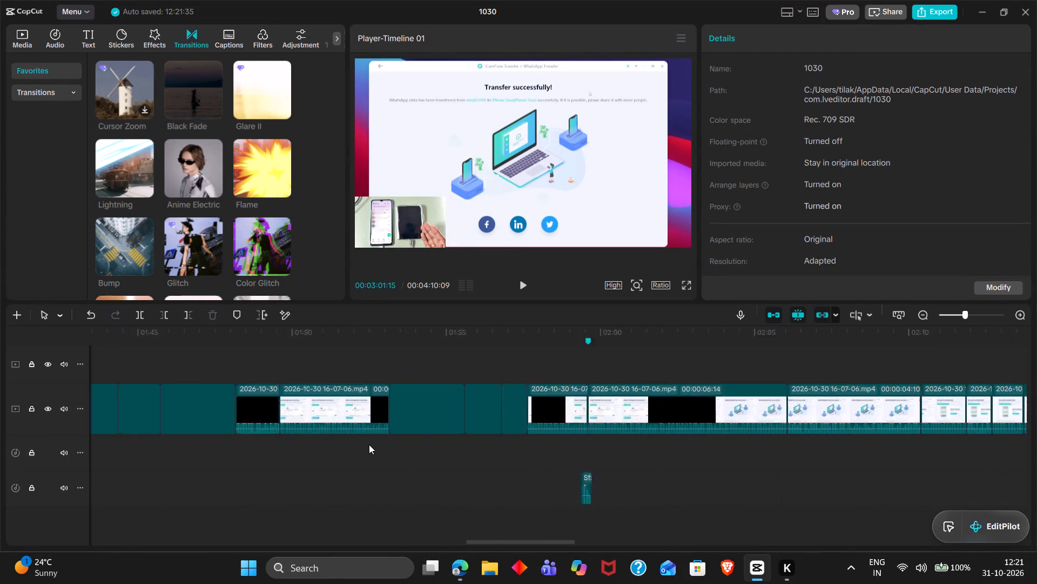
pyautogui.scroll(-1, 369, 444)
pyautogui.click(758, 489)
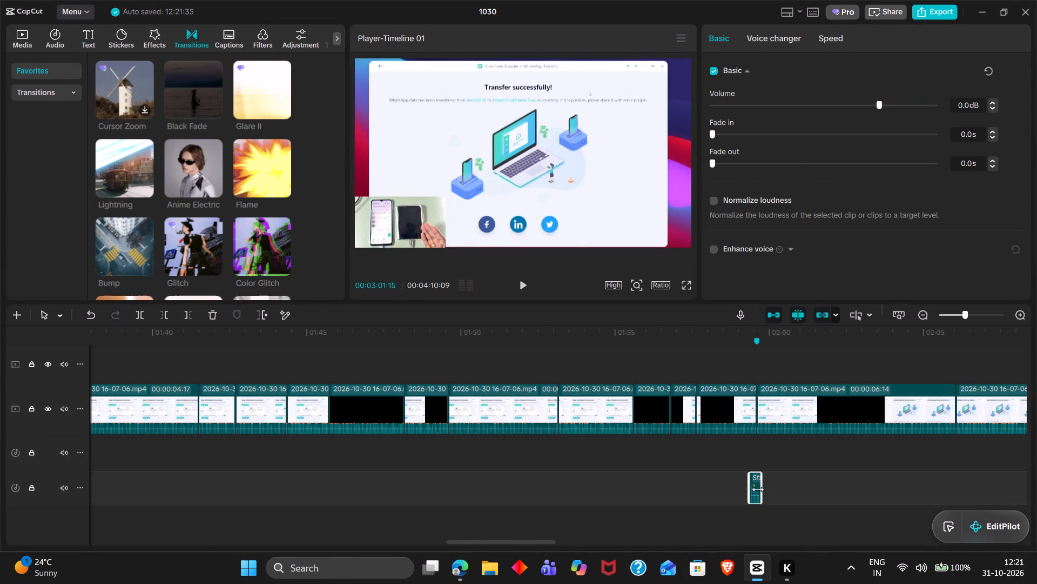
pyautogui.hotkey('ctrl', 'c')
pyautogui.hotkey('ctrl', 'v')
pyautogui.press('space')
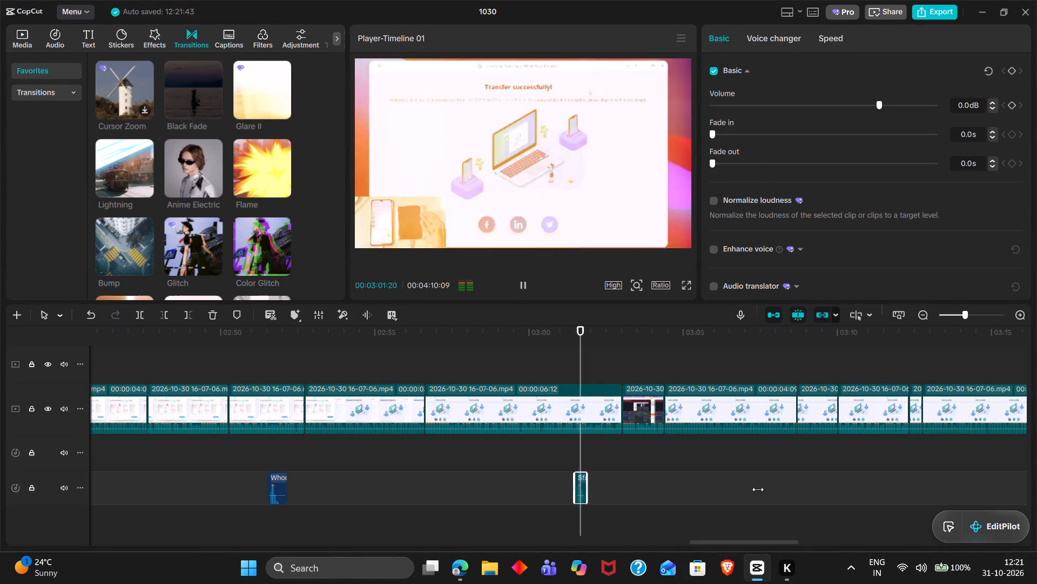
# Split Compound clip17 at 00:03:04:12, where the Android phone's notification panel is showing.
pyautogui.hscroll(-1, 758, 489)
pyautogui.scroll(1, 758, 489)
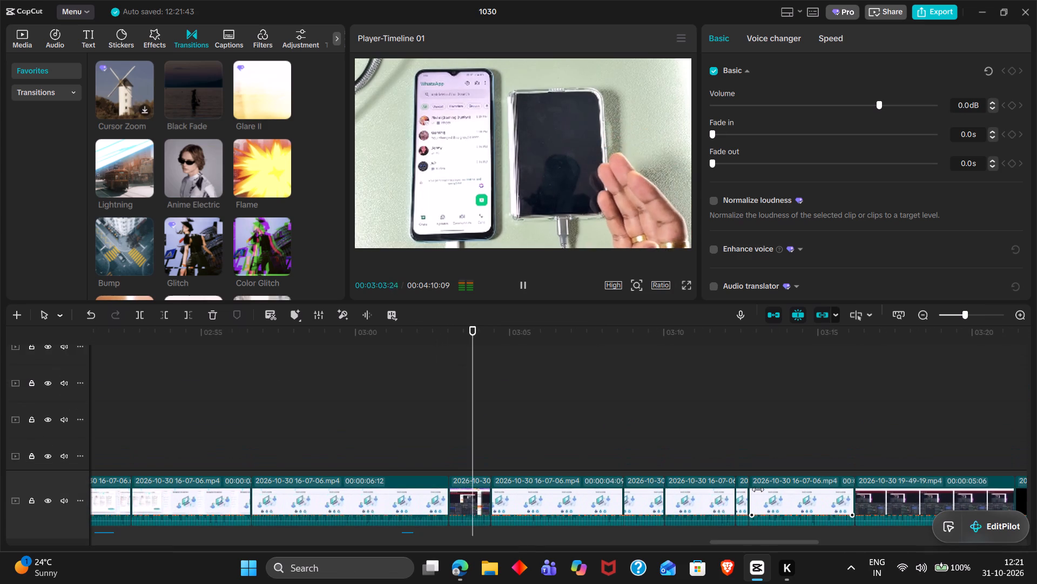
pyautogui.scroll(1, 758, 489)
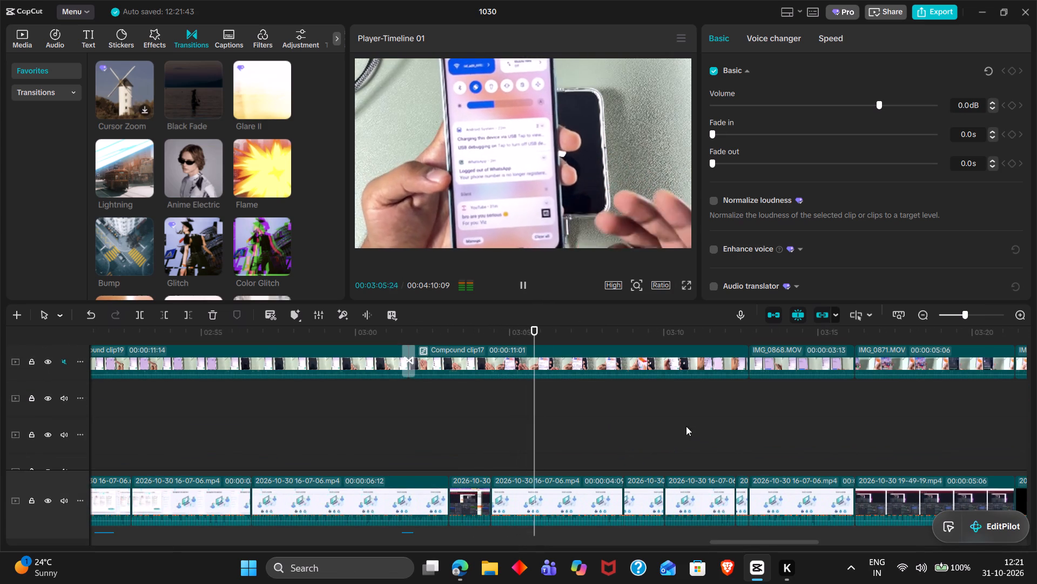
pyautogui.doubleClick(486, 399)
pyautogui.moveTo(486, 399); pyautogui.dragTo(491, 401)
pyautogui.click(491, 354)
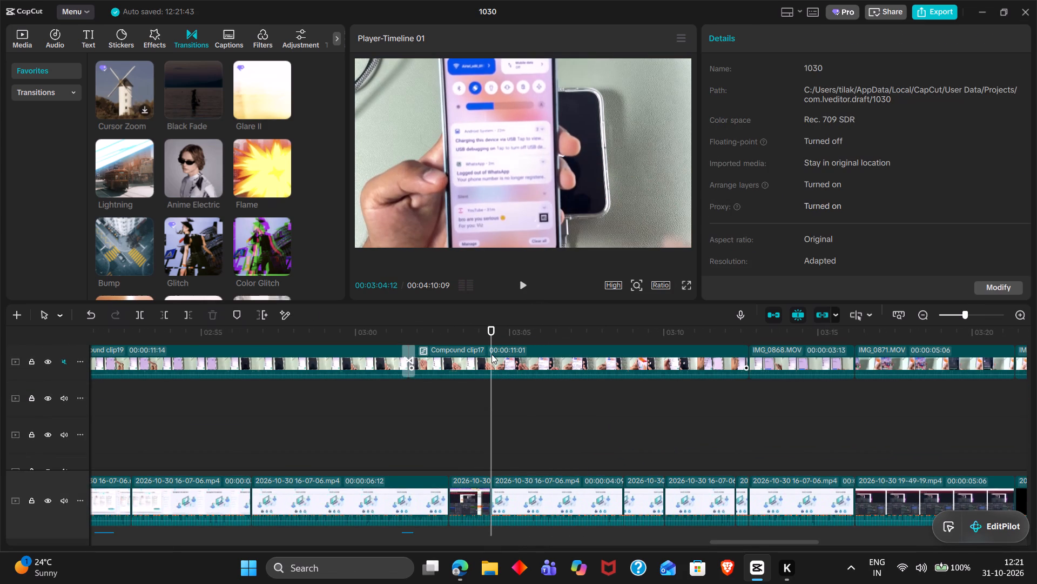
pyautogui.hotkey('ctrl', 'b')
# Duplicate the short first piece of Compound clip17 onto the track directly above it, starting at 00:03:01:22.
pyautogui.click(448, 357)
pyautogui.hotkey('ctrl', 'c')
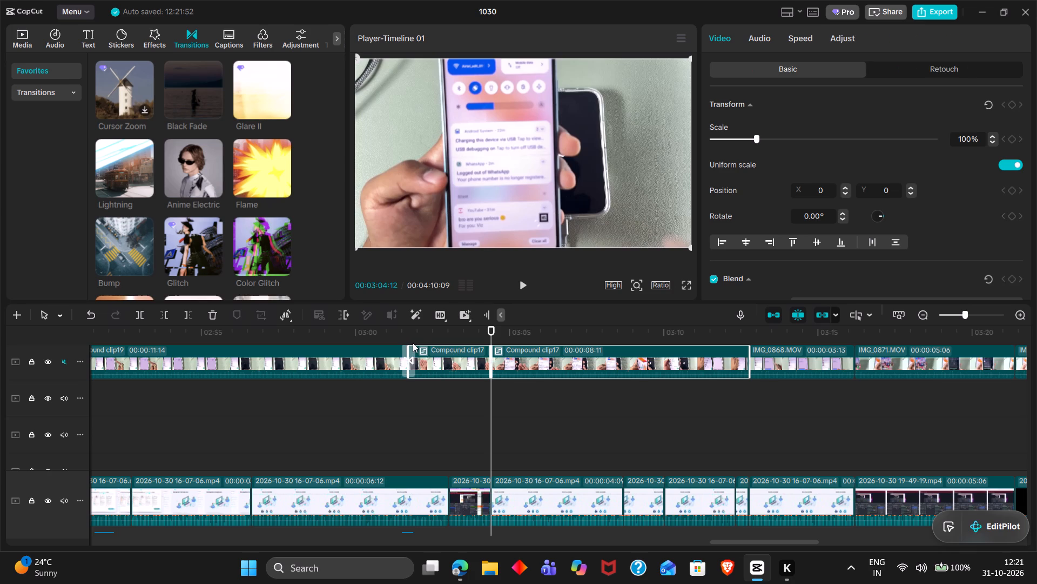
pyautogui.click(415, 349)
pyautogui.click(434, 356)
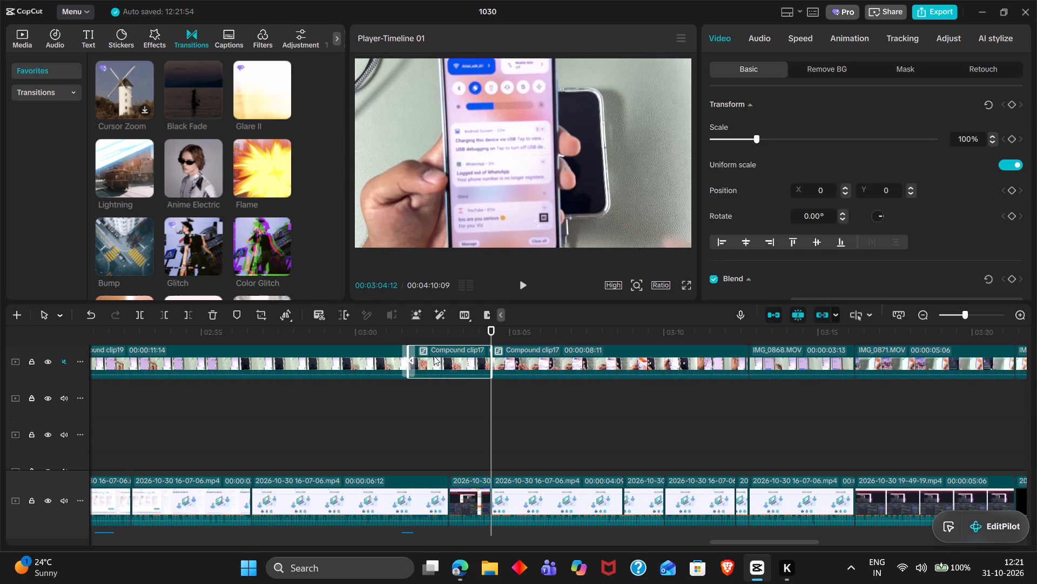
pyautogui.hotkey('ctrl', 'c')
pyautogui.doubleClick(406, 335)
pyautogui.hotkey('ctrl', 'v')
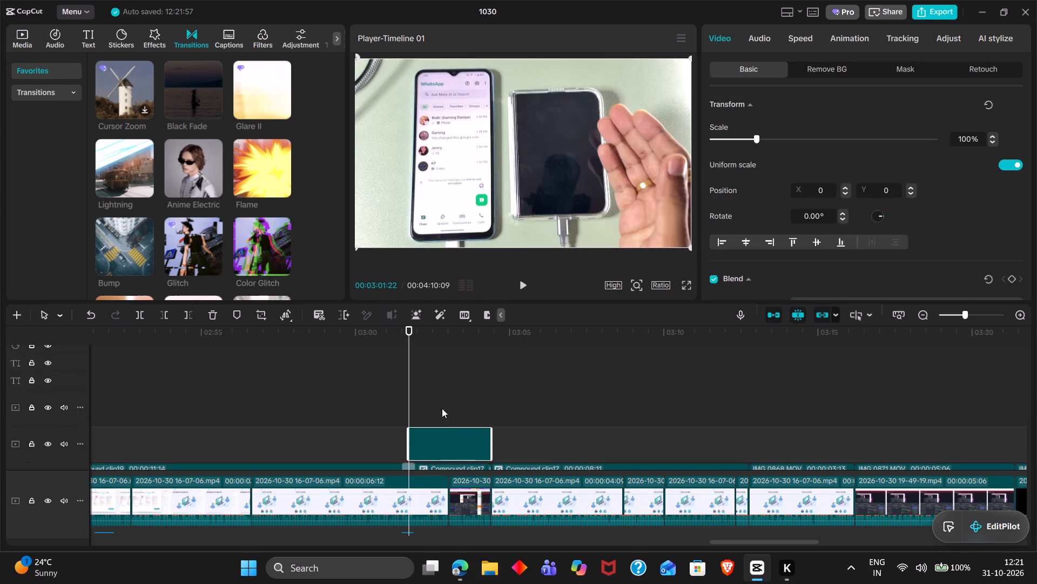
pyautogui.moveTo(446, 456); pyautogui.dragTo(447, 473)
pyautogui.scroll(-1, 447, 429)
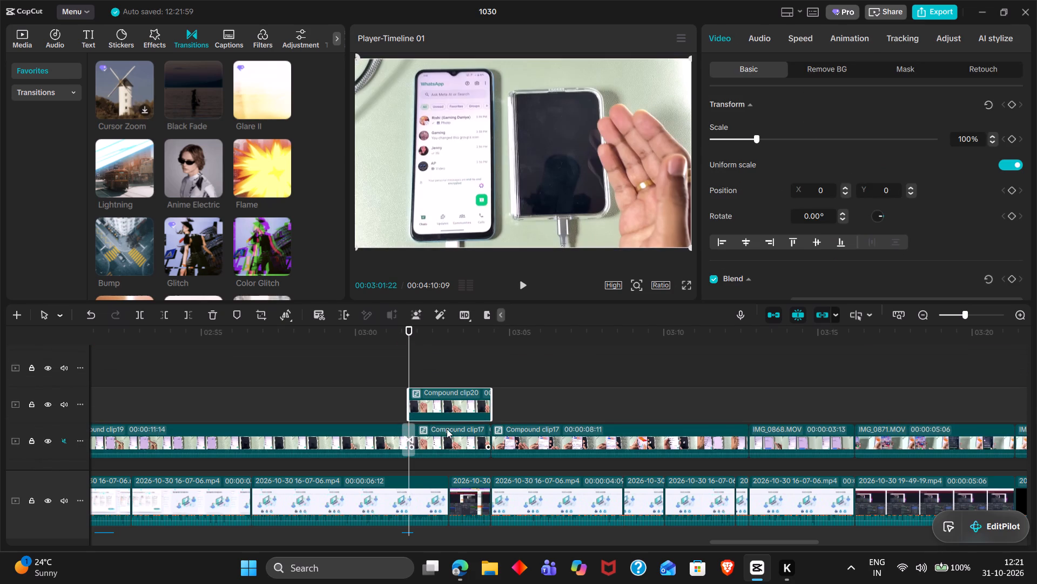
# Apply the Blur effect to the duplicated clip and set its blur strength to 100.
pyautogui.doubleClick(152, 38)
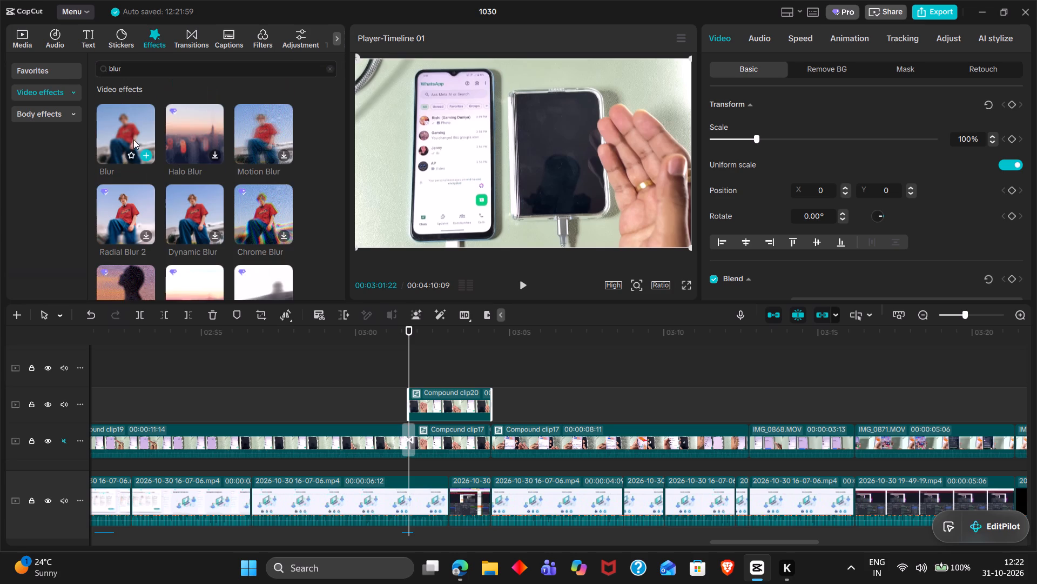
pyautogui.moveTo(134, 142); pyautogui.dragTo(432, 409)
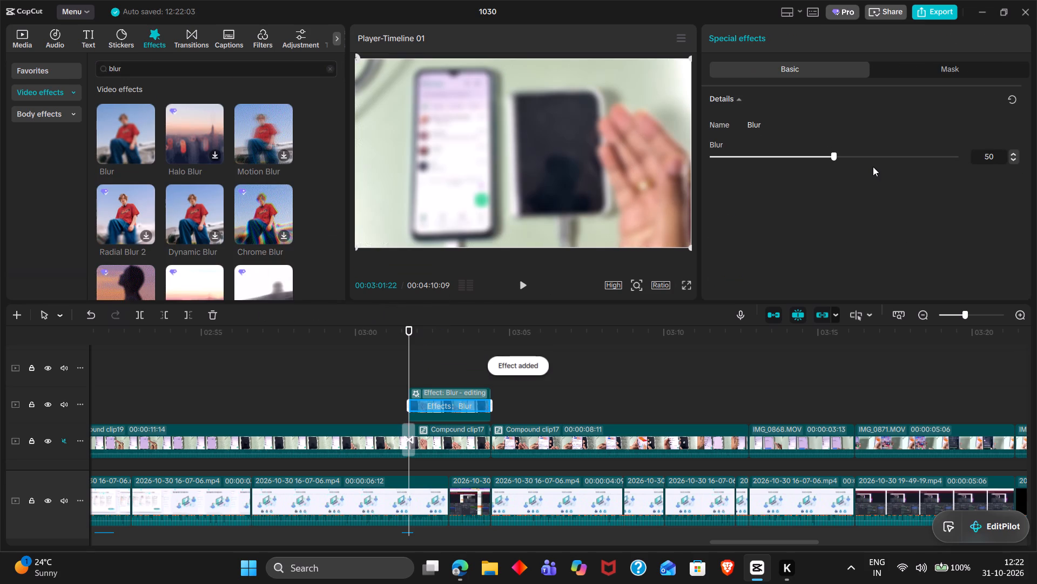
pyautogui.click(873, 167)
pyautogui.moveTo(873, 167); pyautogui.dragTo(896, 162)
pyautogui.tripleClick(896, 162)
pyautogui.moveTo(896, 162); pyautogui.dragTo(977, 156)
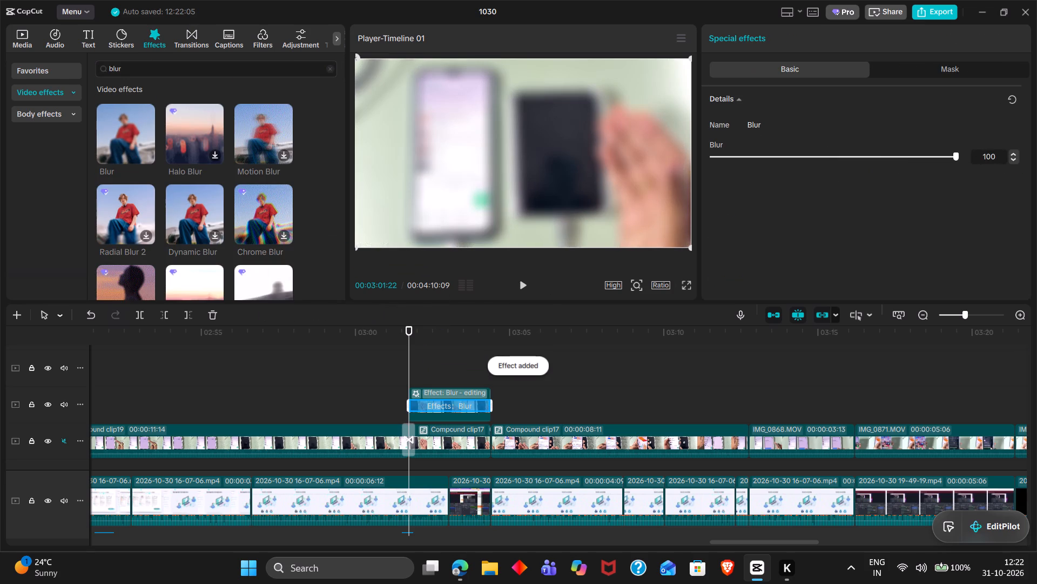
# Add a rectangle mask to the blurred clip, narrow it, and position it over the Android phone's chat list.
pyautogui.click(464, 415)
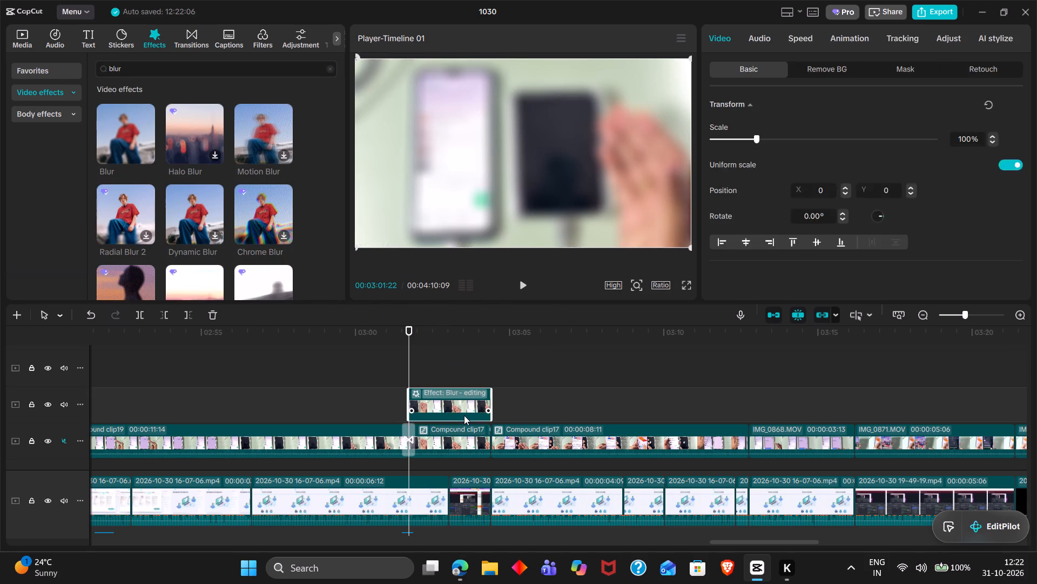
pyautogui.click(909, 62)
pyautogui.click(741, 124)
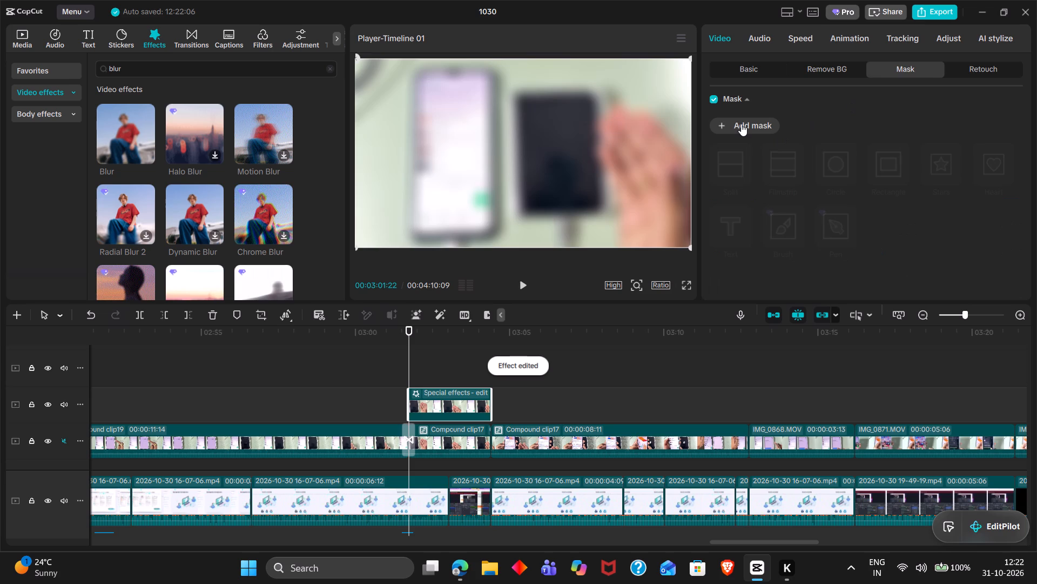
pyautogui.moveTo(571, 151); pyautogui.dragTo(555, 152)
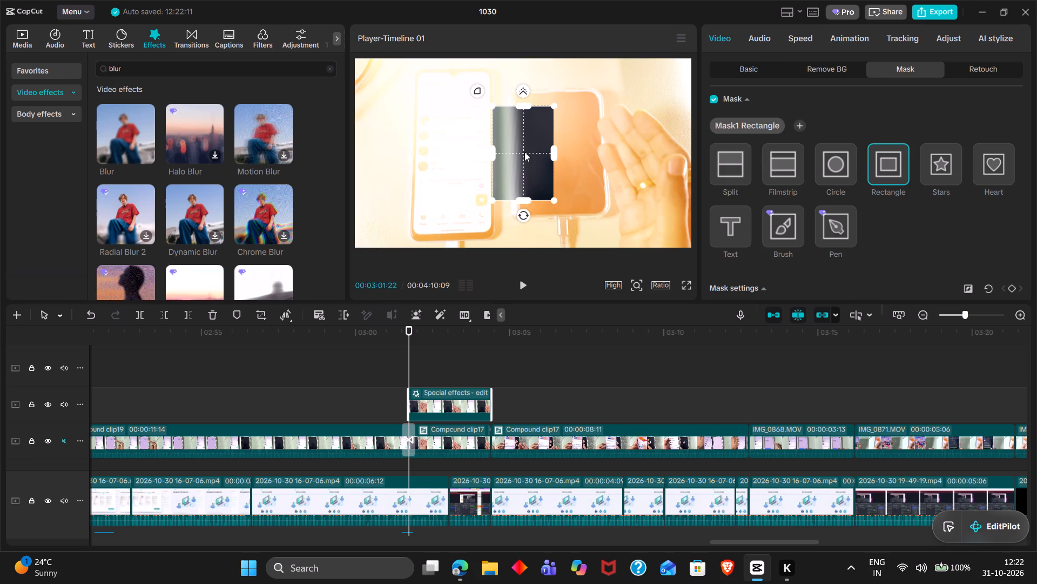
pyautogui.moveTo(524, 152); pyautogui.dragTo(449, 147)
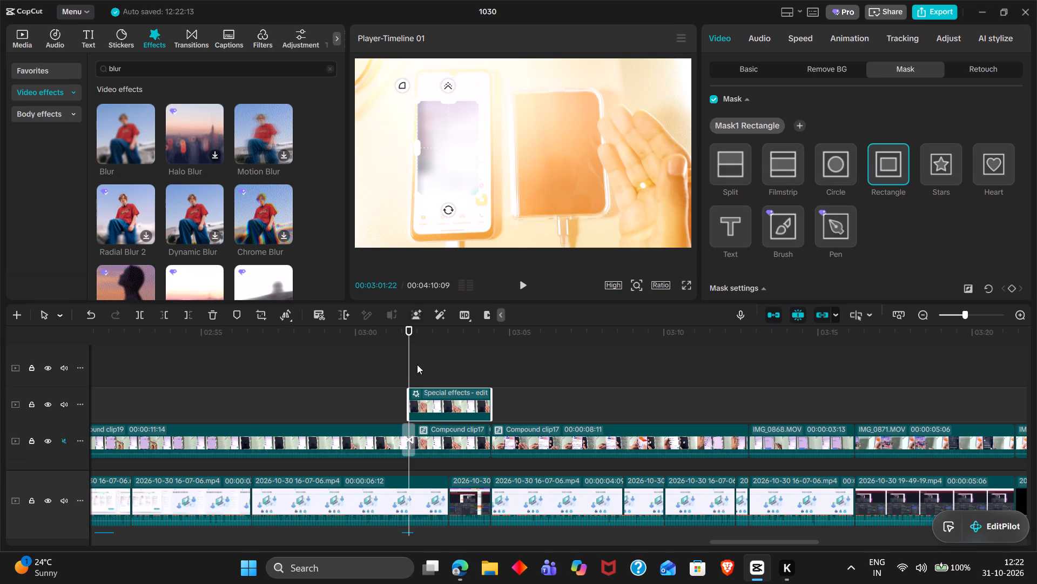
# Play back the masked blur section and the footage after it, including in full screen, to check for exposed chats.
pyautogui.doubleClick(406, 370)
pyautogui.doubleClick(416, 373)
pyautogui.press('space')
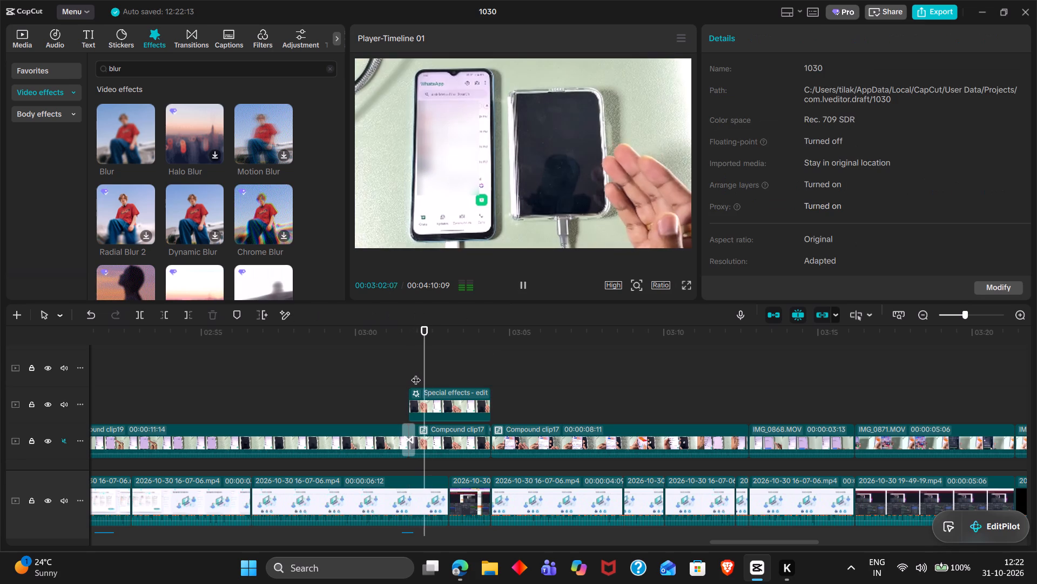
pyautogui.hscroll(-2, 416, 373)
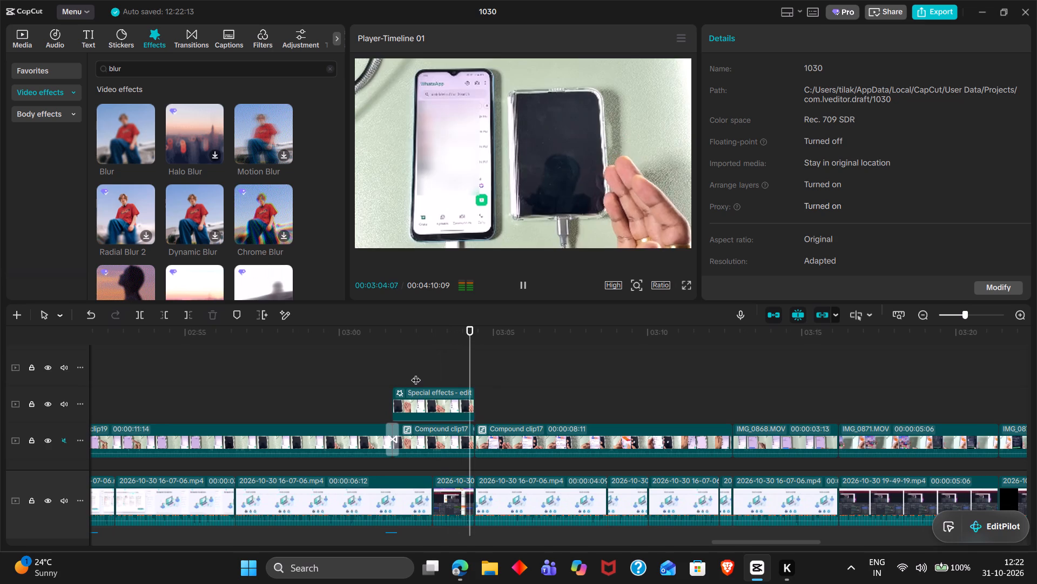
pyautogui.hscroll(-1, 416, 373)
pyautogui.press('space')
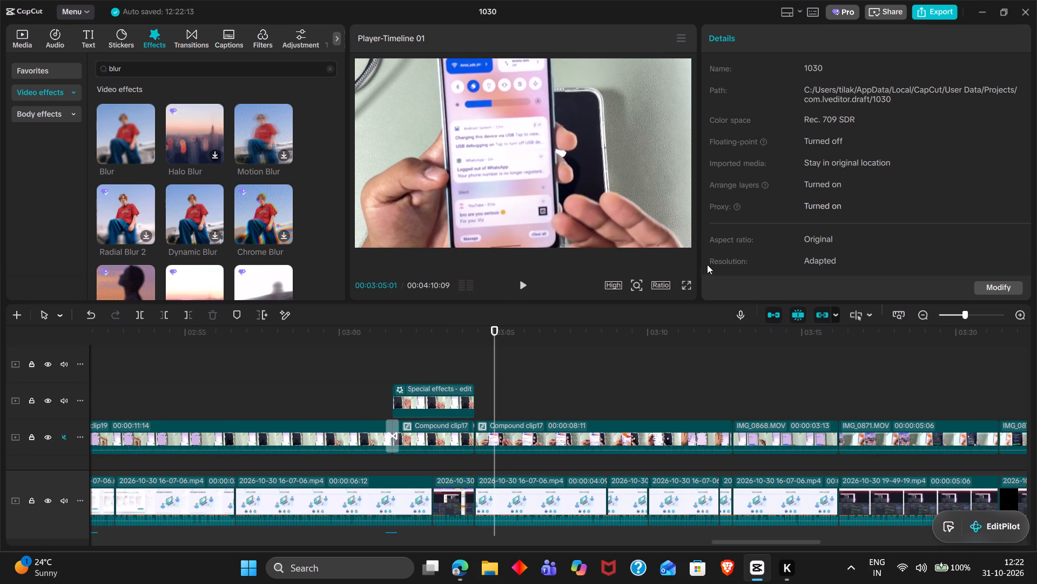
pyautogui.click(685, 285)
pyautogui.press('space')
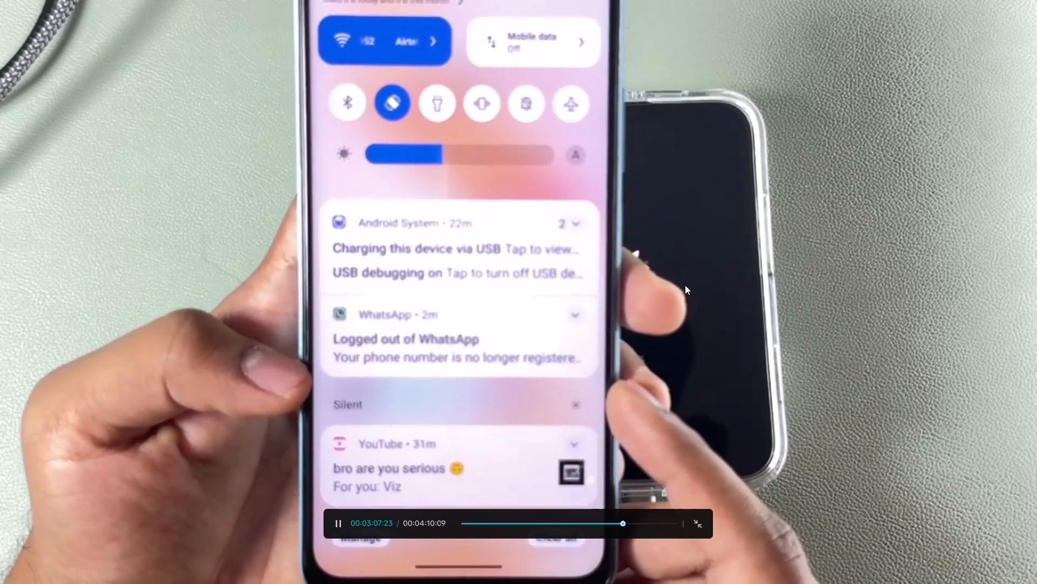
pyautogui.press('space')
pyautogui.press('Escape')
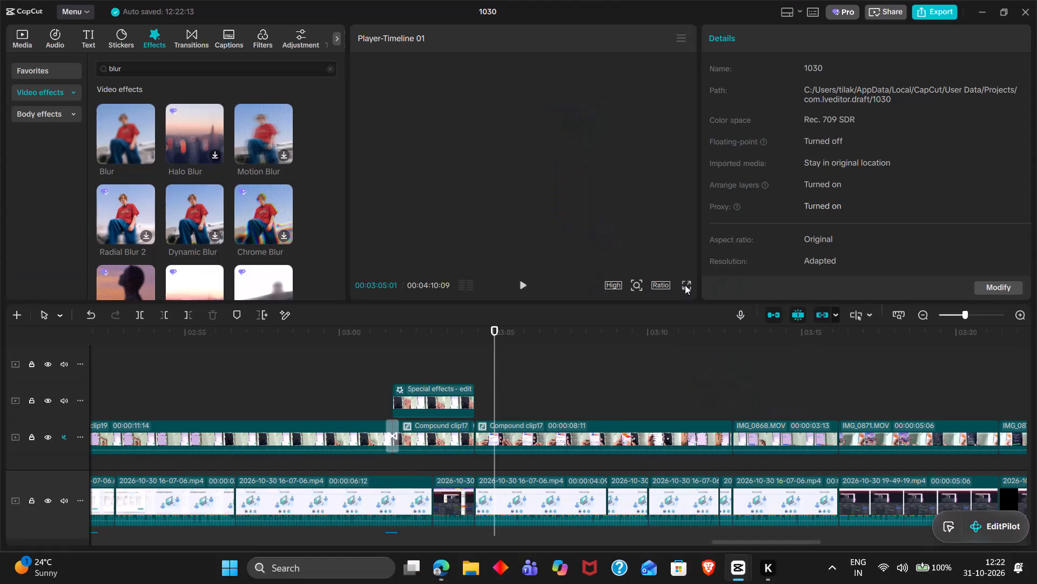
# Locate where the chat list starts opening on the Android phone and split Compound clip17 at 00:03:09:12.
pyautogui.press('space')
pyautogui.press('space')
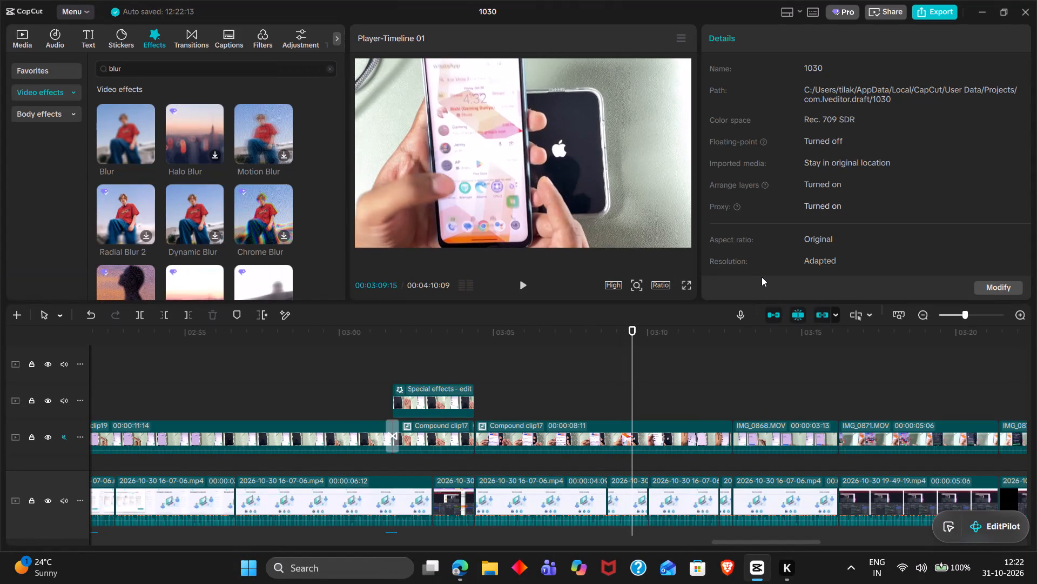
pyautogui.press('space')
pyautogui.press('space')
pyautogui.doubleClick(632, 390)
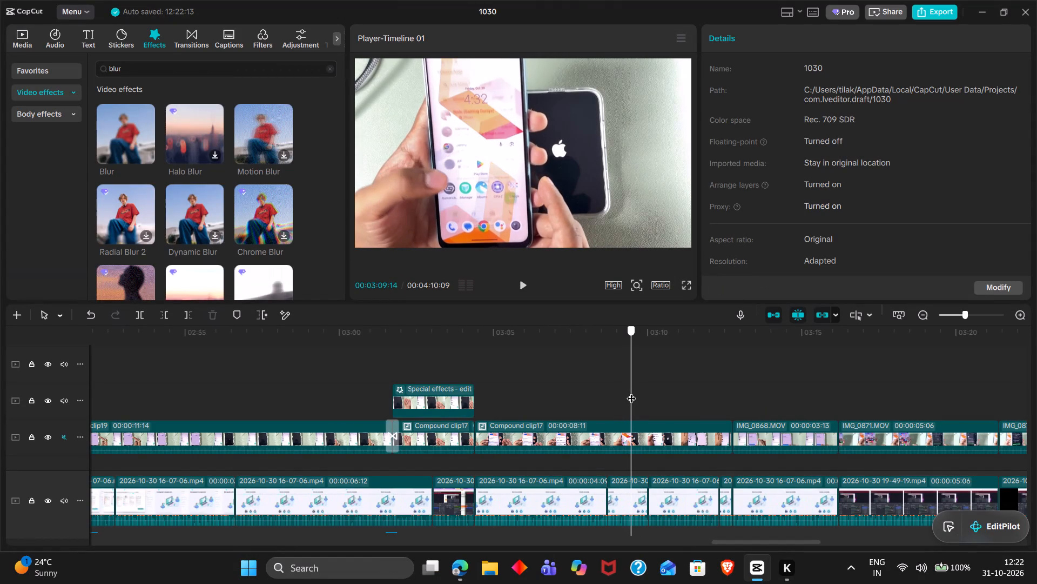
pyautogui.click(633, 424)
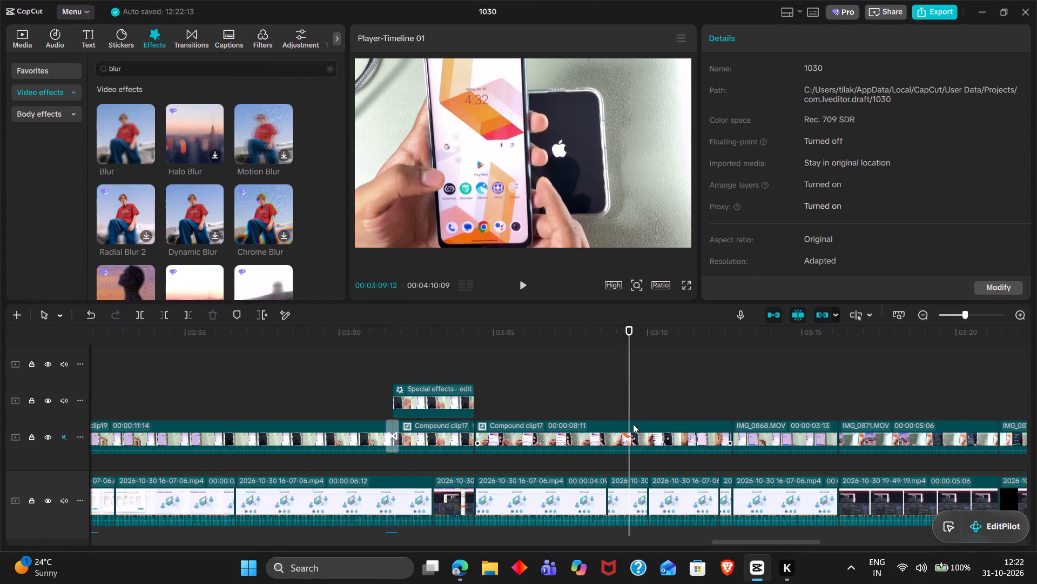
pyautogui.hotkey('ctrl', 'b')
# Duplicate the split-off end segment of Compound clip17 onto the track above, starting at 00:03:09:12.
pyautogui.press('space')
pyautogui.hscroll(-1, 633, 424)
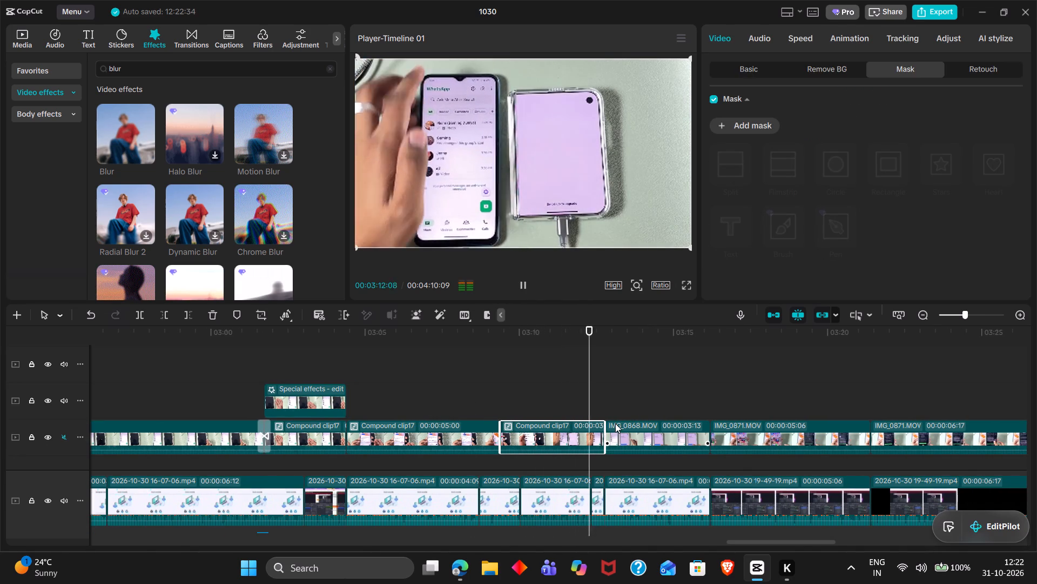
pyautogui.click(554, 404)
pyautogui.moveTo(554, 404); pyautogui.dragTo(538, 404)
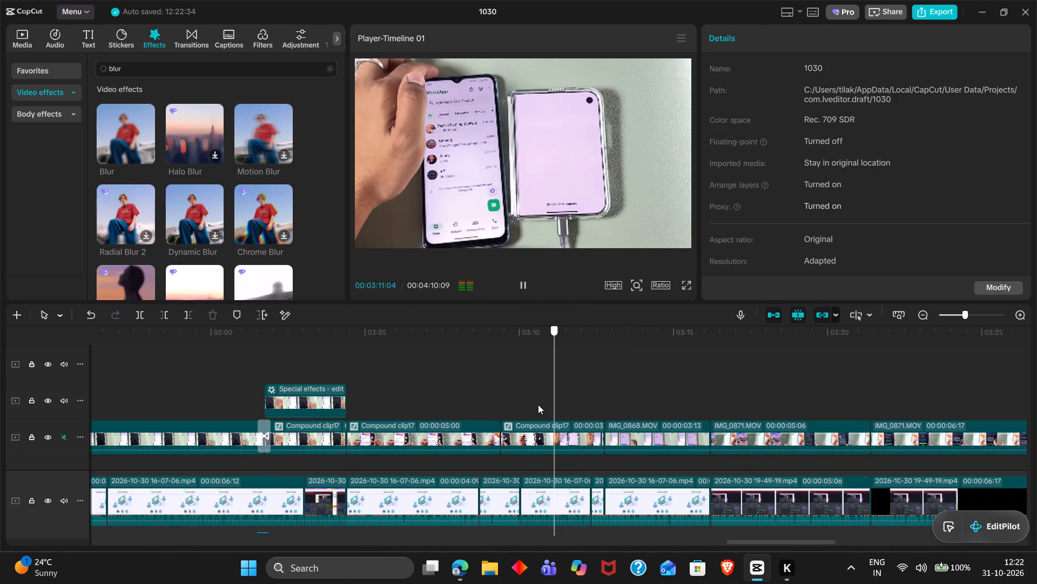
pyautogui.moveTo(538, 404); pyautogui.dragTo(532, 404)
pyautogui.doubleClick(532, 404)
pyautogui.moveTo(532, 404); pyautogui.dragTo(536, 410)
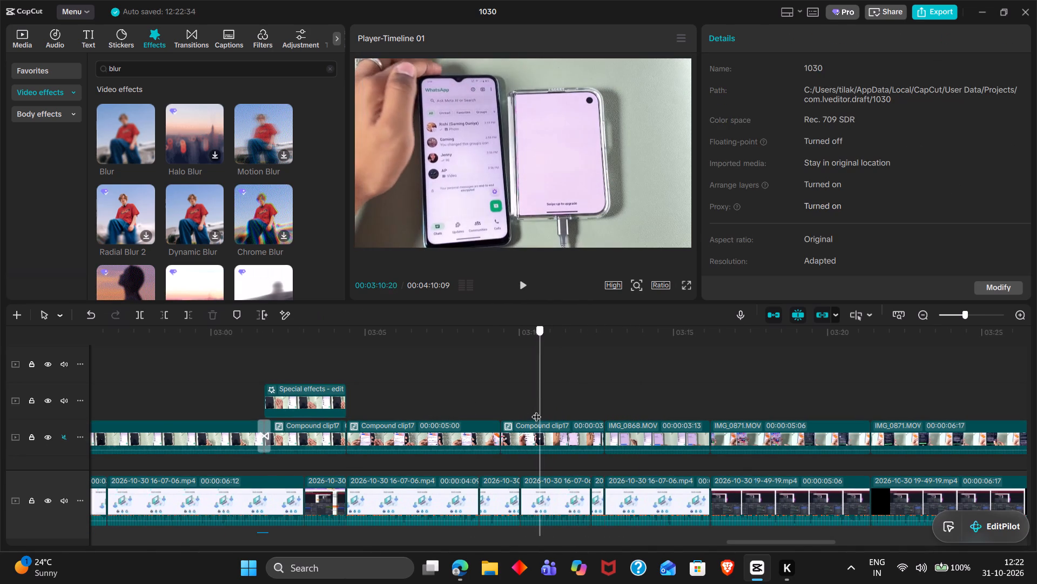
pyautogui.moveTo(536, 410); pyautogui.dragTo(536, 410)
pyautogui.click(531, 437)
pyautogui.hotkey('ctrl', 'c')
pyautogui.click(492, 404)
pyautogui.moveTo(492, 404); pyautogui.dragTo(497, 408)
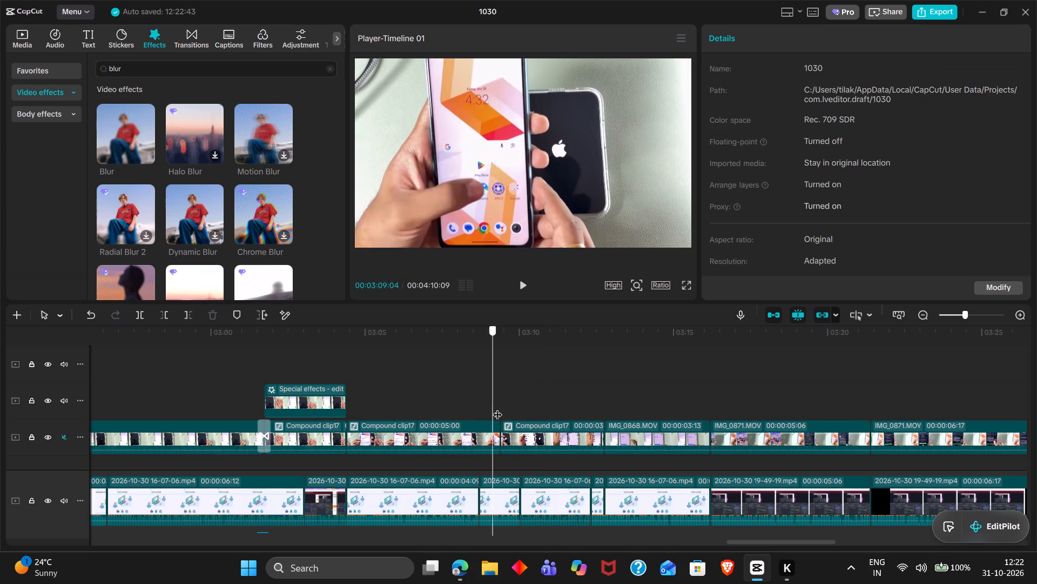
pyautogui.moveTo(497, 408); pyautogui.dragTo(500, 408)
pyautogui.hotkey('ctrl', 'v')
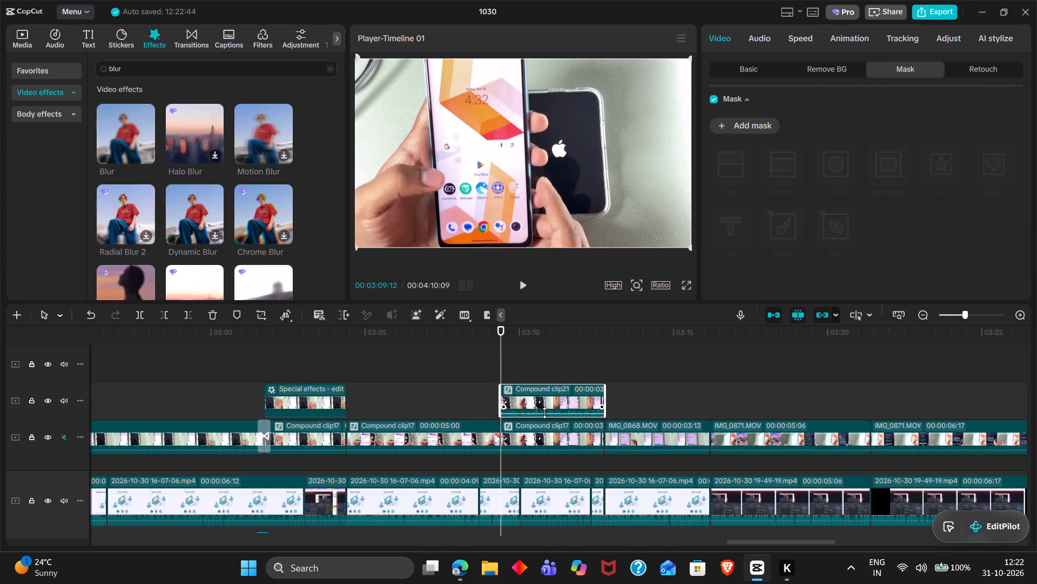
# Apply the Blur effect to the duplicated clip above the end segment of Compound clip17.
pyautogui.moveTo(544, 413); pyautogui.dragTo(547, 430)
pyautogui.click(743, 121)
pyautogui.hotkey('ctrl', 'z')
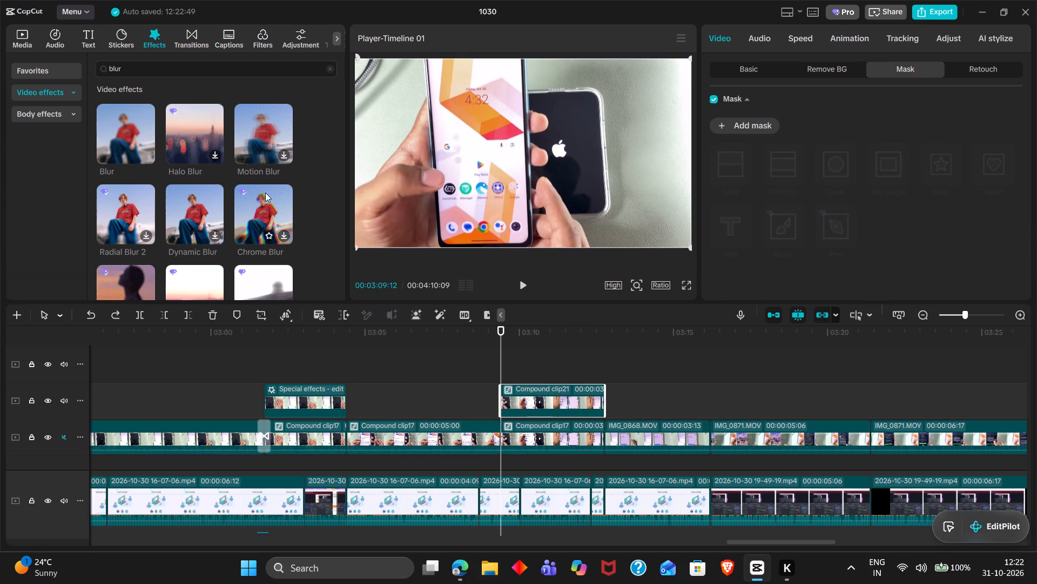
pyautogui.moveTo(133, 114); pyautogui.dragTo(528, 391)
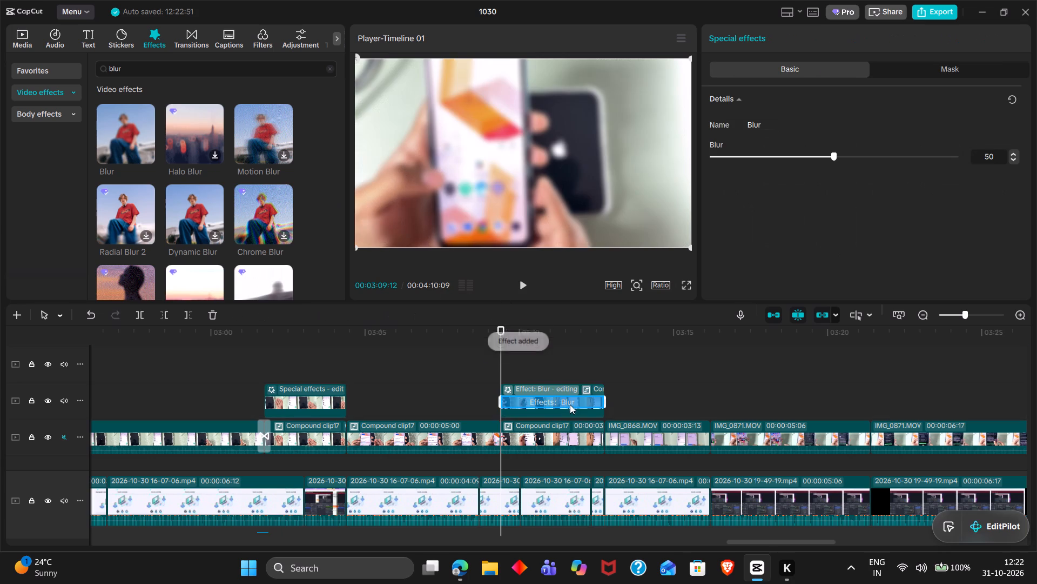
# Add a rectangle mask to the blurred clip, about 396 by 719 at X -369, Y 40, covering the Android phone's chat list.
pyautogui.click(577, 410)
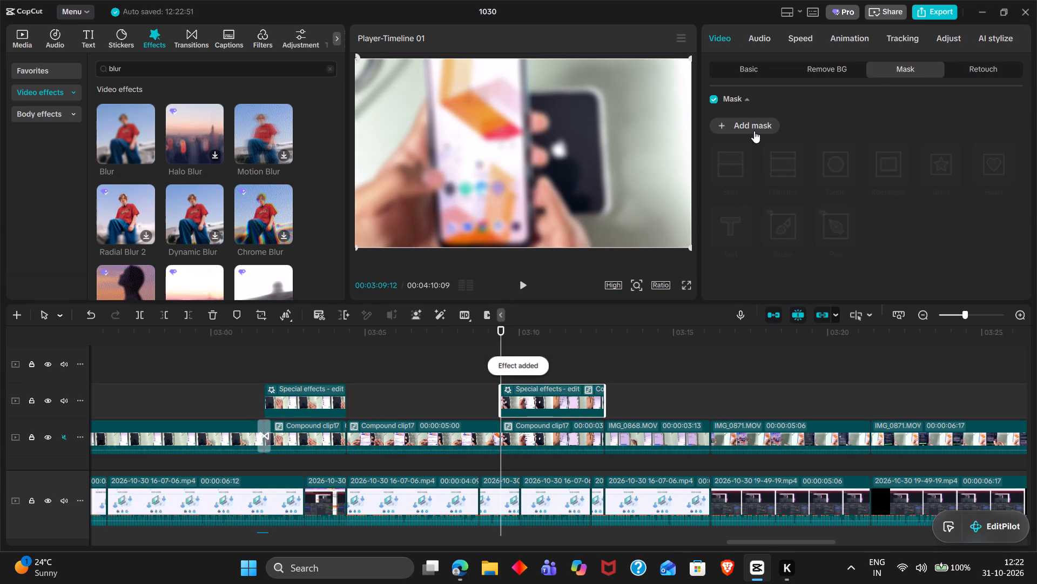
pyautogui.click(753, 129)
pyautogui.moveTo(570, 156); pyautogui.dragTo(557, 157)
pyautogui.moveTo(526, 152); pyautogui.dragTo(477, 149)
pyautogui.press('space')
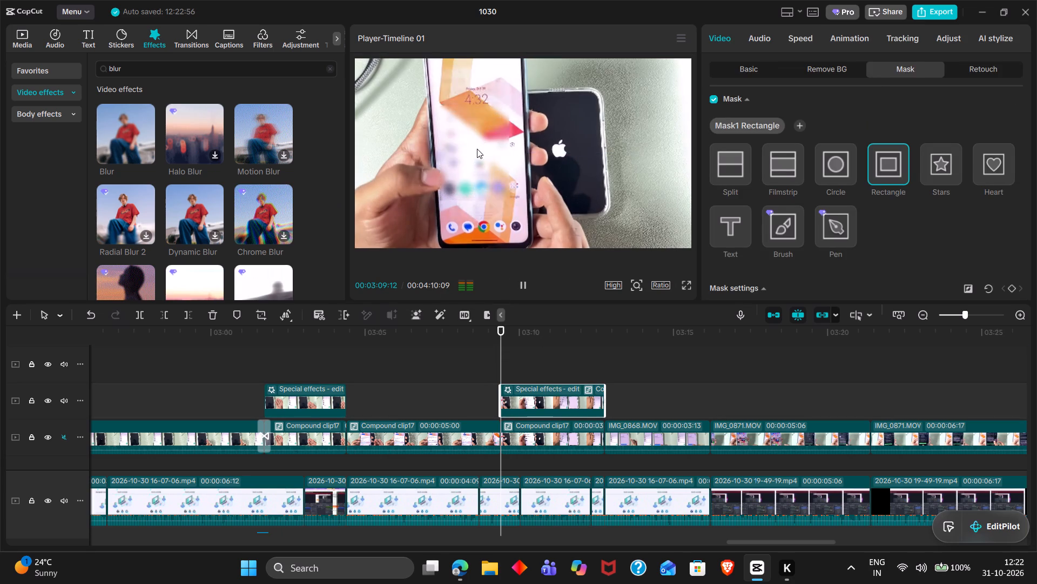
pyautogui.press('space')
pyautogui.moveTo(477, 110); pyautogui.dragTo(465, 104)
pyautogui.moveTo(468, 191); pyautogui.dragTo(473, 207)
pyautogui.click(484, 157)
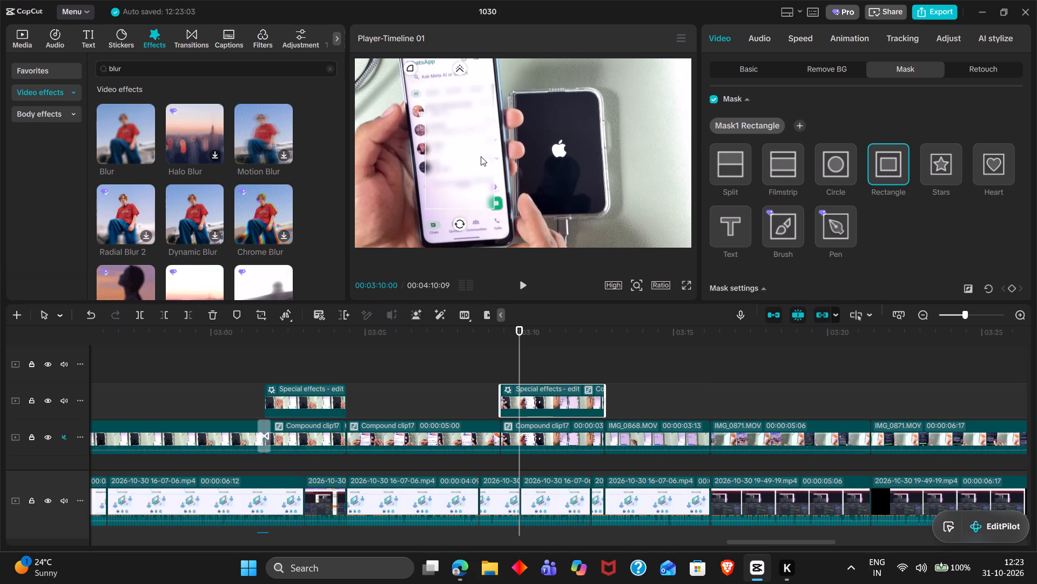
# Review the start of the masked section and add a keyframe for all mask settings at 00:03:10:00.
pyautogui.doubleClick(502, 340)
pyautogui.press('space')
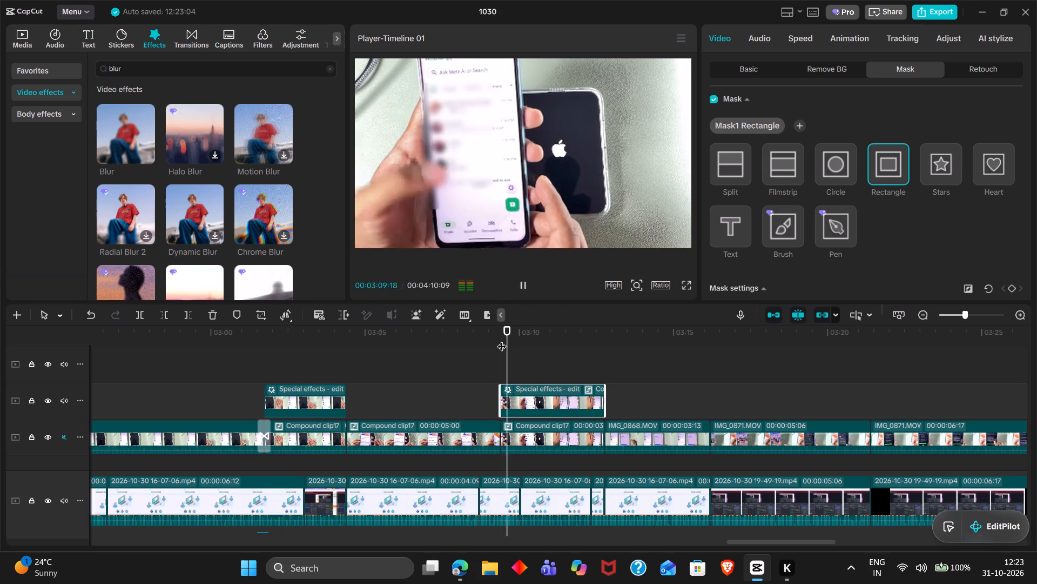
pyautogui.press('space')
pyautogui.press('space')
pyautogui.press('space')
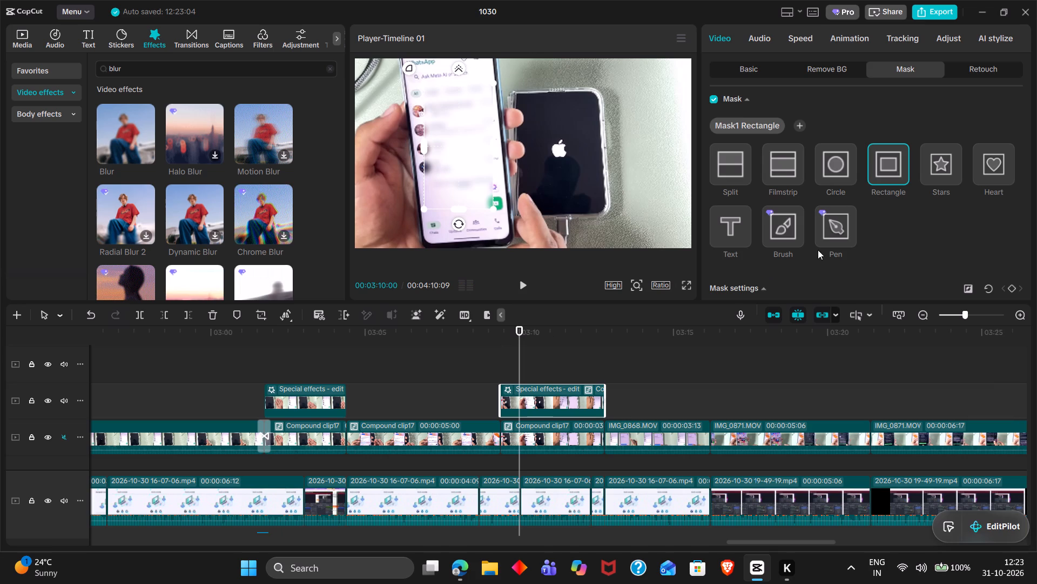
pyautogui.scroll(-1, 829, 232)
pyautogui.click(1011, 158)
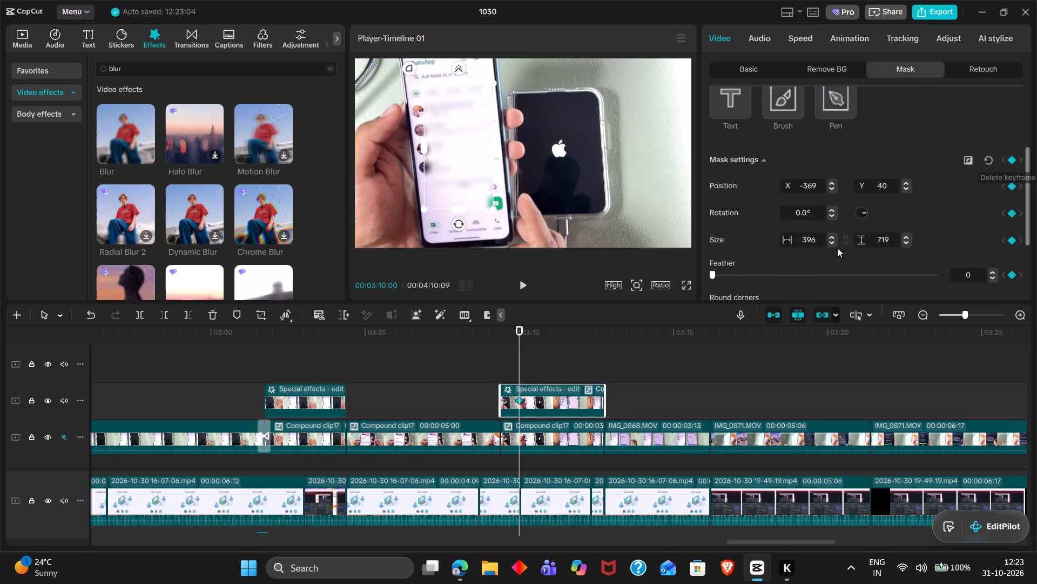
# Play back the masked blur from about 00:03:10:00 into IMG_0868.MOV to check the chat list's coverage.
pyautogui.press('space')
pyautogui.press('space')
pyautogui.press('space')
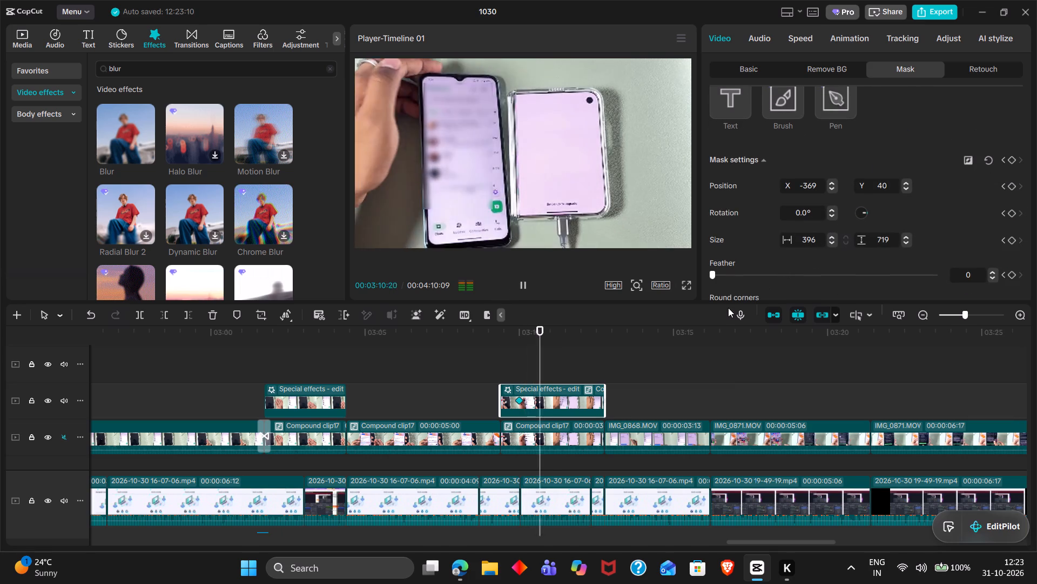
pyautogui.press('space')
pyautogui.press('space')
pyautogui.click(522, 338)
pyautogui.moveTo(522, 338); pyautogui.dragTo(514, 339)
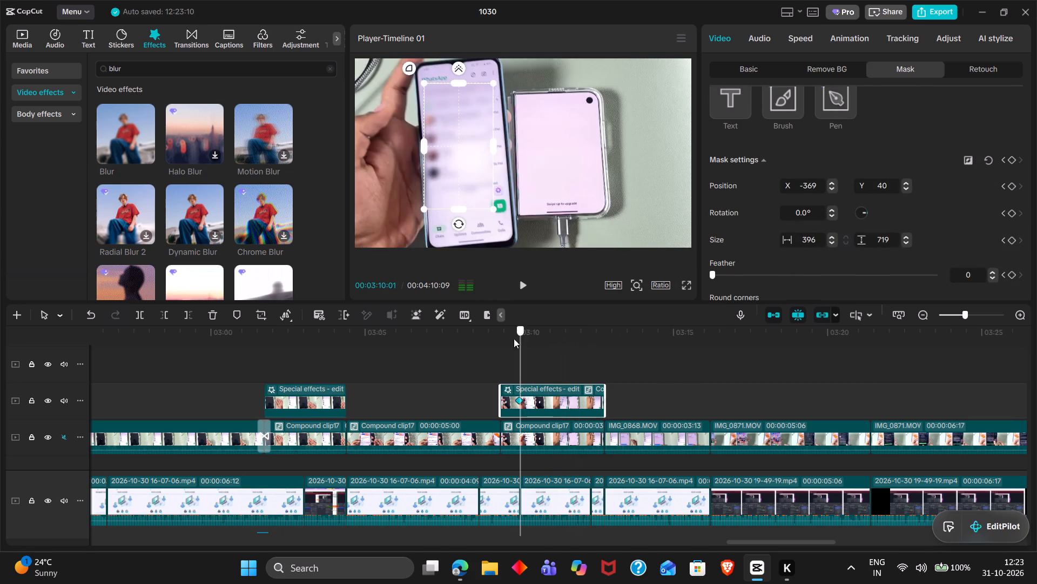
pyautogui.moveTo(514, 339); pyautogui.dragTo(513, 339)
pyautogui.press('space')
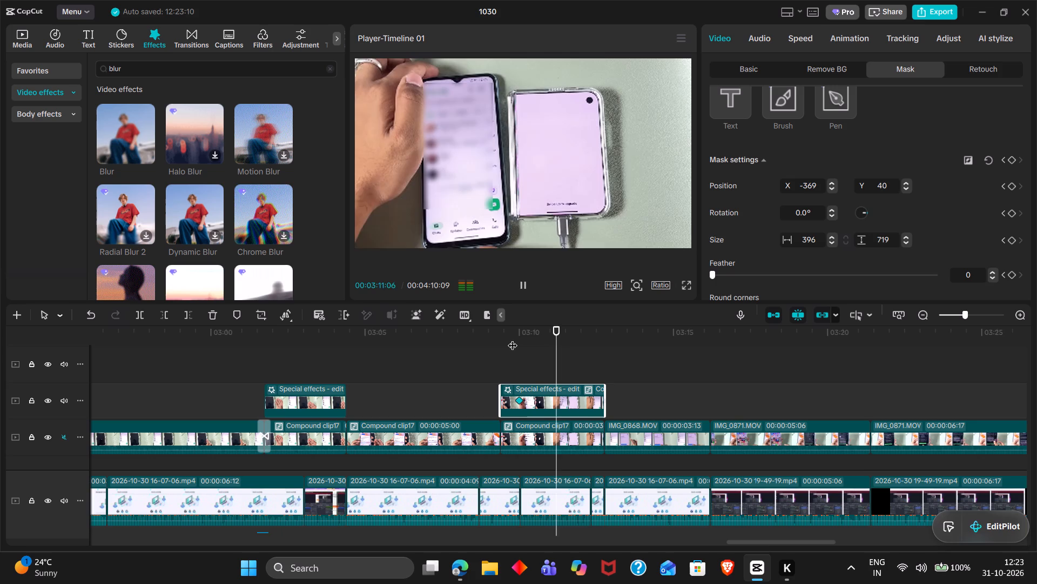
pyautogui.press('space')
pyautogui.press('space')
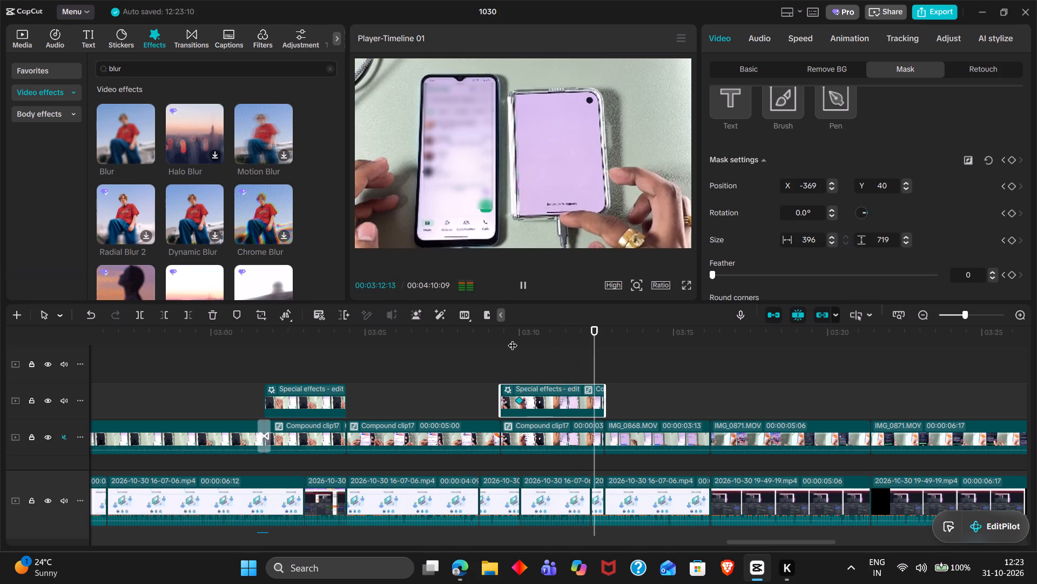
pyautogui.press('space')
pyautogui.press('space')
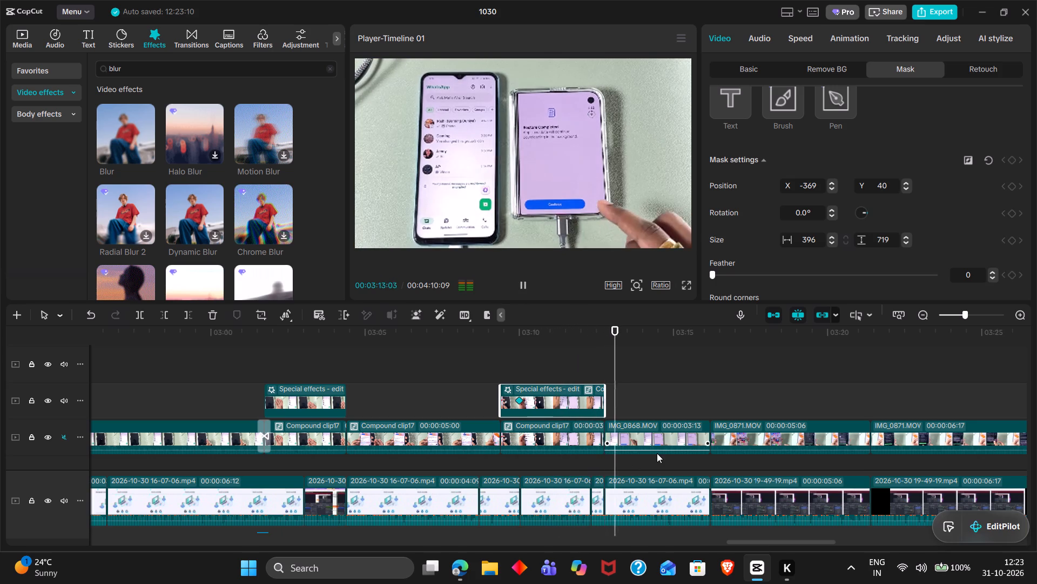
# Play back IMG_0868.MOV from around 00:03:13, including in full screen, to check for exposed chats and account details.
pyautogui.hscroll(-1, 657, 453)
pyautogui.press('space')
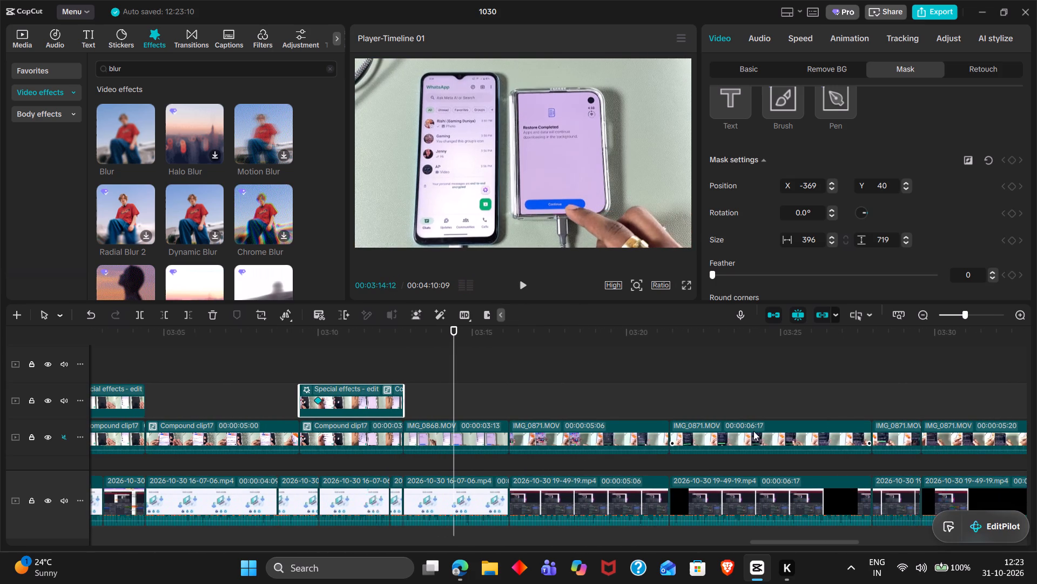
pyautogui.click(690, 284)
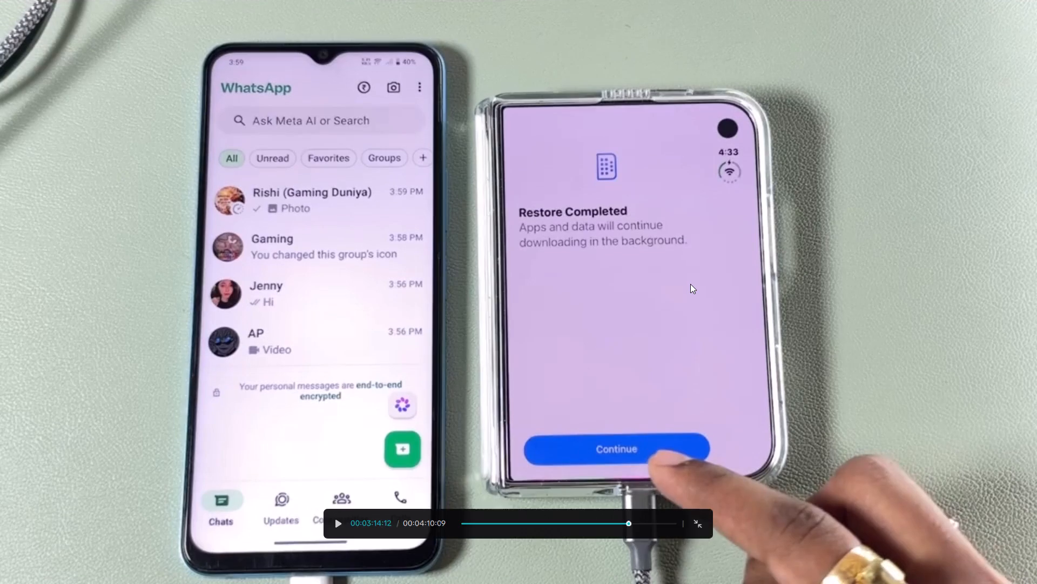
pyautogui.press('space')
pyautogui.press('space')
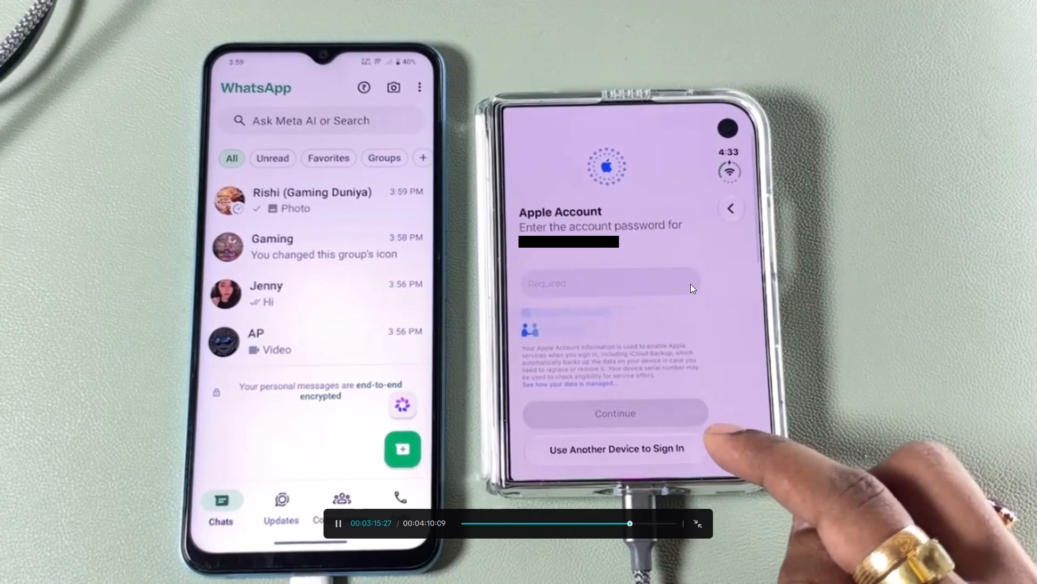
pyautogui.press('Escape')
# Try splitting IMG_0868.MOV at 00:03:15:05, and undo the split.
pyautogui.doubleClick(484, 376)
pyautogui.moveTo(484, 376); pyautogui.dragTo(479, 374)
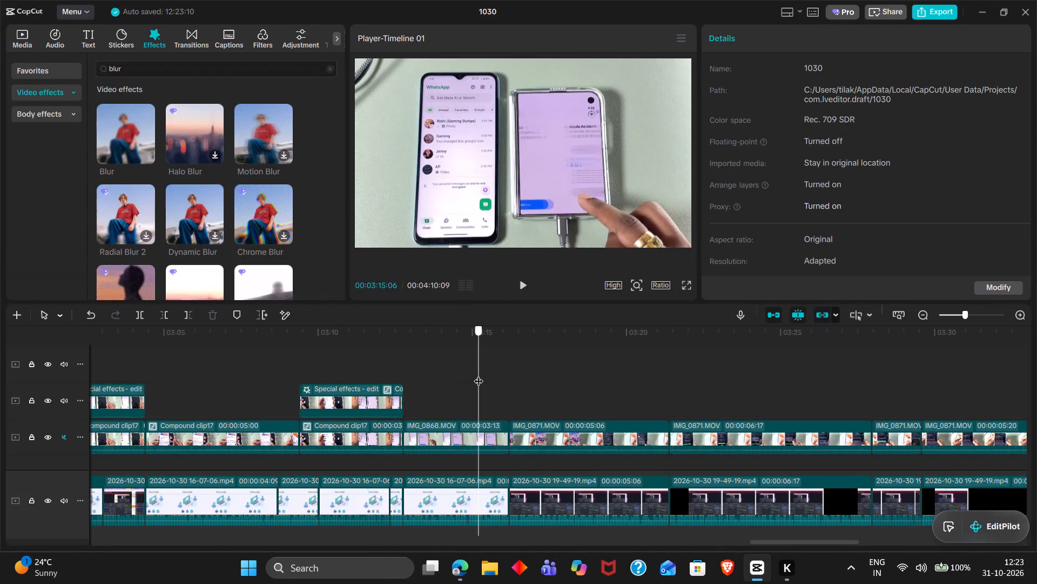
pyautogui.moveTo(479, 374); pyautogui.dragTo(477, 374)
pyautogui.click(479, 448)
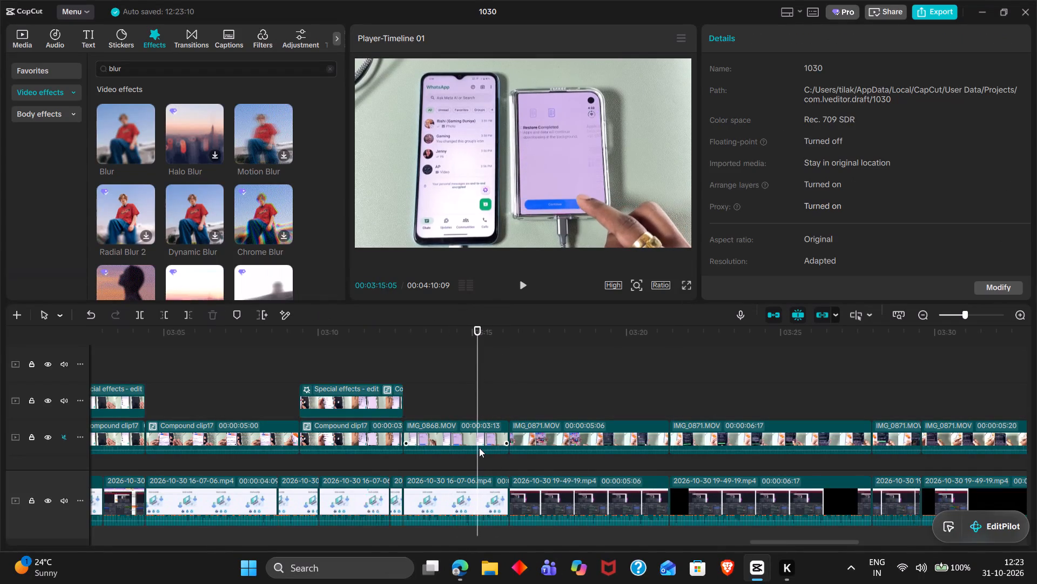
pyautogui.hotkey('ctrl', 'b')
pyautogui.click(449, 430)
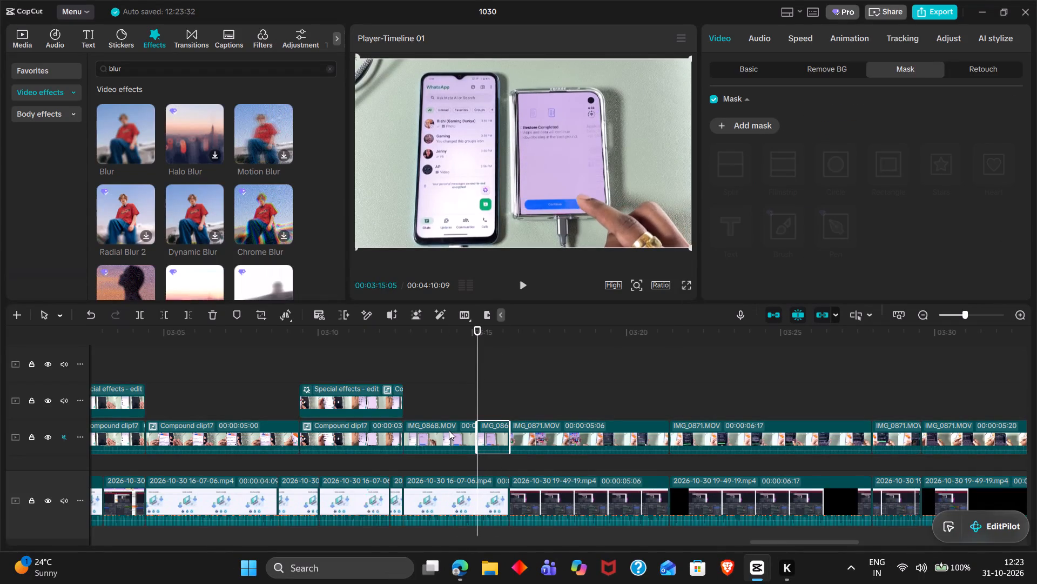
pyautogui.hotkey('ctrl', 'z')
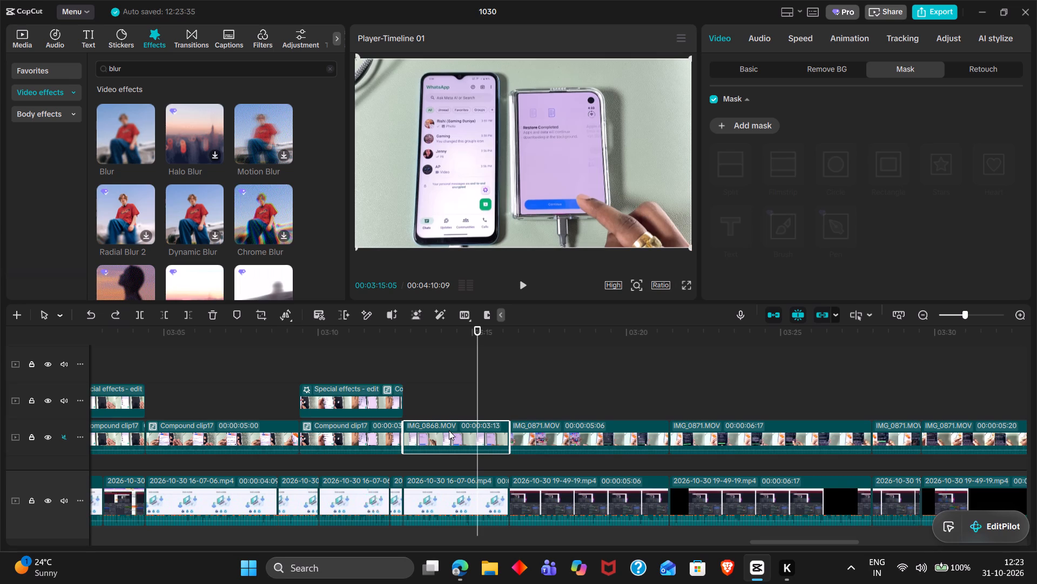
# Duplicate IMG_0868.MOV onto the overlay track directly above the original, starting at 00:03:12:23, and mute the copy.
pyautogui.hotkey('ctrl', 'c')
pyautogui.doubleClick(399, 349)
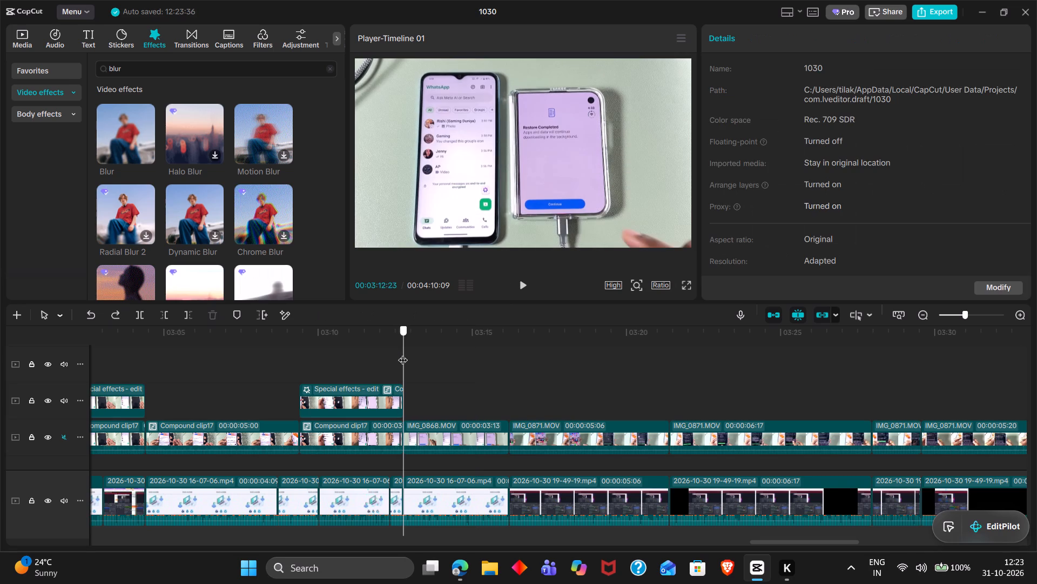
pyautogui.hotkey('ctrl', 'v')
pyautogui.moveTo(439, 414); pyautogui.dragTo(443, 442)
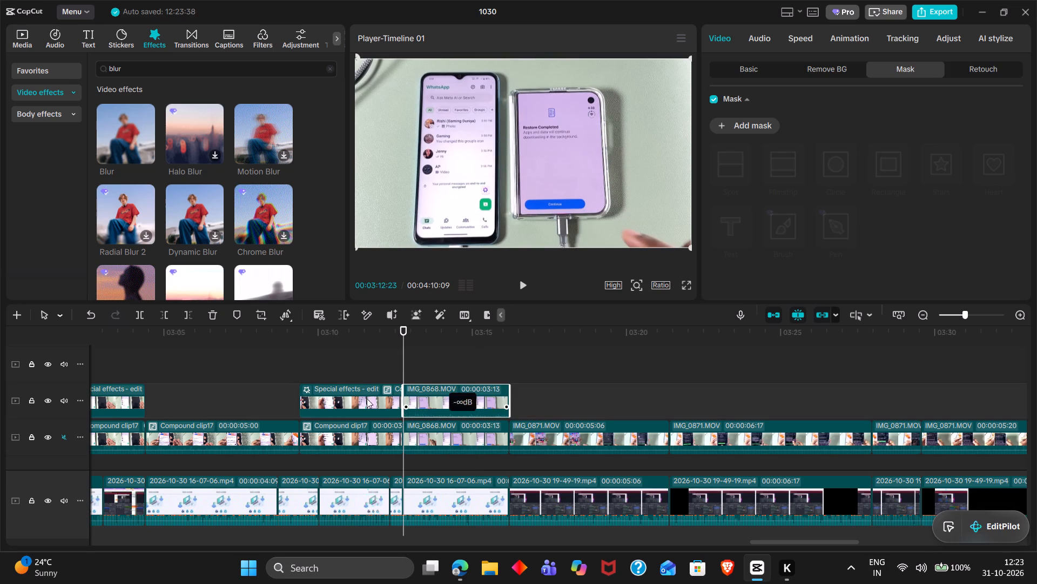
# Apply the Blur effect to the overlay copy of IMG_0868.MOV and set its strength to 59.
pyautogui.moveTo(125, 129); pyautogui.dragTo(418, 404)
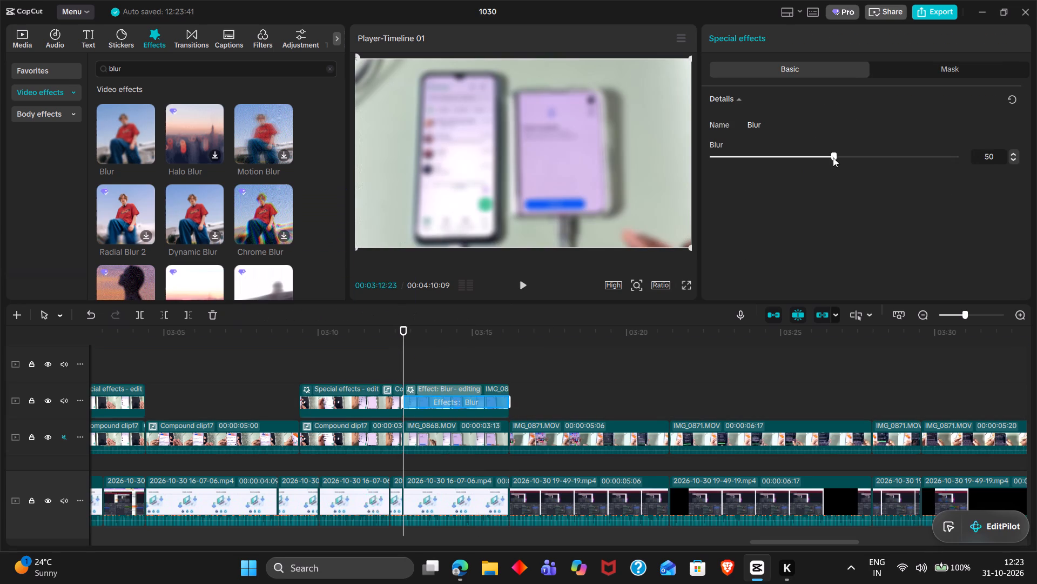
pyautogui.click(850, 162)
pyautogui.moveTo(850, 162); pyautogui.dragTo(855, 163)
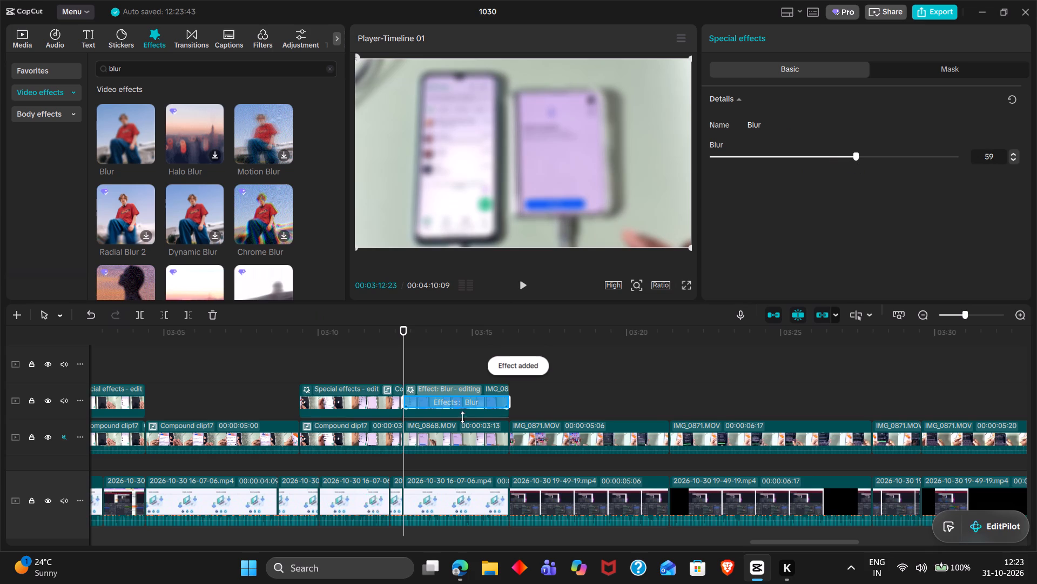
# Add a rectangle mask to the blurred copy and set its X position to -369, matching the preceding masked clip.
pyautogui.click(463, 415)
pyautogui.click(740, 124)
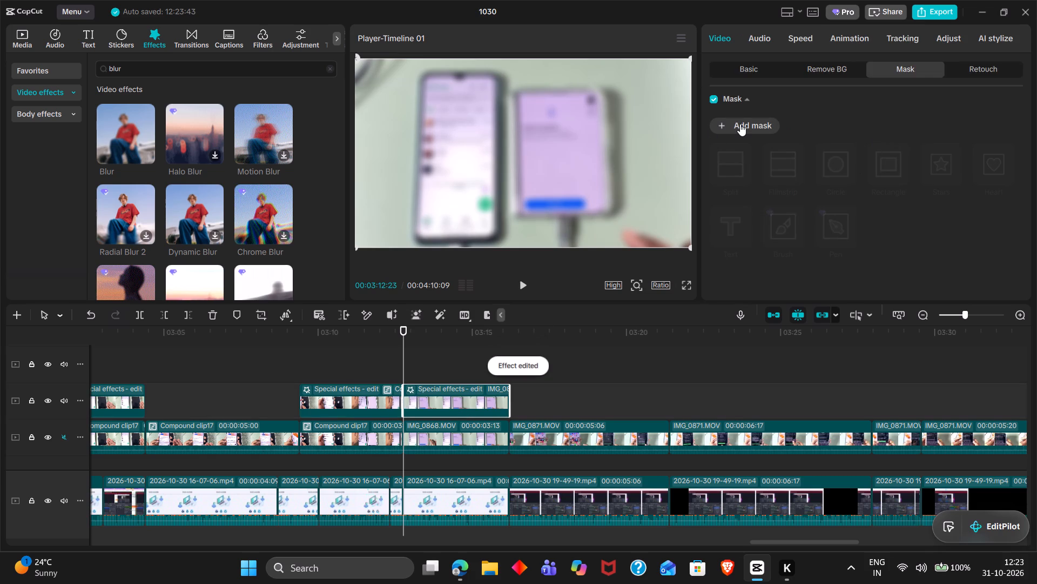
pyautogui.click(356, 398)
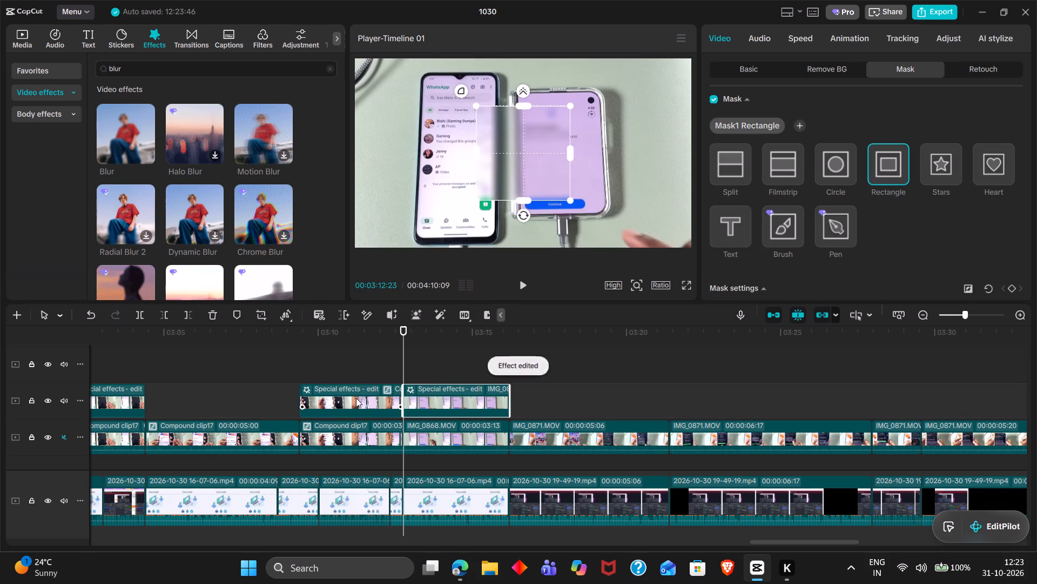
pyautogui.hscroll(1, 773, 233)
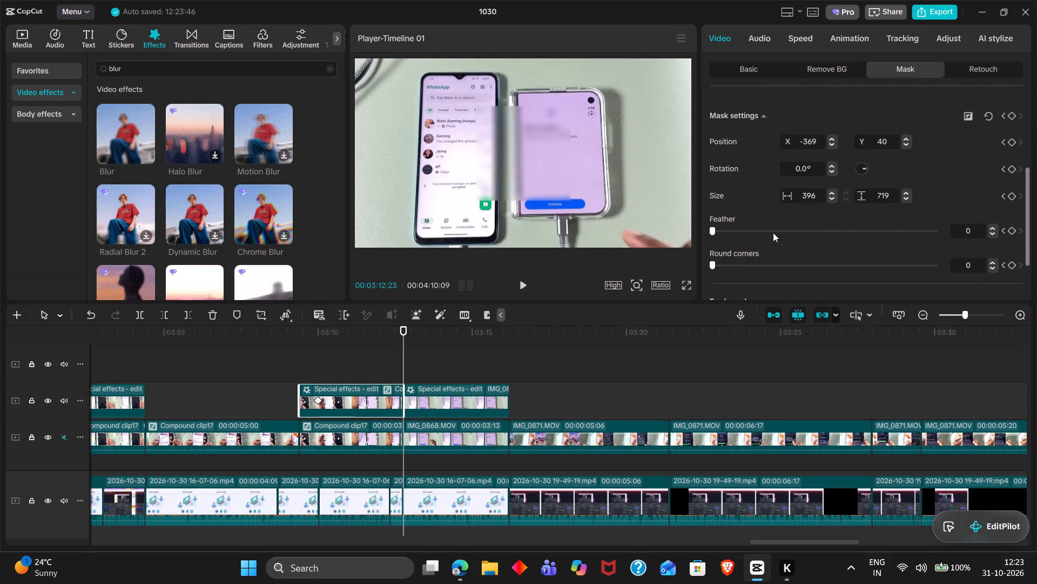
pyautogui.hscroll(1, 773, 233)
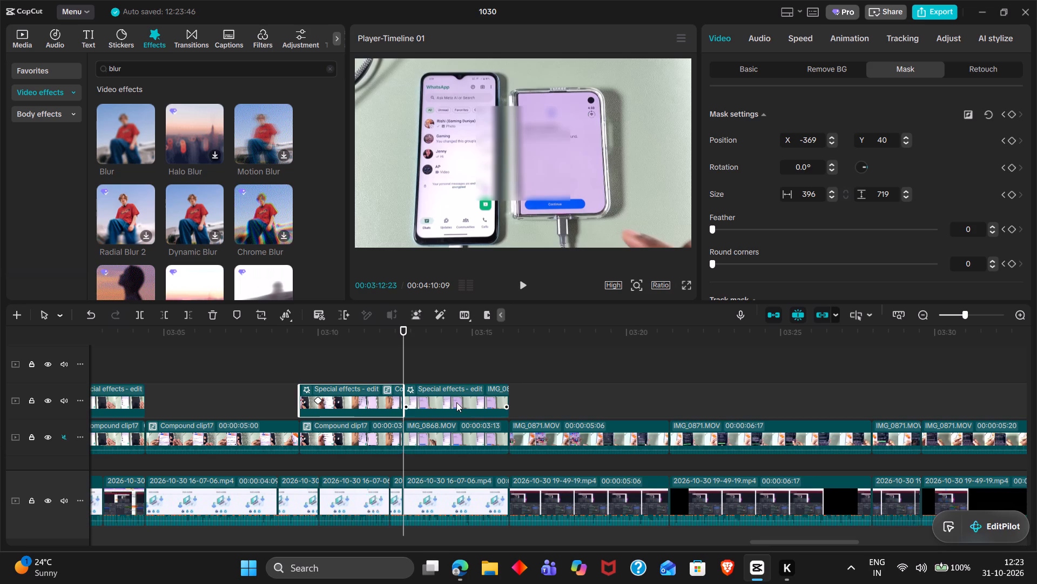
pyautogui.click(456, 402)
pyautogui.tripleClick(814, 141)
pyautogui.write('369')
pyautogui.press('Return')
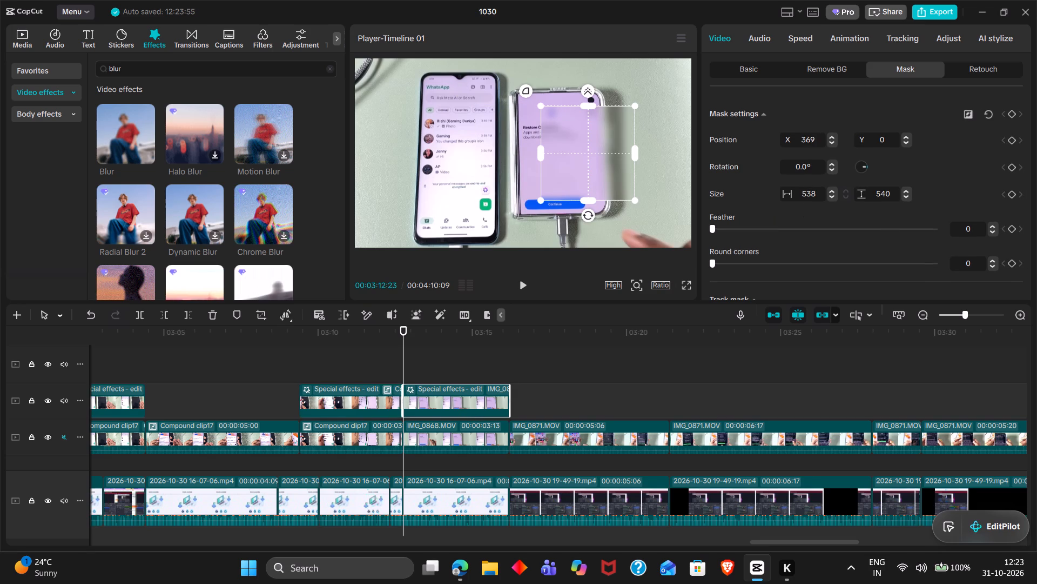
pyautogui.click(802, 141)
pyautogui.press('-')
pyautogui.press('Return')
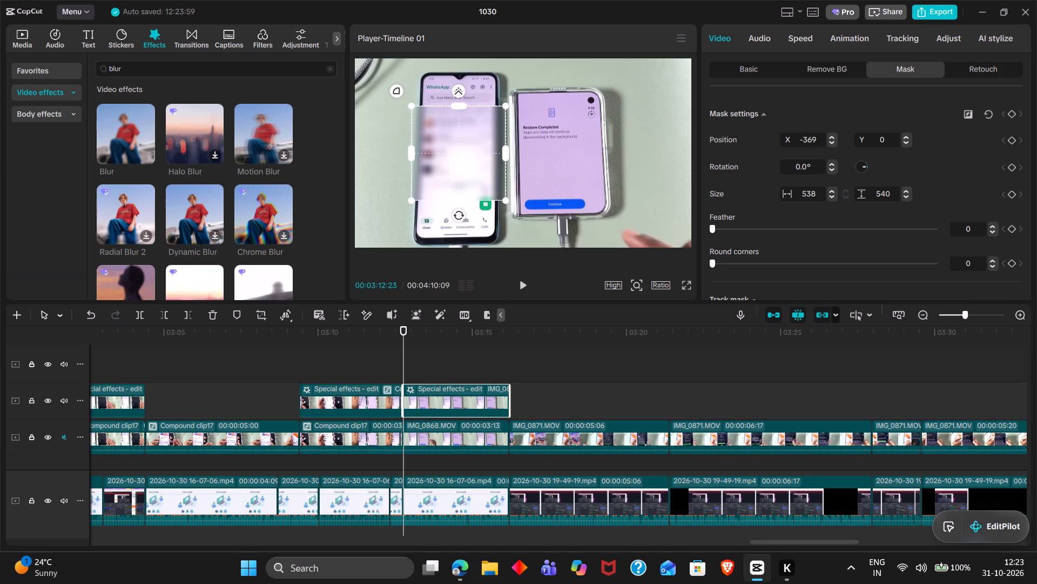
pyautogui.tripleClick(817, 196)
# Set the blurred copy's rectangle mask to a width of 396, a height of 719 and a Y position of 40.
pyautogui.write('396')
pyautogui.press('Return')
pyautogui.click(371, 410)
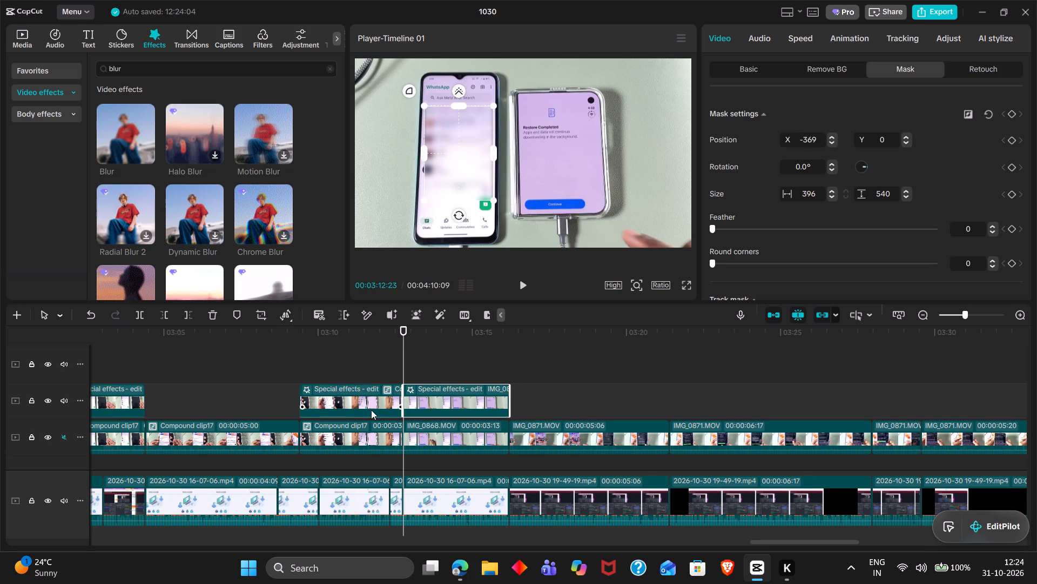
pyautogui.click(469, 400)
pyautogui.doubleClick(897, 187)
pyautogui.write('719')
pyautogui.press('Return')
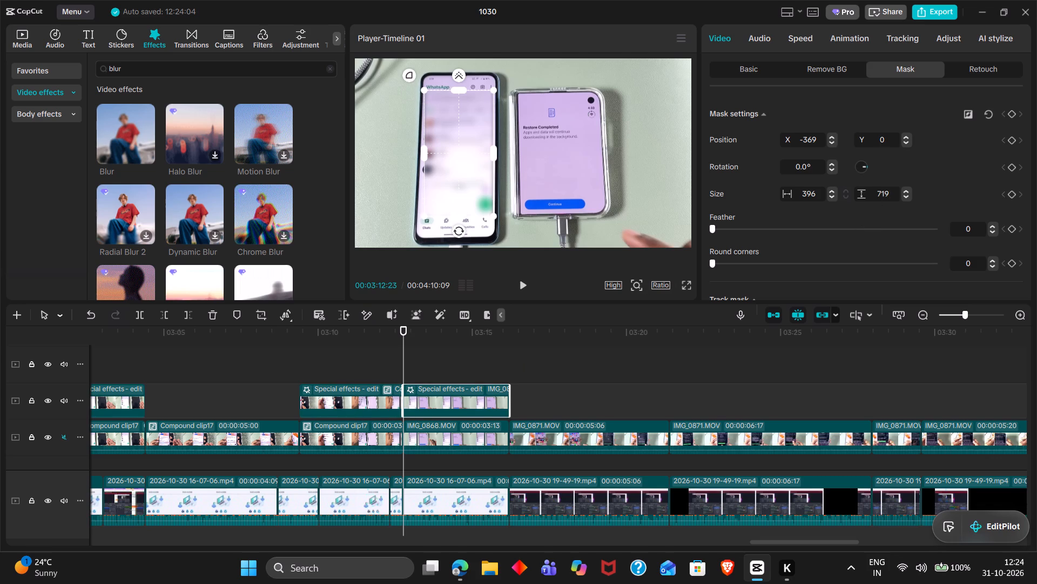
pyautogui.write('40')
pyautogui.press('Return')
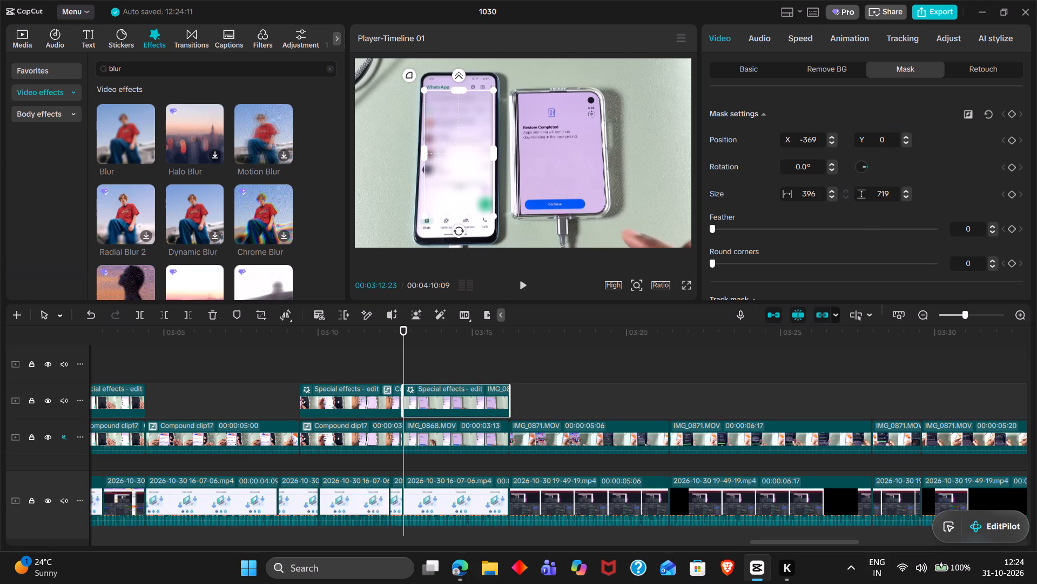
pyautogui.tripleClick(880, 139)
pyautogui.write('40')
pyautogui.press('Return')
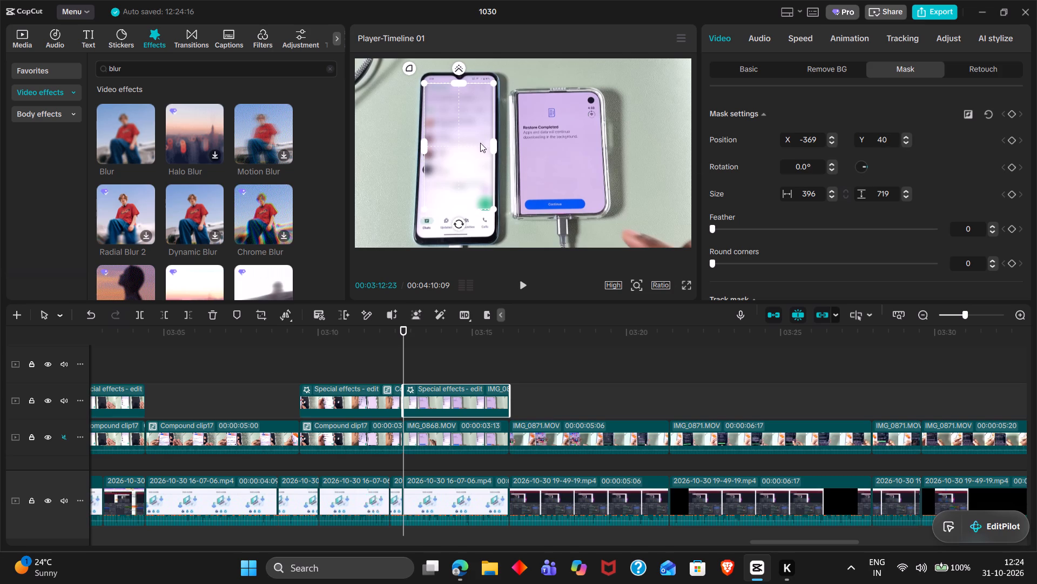
# Shrink the mask to about 162 by 429 and place it over the chat profile pictures at about X -486, Y 0.
pyautogui.moveTo(491, 148); pyautogui.dragTo(472, 150)
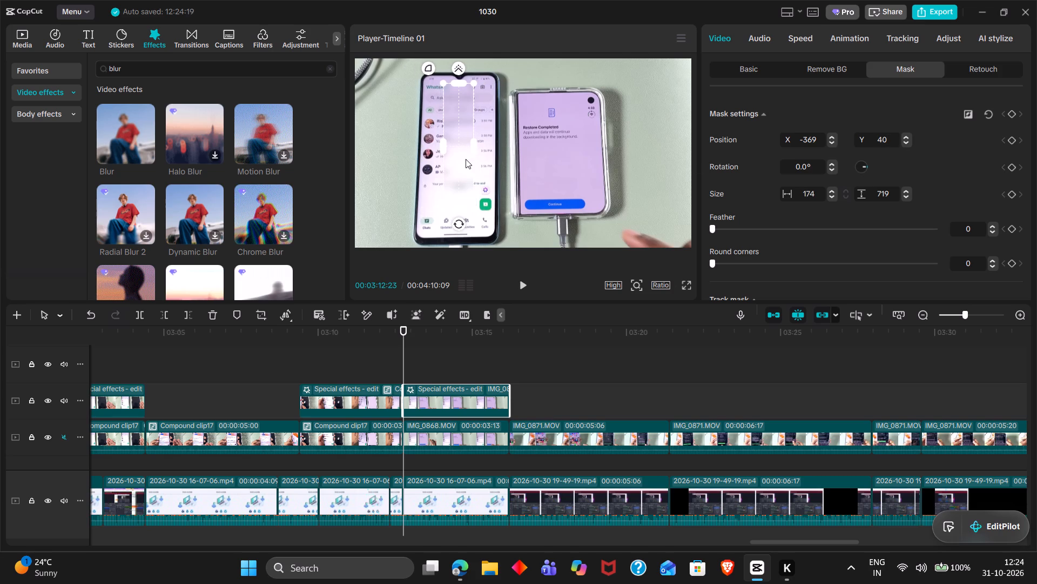
pyautogui.moveTo(466, 159); pyautogui.dragTo(443, 163)
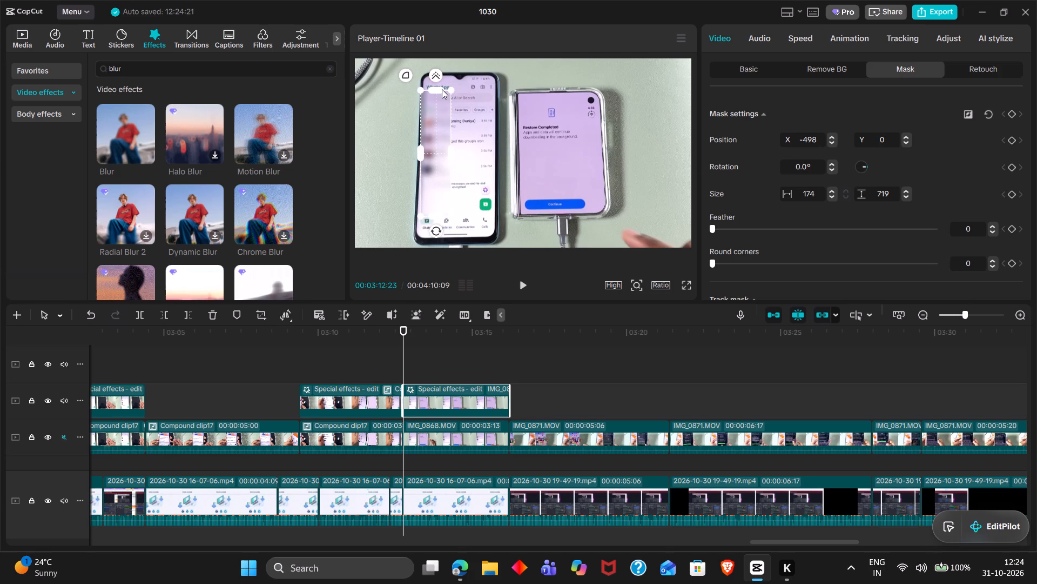
pyautogui.moveTo(442, 89); pyautogui.dragTo(443, 115)
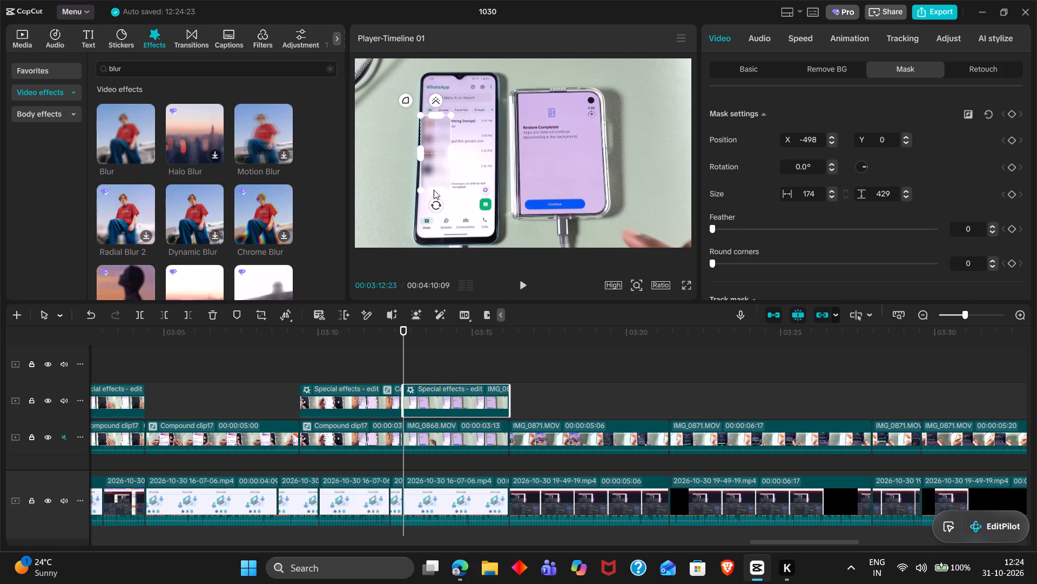
pyautogui.moveTo(436, 205); pyautogui.dragTo(433, 198)
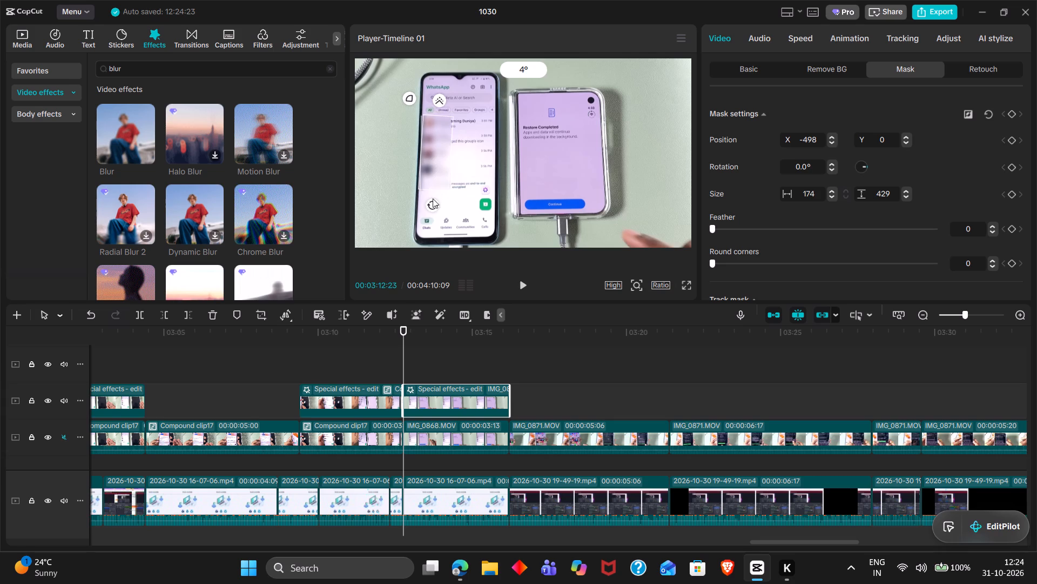
pyautogui.moveTo(433, 198); pyautogui.dragTo(434, 198)
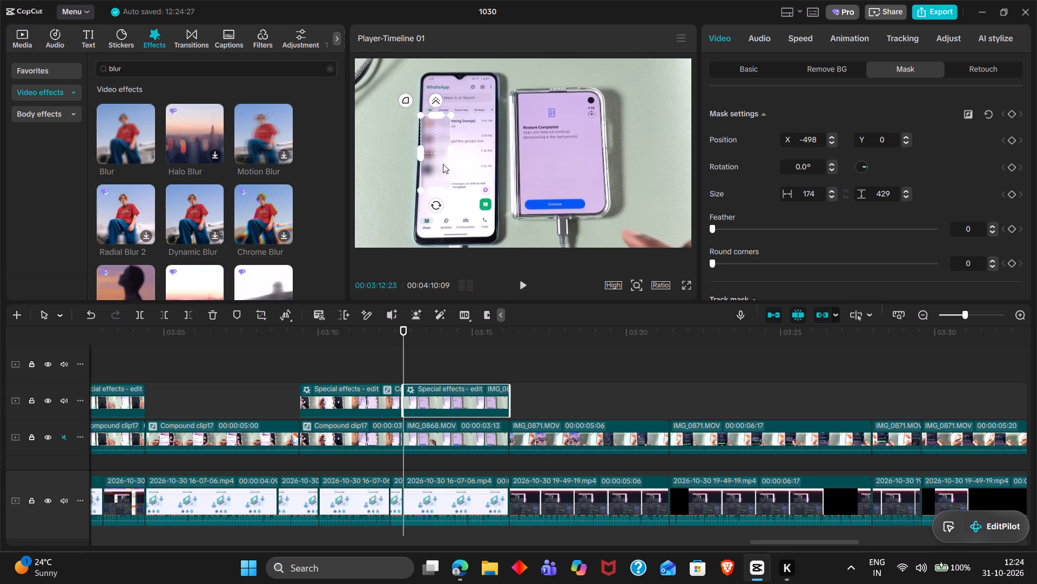
pyautogui.moveTo(450, 152); pyautogui.dragTo(445, 152)
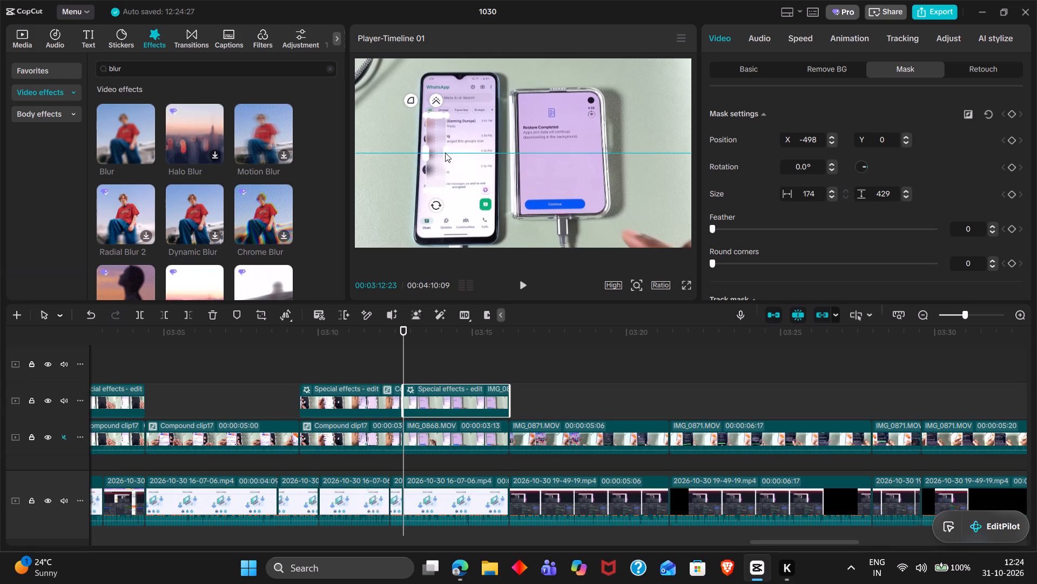
pyautogui.click(437, 153)
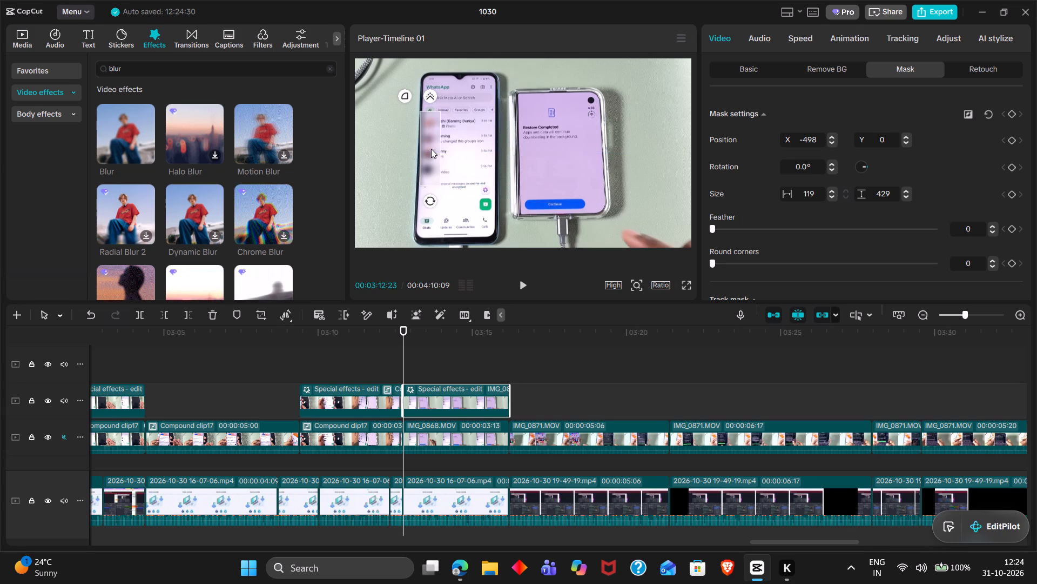
pyautogui.click(688, 284)
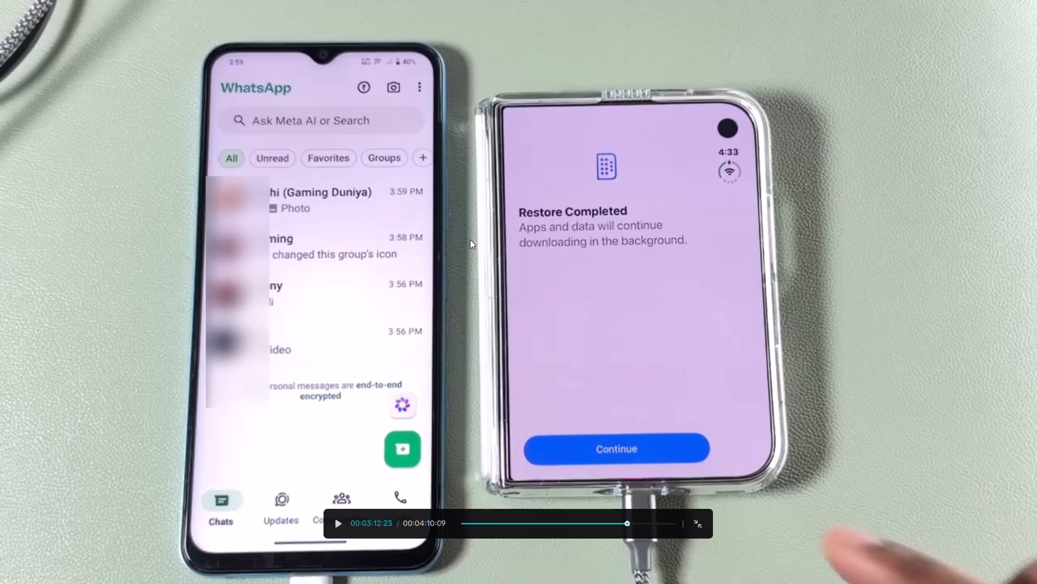
pyautogui.press('Escape')
pyautogui.moveTo(441, 127); pyautogui.dragTo(447, 126)
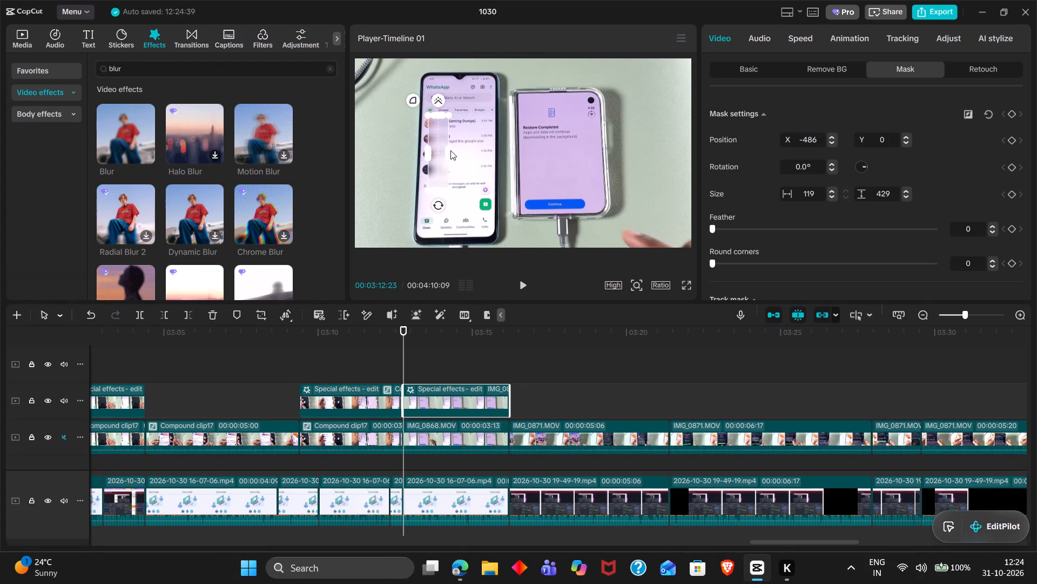
pyautogui.click(450, 150)
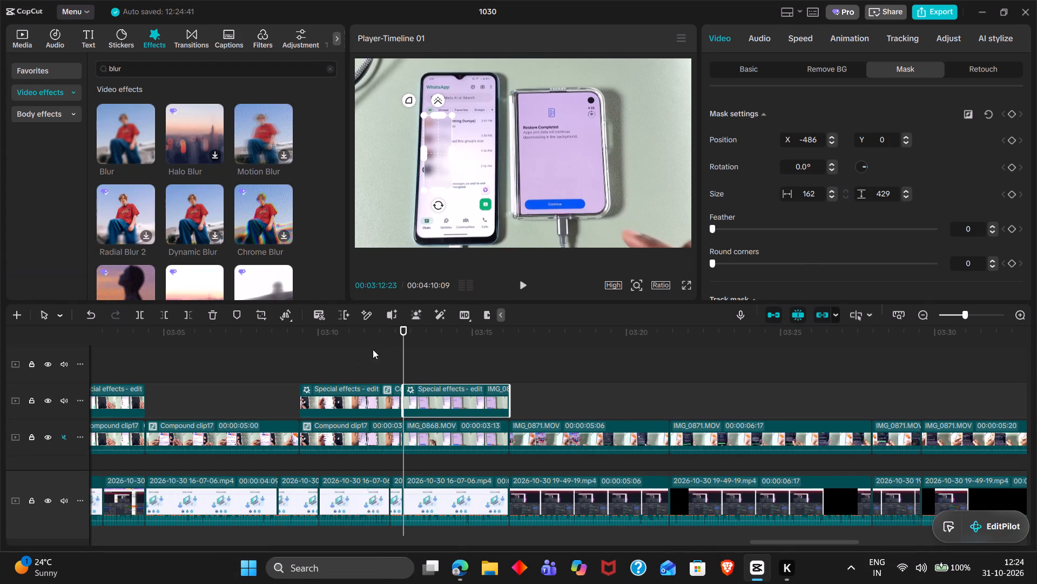
# Widen the mask at 00:03:13:22 and shift it to cover the chat names as well as the profile pictures.
pyautogui.doubleClick(373, 349)
pyautogui.moveTo(373, 349); pyautogui.dragTo(402, 352)
pyautogui.tripleClick(395, 351)
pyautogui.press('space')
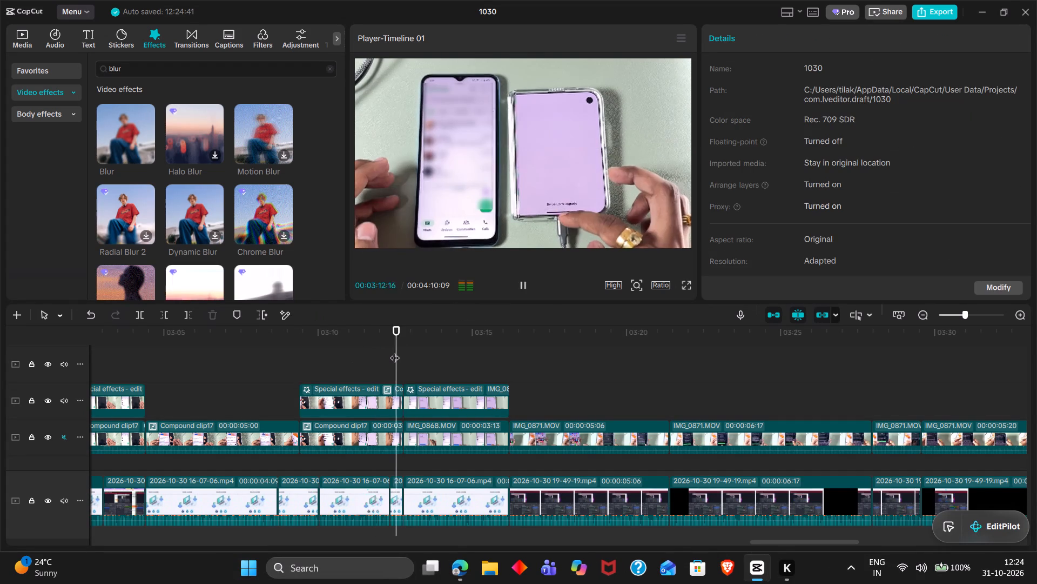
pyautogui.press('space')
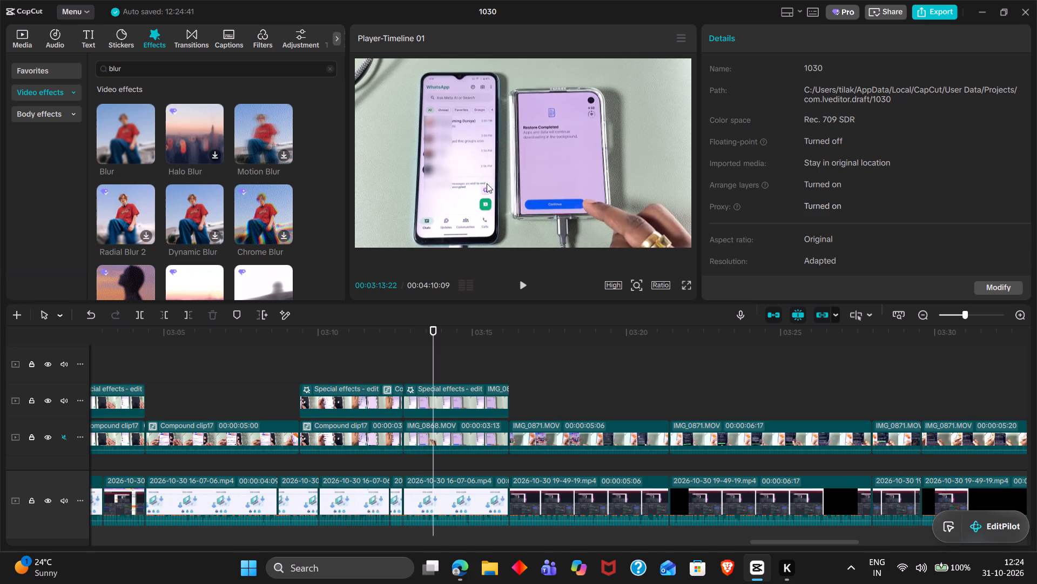
pyautogui.click(439, 175)
pyautogui.moveTo(455, 150); pyautogui.dragTo(461, 149)
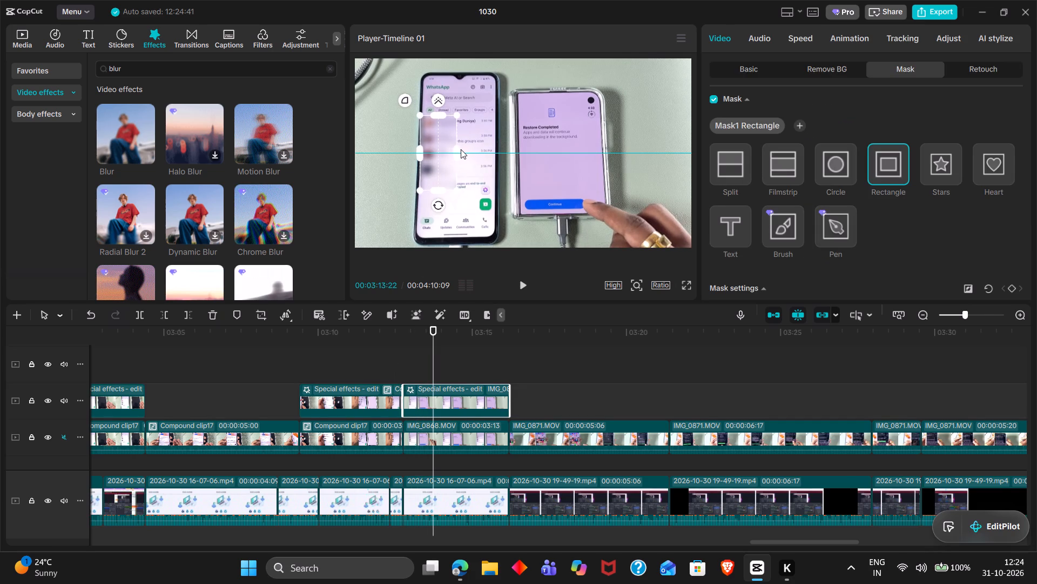
pyautogui.moveTo(461, 149); pyautogui.dragTo(463, 149)
pyautogui.moveTo(445, 148); pyautogui.dragTo(455, 147)
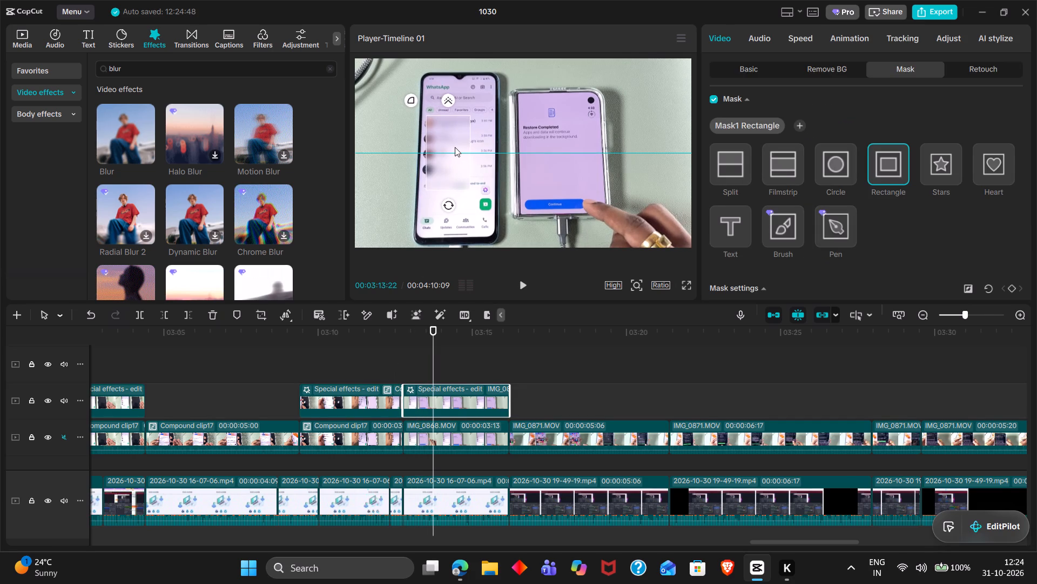
pyautogui.moveTo(455, 147); pyautogui.dragTo(455, 147)
# Play through the masked section and split the blurred IMG_0868.MOV overlay at 00:03:15:02.
pyautogui.doubleClick(399, 374)
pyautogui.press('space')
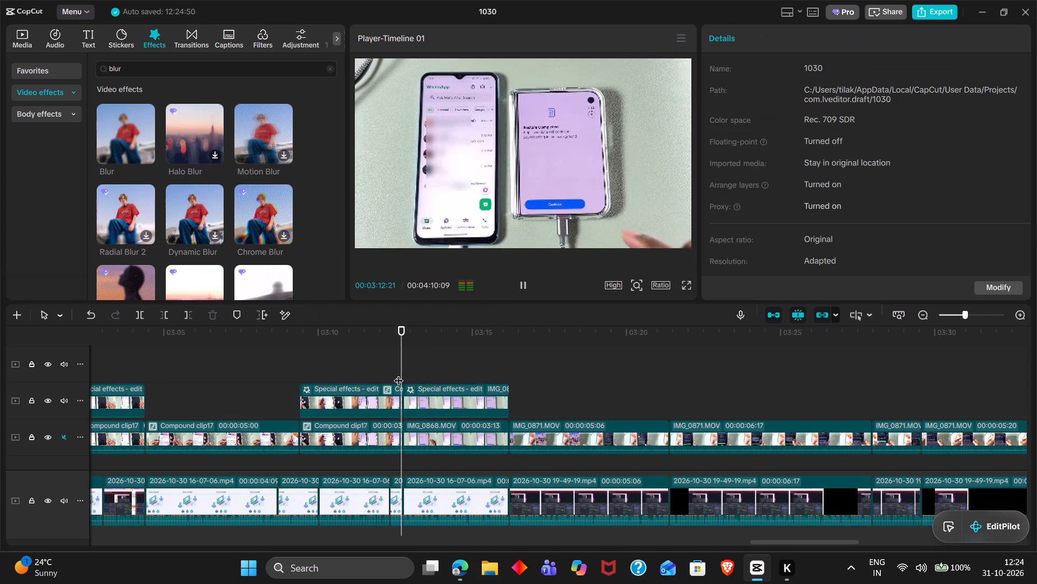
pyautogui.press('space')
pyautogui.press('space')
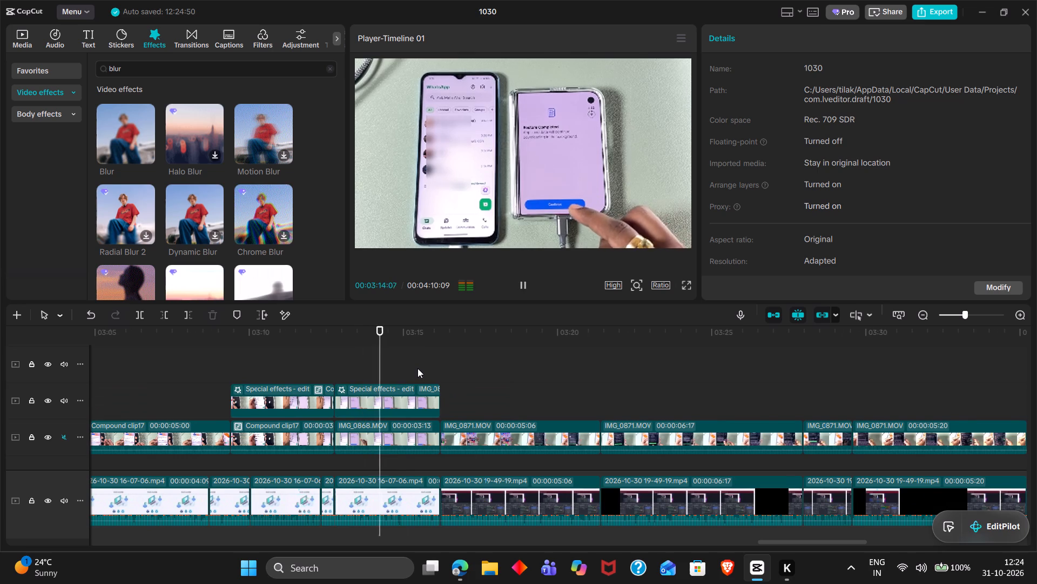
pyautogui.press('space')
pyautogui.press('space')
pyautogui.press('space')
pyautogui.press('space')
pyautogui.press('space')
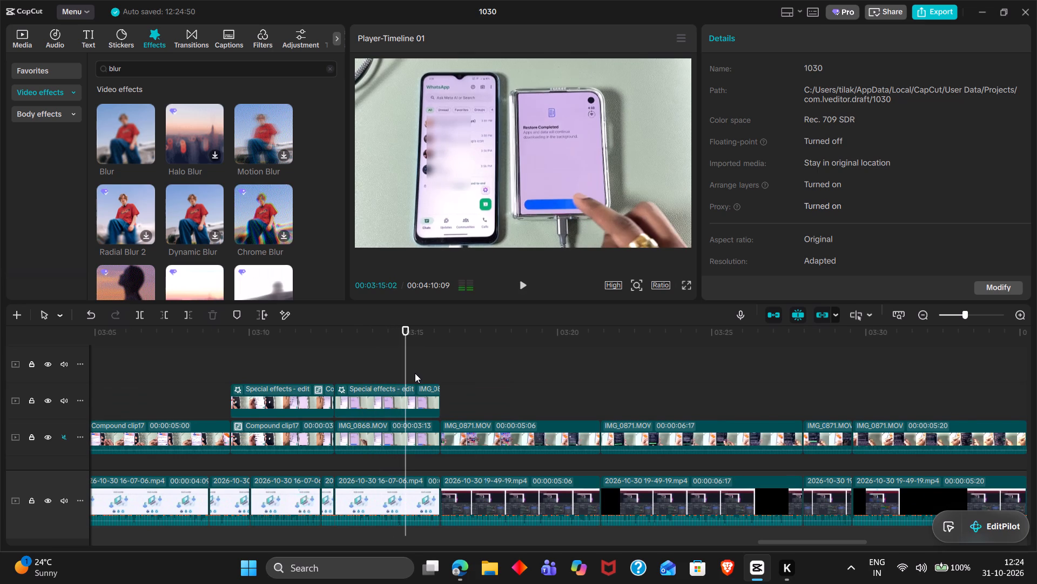
pyautogui.click(402, 413)
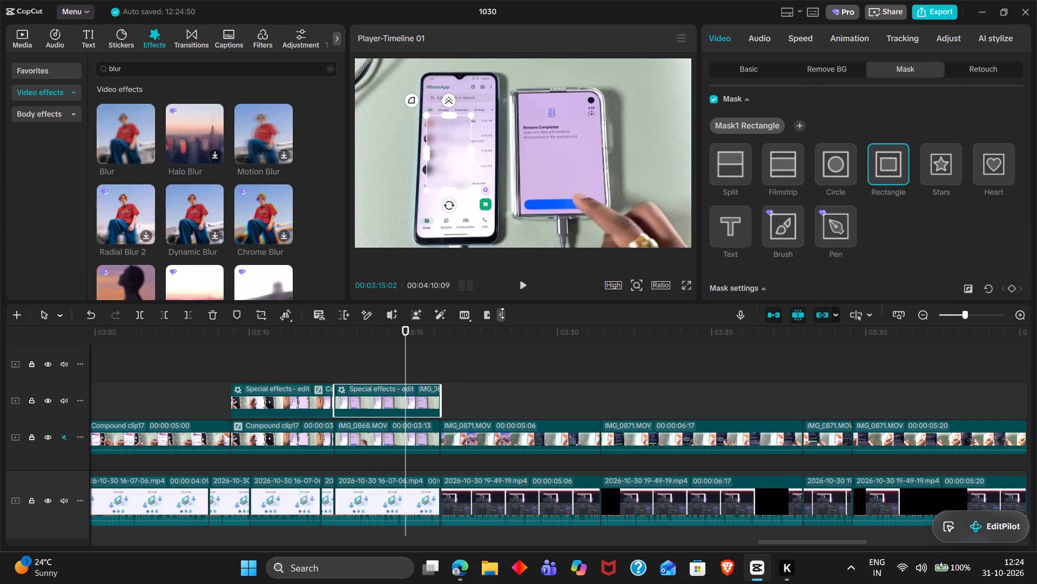
pyautogui.hotkey('ctrl', 'b')
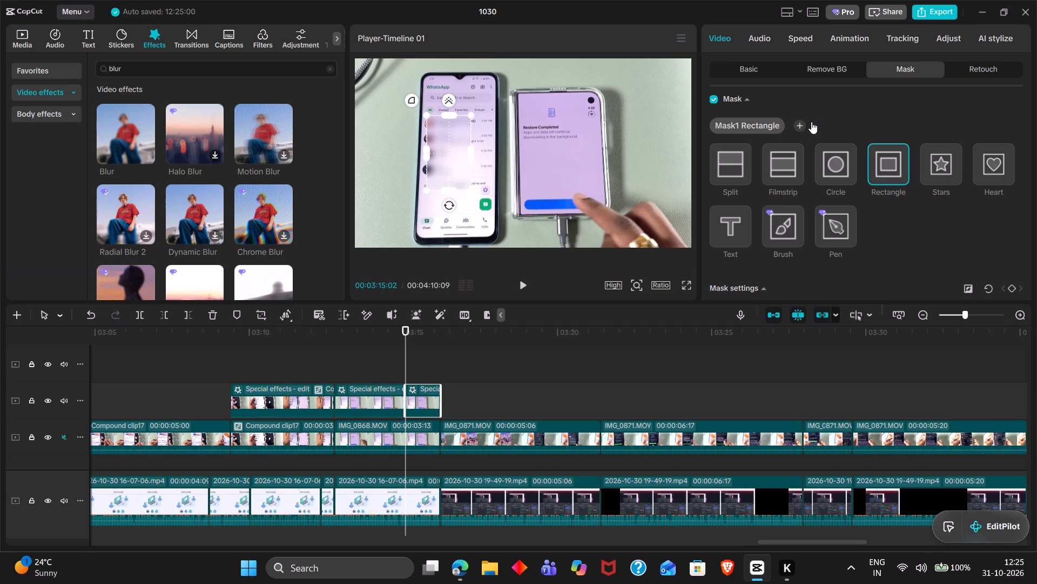
# Add a second rectangle mask to the overlay's second part, flatten and narrow it, and move it onto the other phone's screen.
pyautogui.click(804, 124)
pyautogui.moveTo(566, 158); pyautogui.dragTo(553, 158)
pyautogui.moveTo(517, 200); pyautogui.dragTo(526, 162)
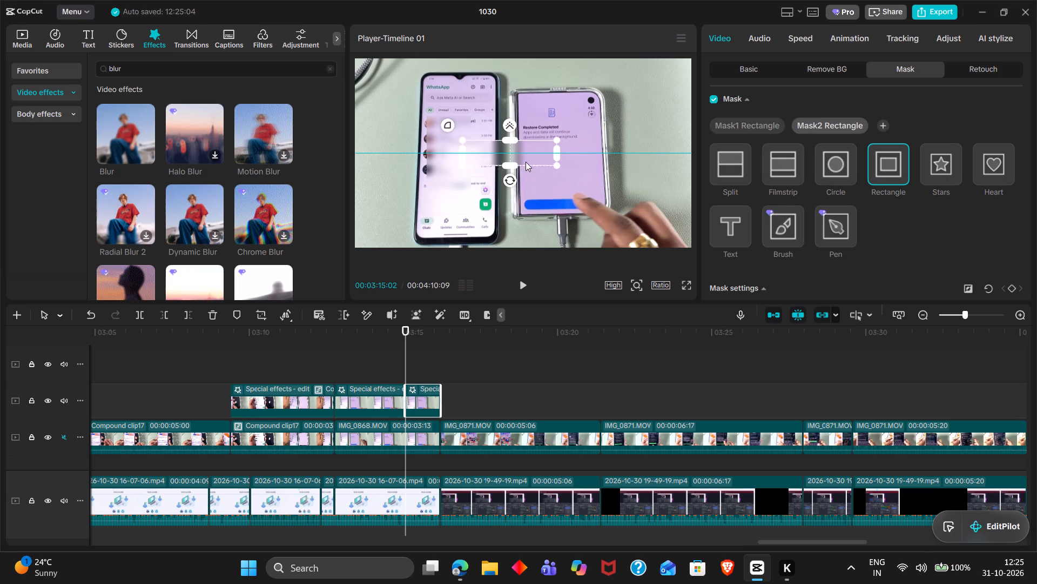
pyautogui.moveTo(526, 162); pyautogui.dragTo(525, 157)
pyautogui.moveTo(536, 154); pyautogui.dragTo(603, 140)
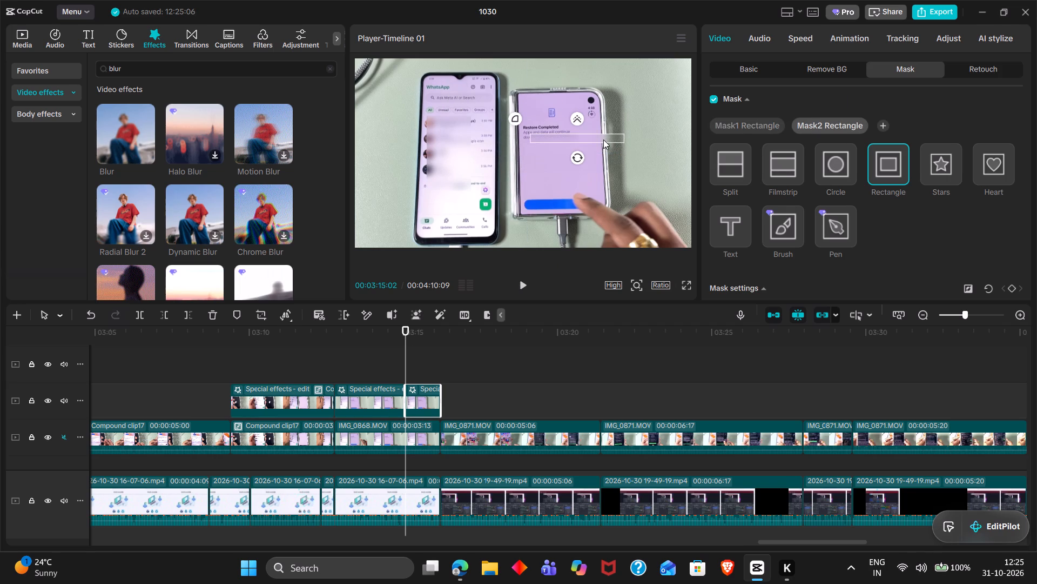
pyautogui.moveTo(625, 139); pyautogui.dragTo(609, 141)
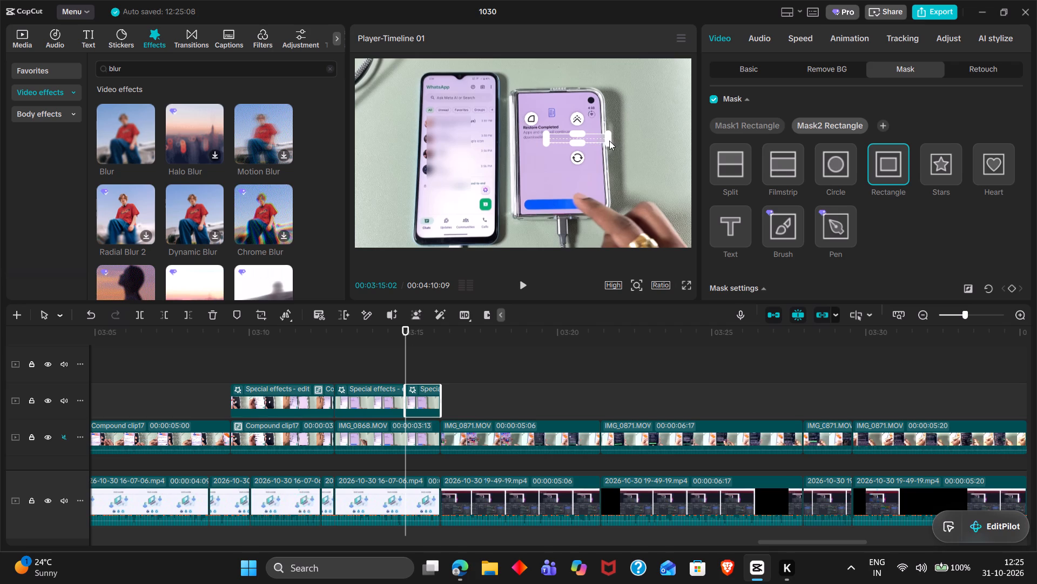
# Position the second rectangle mask over the account phone number on the Apple Account screen, checking its coverage in full screen.
pyautogui.moveTo(600, 141); pyautogui.dragTo(592, 137)
pyautogui.press('space')
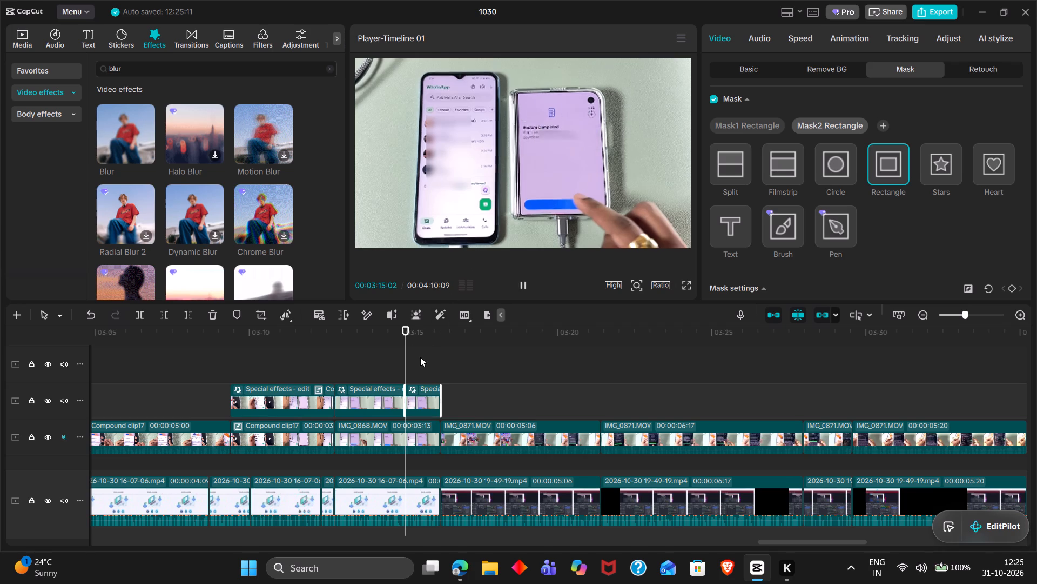
pyautogui.press('space')
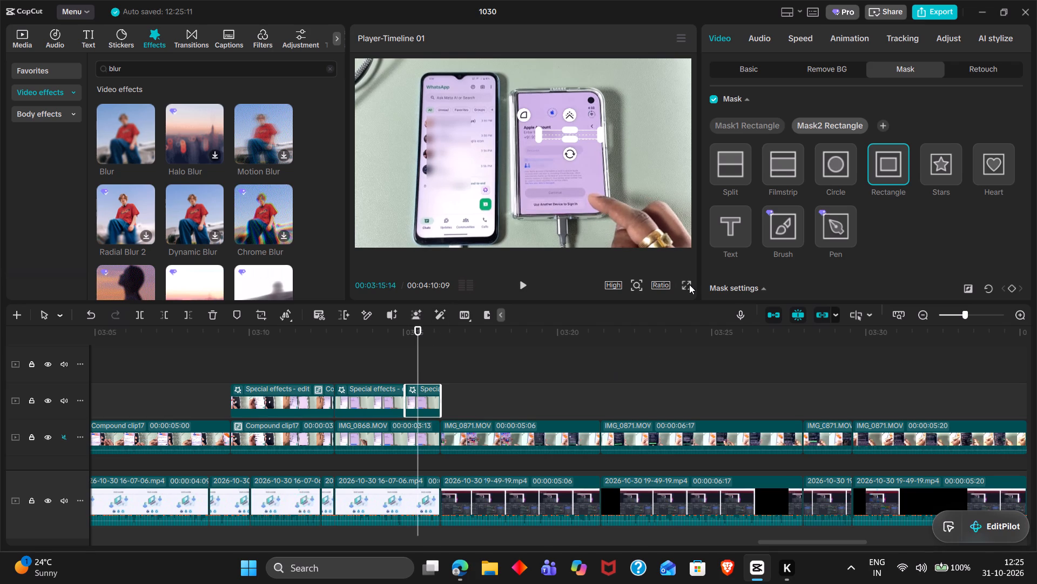
pyautogui.click(689, 284)
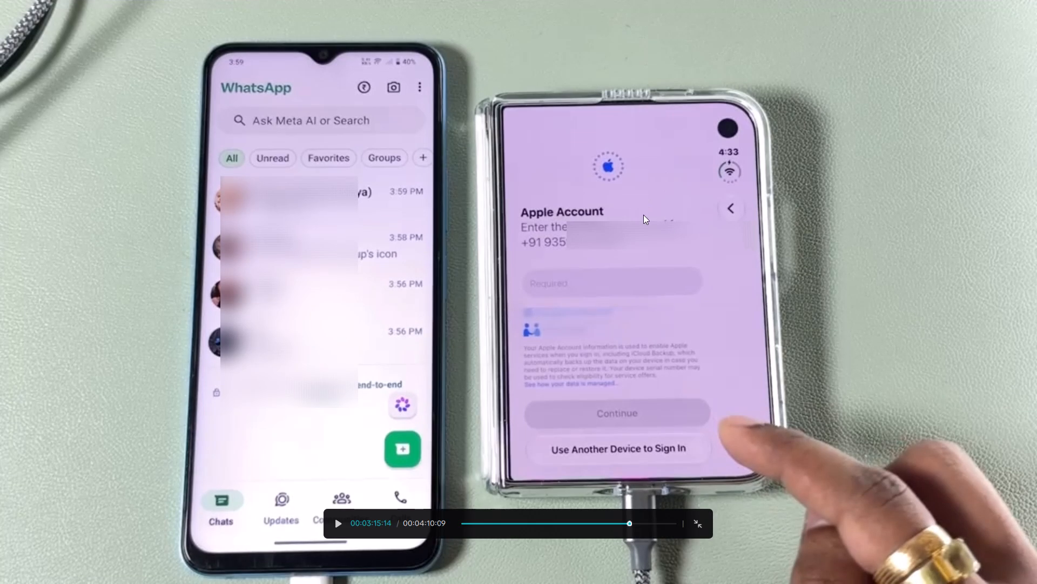
pyautogui.press('Escape')
pyautogui.moveTo(588, 136); pyautogui.dragTo(578, 138)
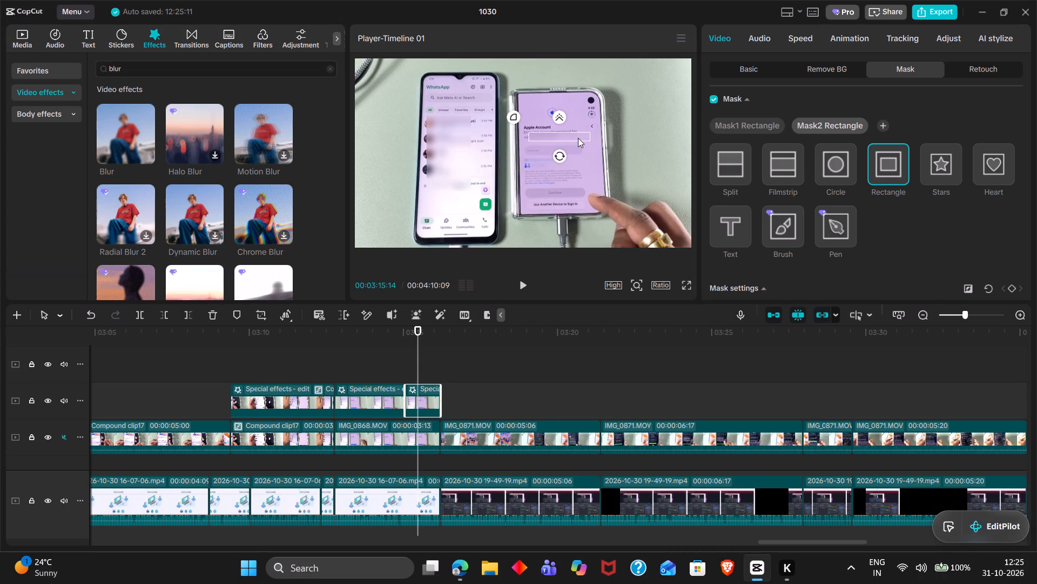
pyautogui.moveTo(578, 138); pyautogui.dragTo(574, 139)
# Play back from just before 00:03:15 and review the footage around 00:03:33 in full screen for exposed private chats.
pyautogui.doubleClick(400, 358)
pyautogui.press('space')
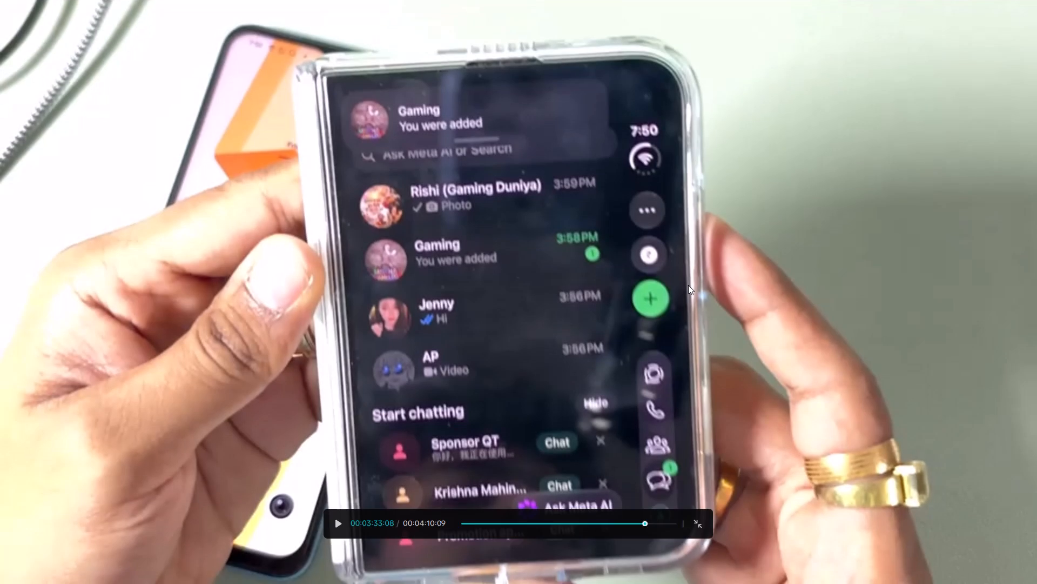
pyautogui.press('space')
pyautogui.press('space')
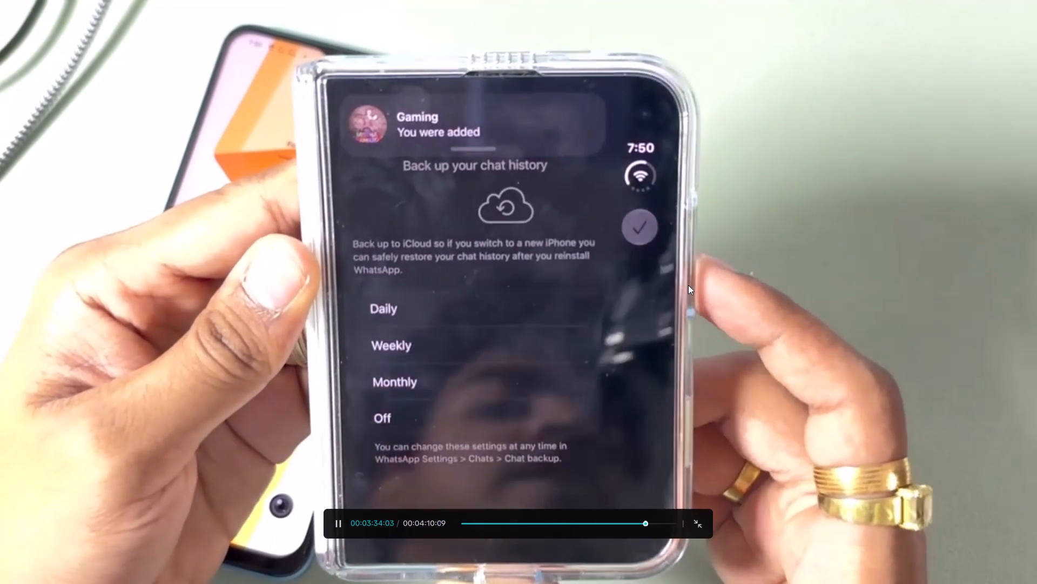
pyautogui.press('space')
pyautogui.press('Escape')
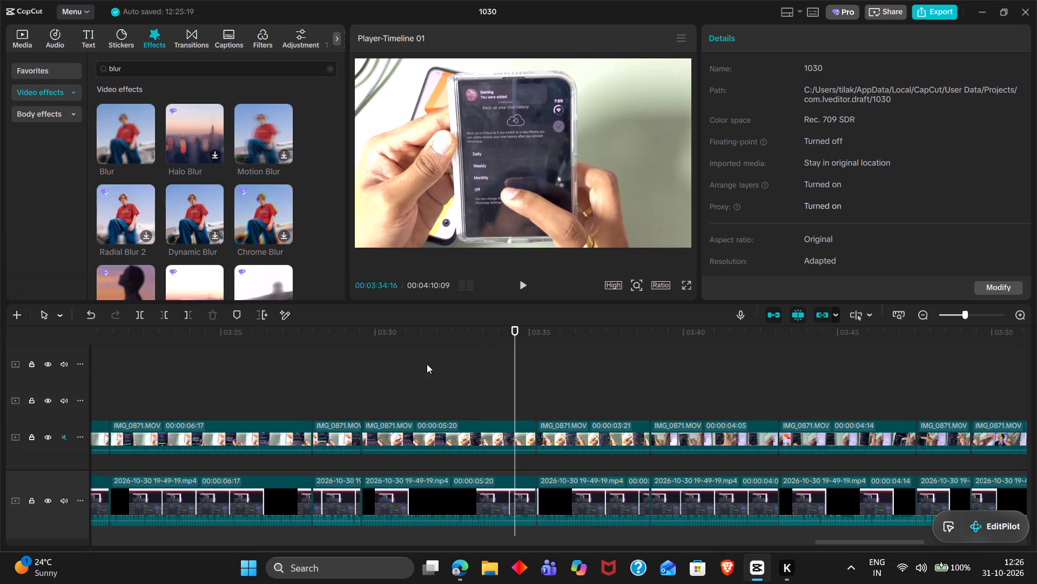
# Locate where the WhatsApp chat list first appears after the email screen and split IMG_0871.MOV at 00:03:32:05.
pyautogui.click(427, 364)
pyautogui.moveTo(427, 364); pyautogui.dragTo(398, 362)
pyautogui.press('space')
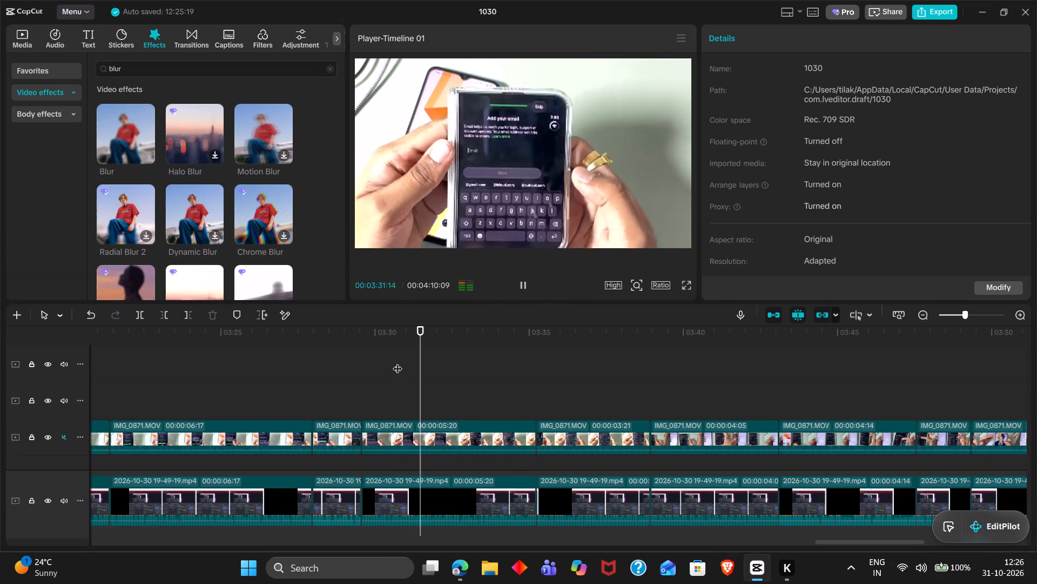
pyautogui.press('space')
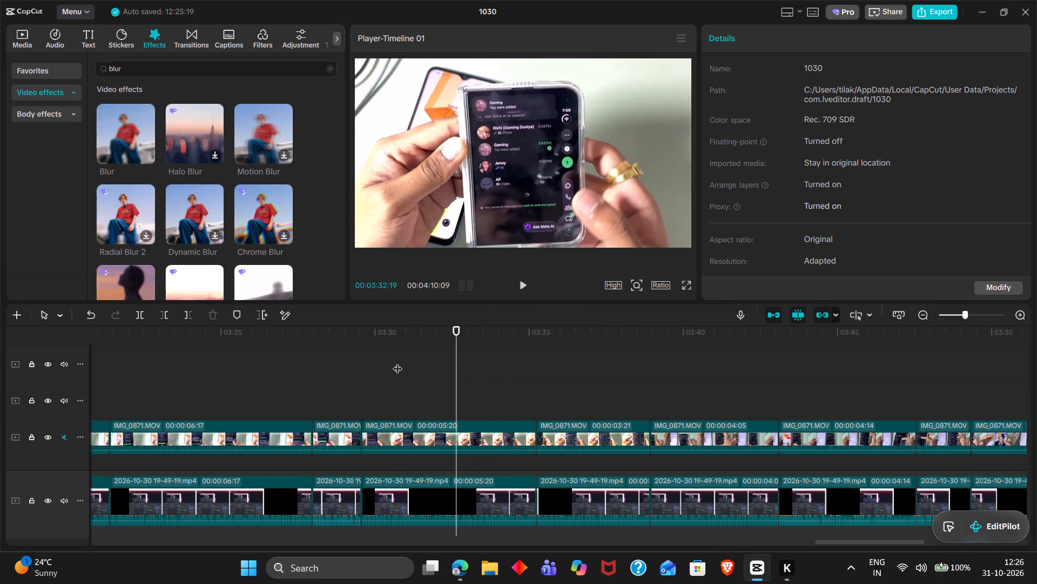
pyautogui.doubleClick(418, 365)
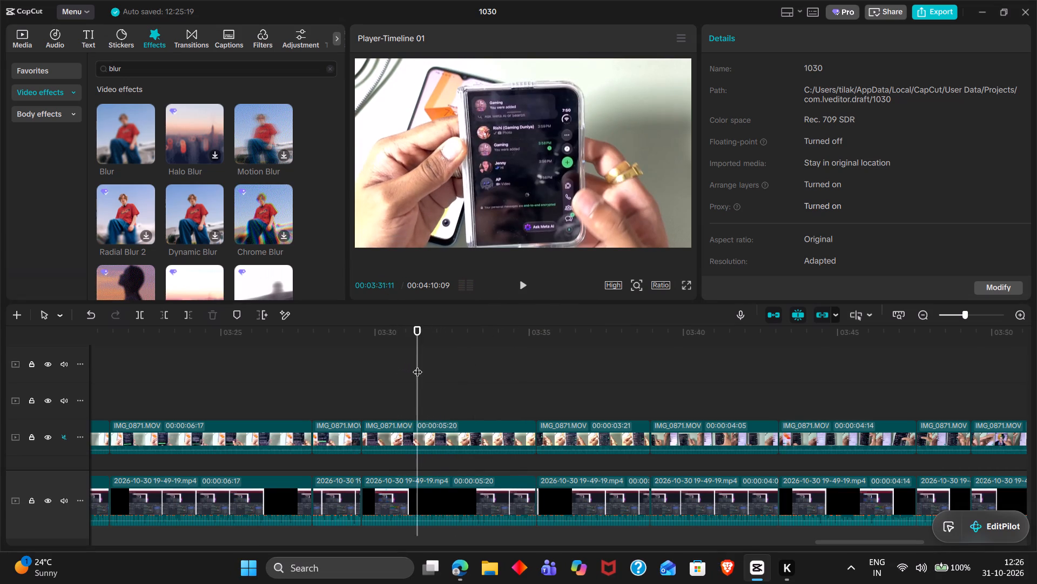
pyautogui.press('space')
pyautogui.press('space')
pyautogui.press('space')
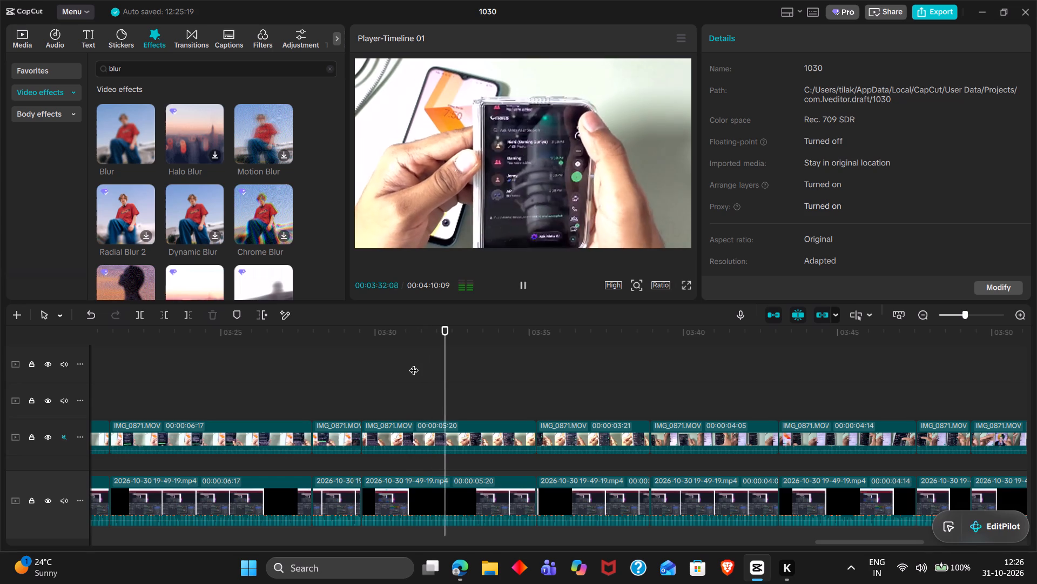
pyautogui.press('space')
pyautogui.doubleClick(445, 373)
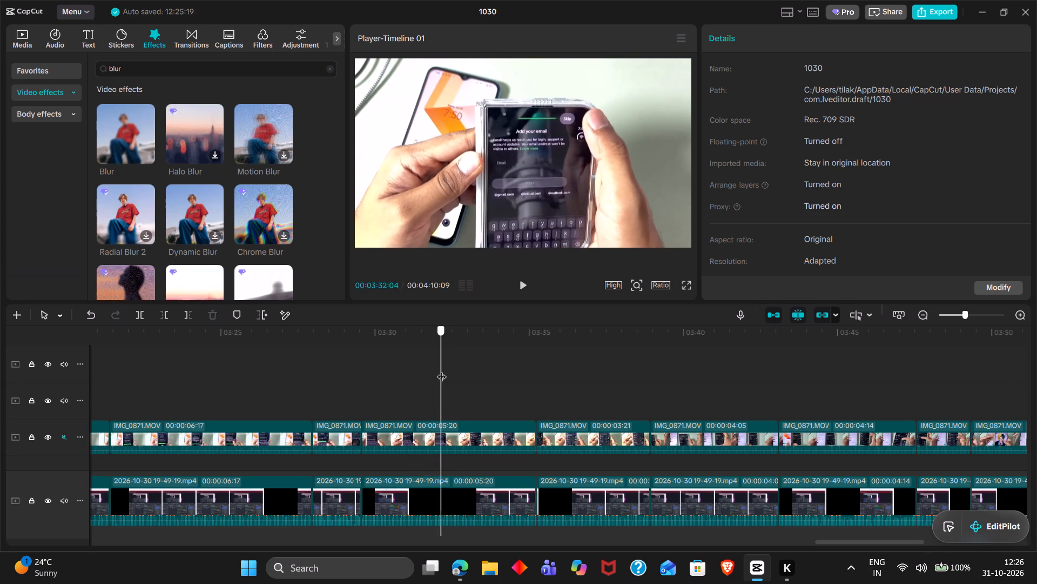
pyautogui.click(456, 449)
pyautogui.hotkey('ctrl', 'b')
# Locate where the chat list gives way to the chat backup screen and split IMG_0871.MOV at 00:03:33:23.
pyautogui.press('space')
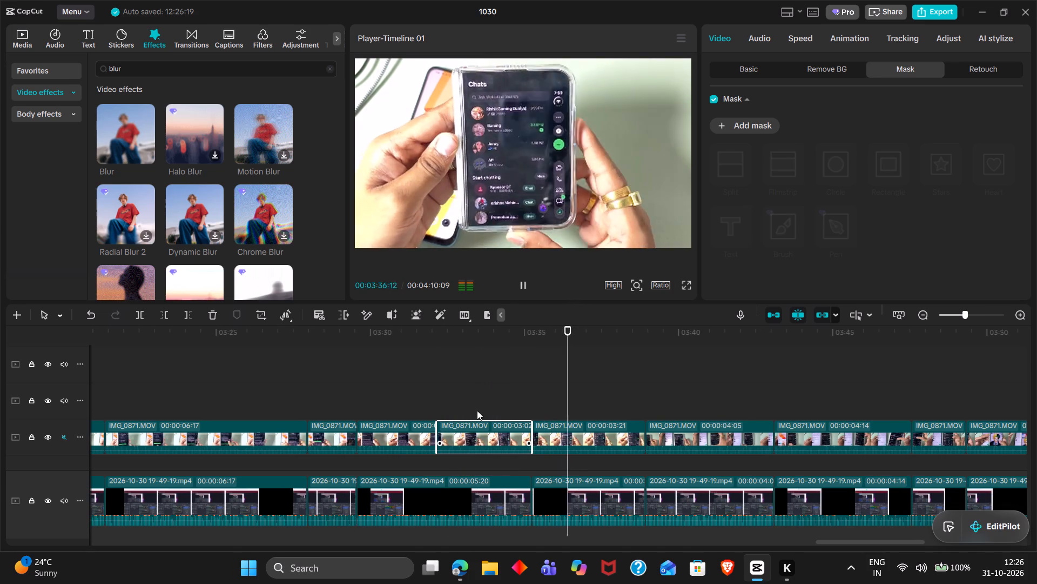
pyautogui.click(502, 395)
pyautogui.moveTo(502, 395); pyautogui.dragTo(475, 390)
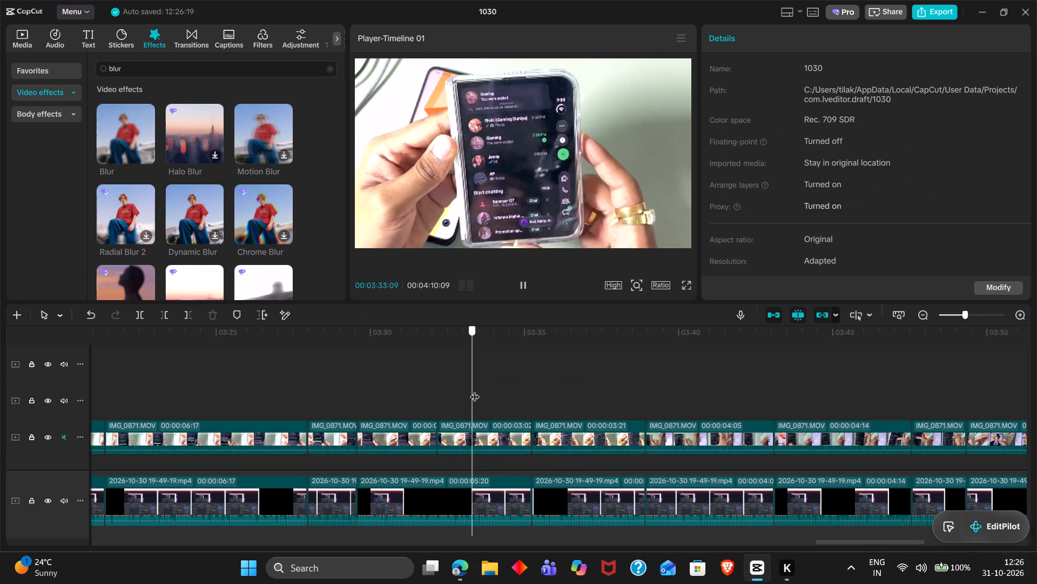
pyautogui.moveTo(475, 390); pyautogui.dragTo(487, 390)
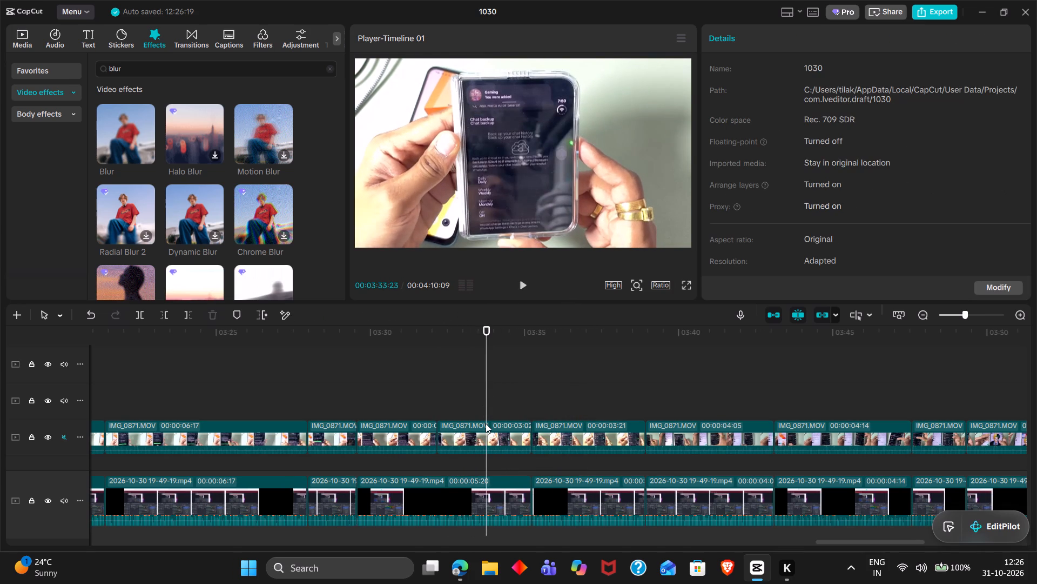
pyautogui.click(486, 423)
pyautogui.hotkey('ctrl', 'b')
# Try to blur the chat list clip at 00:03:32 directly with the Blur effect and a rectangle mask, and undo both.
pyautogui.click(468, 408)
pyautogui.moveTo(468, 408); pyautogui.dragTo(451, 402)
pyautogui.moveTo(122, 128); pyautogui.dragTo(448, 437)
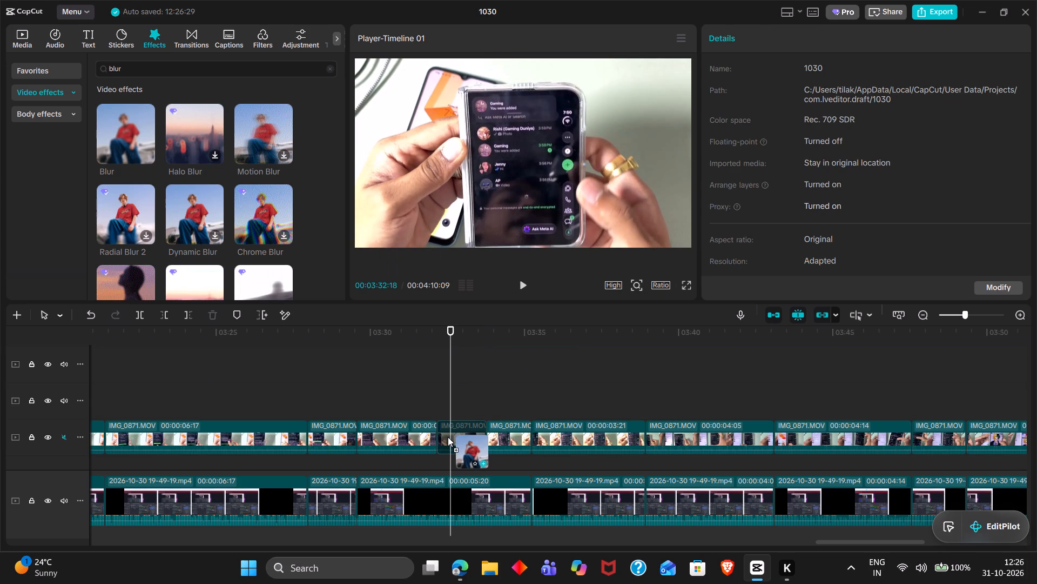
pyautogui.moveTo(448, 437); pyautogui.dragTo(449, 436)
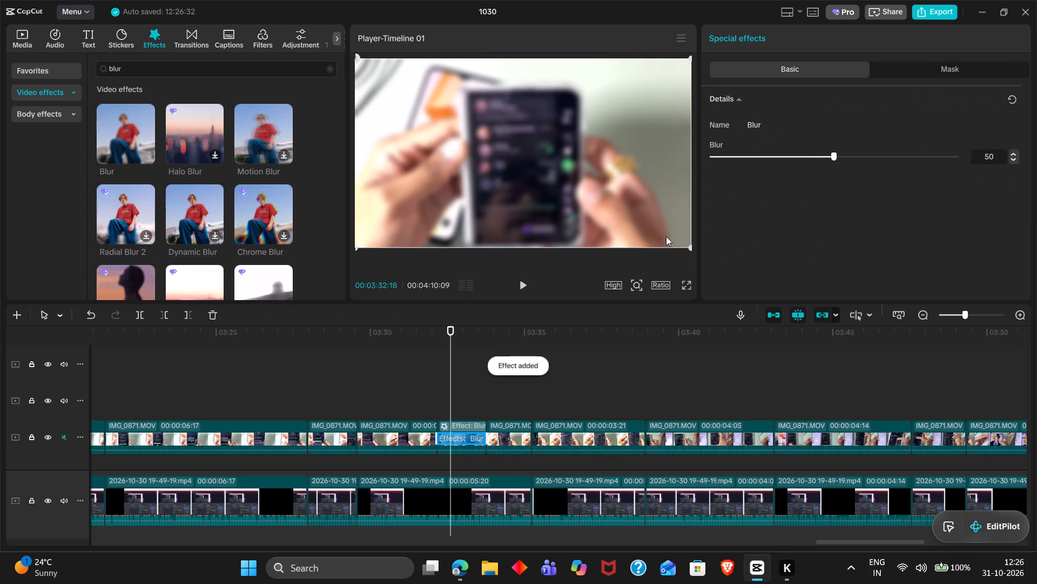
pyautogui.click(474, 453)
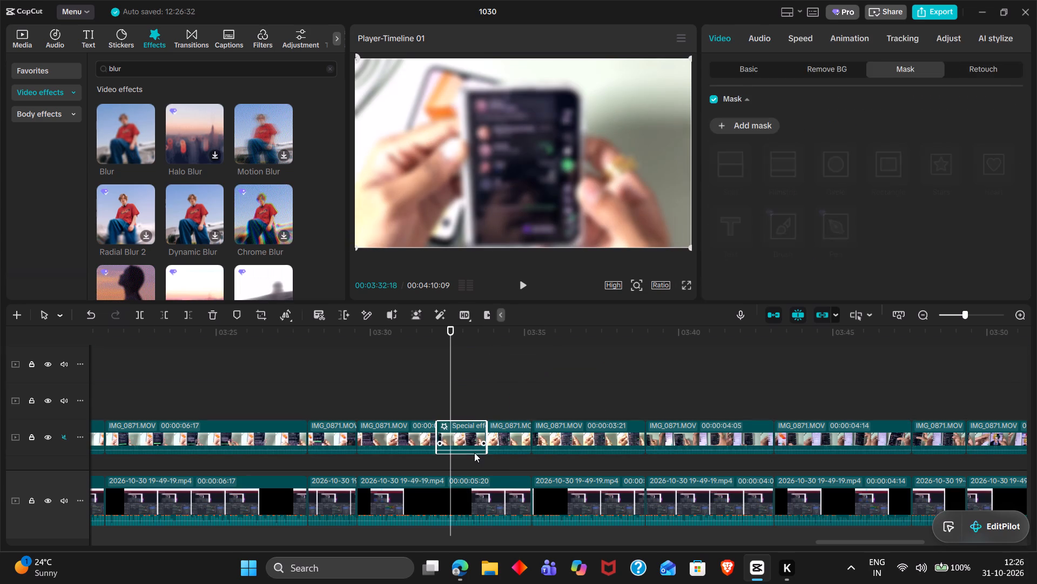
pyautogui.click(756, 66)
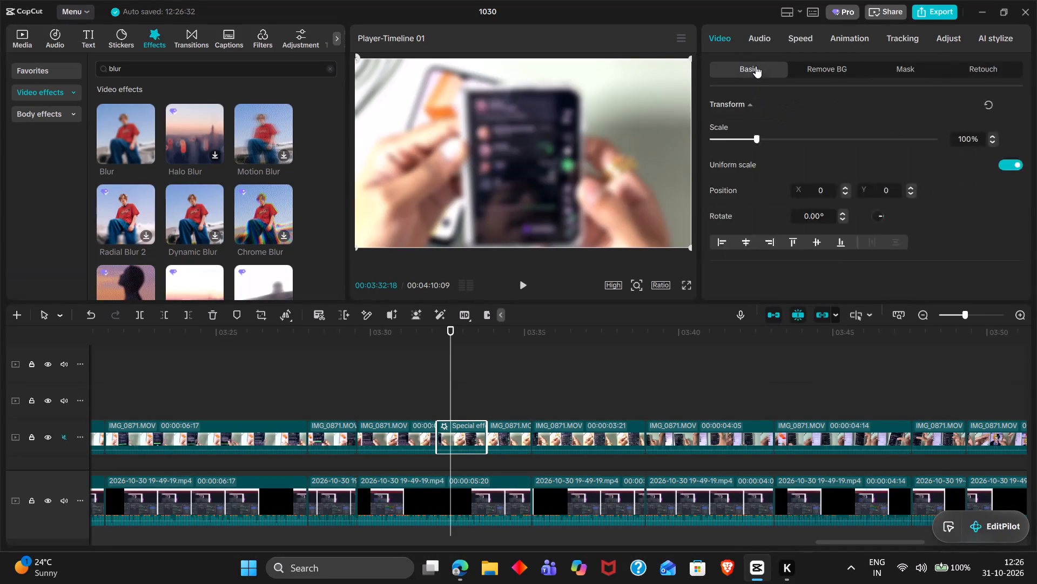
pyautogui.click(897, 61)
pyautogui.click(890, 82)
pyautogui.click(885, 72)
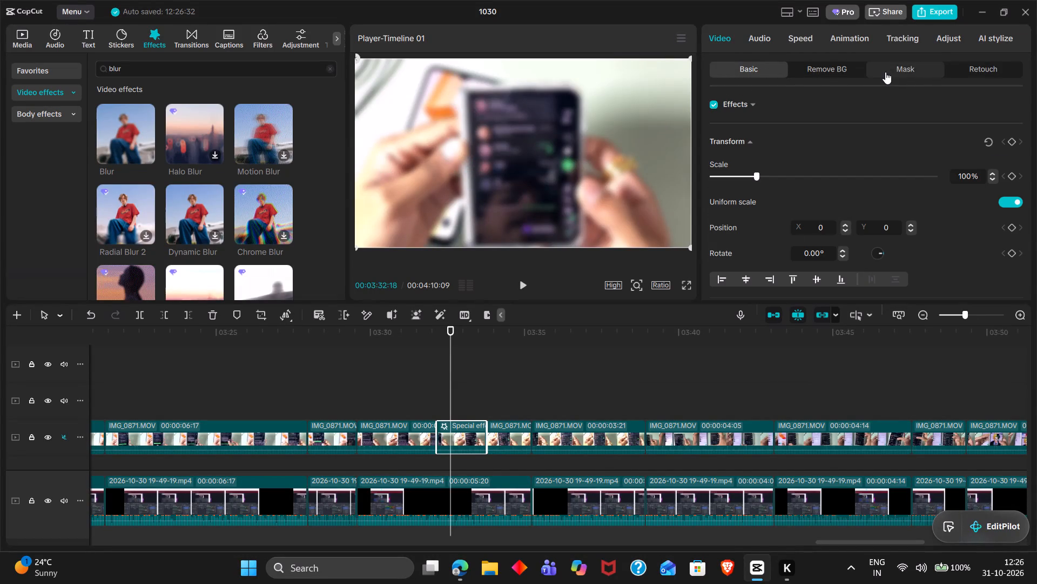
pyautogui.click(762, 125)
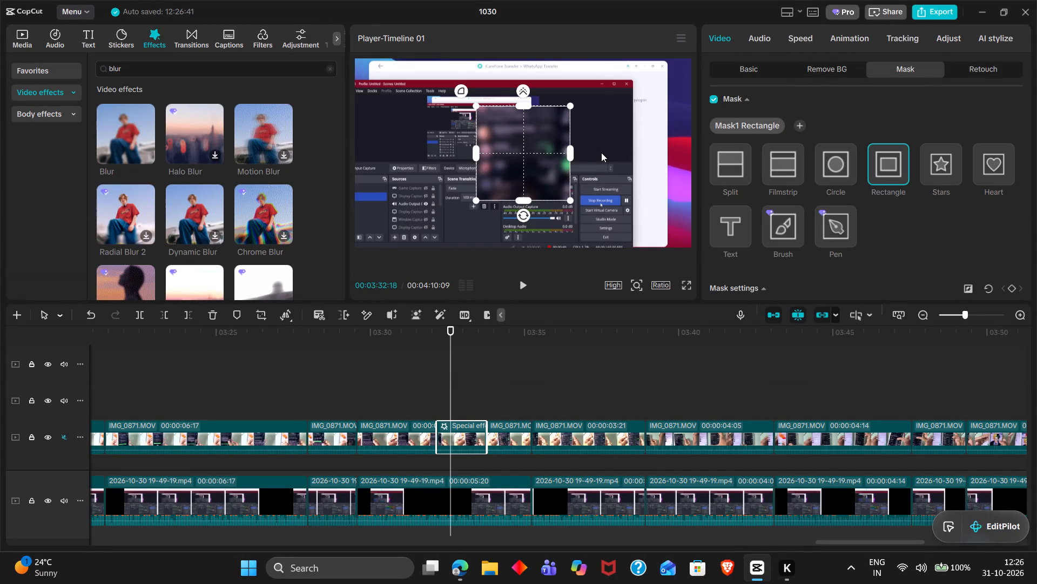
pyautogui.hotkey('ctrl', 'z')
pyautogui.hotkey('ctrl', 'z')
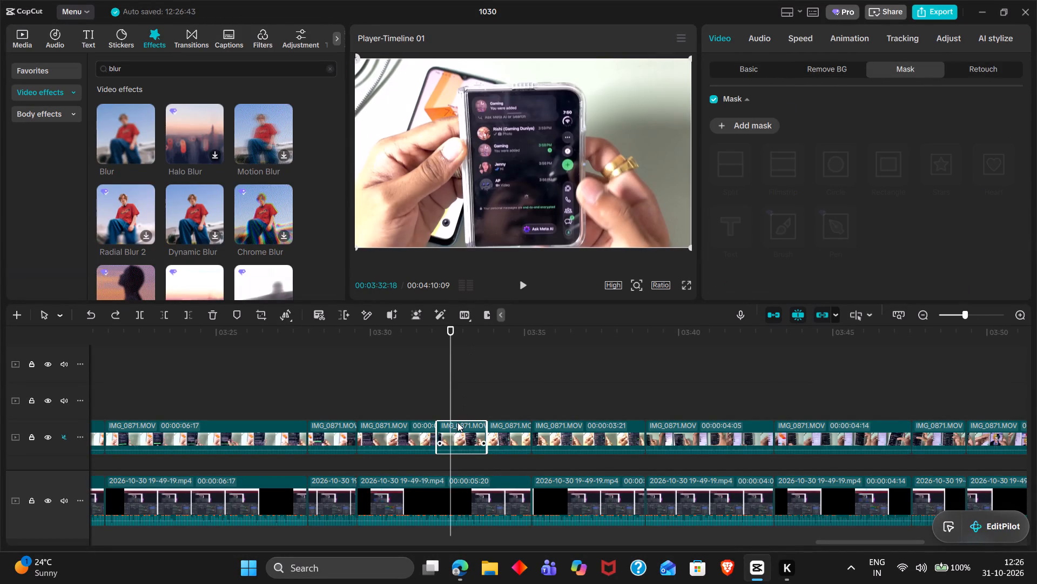
# Duplicate the chat list clip starting at 00:03:32:05 onto the track above and apply the Blur effect to the copy.
pyautogui.tripleClick(440, 413)
pyautogui.click(446, 433)
pyautogui.hotkey('ctrl', 'c')
pyautogui.hotkey('ctrl', 'v')
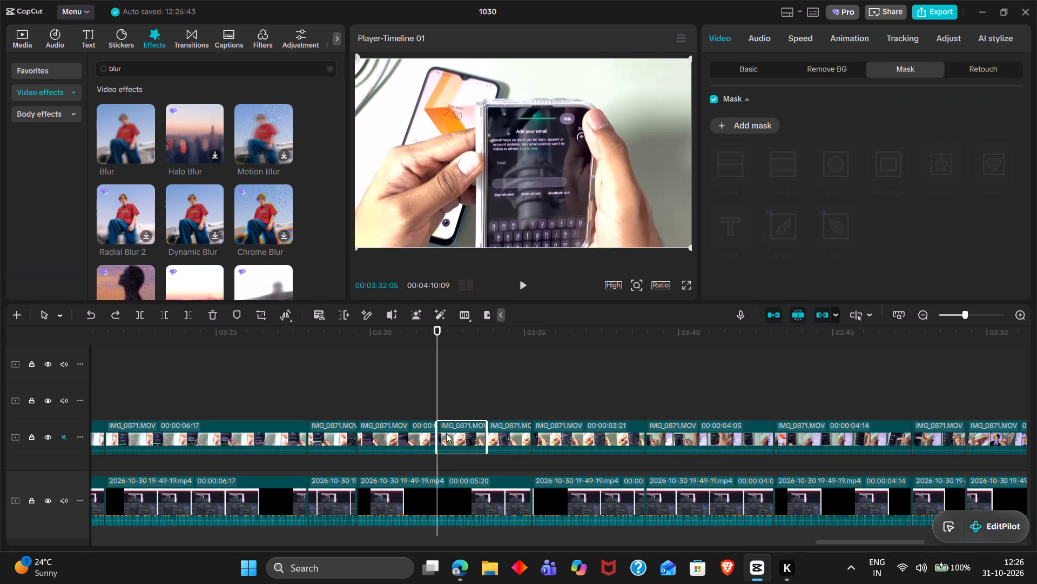
pyautogui.moveTo(156, 122); pyautogui.dragTo(138, 126)
pyautogui.moveTo(138, 126); pyautogui.dragTo(457, 400)
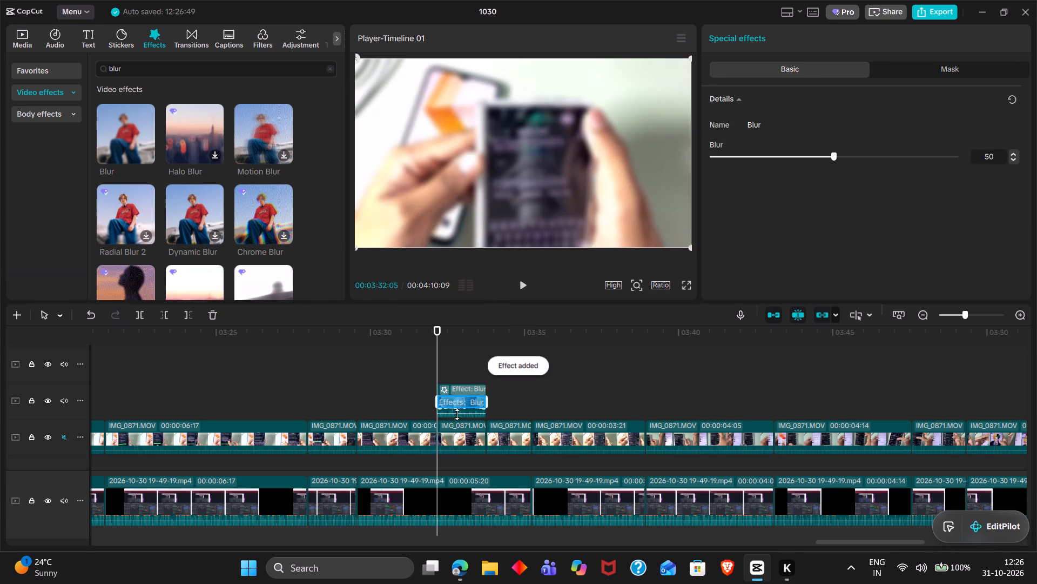
pyautogui.moveTo(457, 414); pyautogui.dragTo(460, 439)
# Add a rectangle mask to the blurred copy and narrow and position it over the contact names in the chat list.
pyautogui.click(760, 127)
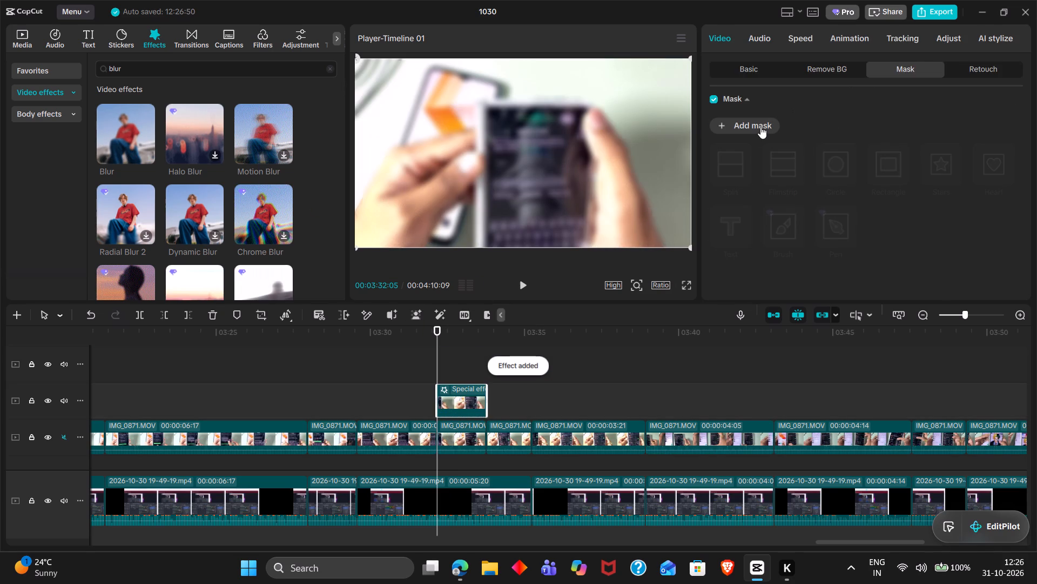
pyautogui.moveTo(565, 153); pyautogui.dragTo(557, 152)
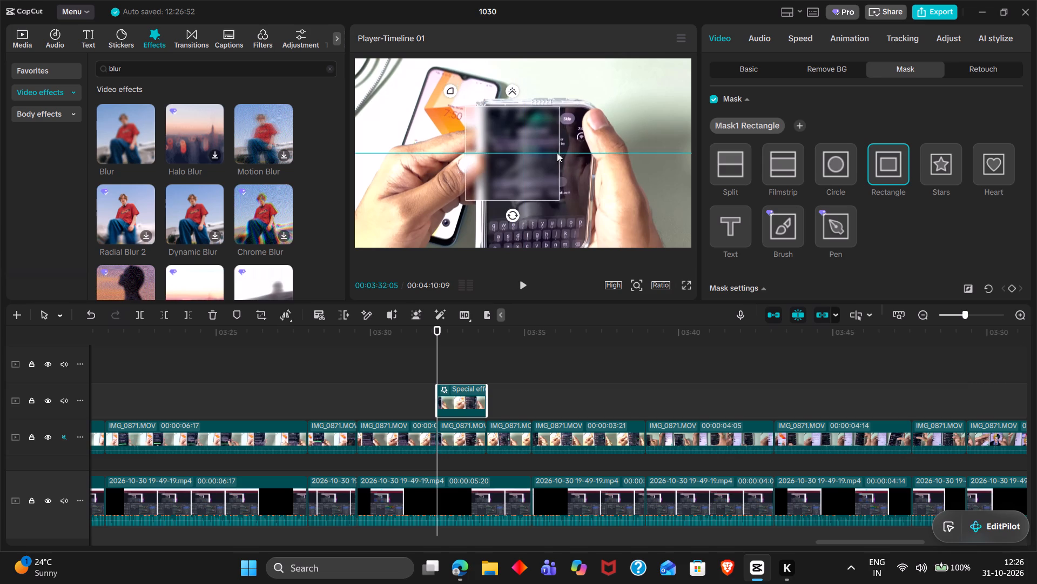
pyautogui.moveTo(557, 152); pyautogui.dragTo(569, 158)
pyautogui.moveTo(574, 156); pyautogui.dragTo(569, 156)
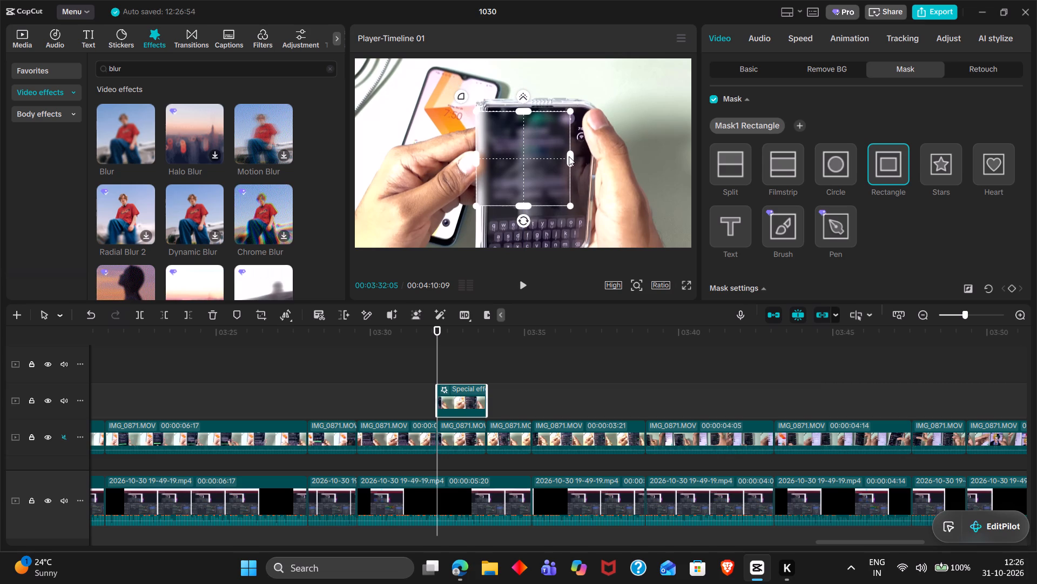
pyautogui.moveTo(569, 156); pyautogui.dragTo(569, 156)
pyautogui.press('space')
pyautogui.press('space')
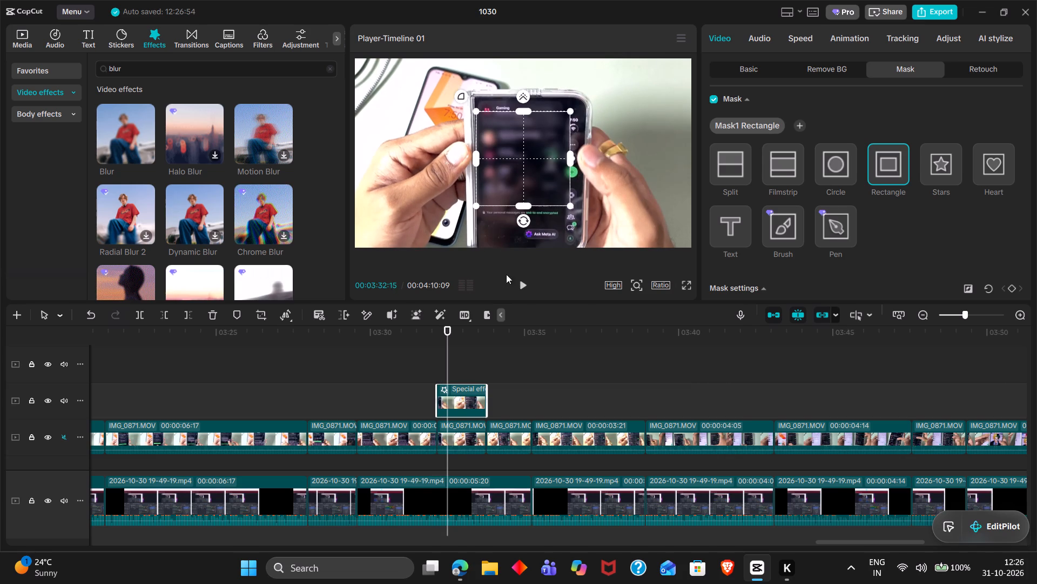
pyautogui.moveTo(529, 183); pyautogui.dragTo(529, 178)
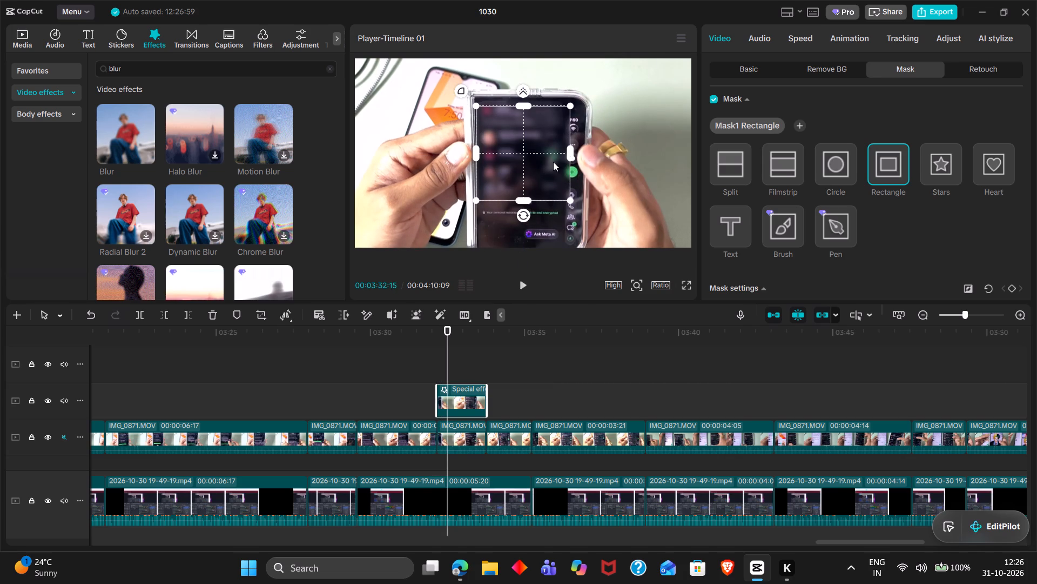
pyautogui.moveTo(568, 156); pyautogui.dragTo(546, 158)
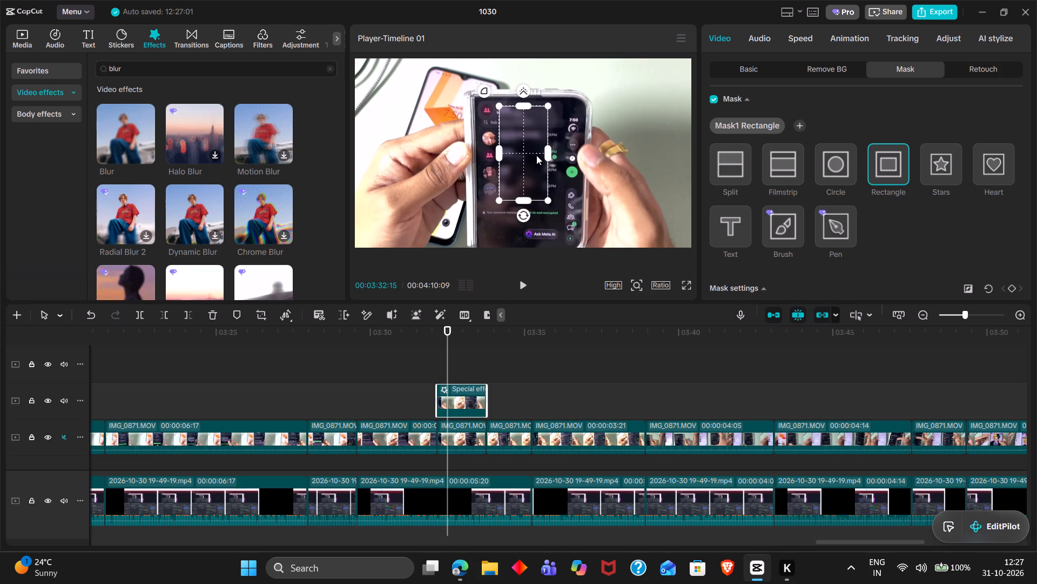
pyautogui.moveTo(536, 155); pyautogui.dragTo(517, 155)
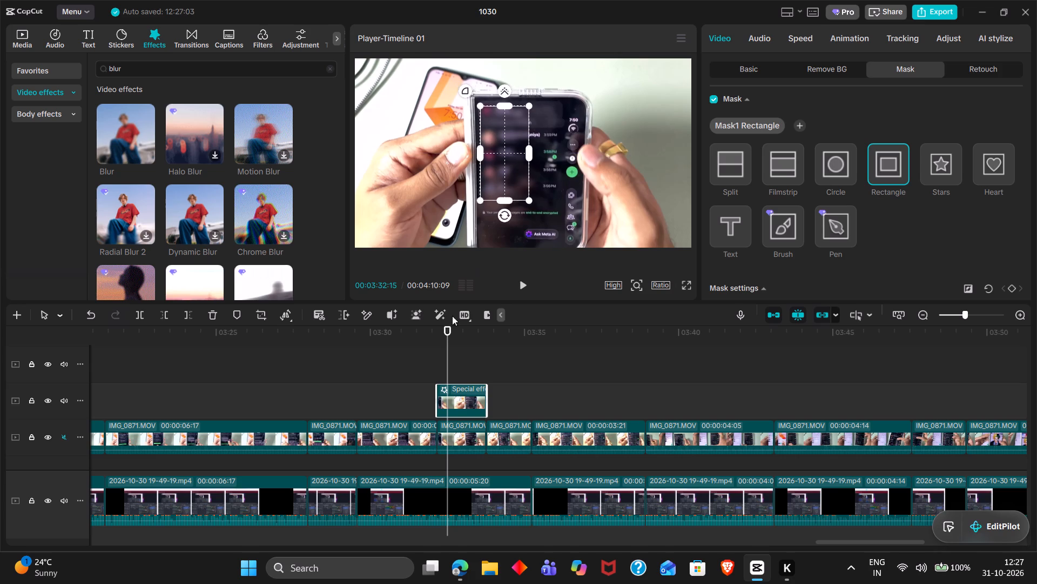
# Play back the blurred chat list segment from about 00:03:32 and check how well the mask covers the chats.
pyautogui.tripleClick(432, 355)
pyautogui.press('space')
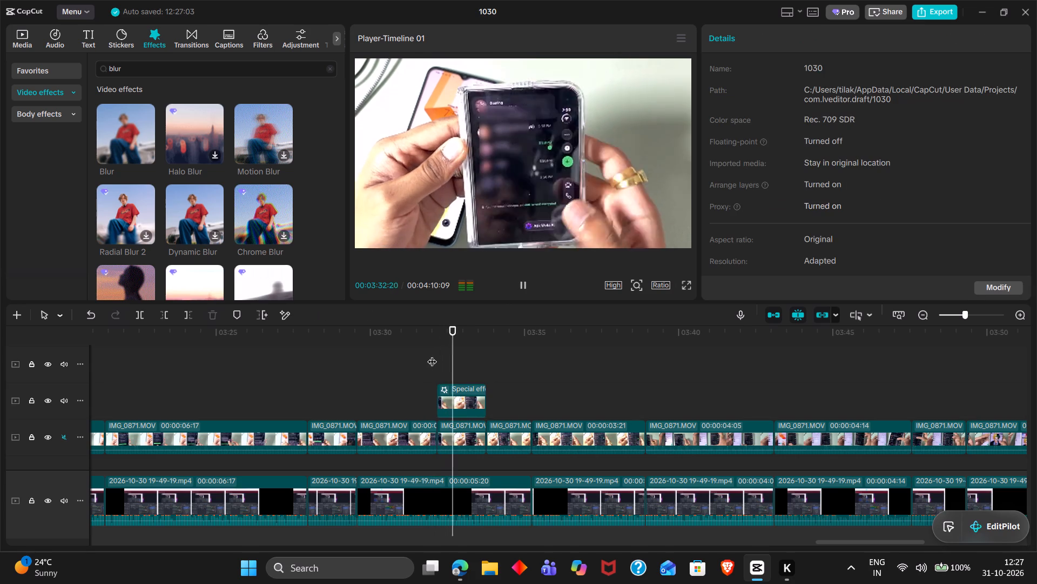
pyautogui.press('space')
pyautogui.press('space')
pyautogui.press('space')
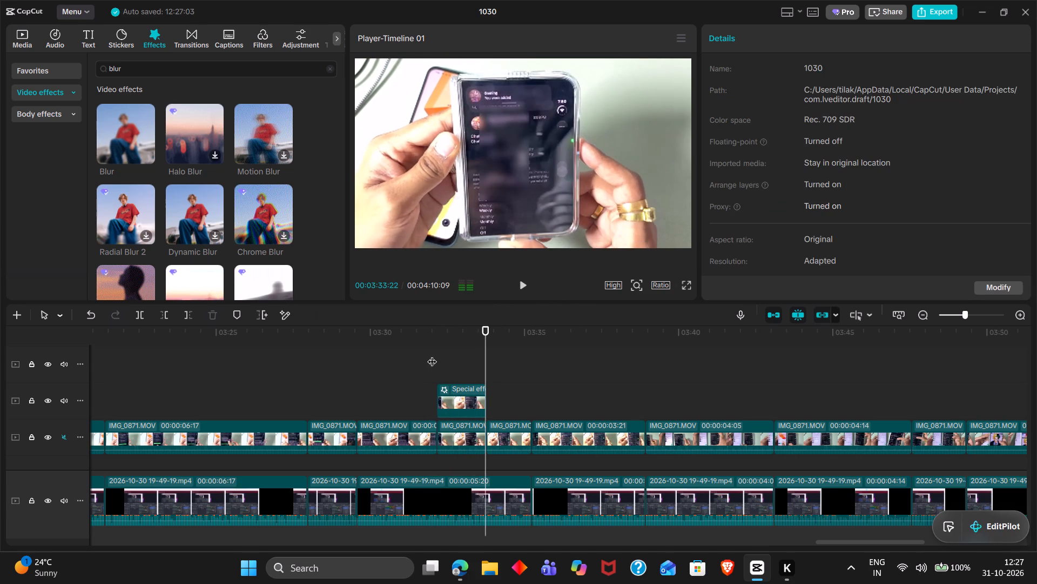
pyautogui.click(463, 358)
pyautogui.moveTo(463, 358); pyautogui.dragTo(450, 357)
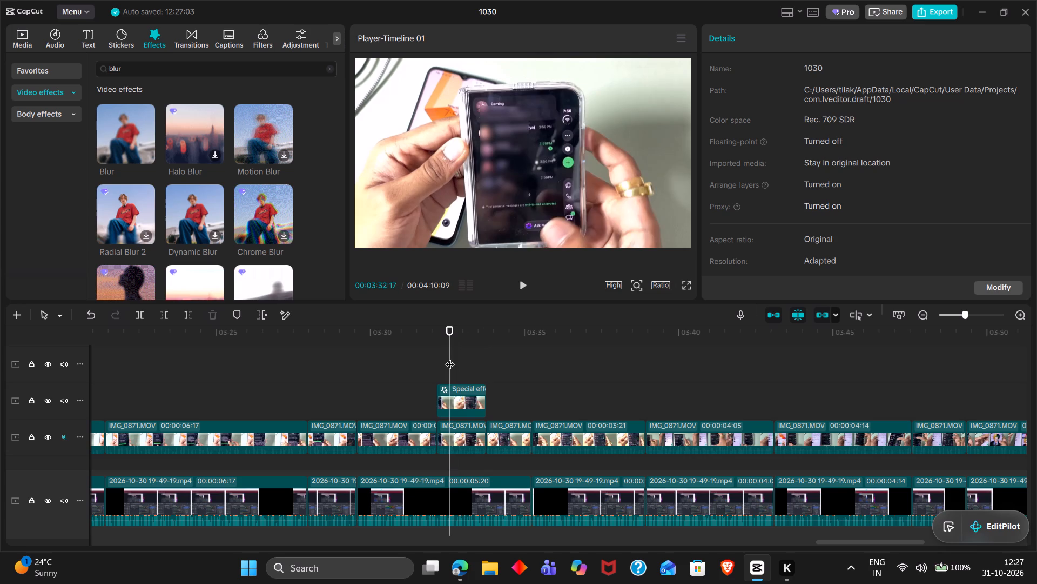
pyautogui.press('space')
pyautogui.press('space')
pyautogui.press('space')
pyautogui.press('space')
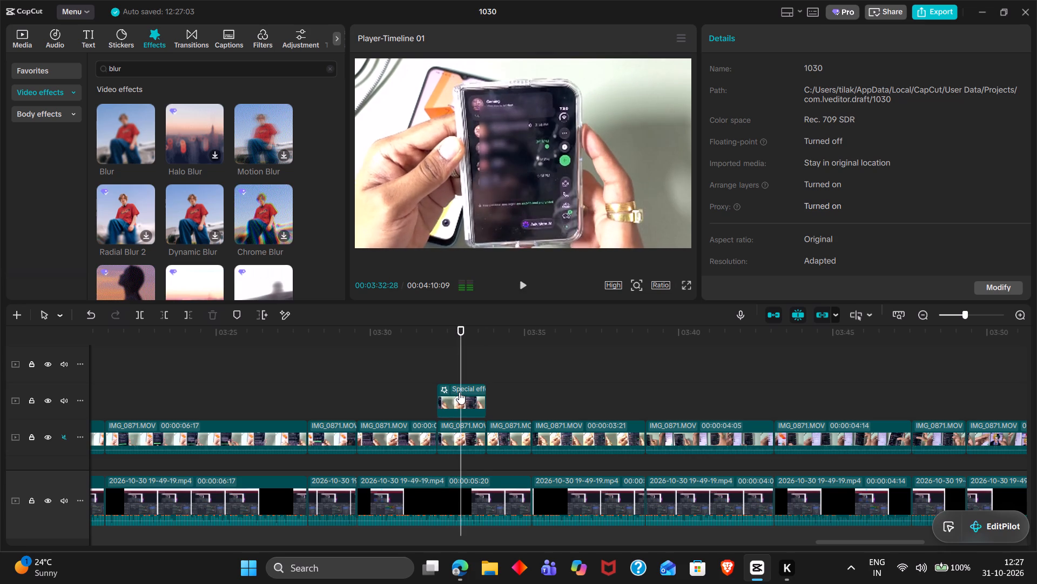
pyautogui.press('space')
pyautogui.press('space')
# At 00:03:33:04, lengthen the rectangle mask and shift it to cover the chat names down to the phone screen's lower edge.
pyautogui.click(464, 403)
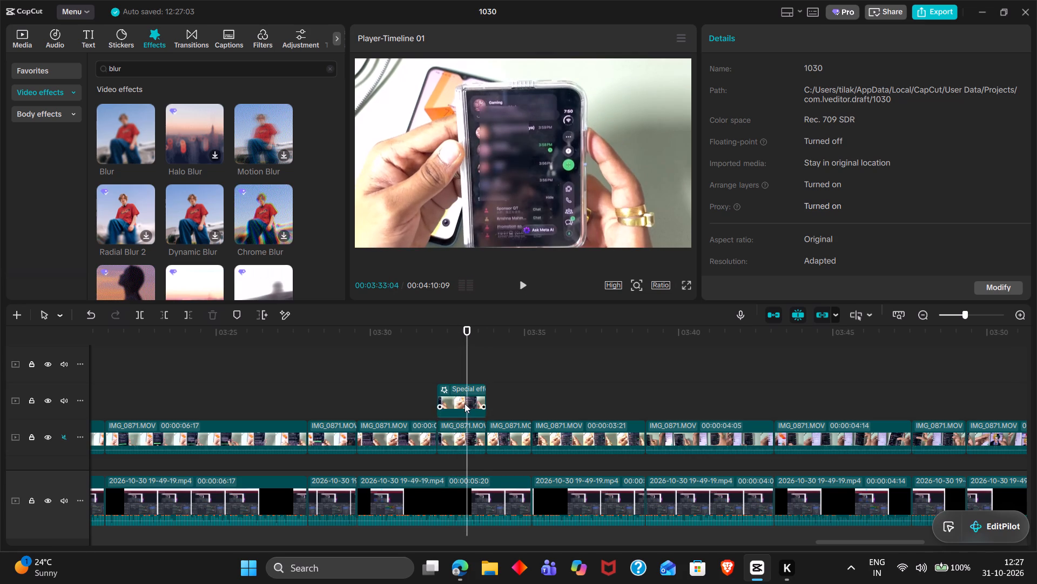
pyautogui.moveTo(507, 198); pyautogui.dragTo(507, 201)
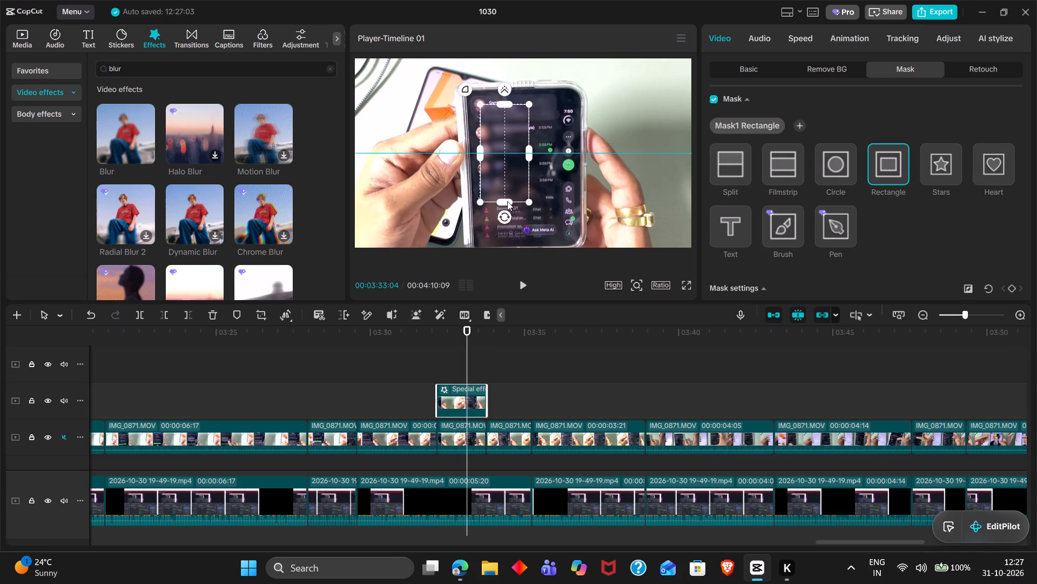
pyautogui.moveTo(507, 201); pyautogui.dragTo(508, 226)
pyautogui.moveTo(507, 227); pyautogui.dragTo(507, 232)
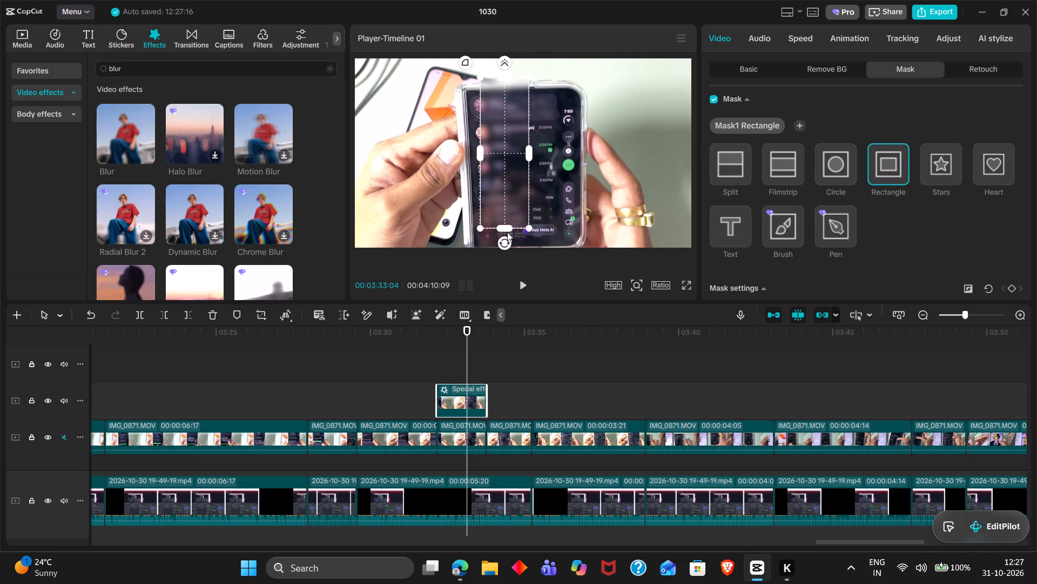
pyautogui.moveTo(507, 232); pyautogui.dragTo(507, 236)
pyautogui.moveTo(514, 193); pyautogui.dragTo(515, 217)
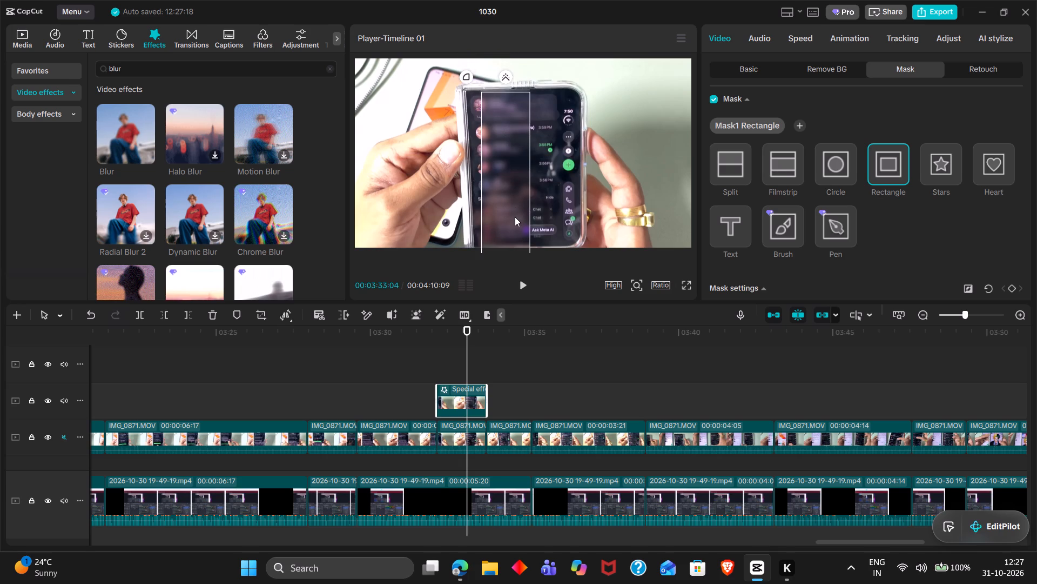
pyautogui.moveTo(515, 217); pyautogui.dragTo(520, 215)
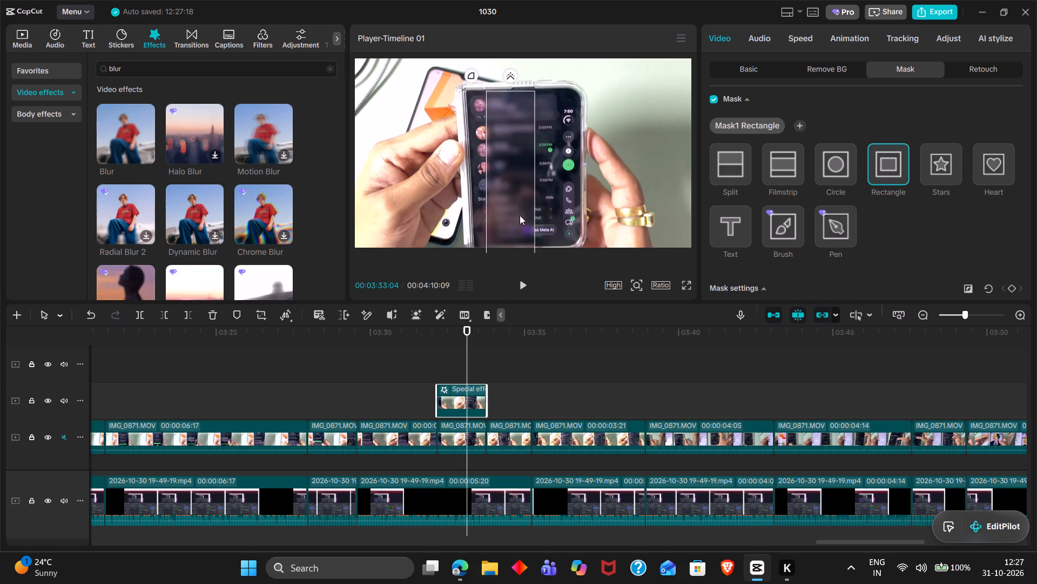
pyautogui.moveTo(520, 215); pyautogui.dragTo(517, 215)
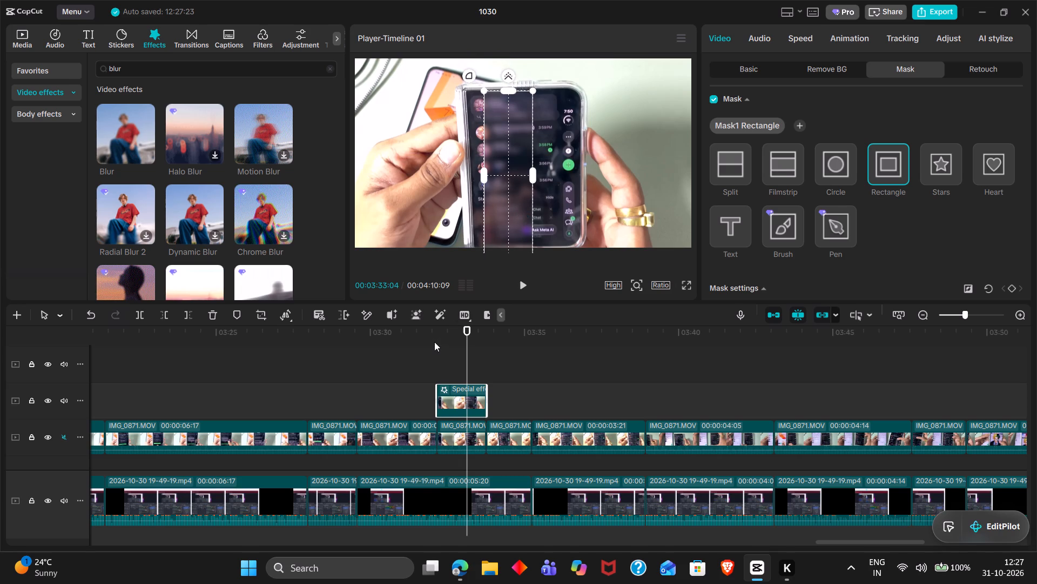
# Play back the masked segment and the following chat backup footage, checking for further exposed chats up to about 00:03:35:20.
pyautogui.doubleClick(434, 342)
pyautogui.press('space')
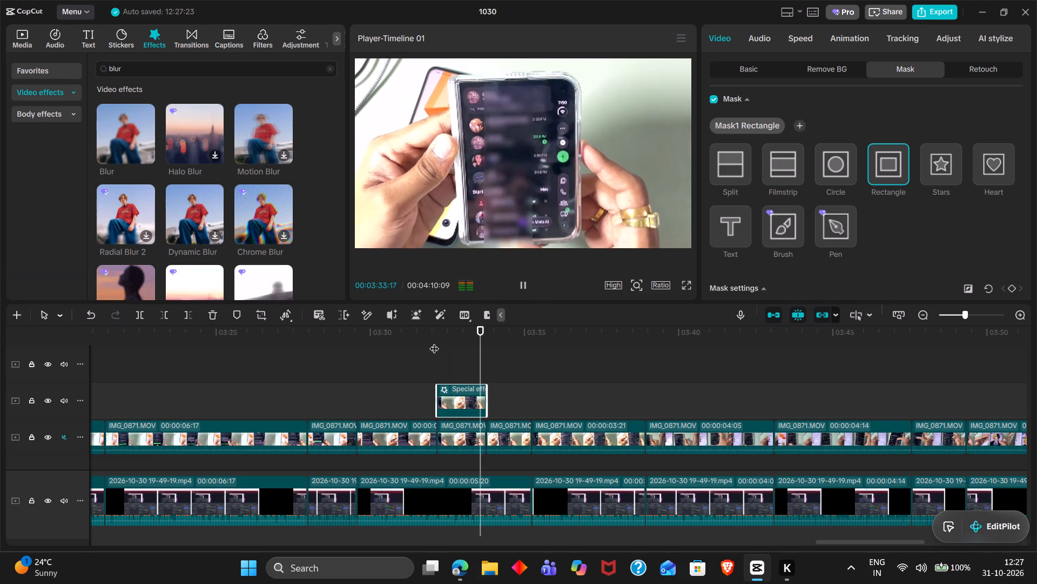
pyautogui.press('space')
pyautogui.press('space')
pyautogui.press('space')
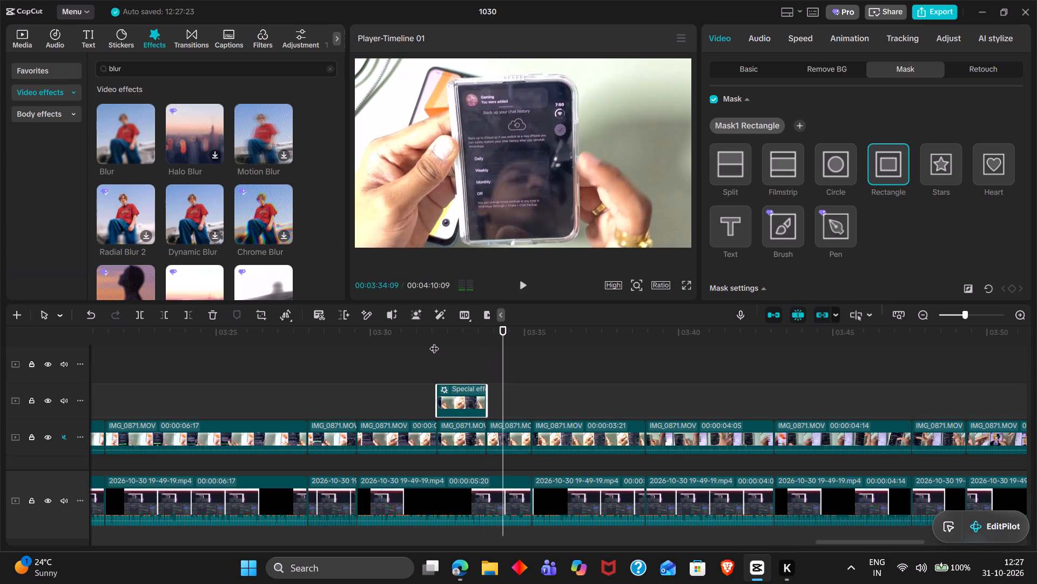
pyautogui.press('space')
pyautogui.hscroll(-1, 434, 342)
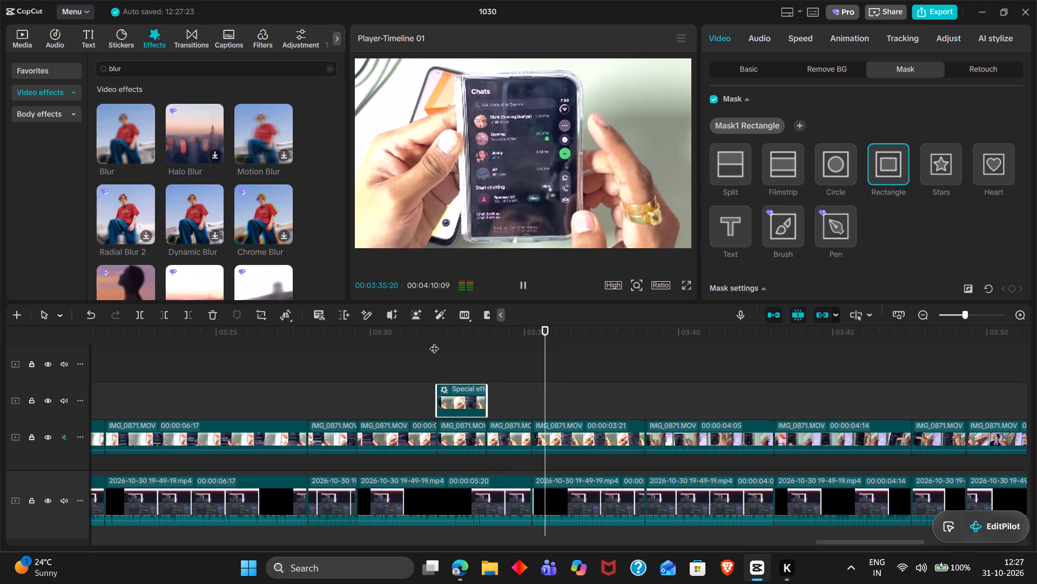
pyautogui.hscroll(-1, 434, 342)
pyautogui.press('space')
# Locate where the chat backup screen gives way to the Chats list, just after 00:03:35:14, and split IMG_0871.MOV there.
pyautogui.click(534, 384)
pyautogui.moveTo(534, 384); pyautogui.dragTo(541, 387)
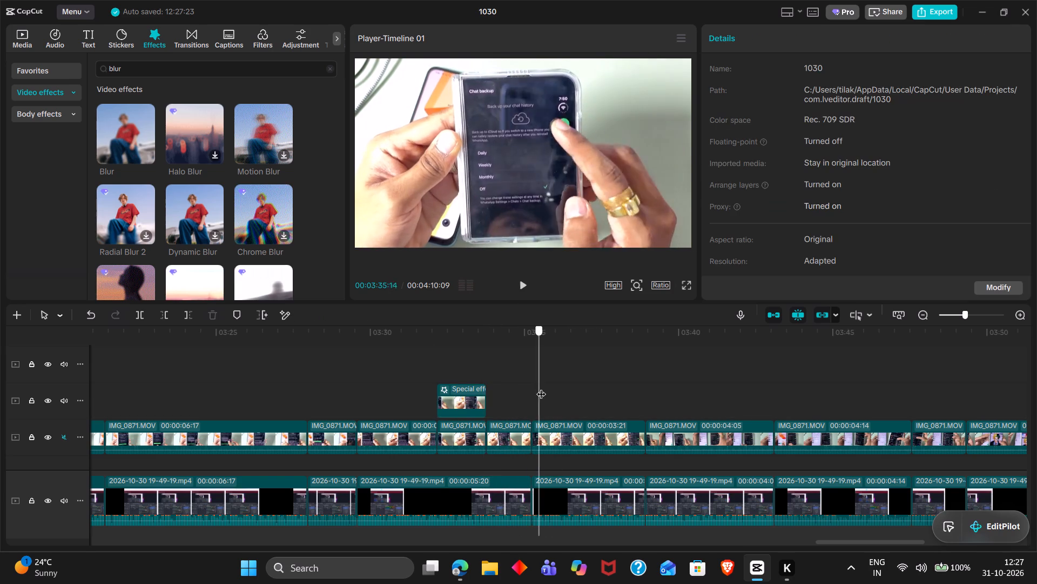
pyautogui.moveTo(541, 387); pyautogui.dragTo(542, 388)
pyautogui.click(557, 447)
pyautogui.hotkey('ctrl', 'b')
# Play on from the new split to 00:03:39:25 and check how long the private chats stay exposed.
pyautogui.press('space')
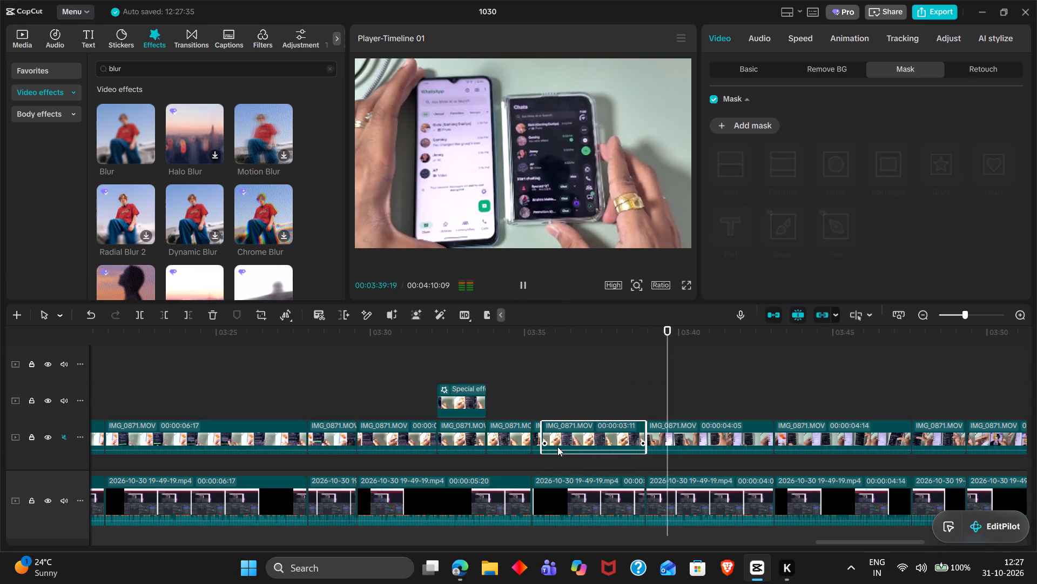
pyautogui.press('space')
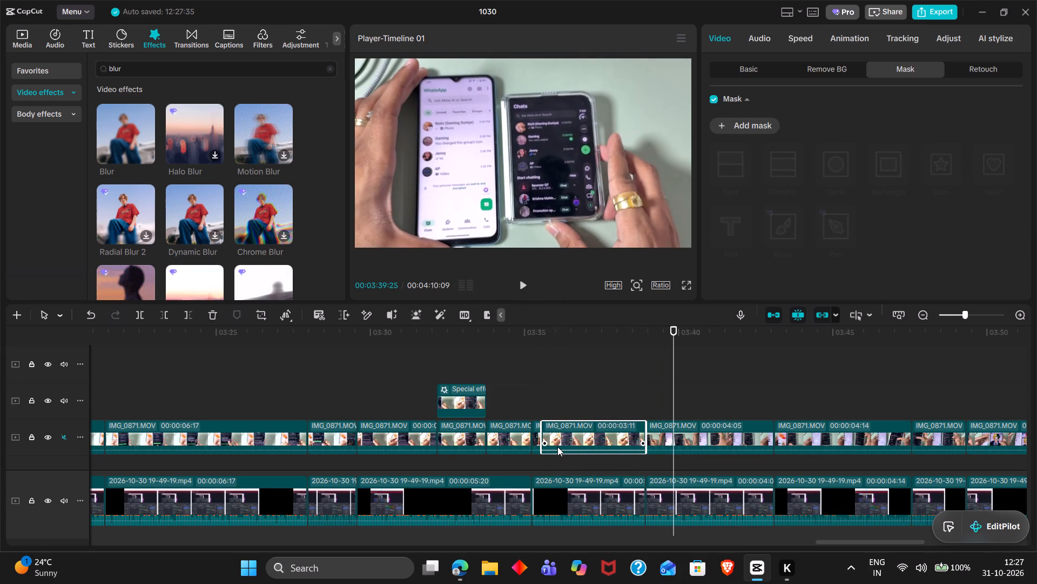
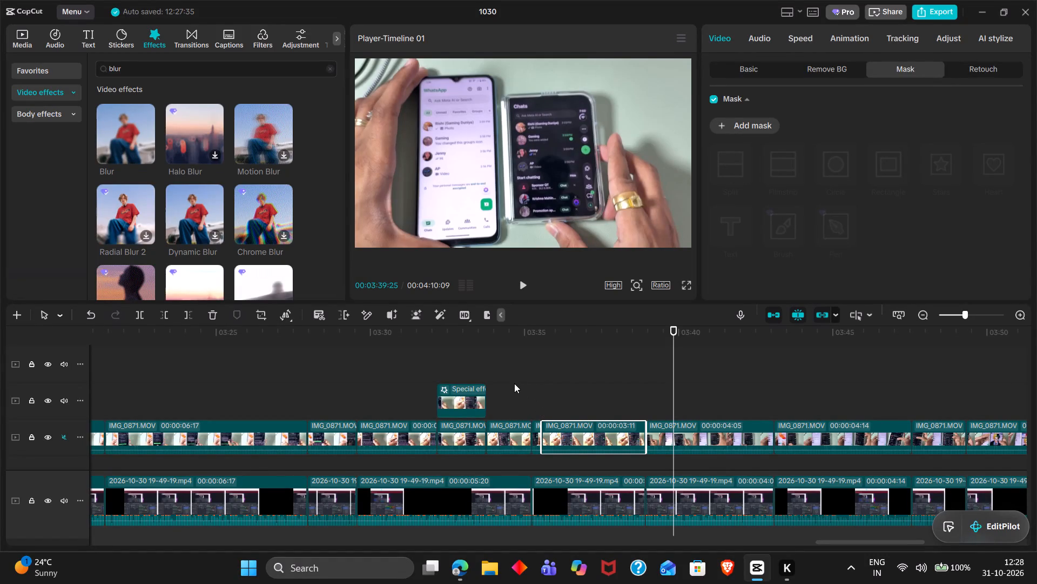
# Go back over the frames around the split between 00:03:35:07 and 00:03:35:17, examining the change from chat backup to the Chats list.
pyautogui.click(544, 389)
pyautogui.moveTo(544, 389); pyautogui.dragTo(544, 389)
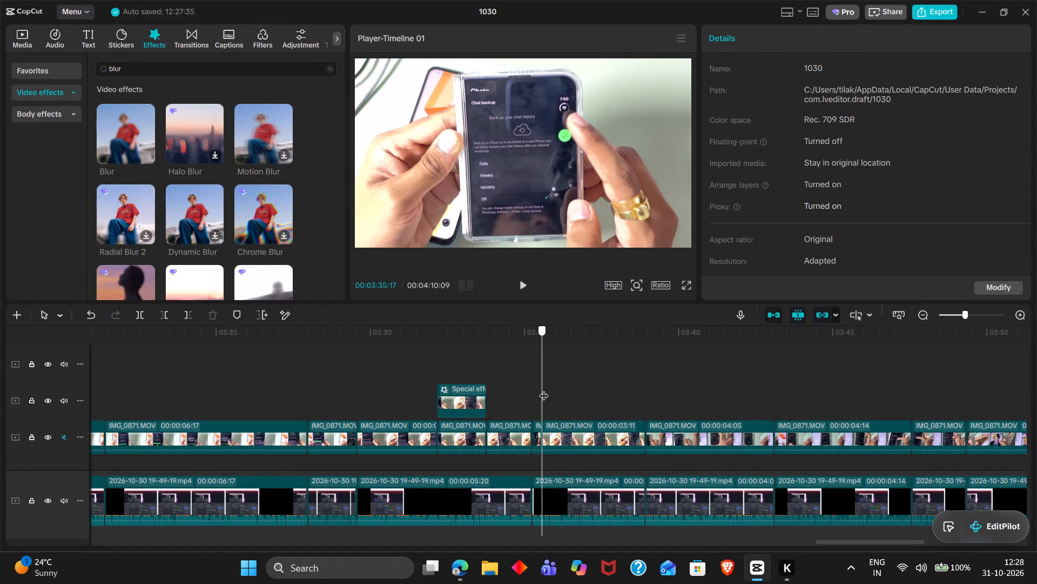
pyautogui.moveTo(544, 389); pyautogui.dragTo(534, 384)
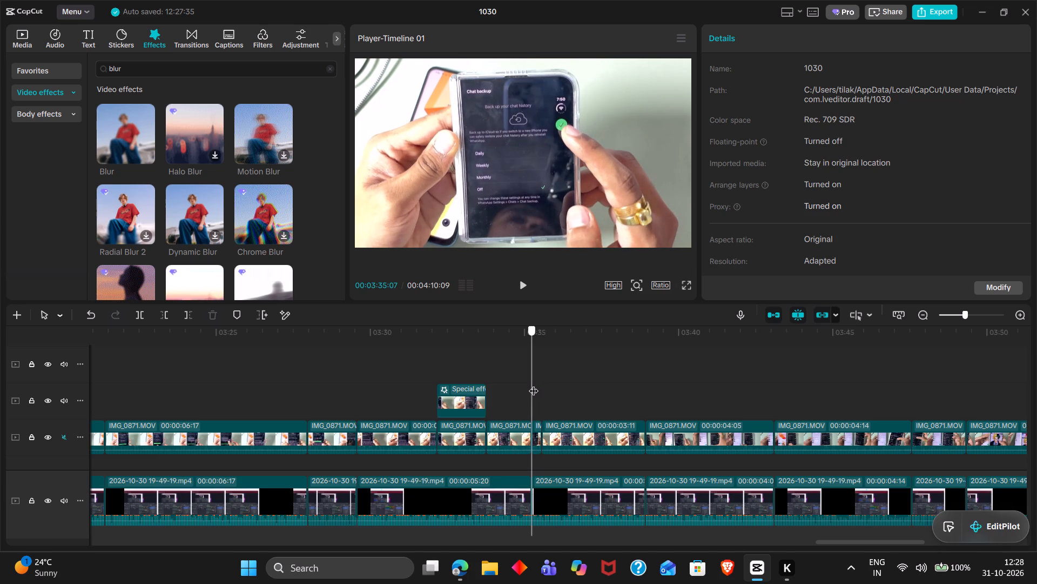
pyautogui.moveTo(534, 384); pyautogui.dragTo(535, 384)
pyautogui.scroll(-1, 535, 384)
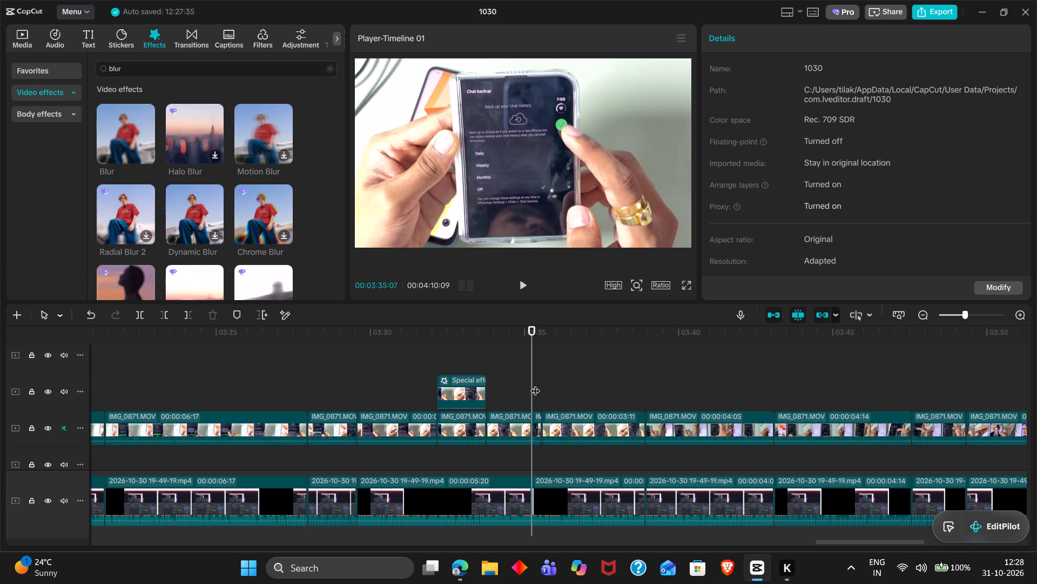
pyautogui.scroll(-1, 535, 384)
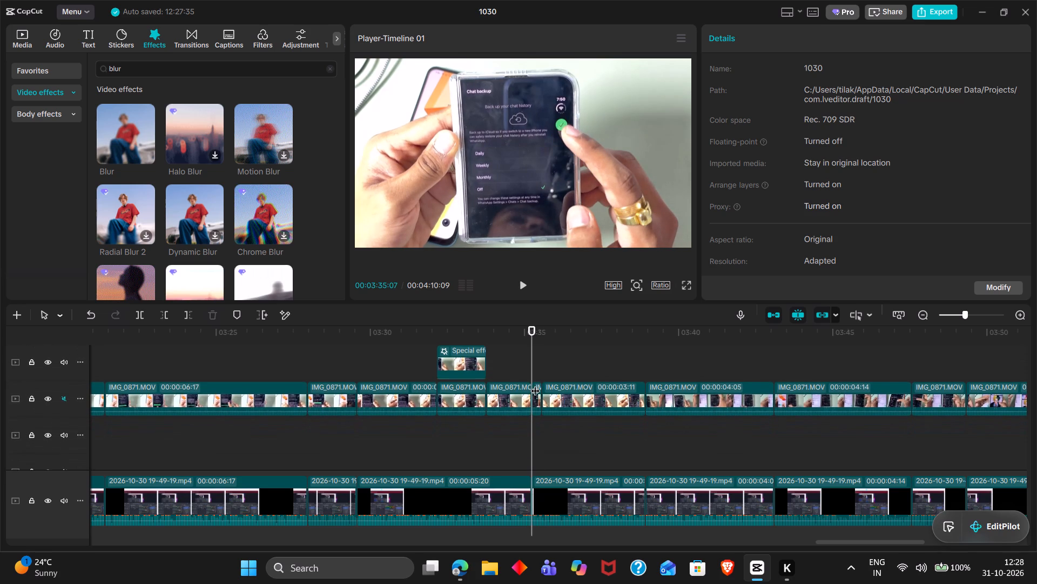
pyautogui.scroll(-2, 535, 384)
pyautogui.scroll(2, 535, 384)
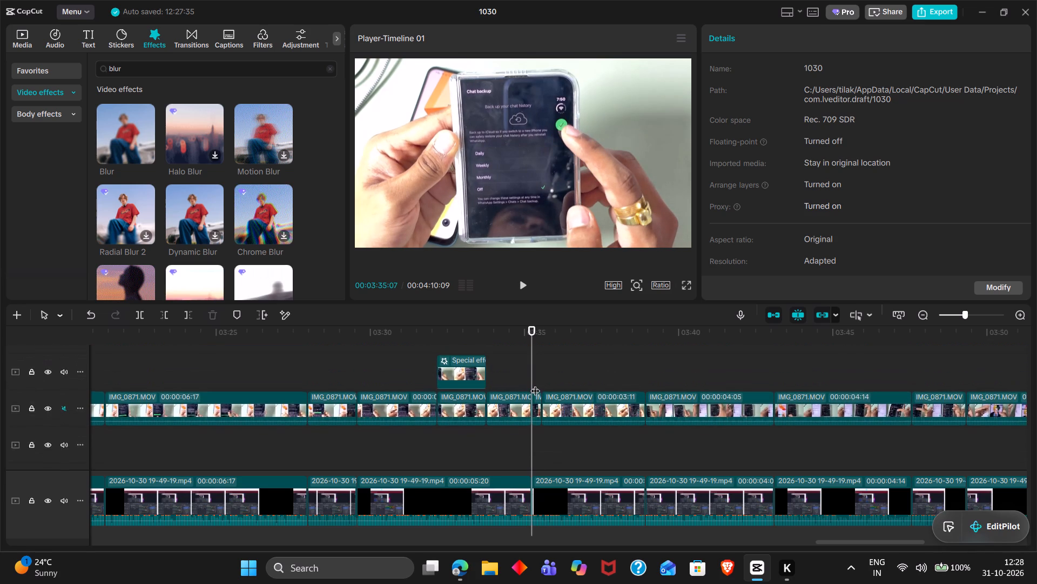
pyautogui.scroll(1, 535, 384)
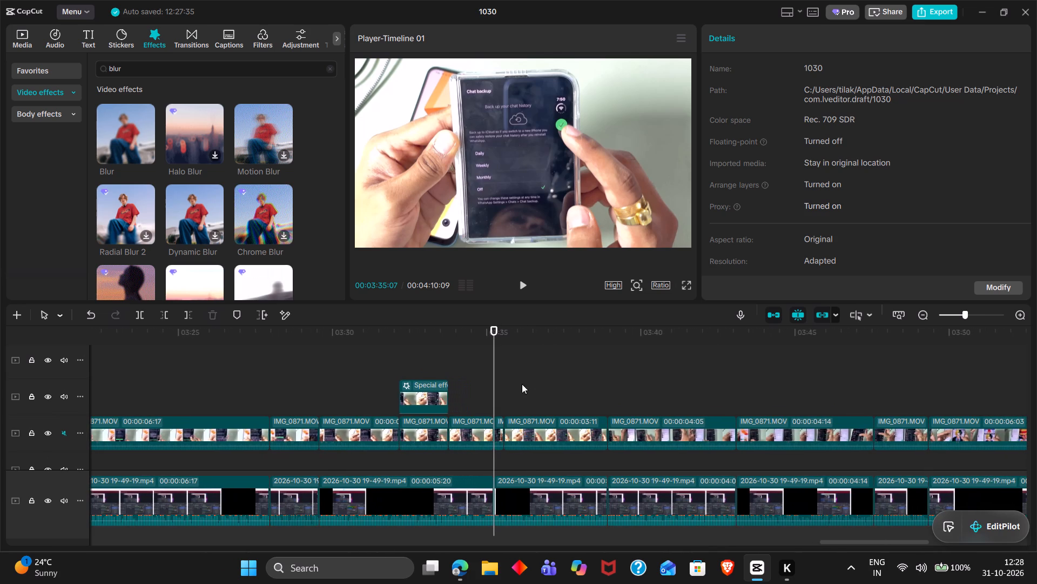
# Replay the footage from 00:03:35:07 to about 00:03:41:04, checking where private chats are exposed on one and both phones.
pyautogui.doubleClick(467, 374)
pyautogui.press('space')
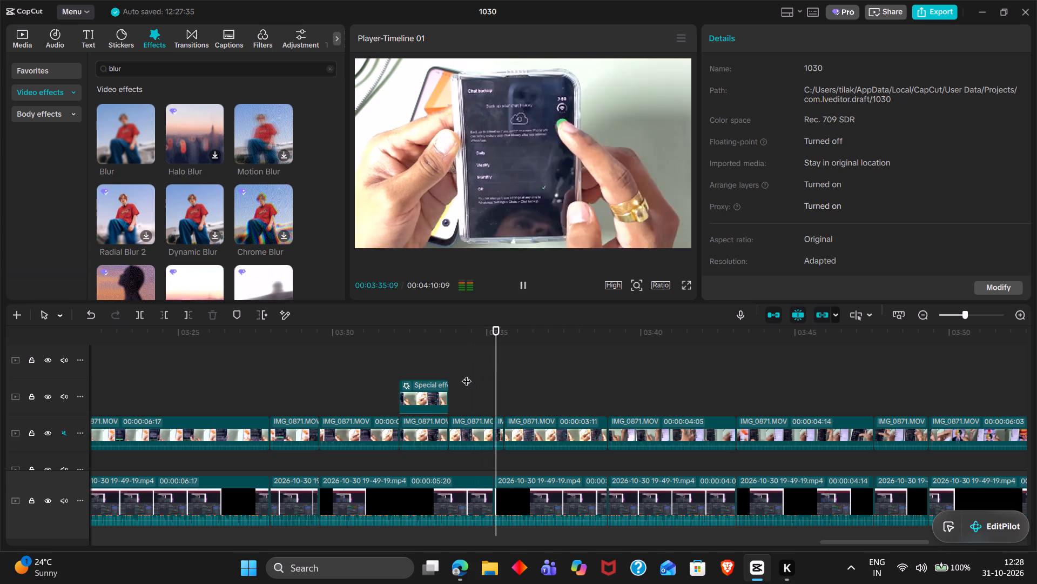
pyautogui.press('space')
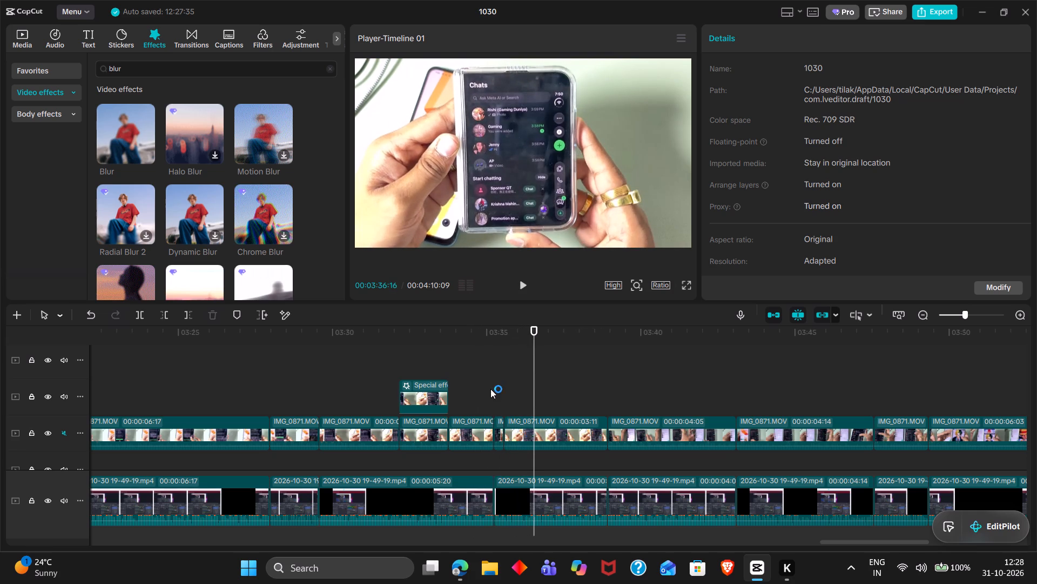
pyautogui.doubleClick(492, 390)
pyautogui.press('space')
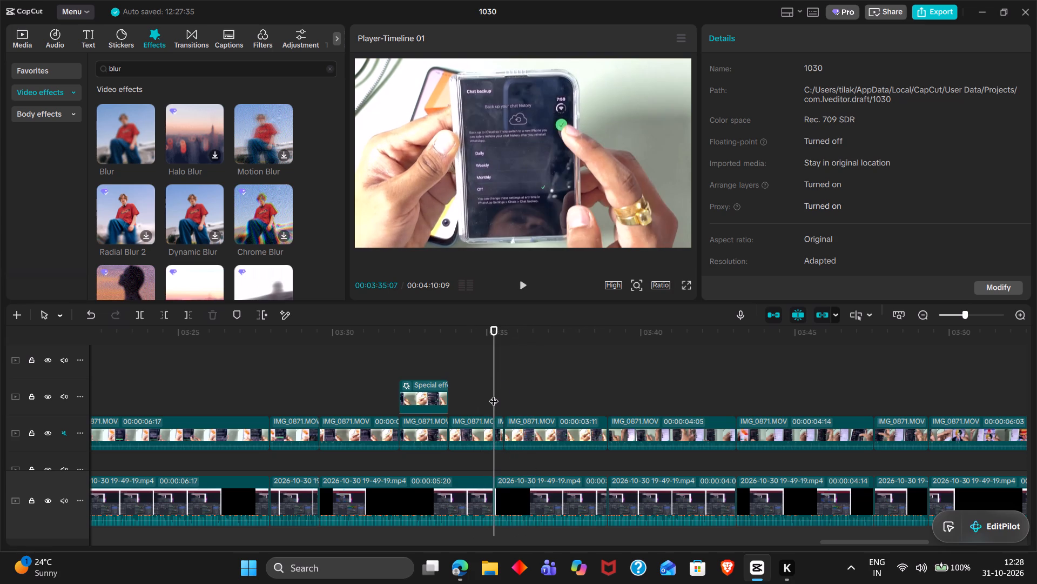
pyautogui.keyDown('ctrl'); pyautogui.scroll(5, 494, 394); pyautogui.keyUp('ctrl')
pyautogui.scroll(1, 494, 394)
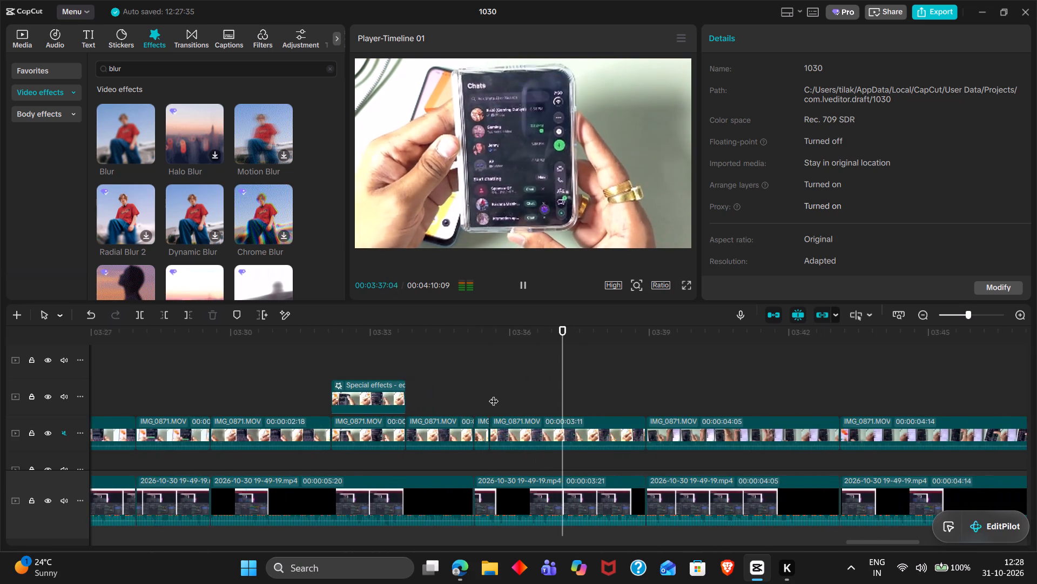
pyautogui.scroll(2, 494, 394)
pyautogui.keyDown('ctrl'); pyautogui.scroll(2, 494, 394); pyautogui.keyUp('ctrl')
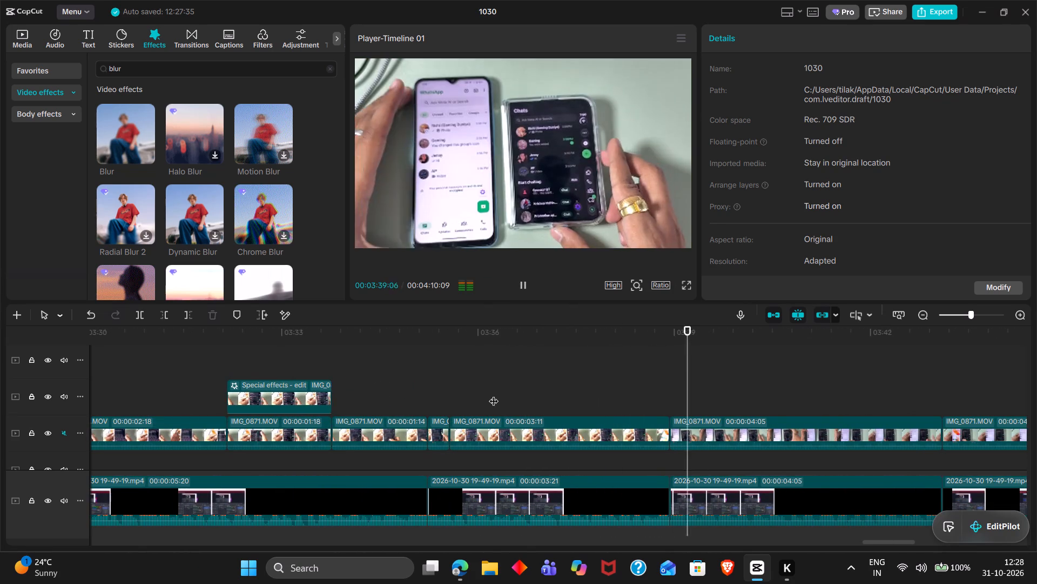
pyautogui.hscroll(-1, 489, 394)
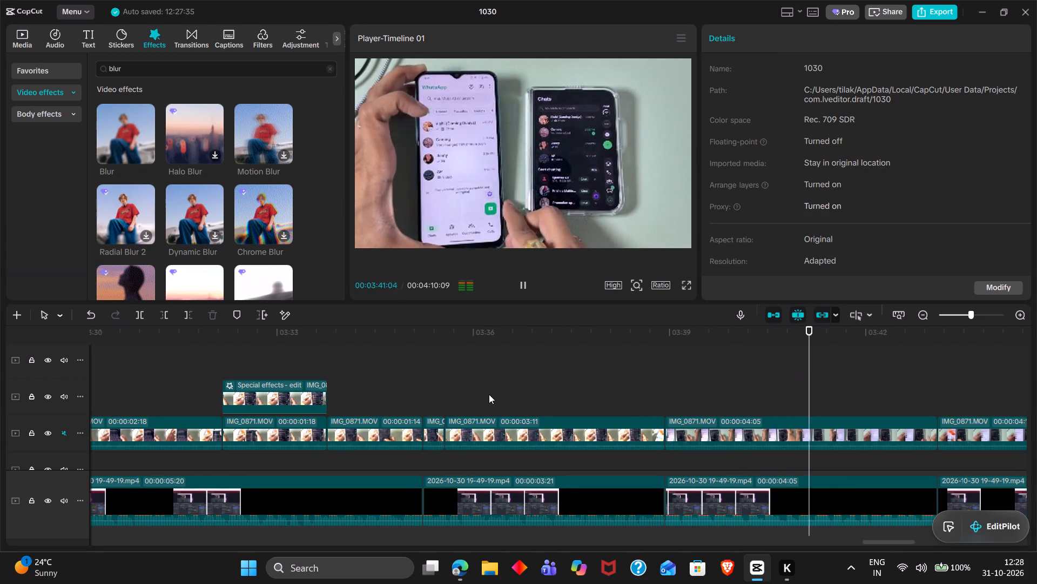
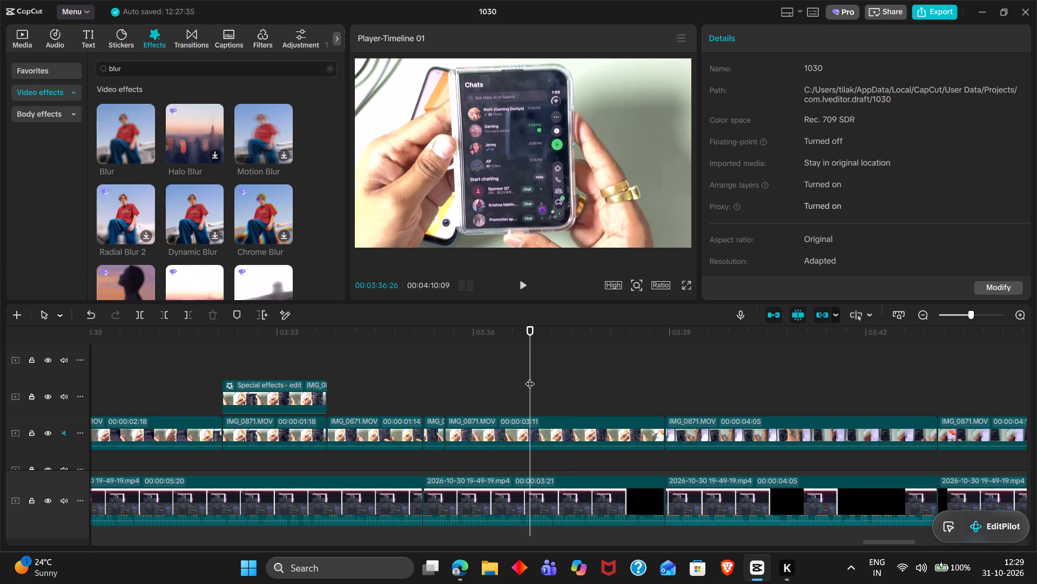
# Re-examine the frames between 00:03:35:05 and 00:03:36:26, where the chat backup page changes to the Chats list.
pyautogui.click(484, 380)
pyautogui.moveTo(484, 380); pyautogui.dragTo(468, 379)
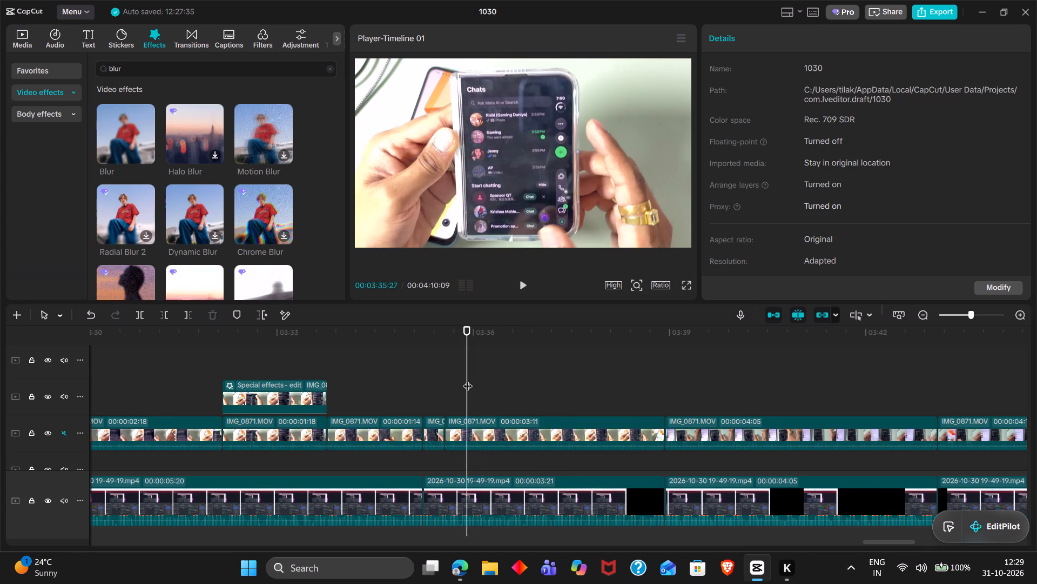
pyautogui.click(492, 389)
pyautogui.moveTo(492, 389); pyautogui.dragTo(487, 389)
pyautogui.hscroll(1, 487, 389)
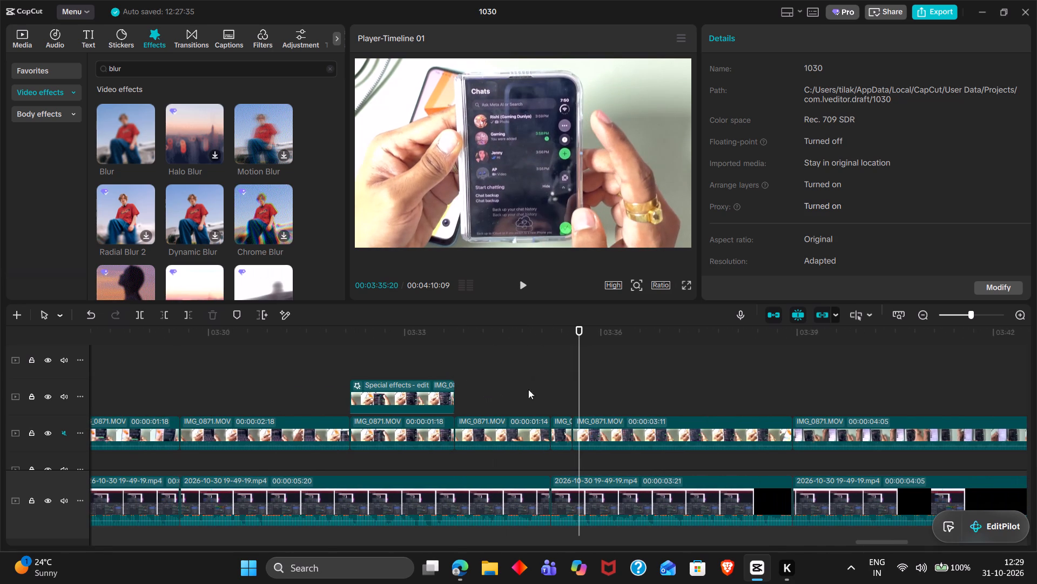
pyautogui.doubleClick(546, 388)
# Go back to about 00:03:17 and replay the phone footage through the restore, profile and email screens to about 00:03:30.
pyautogui.hscroll(4, 546, 388)
pyautogui.hscroll(20, 546, 388)
pyautogui.hscroll(1, 546, 388)
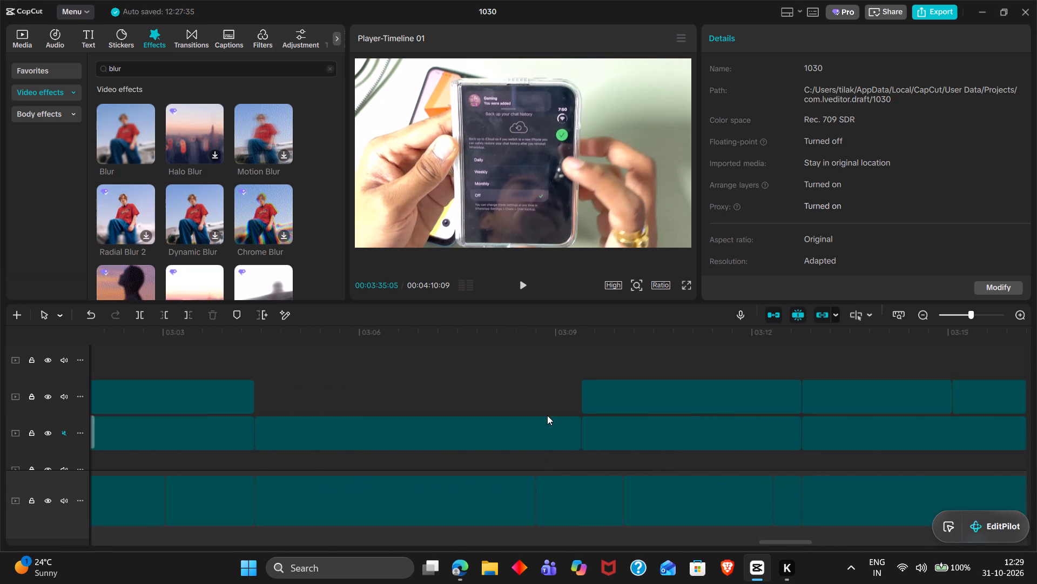
pyautogui.hscroll(1, 547, 415)
pyautogui.doubleClick(473, 374)
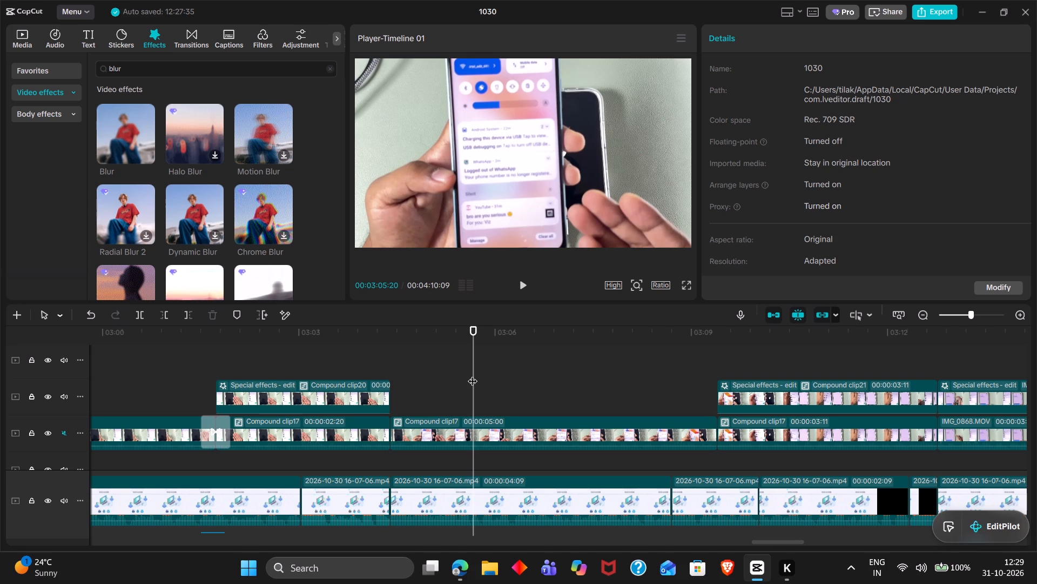
pyautogui.hscroll(6, 473, 374)
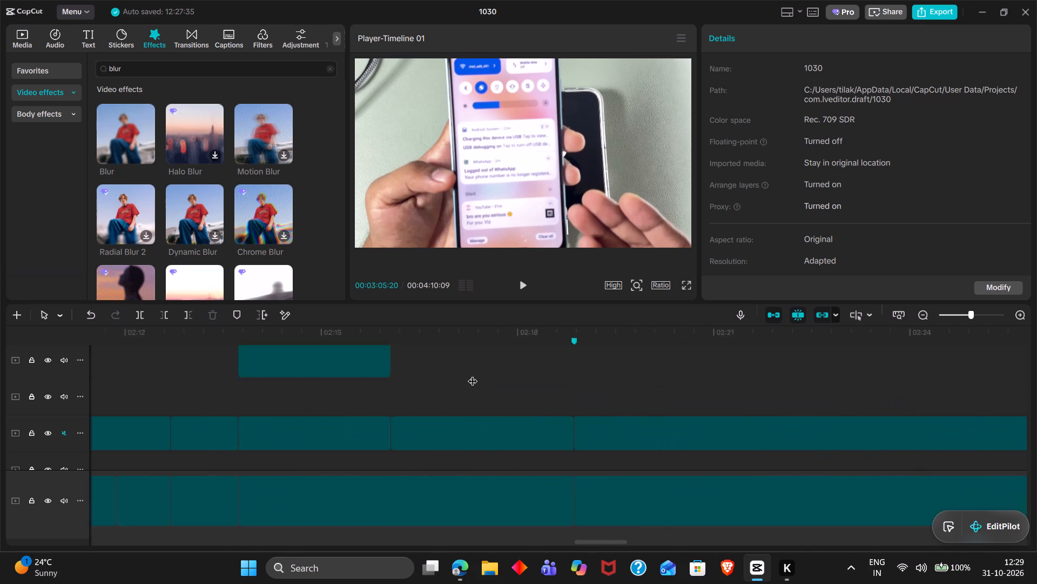
pyautogui.hscroll(-8, 473, 374)
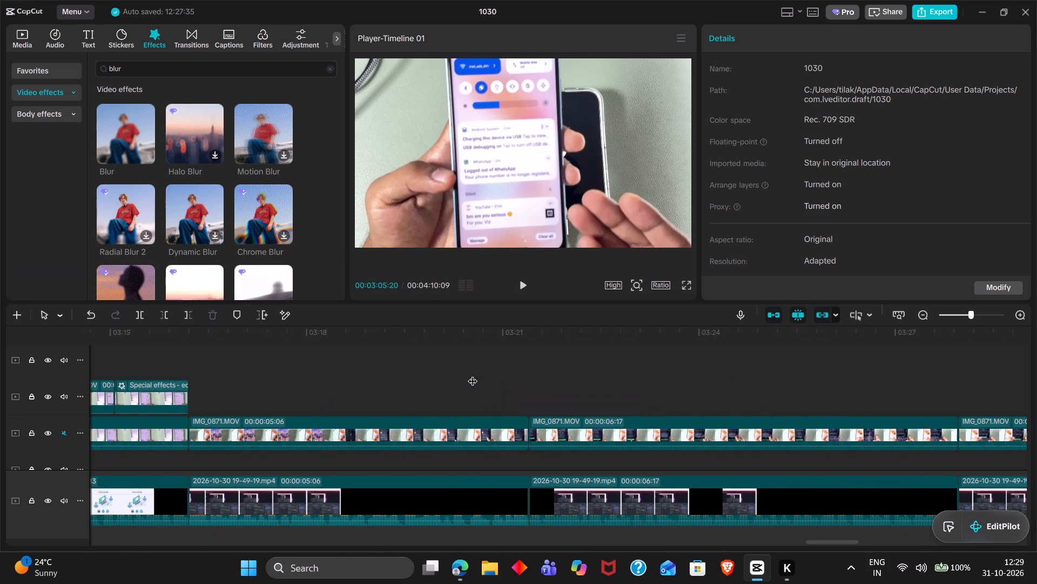
pyautogui.hscroll(-1, 473, 374)
pyautogui.tripleClick(542, 377)
pyautogui.hscroll(1, 542, 377)
pyautogui.click(542, 377)
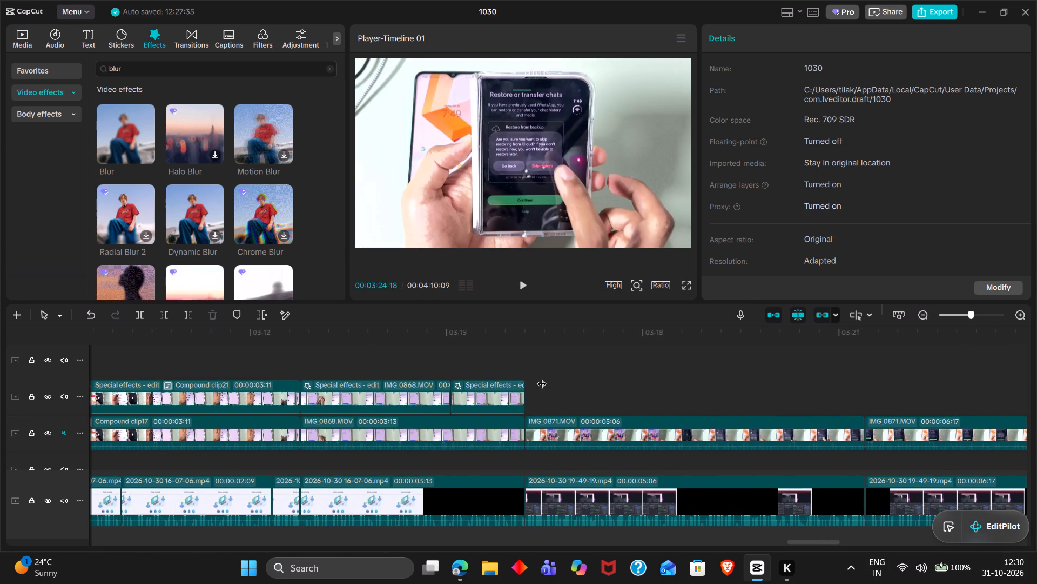
pyautogui.moveTo(542, 377); pyautogui.dragTo(589, 389)
pyautogui.press('space')
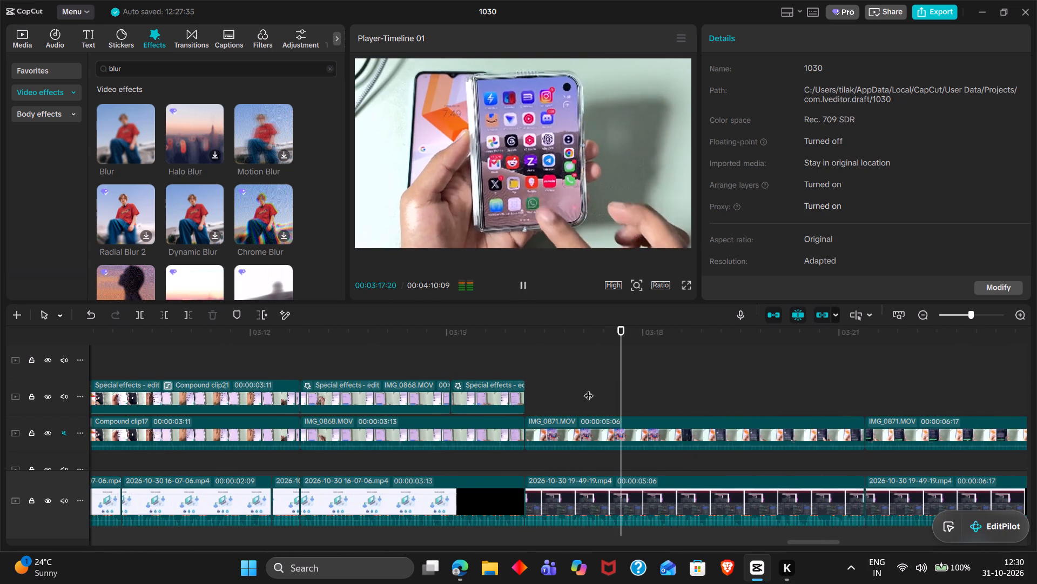
pyautogui.hscroll(-3, 589, 389)
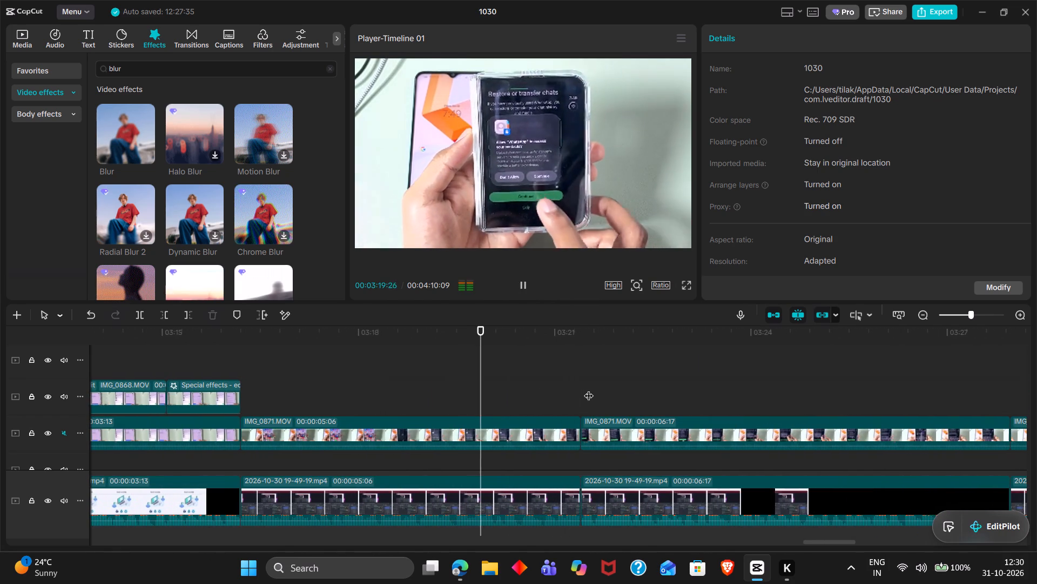
pyautogui.hscroll(-1, 589, 389)
pyautogui.keyDown('ctrl'); pyautogui.scroll(-2, 589, 389); pyautogui.keyUp('ctrl')
pyautogui.hscroll(-1, 589, 389)
pyautogui.keyDown('ctrl'); pyautogui.scroll(-2, 589, 389); pyautogui.keyUp('ctrl')
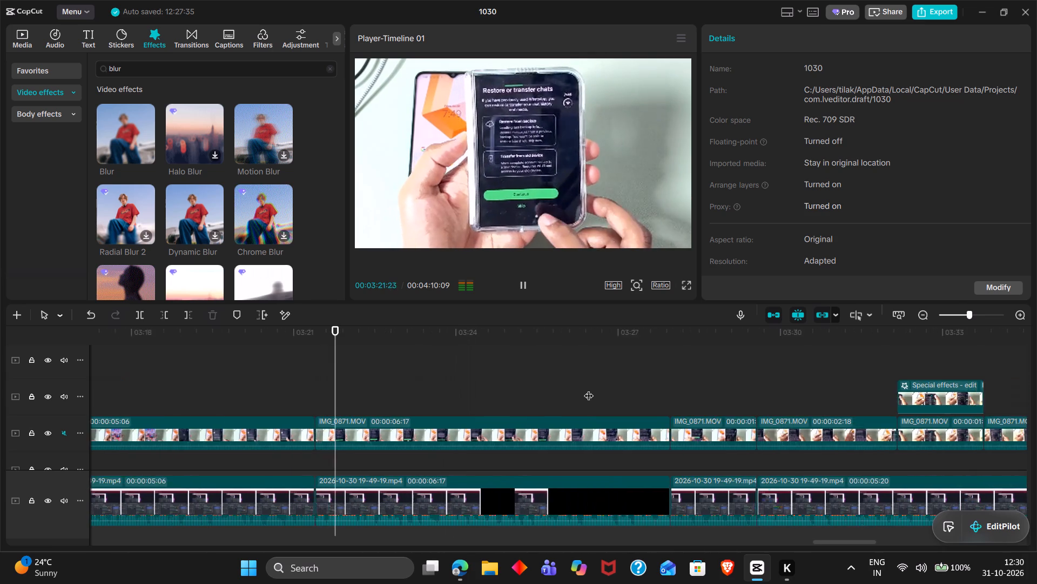
pyautogui.keyDown('ctrl'); pyautogui.scroll(-1, 589, 389); pyautogui.keyUp('ctrl')
pyautogui.hscroll(-1, 589, 389)
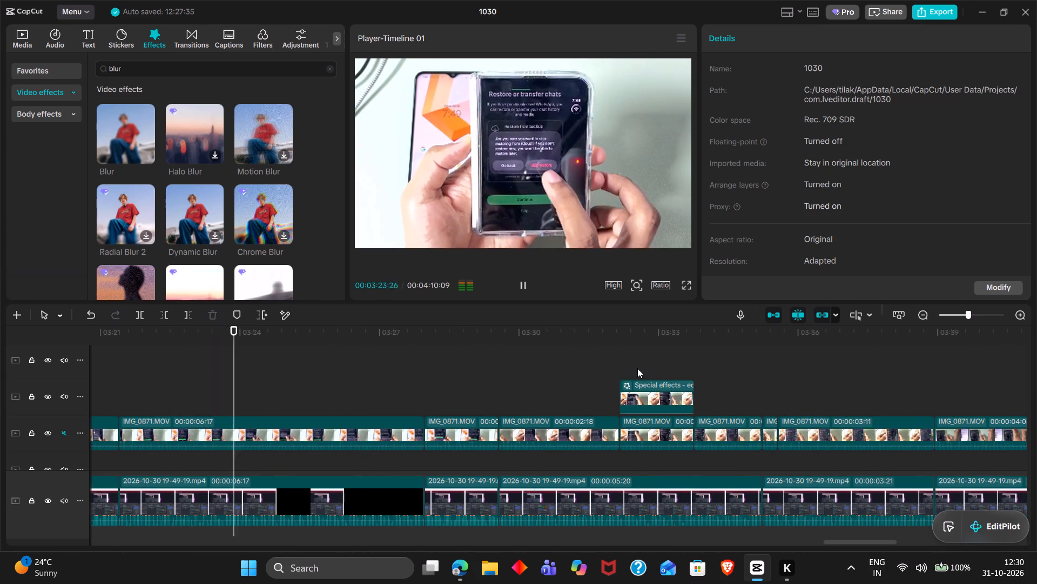
pyautogui.hscroll(-1, 637, 368)
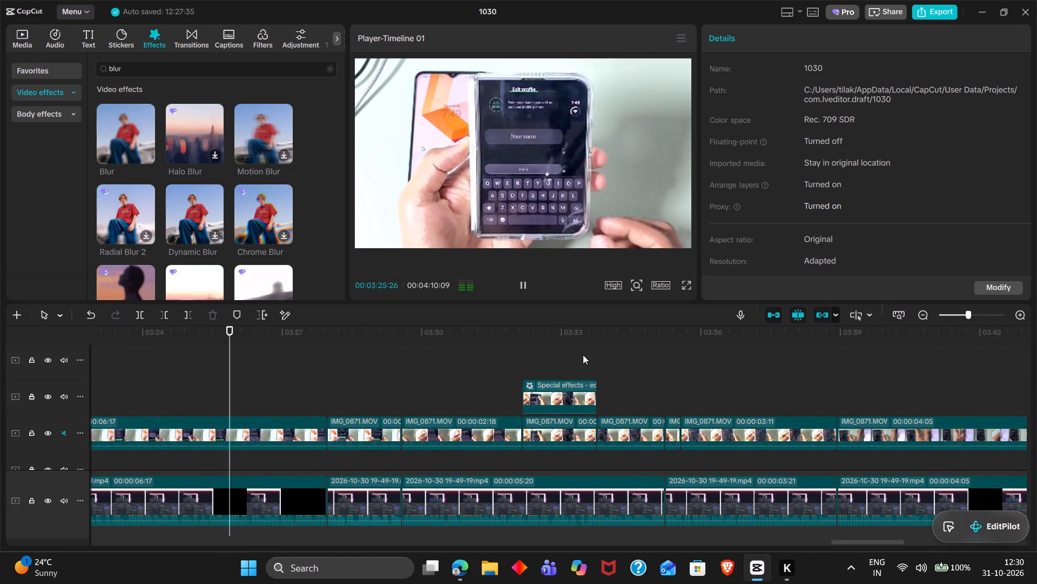
pyautogui.hscroll(-1, 583, 355)
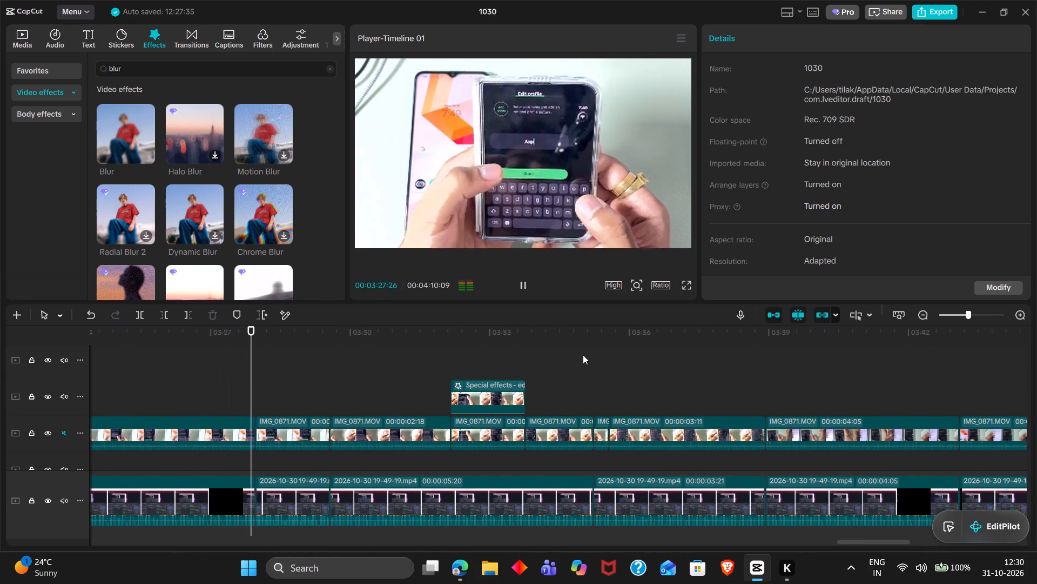
pyautogui.hscroll(-1, 583, 355)
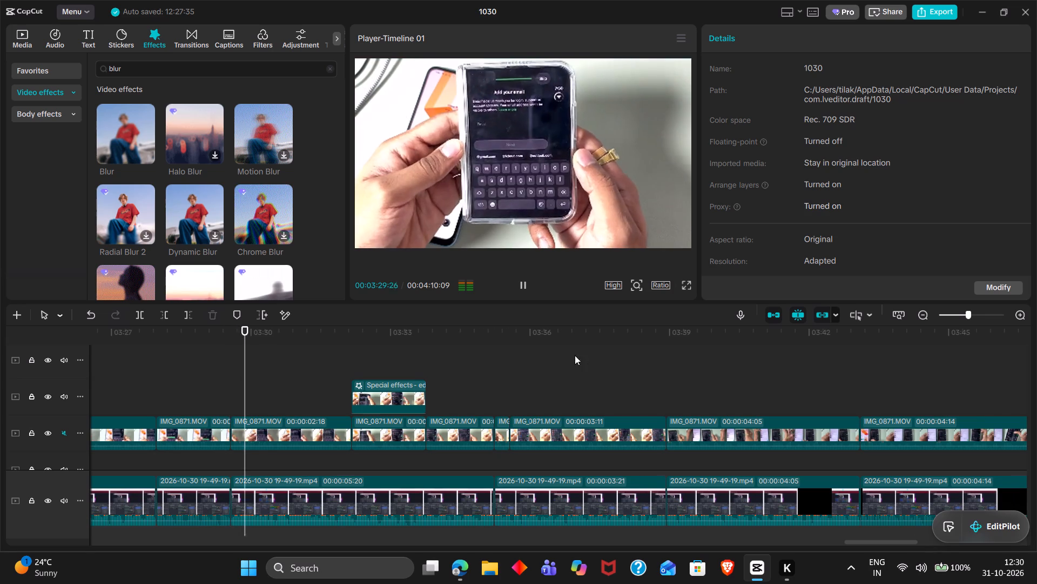
# Delete the masked blur overlay clip above the main phone footage at about 00:03:32.
pyautogui.click(399, 384)
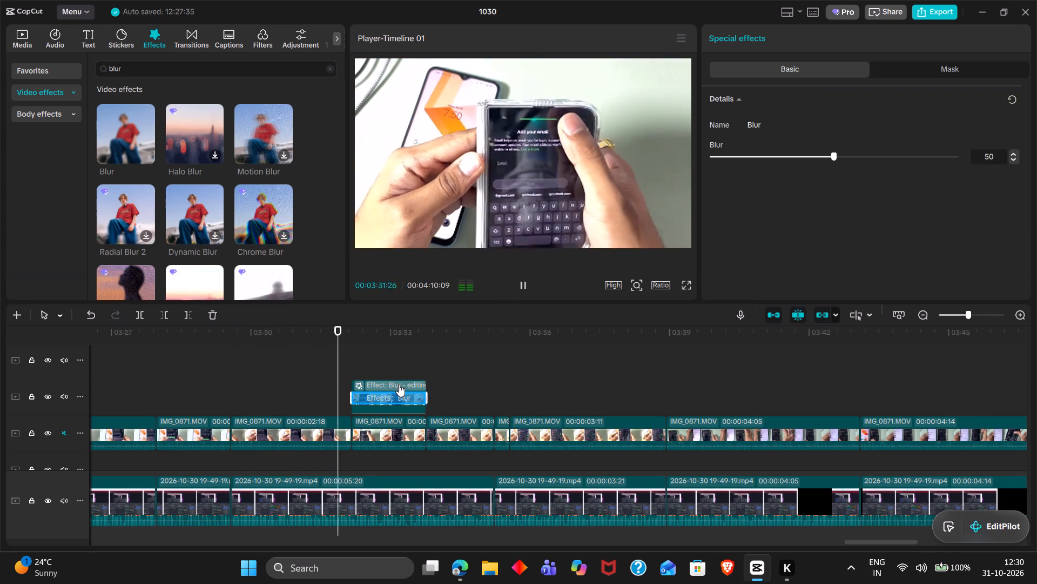
pyautogui.click(404, 409)
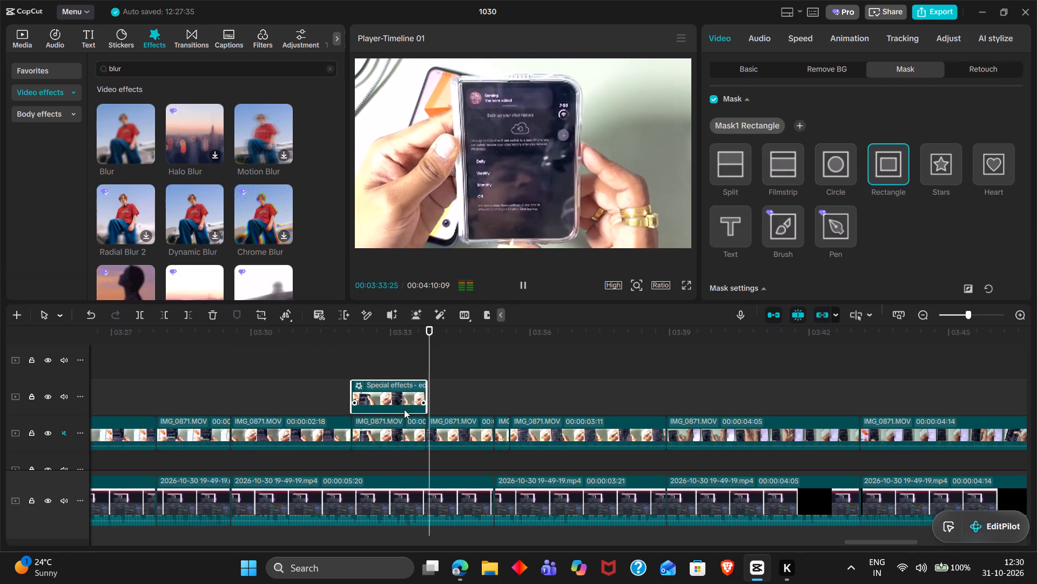
pyautogui.press('BackSpace')
# Replay the footage from about 00:03:34 to 00:03:47, checking the chat lists on one and both phones.
pyautogui.press('space')
pyautogui.hscroll(-1, 404, 409)
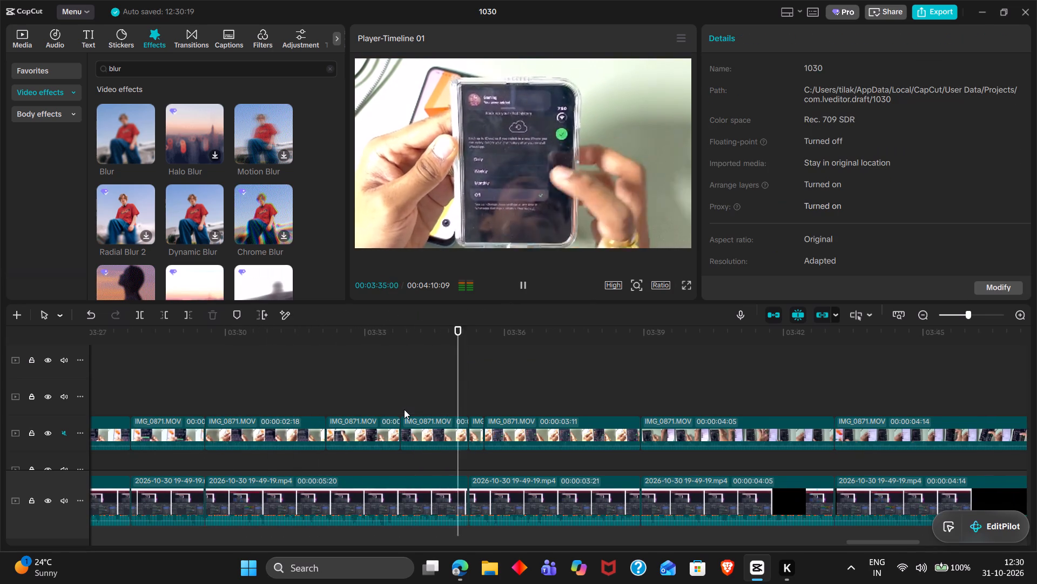
pyautogui.hscroll(-2, 404, 409)
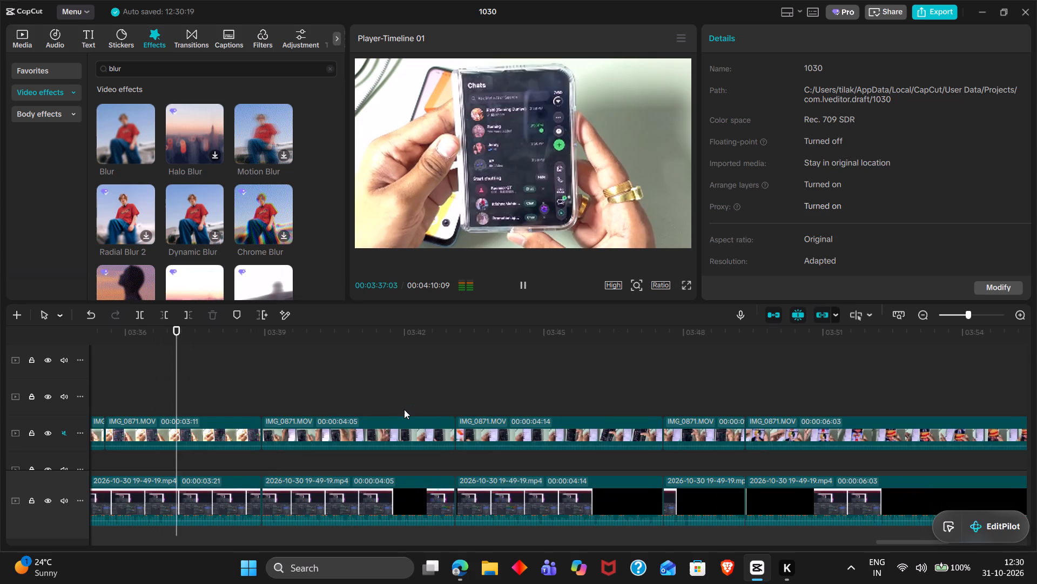
pyautogui.hscroll(-1, 404, 409)
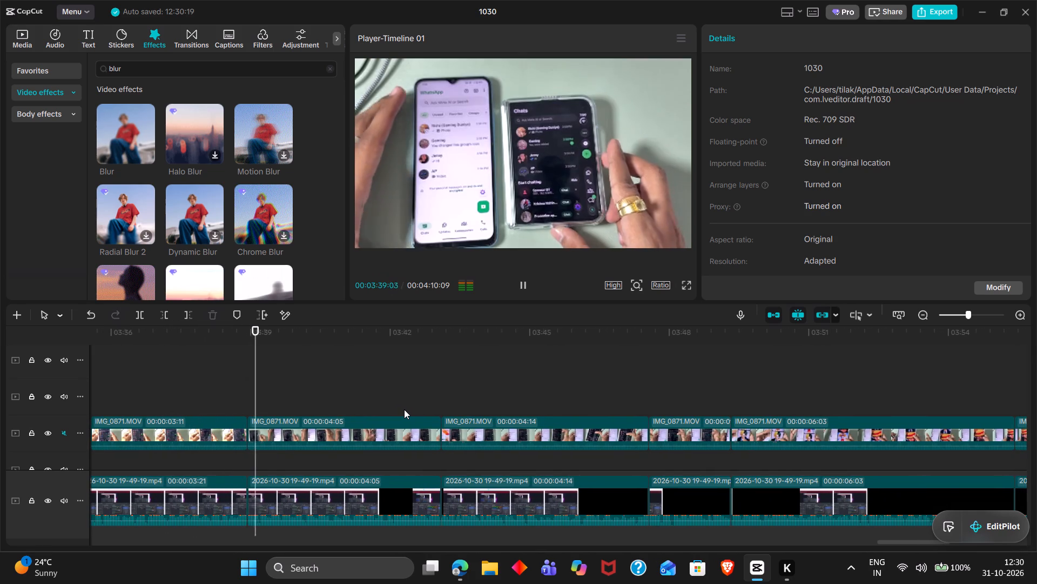
pyautogui.hscroll(-1, 404, 409)
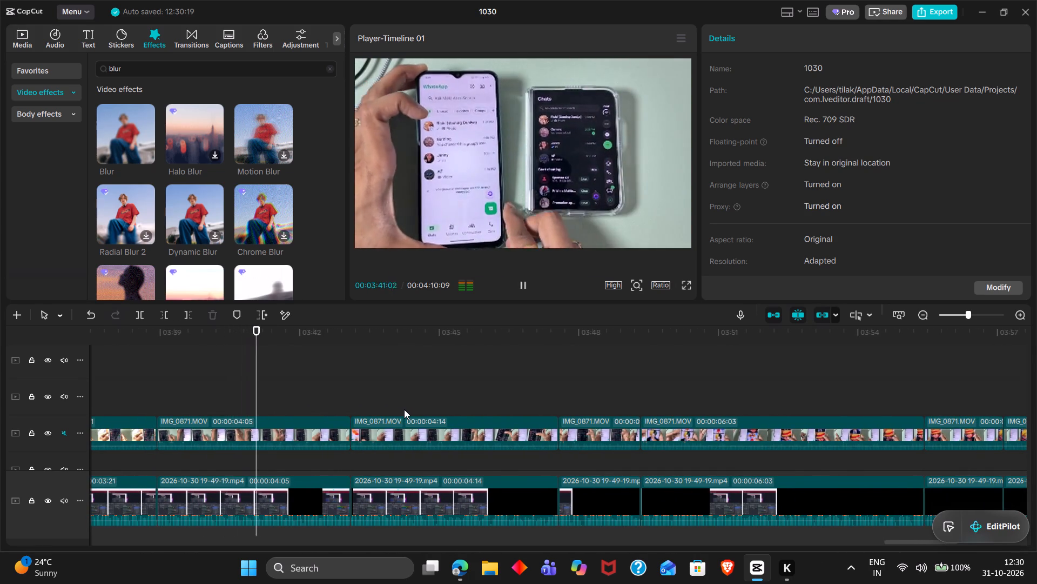
pyautogui.hscroll(-1, 404, 409)
pyautogui.hscroll(1, 404, 409)
pyautogui.hscroll(-1, 404, 409)
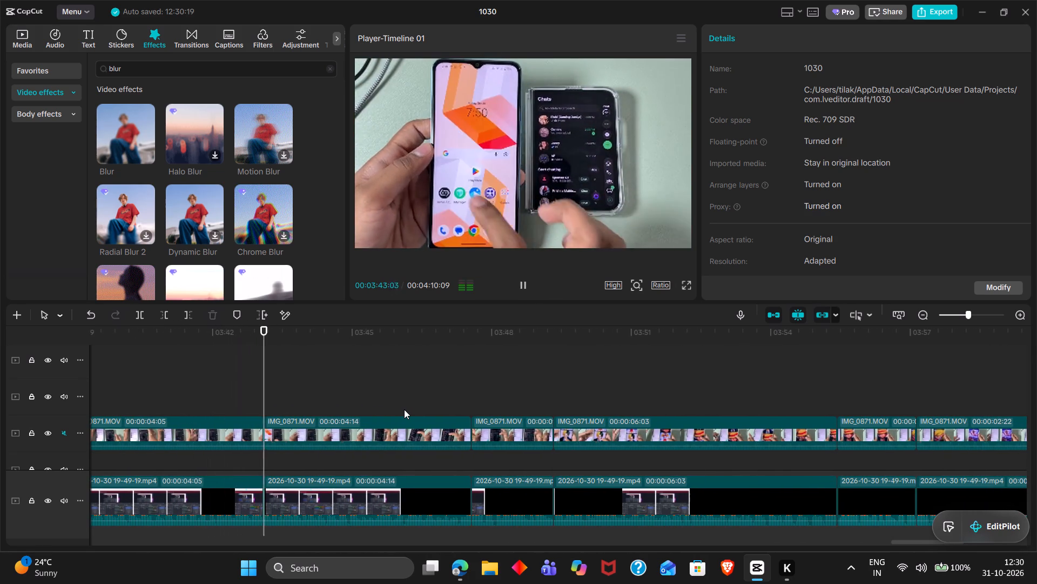
pyautogui.keyDown('ctrl'); pyautogui.scroll(2, 404, 409); pyautogui.keyUp('ctrl')
pyautogui.hscroll(-1, 404, 409)
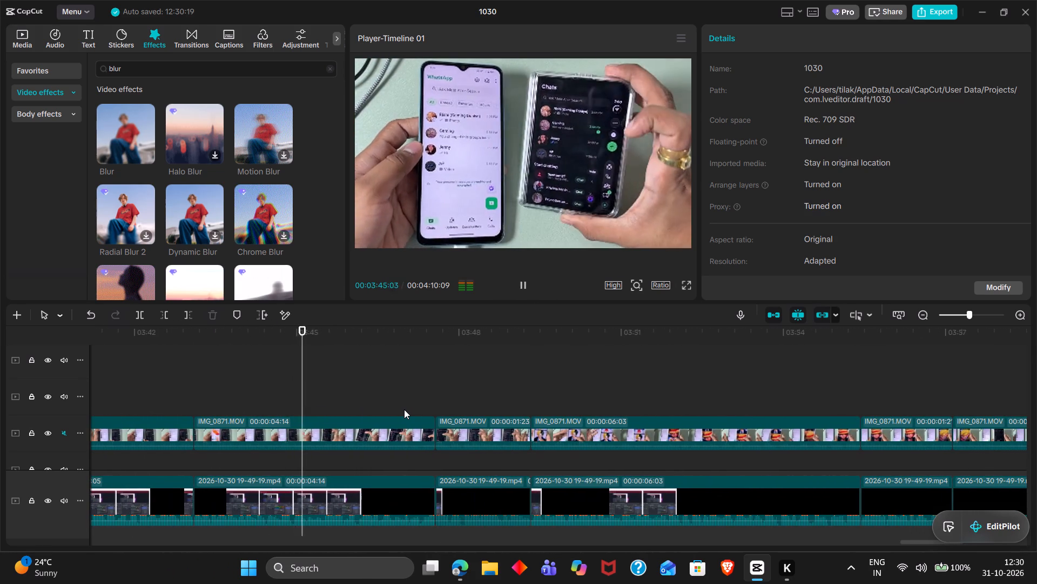
pyautogui.hscroll(-2, 404, 409)
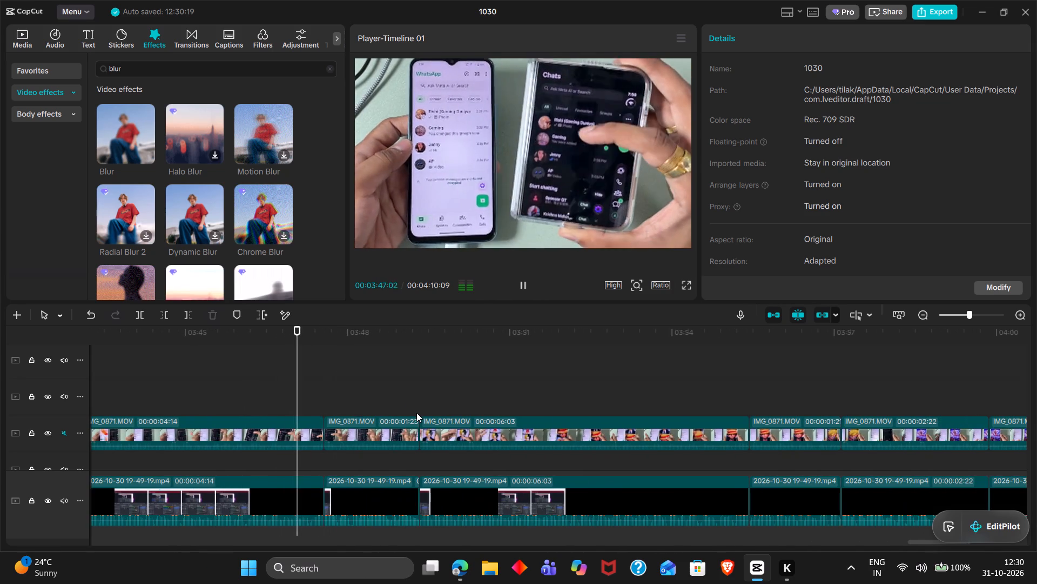
pyautogui.hscroll(-1, 444, 420)
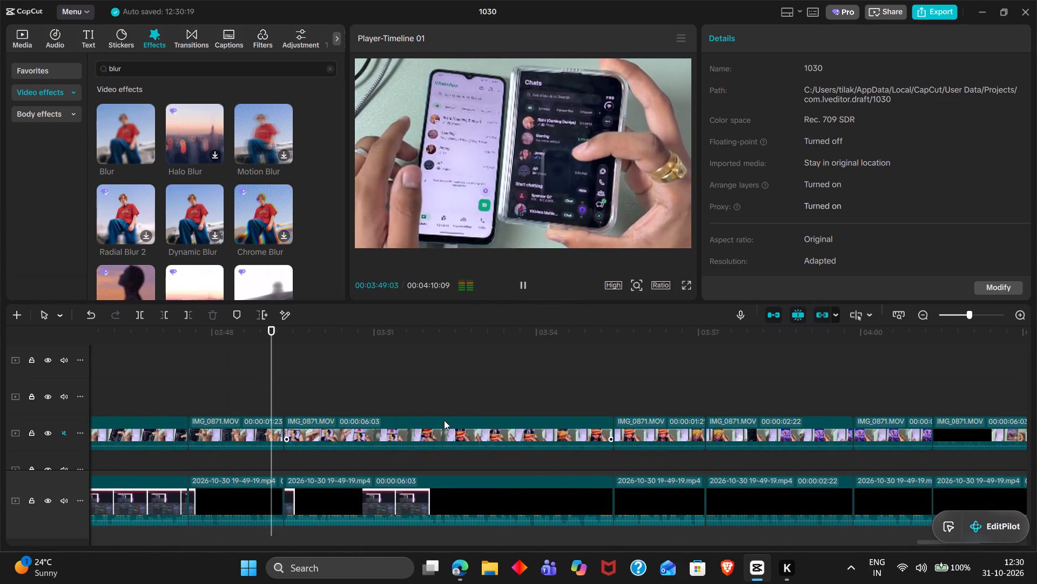
# Watch the phone footage from about 00:03:49 onward, replaying the part around 00:03:55 to 00:03:59 with the received images.
pyautogui.hscroll(-1, 444, 420)
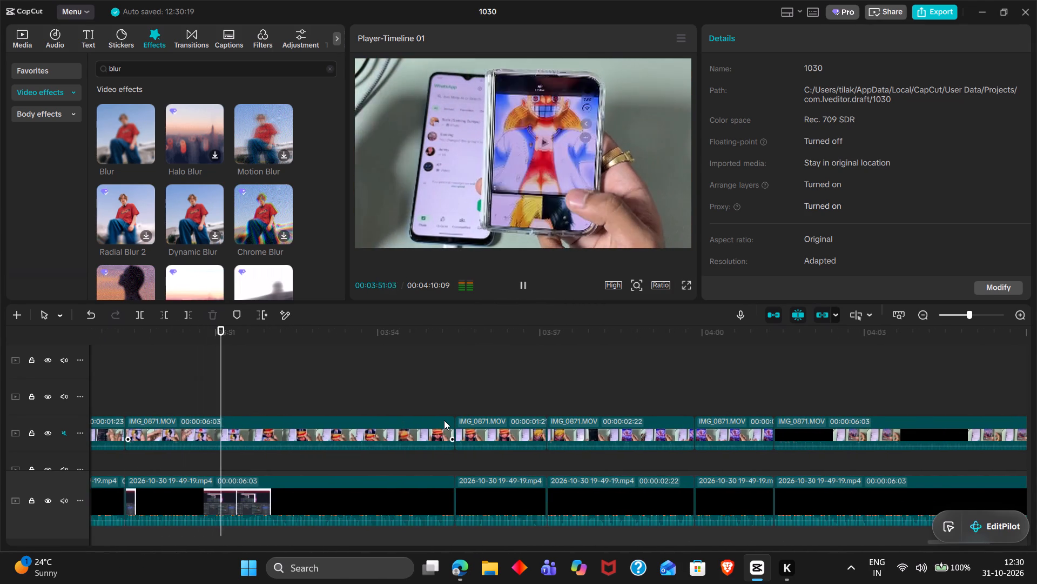
pyautogui.hscroll(-1, 444, 420)
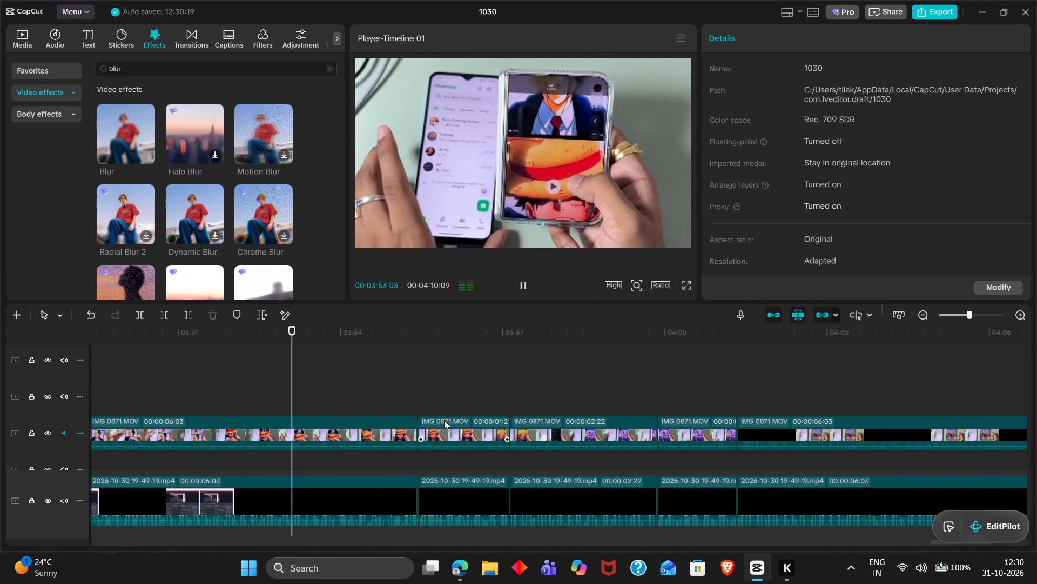
pyautogui.hscroll(-1, 444, 420)
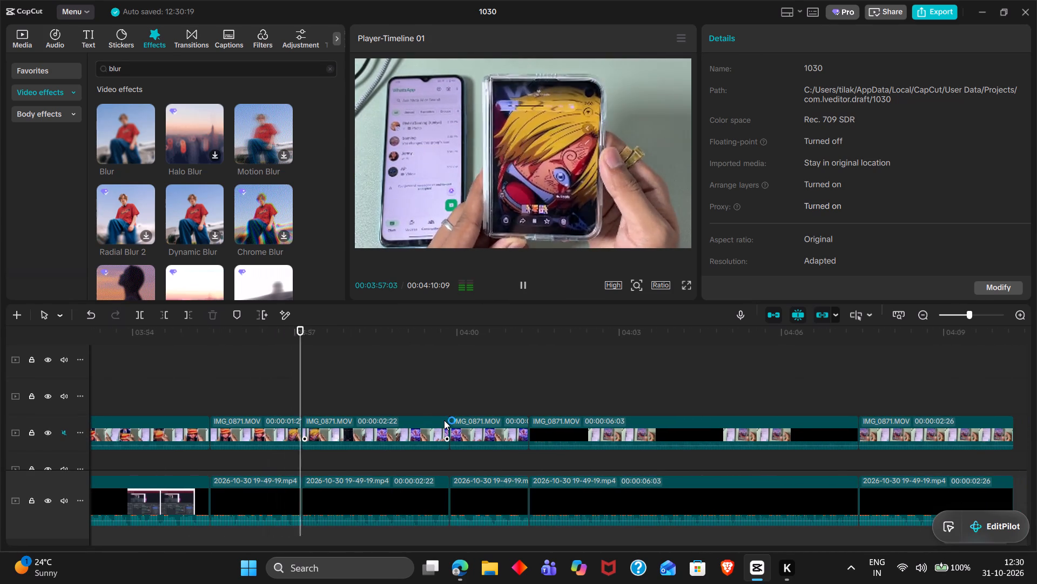
pyautogui.click(207, 391)
pyautogui.moveTo(207, 391); pyautogui.dragTo(188, 384)
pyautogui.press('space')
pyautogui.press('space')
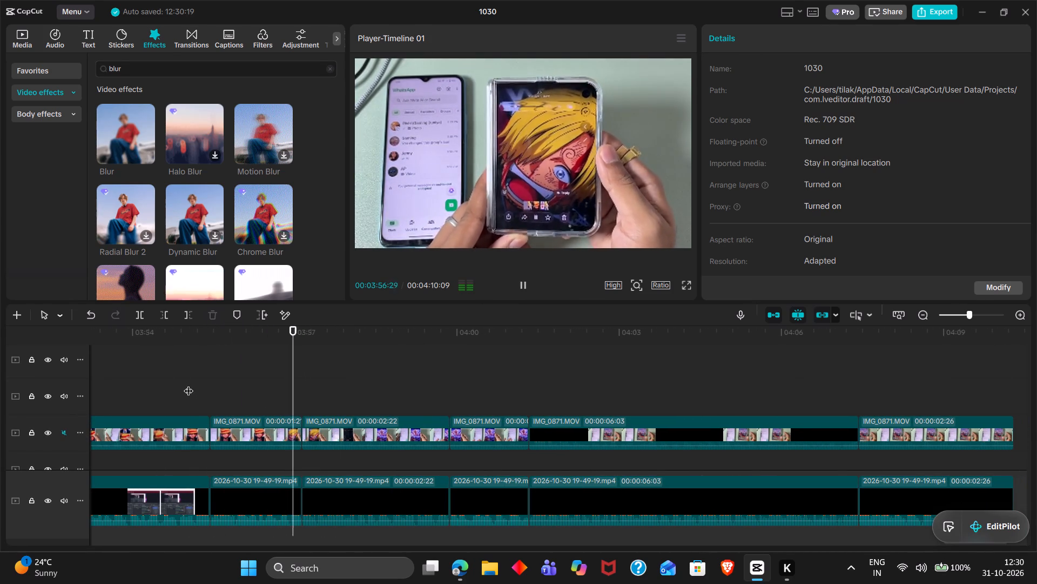
pyautogui.click(188, 384)
pyautogui.moveTo(188, 384); pyautogui.dragTo(137, 377)
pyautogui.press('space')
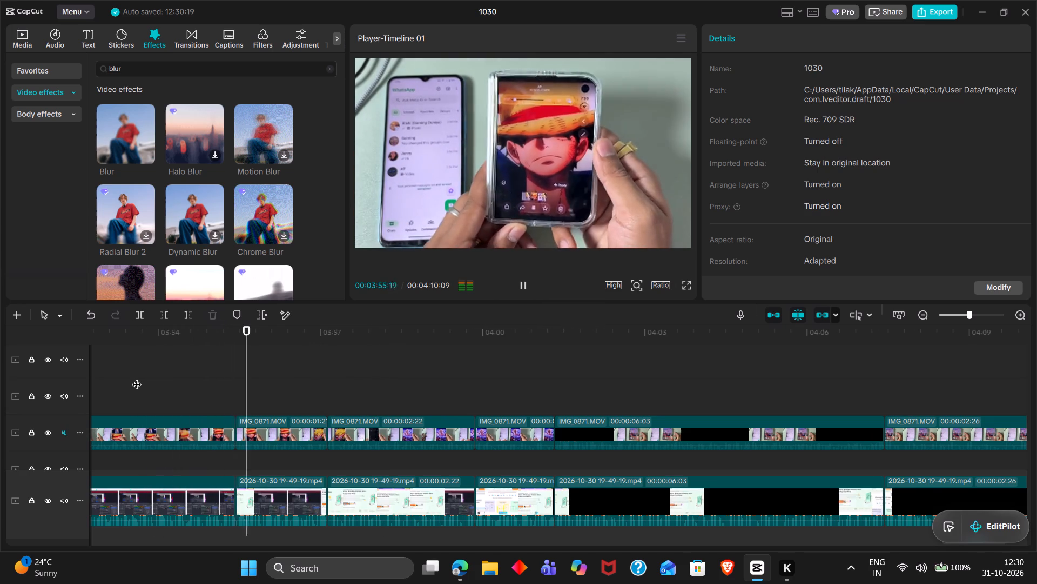
# Replay the two-phone footage from about 00:03:48 to 00:04:02, through the images to the return to the home screen.
pyautogui.keyDown('ctrl'); pyautogui.scroll(-2, 137, 377); pyautogui.keyUp('ctrl')
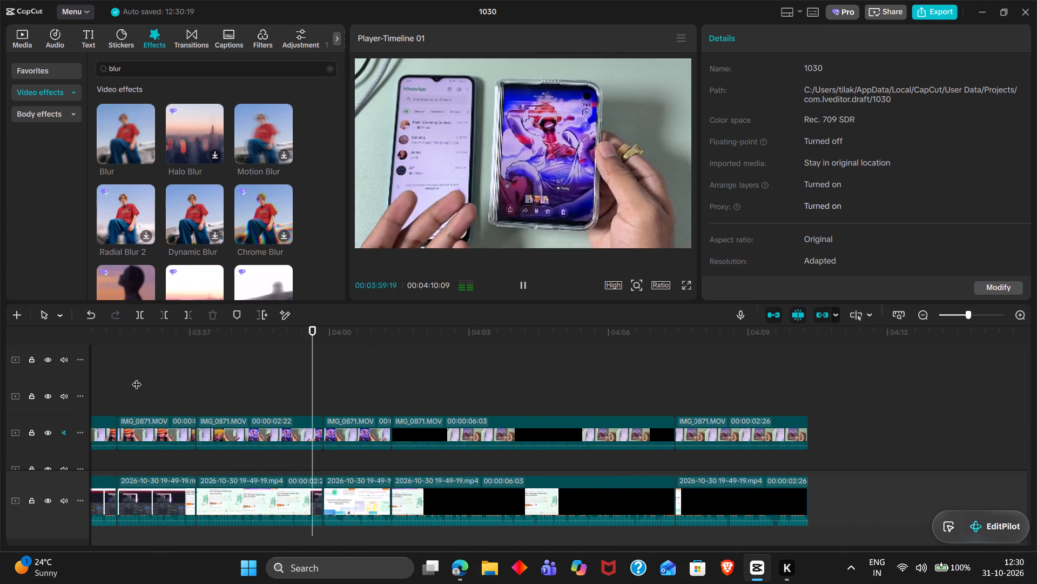
pyautogui.keyDown('ctrl'); pyautogui.scroll(-2, 137, 377); pyautogui.keyUp('ctrl')
pyautogui.hscroll(1, 137, 377)
pyautogui.doubleClick(137, 377)
pyautogui.moveTo(137, 377); pyautogui.dragTo(112, 374)
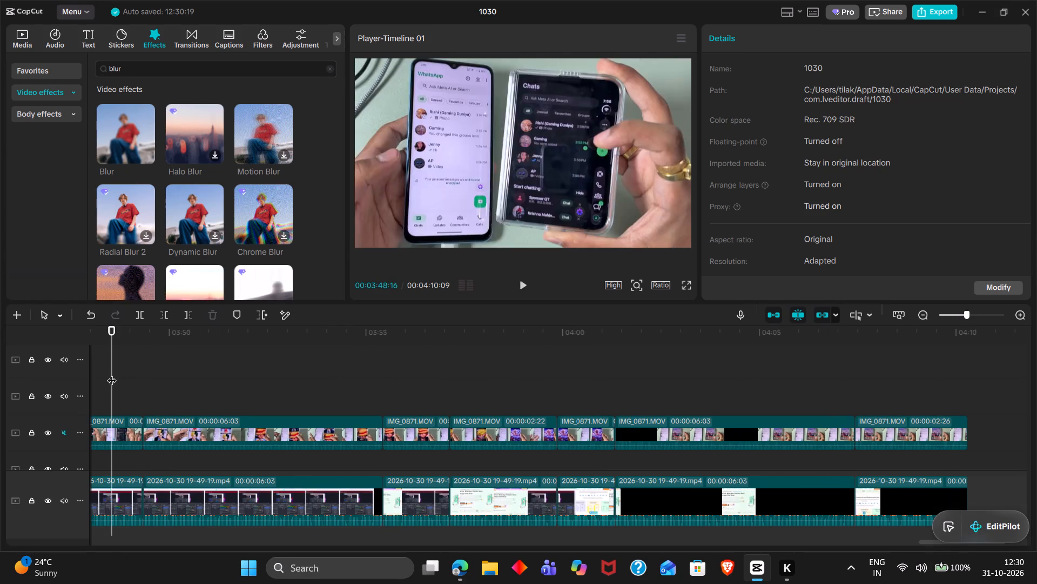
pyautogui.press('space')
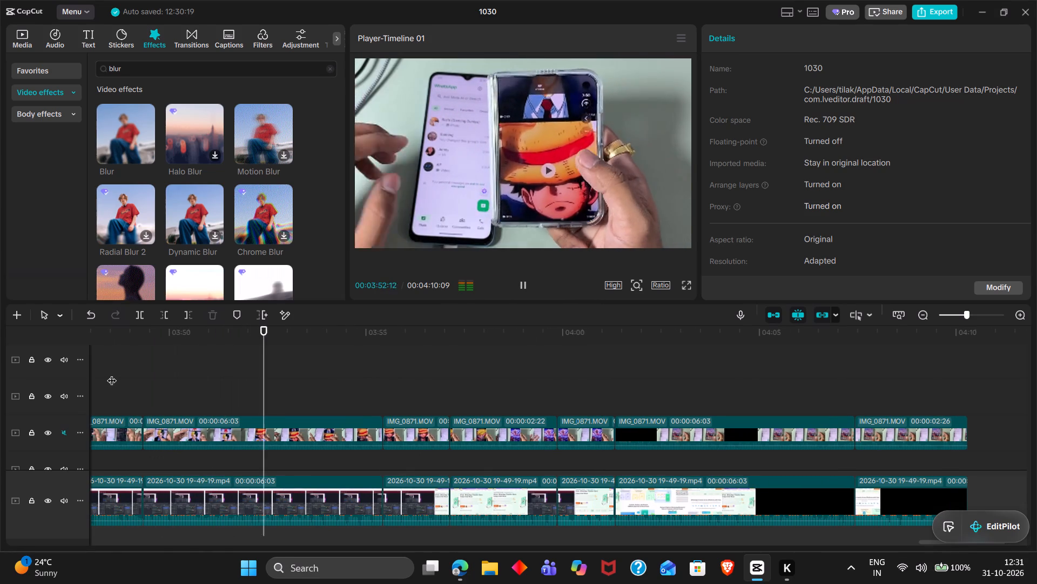
pyautogui.hscroll(-2, 112, 374)
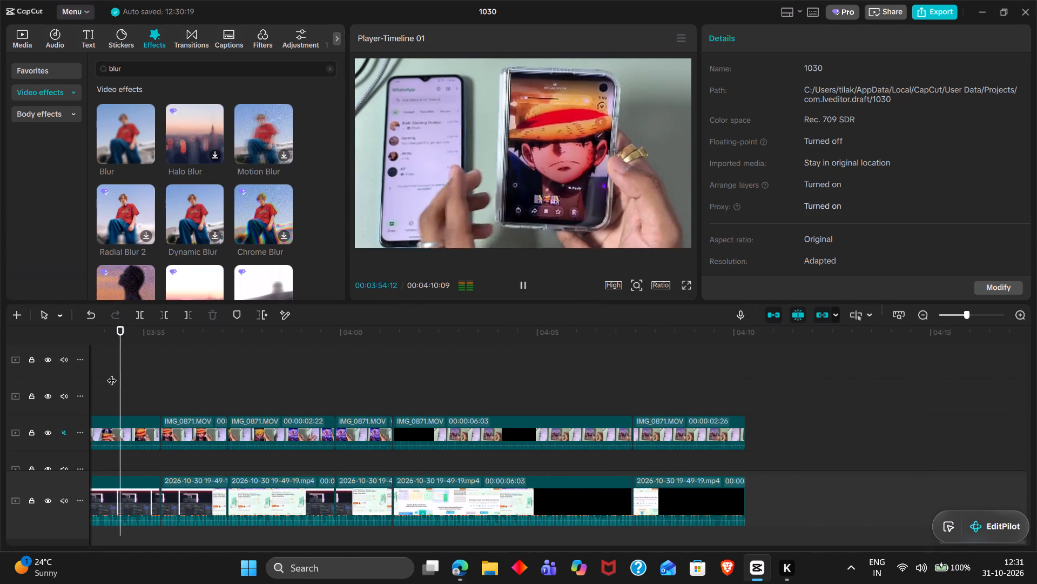
pyautogui.hscroll(-2, 112, 374)
pyautogui.keyDown('ctrl'); pyautogui.scroll(-2, 112, 374); pyautogui.keyUp('ctrl')
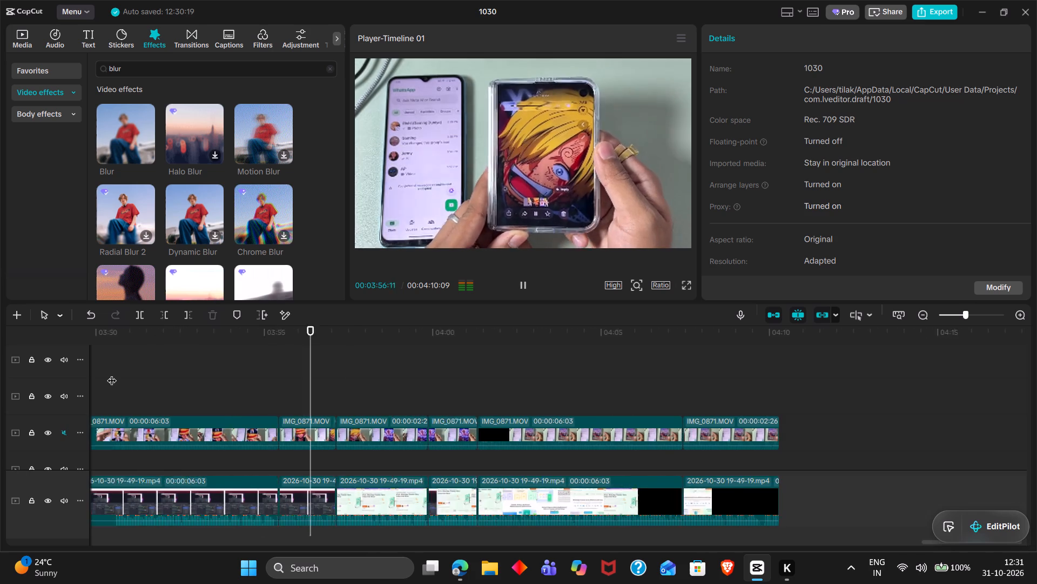
pyautogui.keyDown('ctrl'); pyautogui.scroll(-7, 112, 374); pyautogui.keyUp('ctrl')
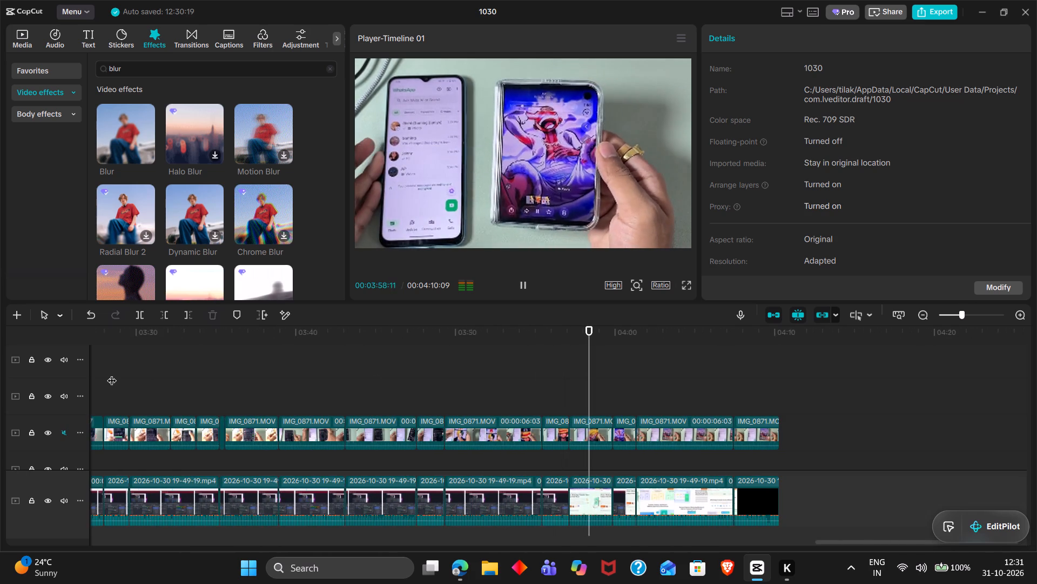
pyautogui.hscroll(1, 112, 374)
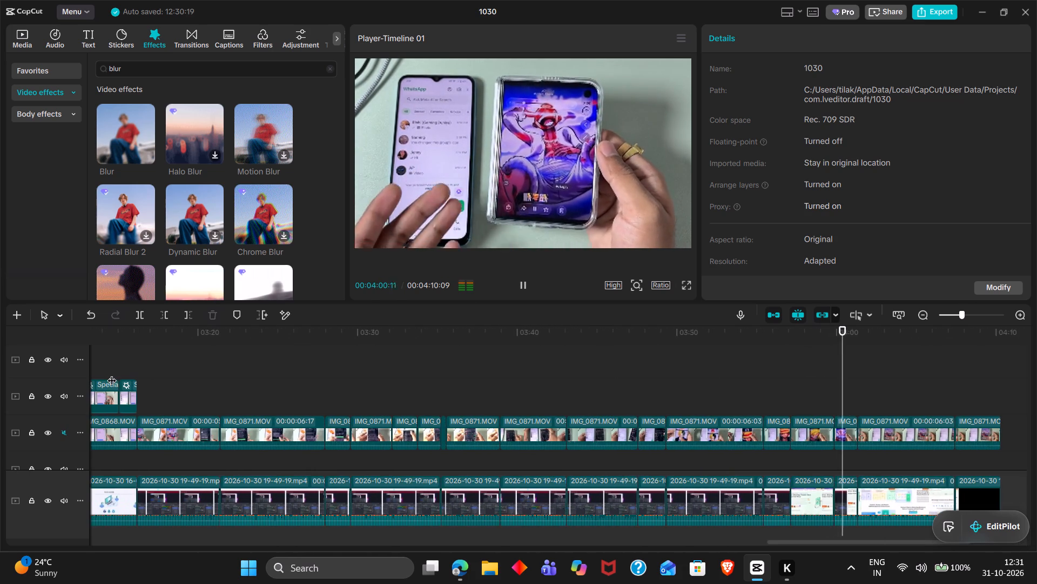
pyautogui.hscroll(1, 112, 374)
pyautogui.hscroll(-1, 112, 374)
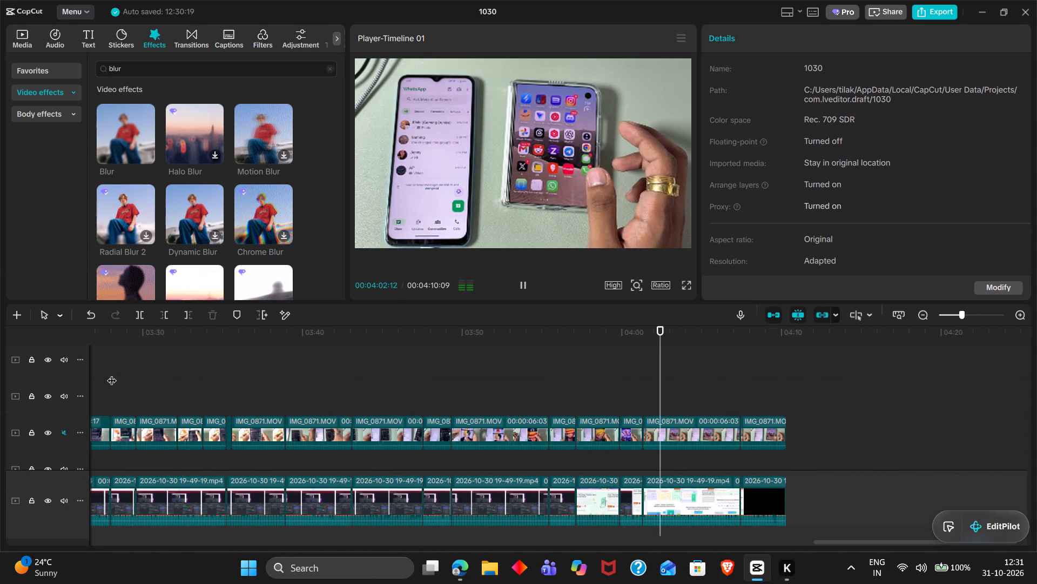
# Recheck the footage around 00:04:00 and delete the last two IMG_0871.MOV phone clips after about 00:04:01.
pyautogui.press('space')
pyautogui.click(612, 403)
pyautogui.moveTo(612, 403); pyautogui.dragTo(623, 407)
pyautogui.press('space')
pyautogui.scroll(-1, 623, 407)
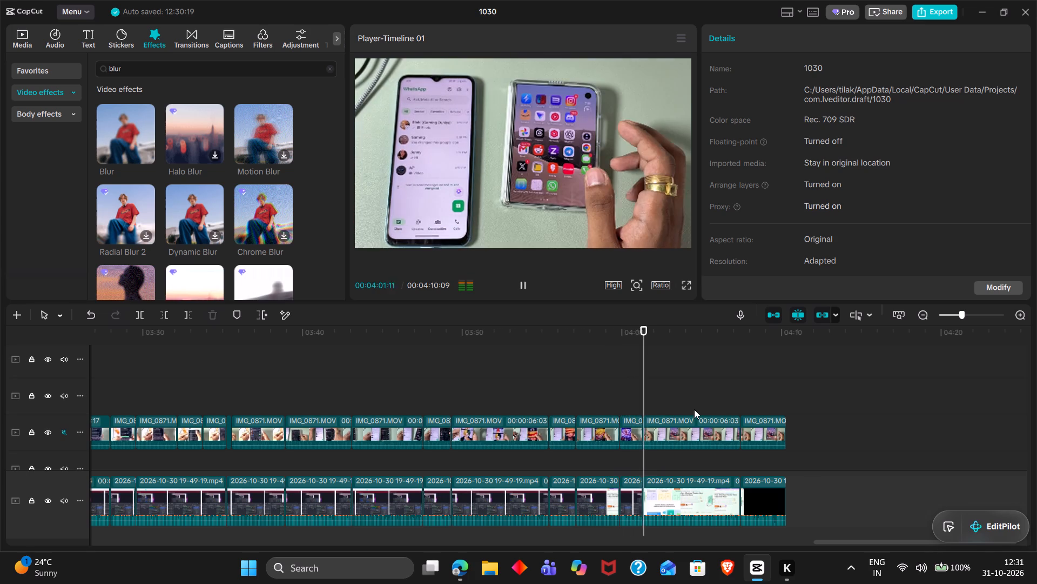
pyautogui.moveTo(694, 409); pyautogui.dragTo(785, 435)
pyautogui.press('BackSpace')
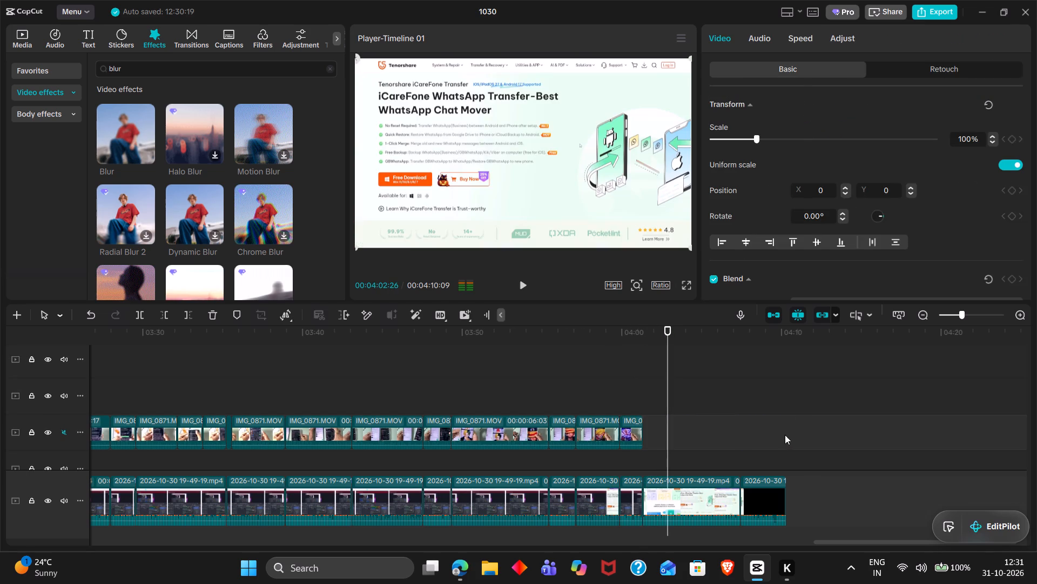
# Copy the iCareFone website recording clip from the main track and paste it at about 00:04:01:10, where the phone footage ends.
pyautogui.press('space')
pyautogui.hscroll(-1, 699, 420)
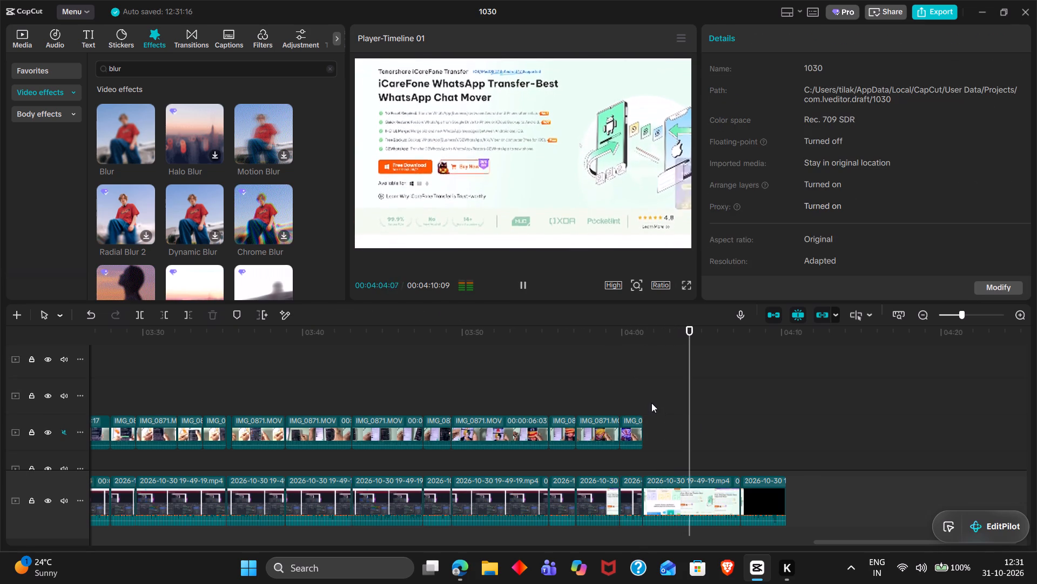
pyautogui.click(651, 403)
pyautogui.moveTo(651, 403); pyautogui.dragTo(643, 397)
pyautogui.click(671, 471)
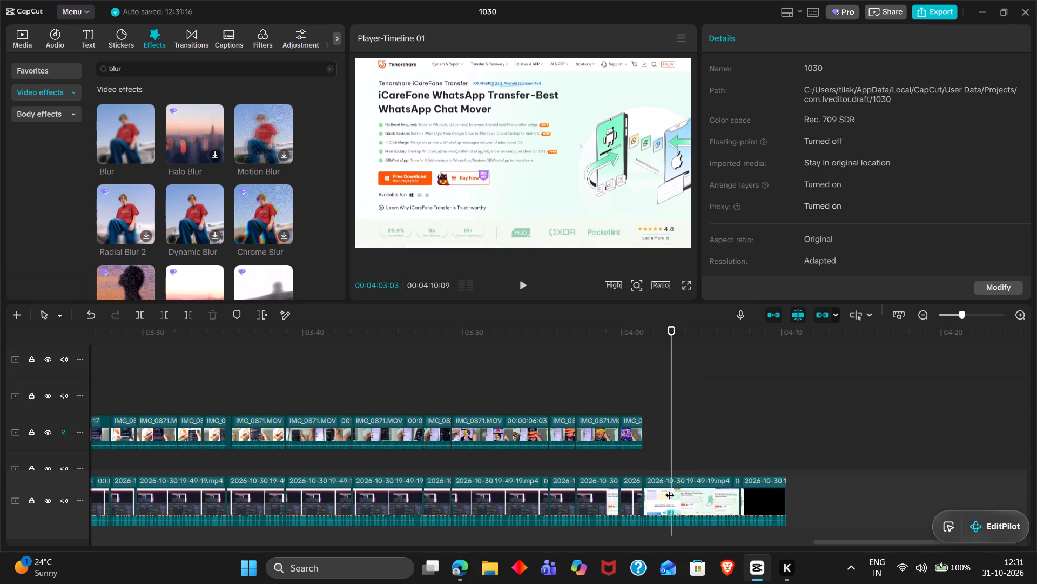
pyautogui.click(670, 488)
pyautogui.click(702, 498)
pyautogui.hotkey('ctrl', 'c')
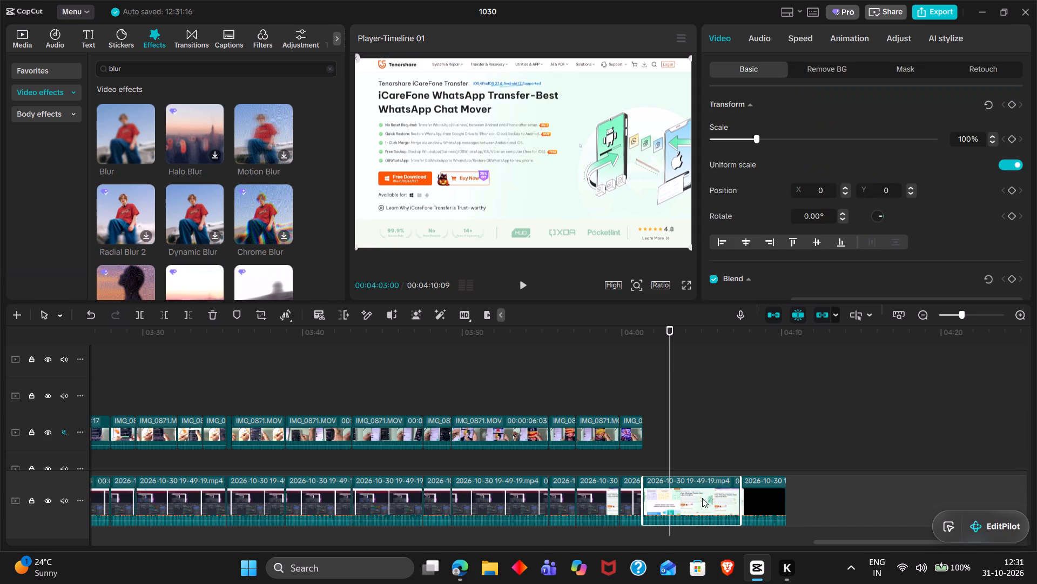
pyautogui.doubleClick(642, 407)
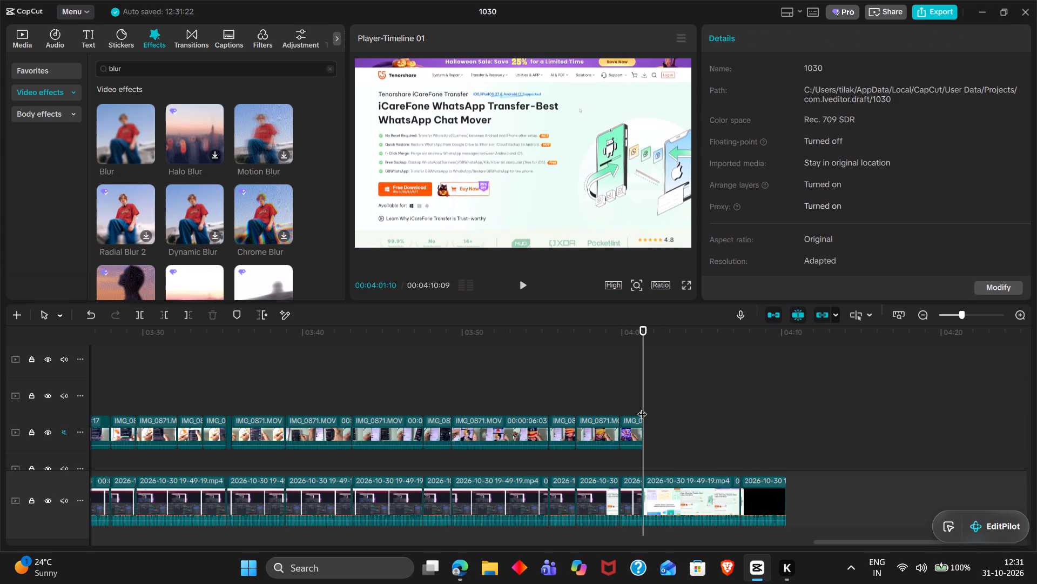
pyautogui.hotkey('ctrl', 'v')
# Move the pasted website recording clip onto the phone footage track, directly against the end of the last phone clip.
pyautogui.moveTo(667, 439); pyautogui.dragTo(662, 367)
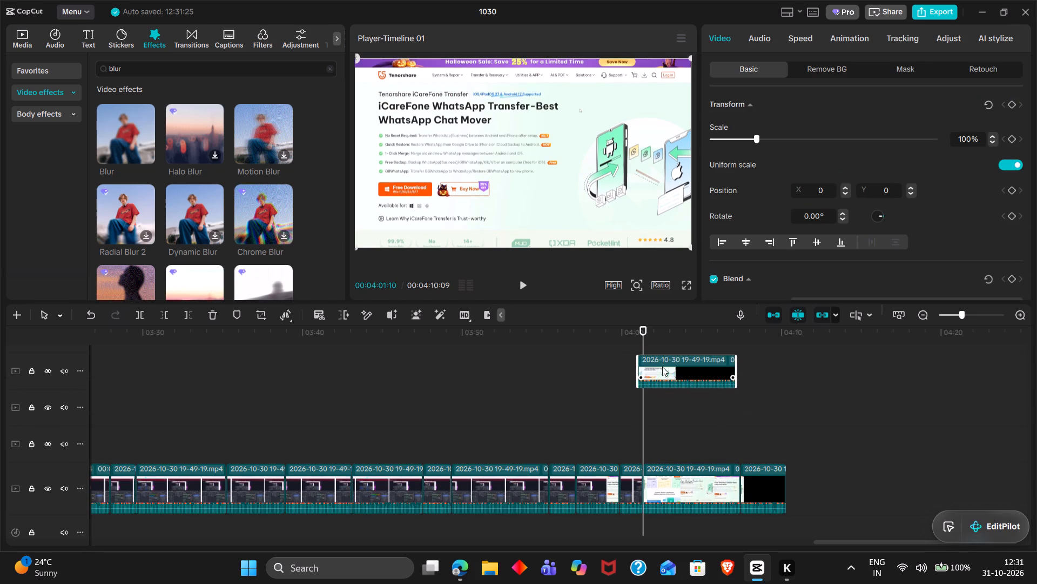
pyautogui.scroll(2, 662, 367)
pyautogui.moveTo(671, 454); pyautogui.dragTo(672, 447)
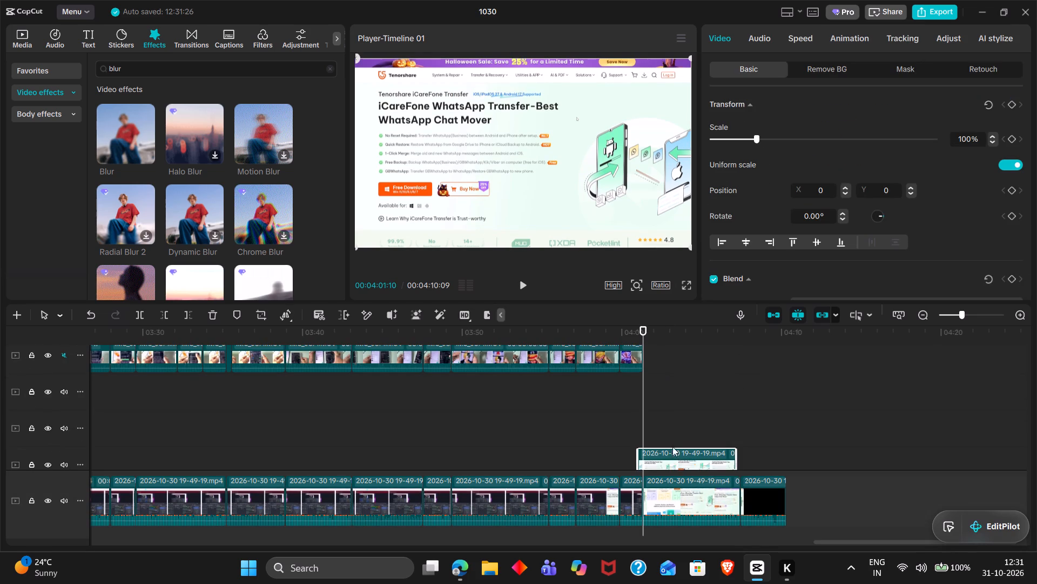
pyautogui.moveTo(672, 447); pyautogui.dragTo(679, 343)
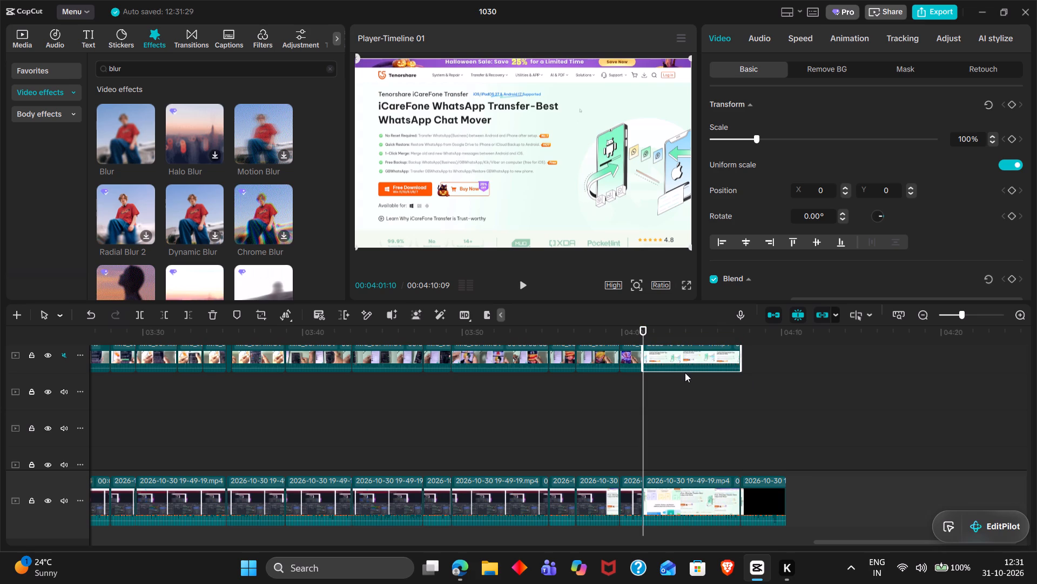
pyautogui.moveTo(684, 369); pyautogui.dragTo(687, 413)
# Add the Color Glitch transition between the last phone clip and the website recording clip at about 00:04:01.
pyautogui.scroll(1, 687, 413)
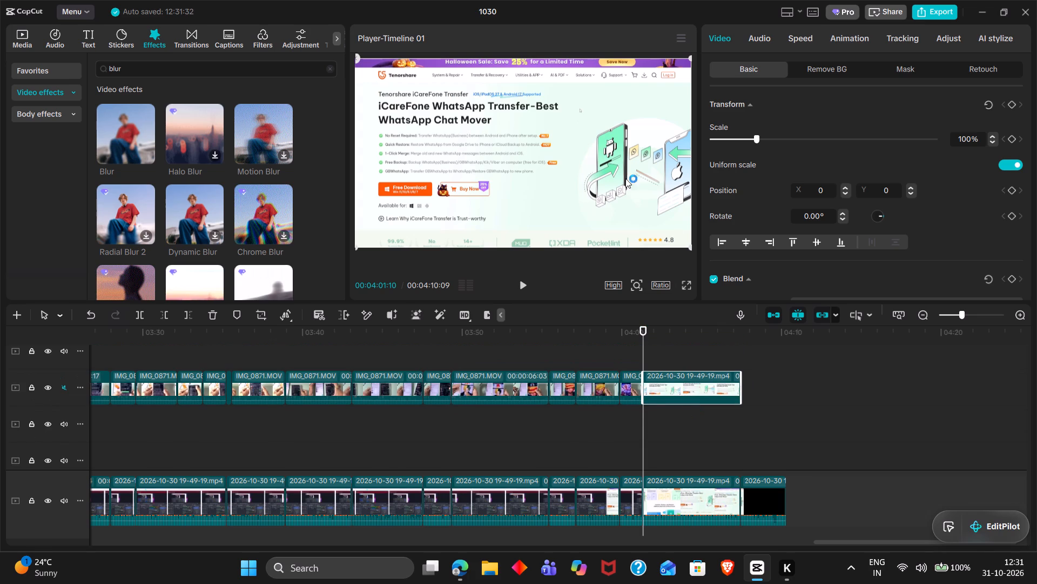
pyautogui.doubleClick(188, 35)
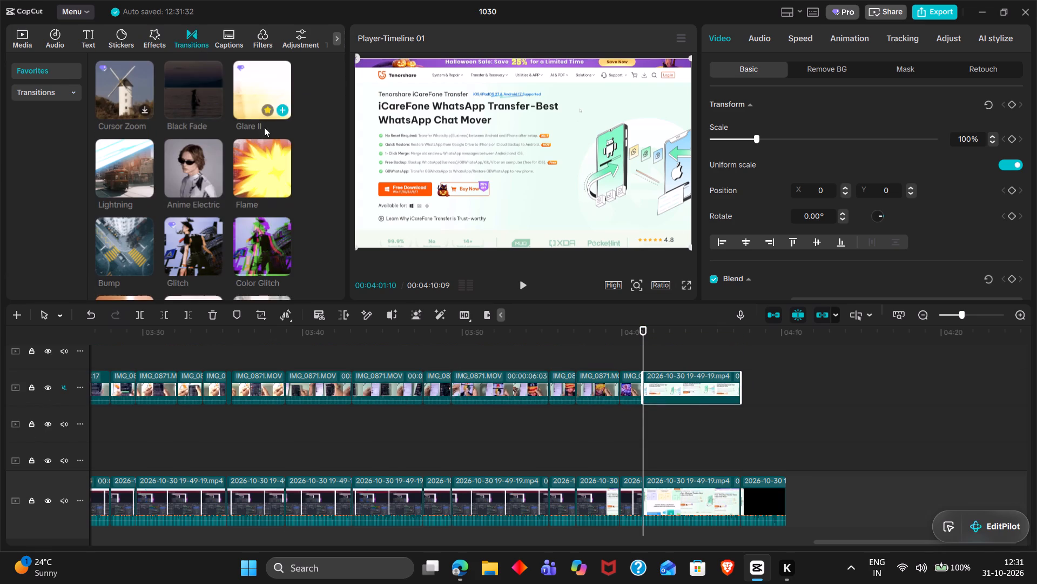
pyautogui.scroll(1, 149, 229)
pyautogui.moveTo(259, 253); pyautogui.dragTo(643, 400)
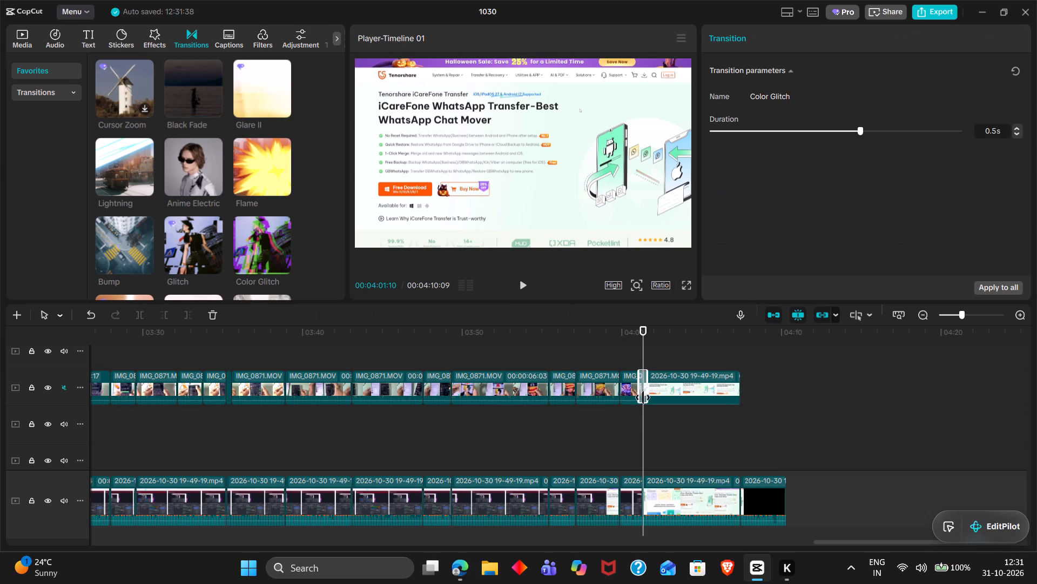
# Find a "glitch" sound effect, place "Glitch sound that matches the sound logo(1192..." at 00:04:01:03 under the Color Glitch transition, and play it back.
pyautogui.doubleClick(639, 358)
pyautogui.click(637, 357)
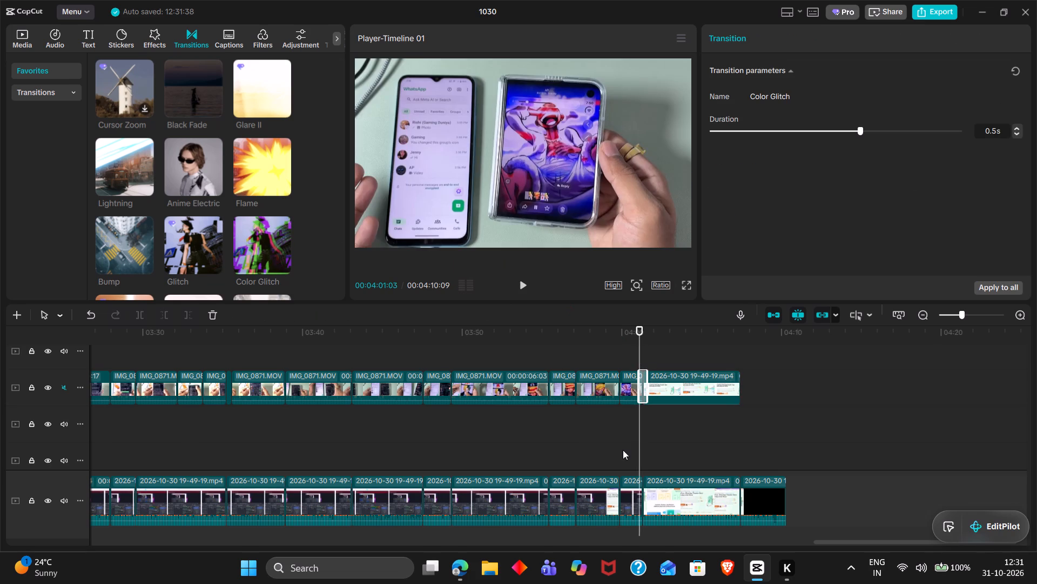
pyautogui.scroll(-6, 623, 450)
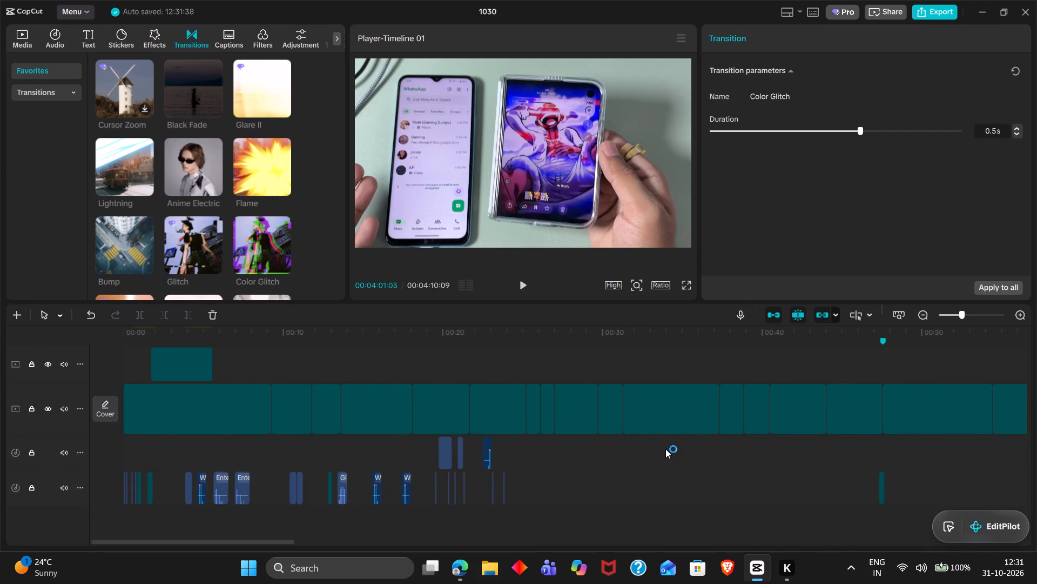
pyautogui.hscroll(-8, 665, 449)
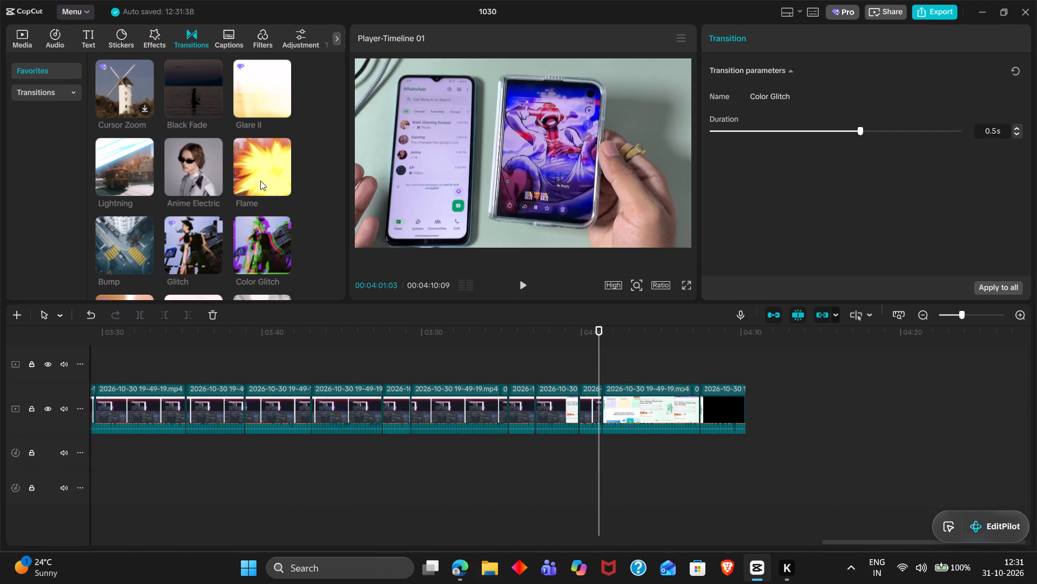
pyautogui.click(56, 47)
pyautogui.tripleClick(142, 70)
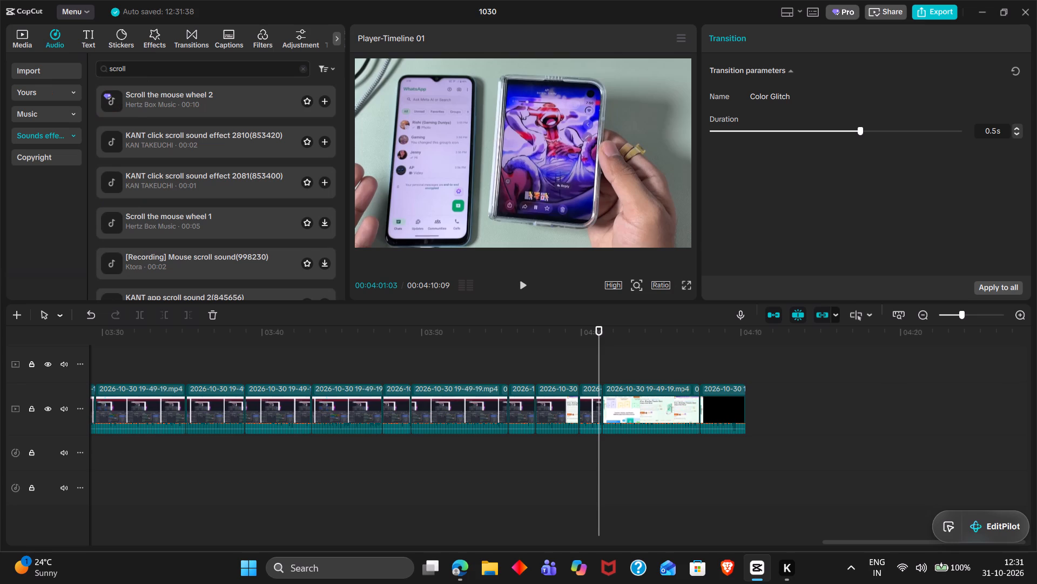
pyautogui.write('glitch')
pyautogui.press('Return')
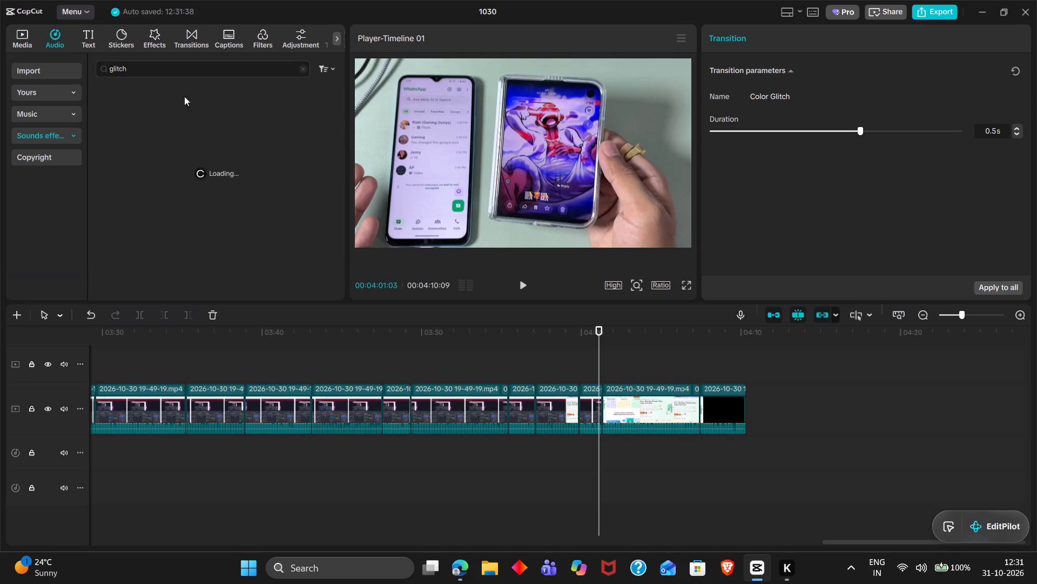
pyautogui.doubleClick(257, 147)
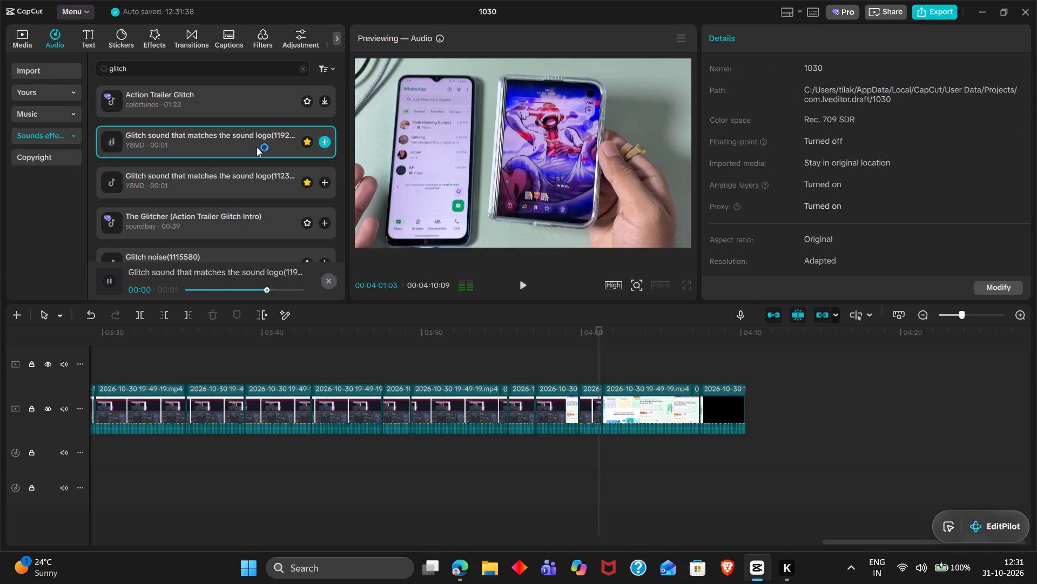
pyautogui.moveTo(257, 147); pyautogui.dragTo(597, 451)
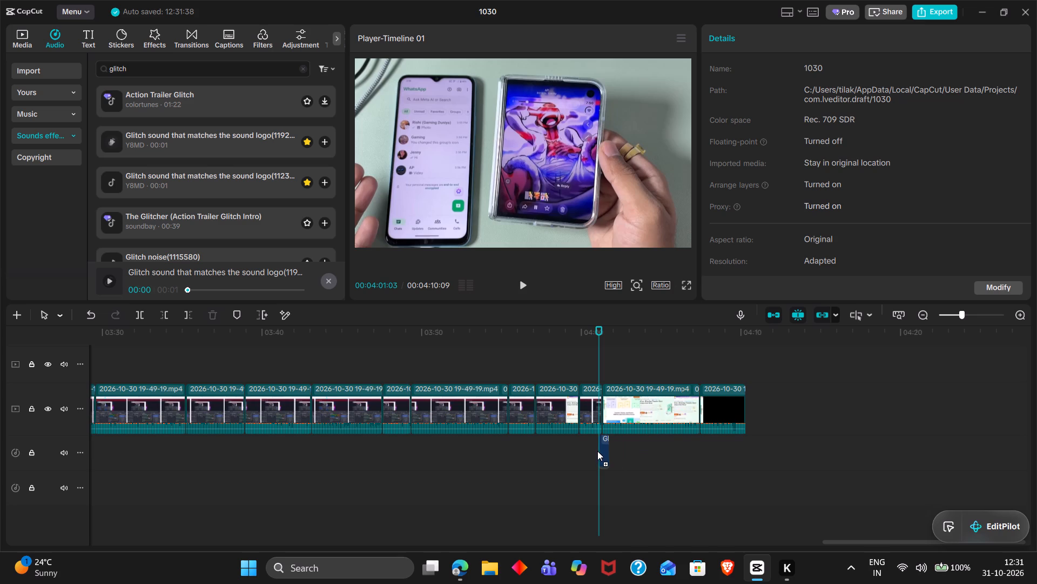
pyautogui.moveTo(597, 451); pyautogui.dragTo(598, 451)
pyautogui.press('space')
pyautogui.press('space')
pyautogui.press('space')
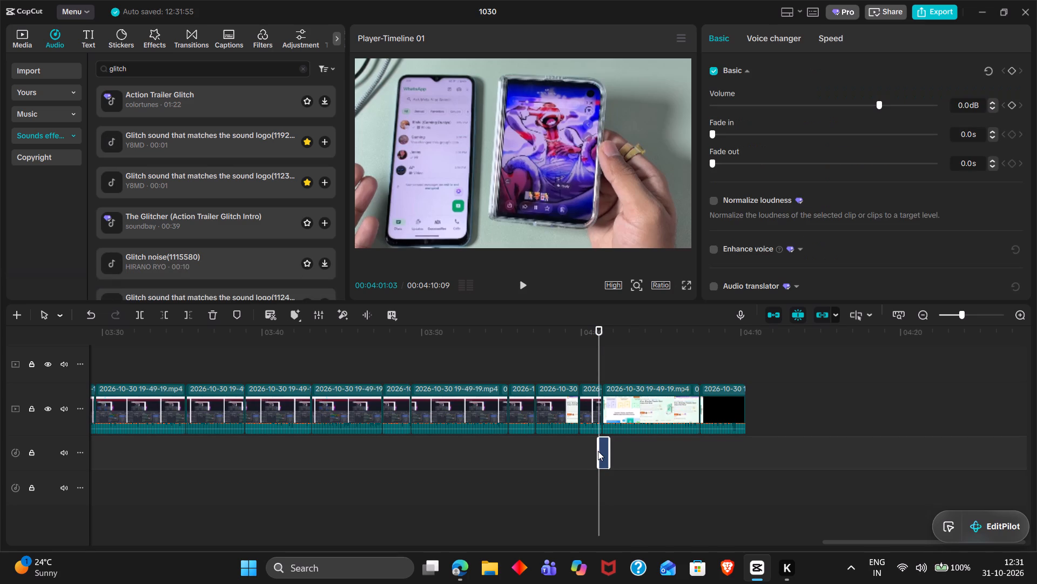
pyautogui.scroll(1, 598, 451)
pyautogui.hscroll(1, 598, 451)
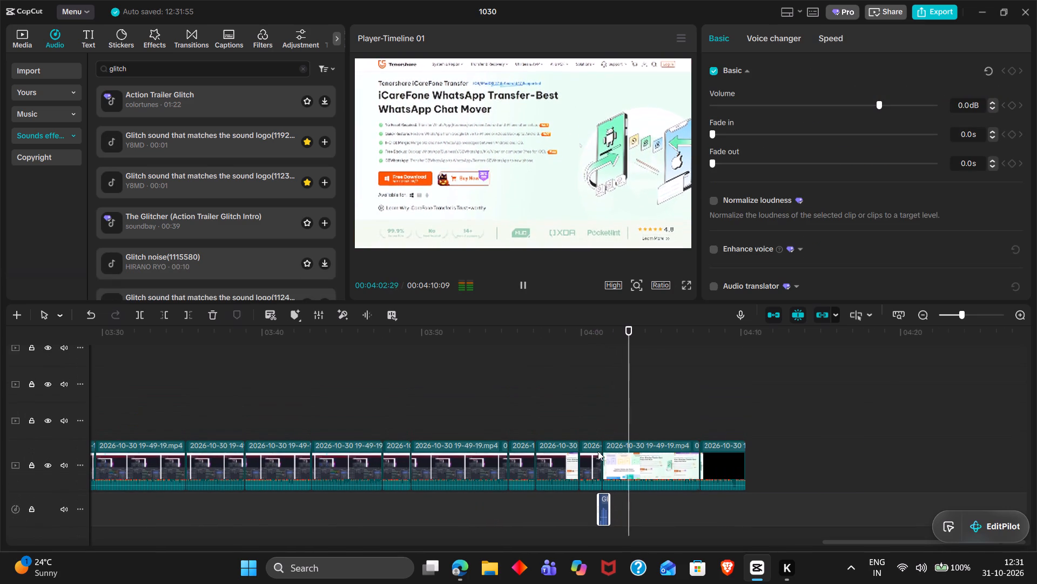
pyautogui.hscroll(1, 598, 451)
pyautogui.press('space')
# Go back to about 00:00:03 near the start of the timeline and play the edit from there for review.
pyautogui.hscroll(15, 598, 451)
pyautogui.scroll(1, 598, 451)
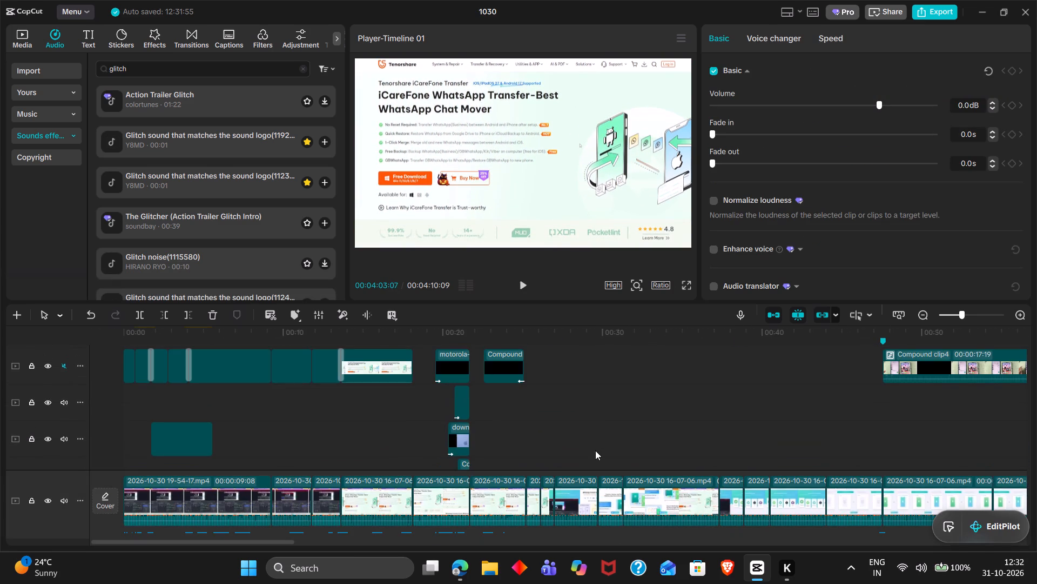
pyautogui.click(435, 397)
pyautogui.moveTo(435, 397); pyautogui.dragTo(602, 411)
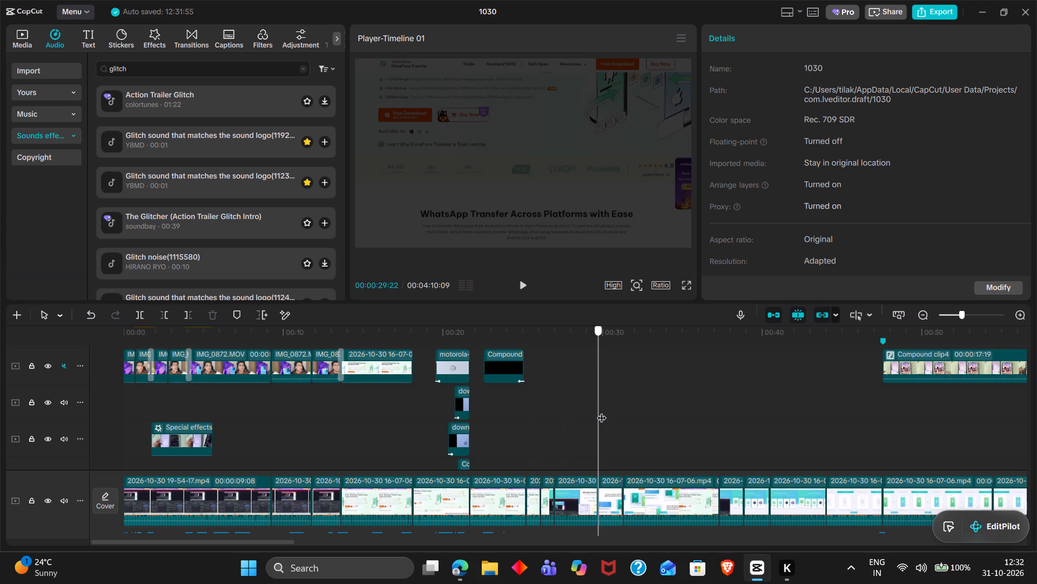
pyautogui.moveTo(602, 411); pyautogui.dragTo(181, 381)
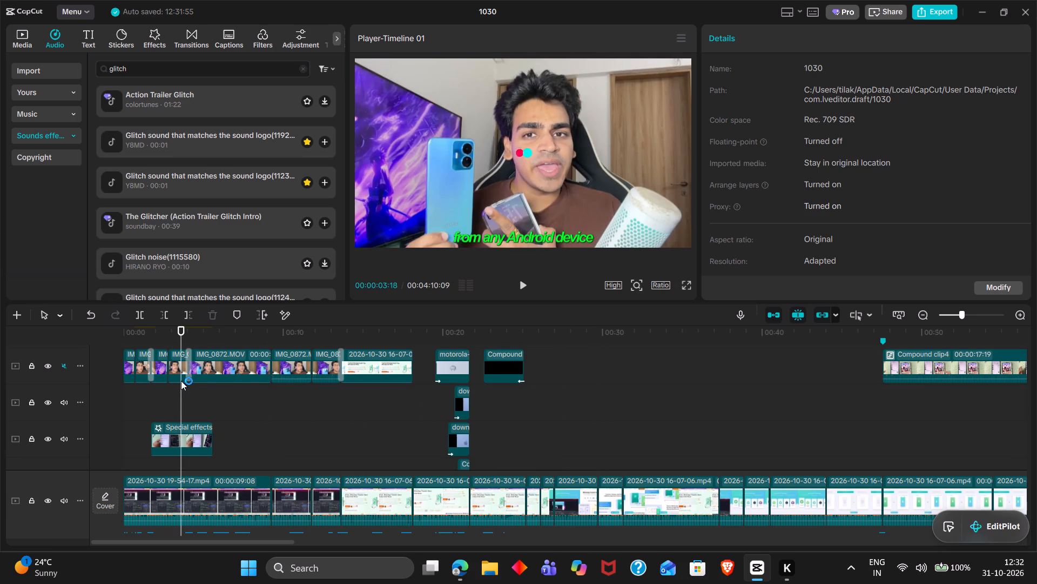
pyautogui.press('space')
pyautogui.press('space')
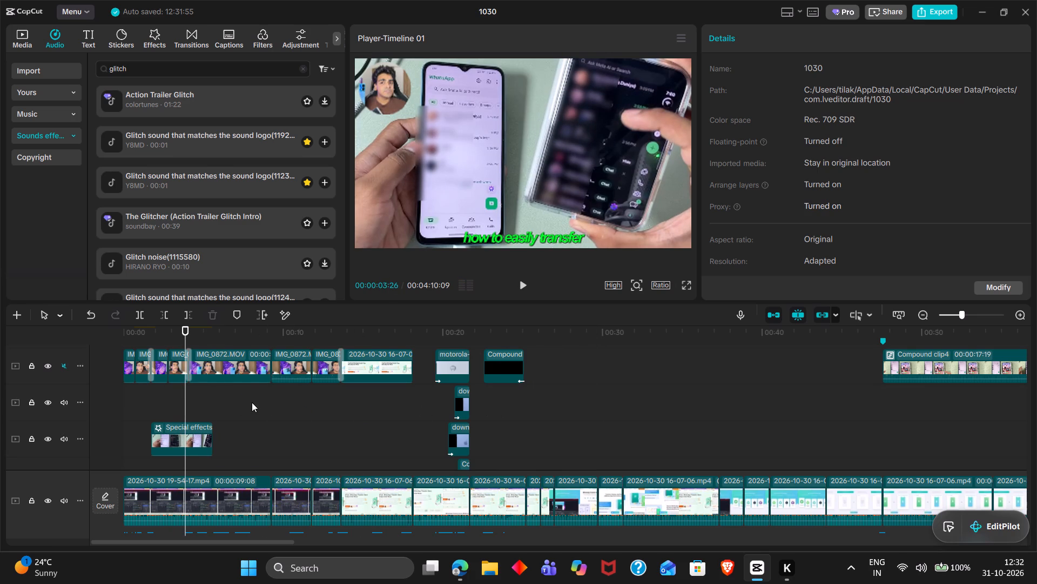
# Delete the masked blur overlay clip above the IMG_0871.MOV two-phone footage at about 00:00:02 to 00:00:05.
pyautogui.scroll(1, 252, 402)
pyautogui.scroll(-1, 252, 402)
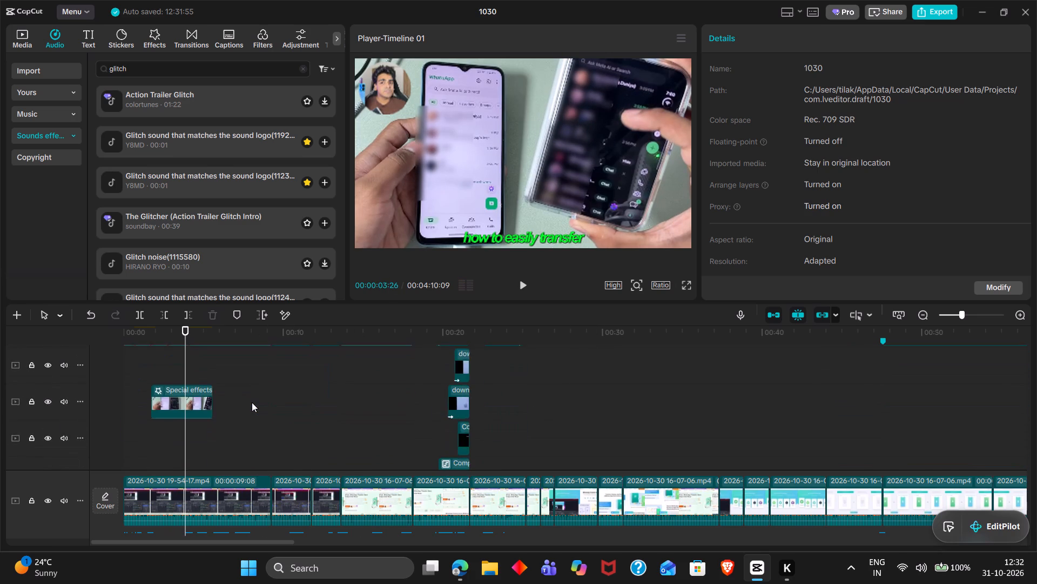
pyautogui.scroll(-1, 252, 402)
pyautogui.click(172, 425)
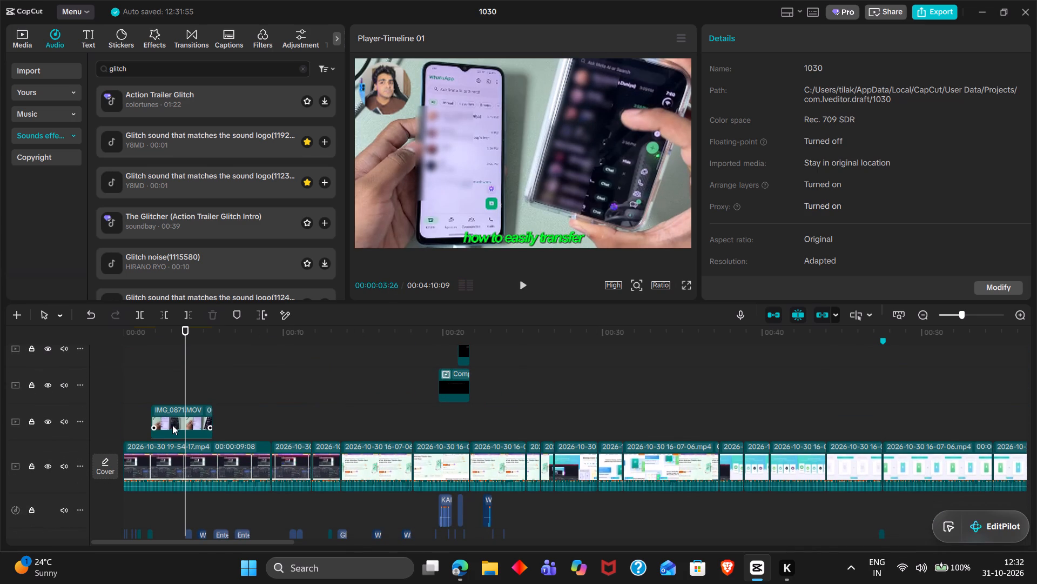
pyautogui.scroll(1, 172, 425)
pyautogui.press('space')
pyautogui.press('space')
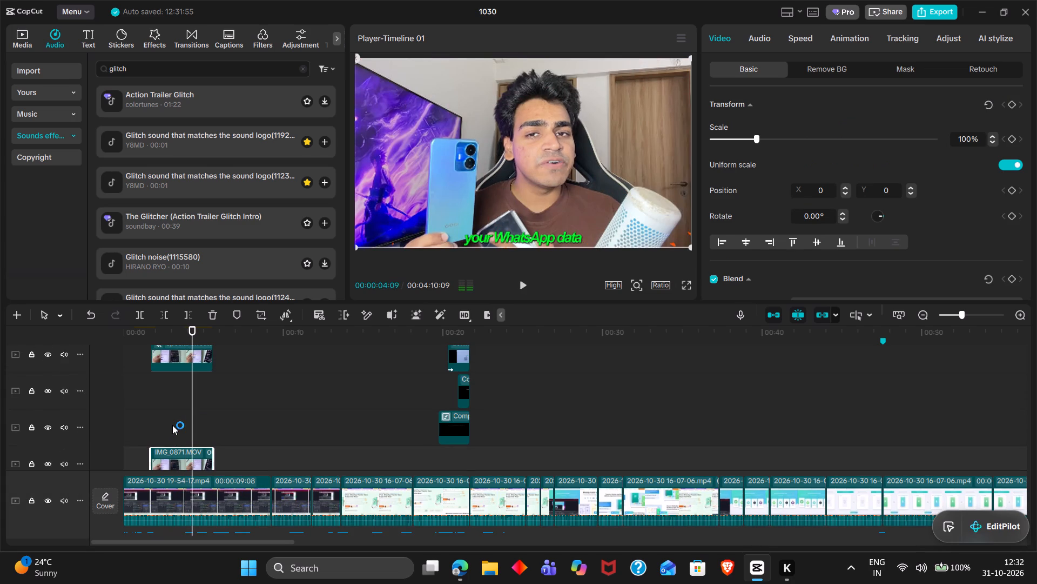
pyautogui.scroll(1, 172, 425)
pyautogui.click(181, 399)
pyautogui.press('BackSpace')
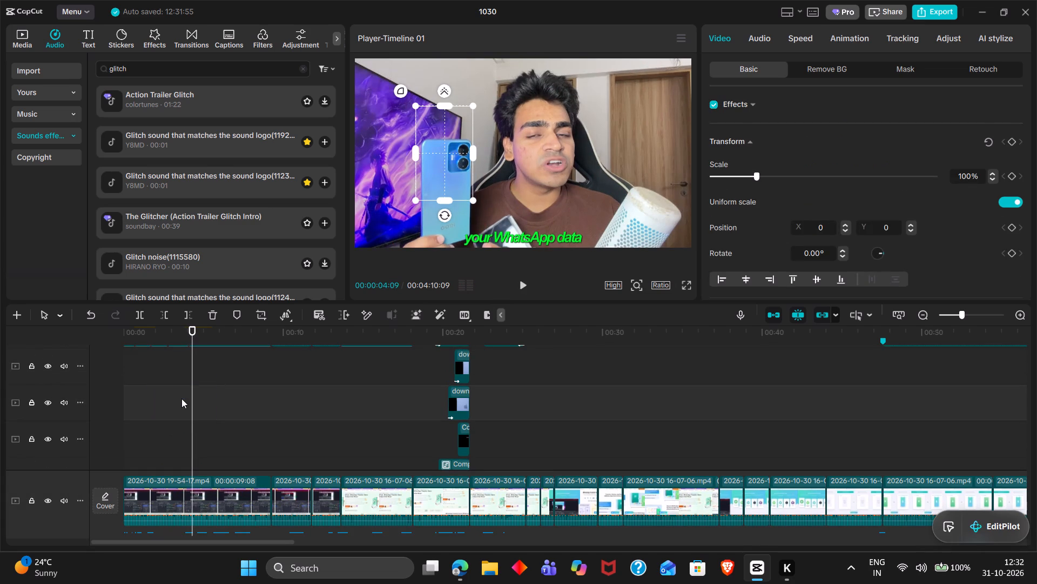
# Play the opening from 00:00:02:12 to about 00:00:13, checking the two-phone shot and the talking-head section.
pyautogui.scroll(-1, 181, 399)
pyautogui.click(173, 391)
pyautogui.moveTo(173, 391); pyautogui.dragTo(162, 382)
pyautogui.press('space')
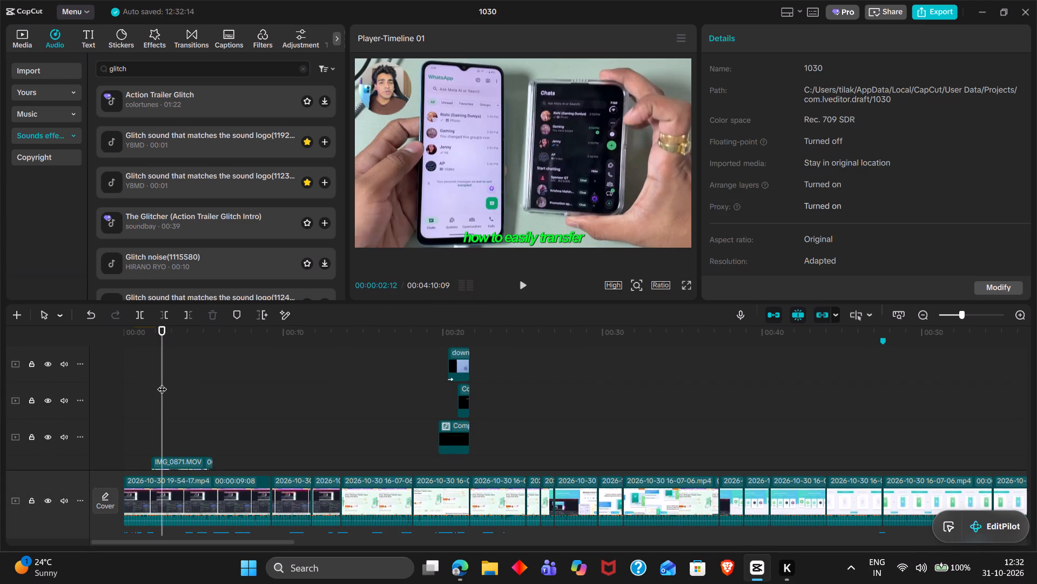
pyautogui.scroll(-1, 162, 382)
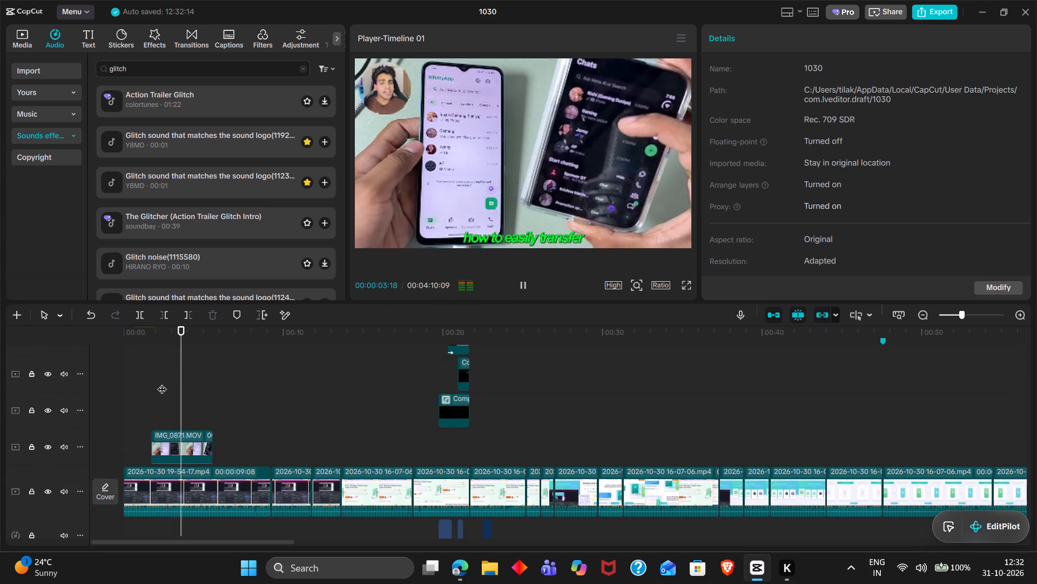
pyautogui.scroll(-2, 162, 382)
pyautogui.hscroll(-1, 162, 382)
pyautogui.scroll(2, 162, 382)
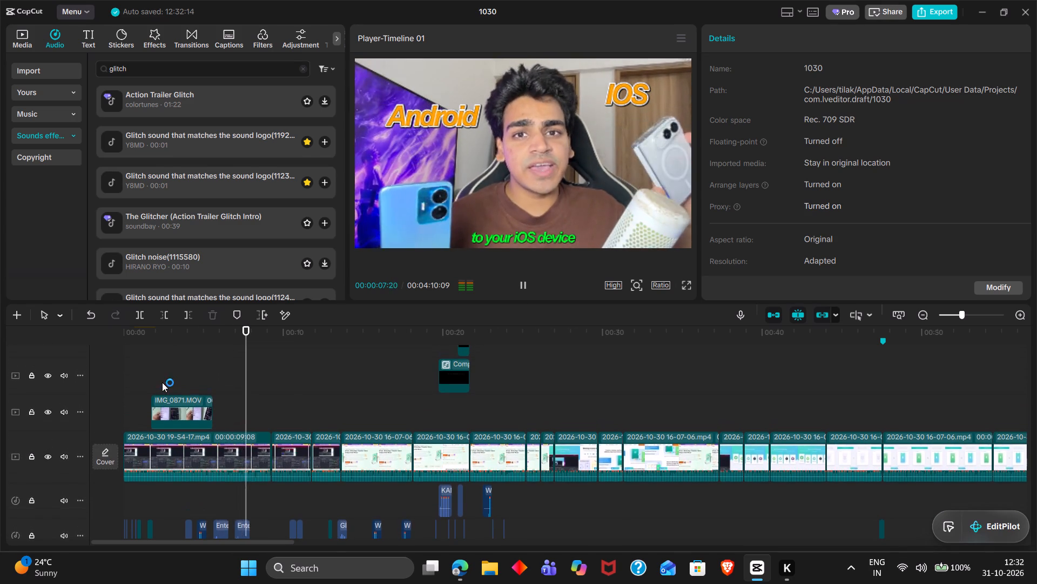
pyautogui.scroll(2, 291, 401)
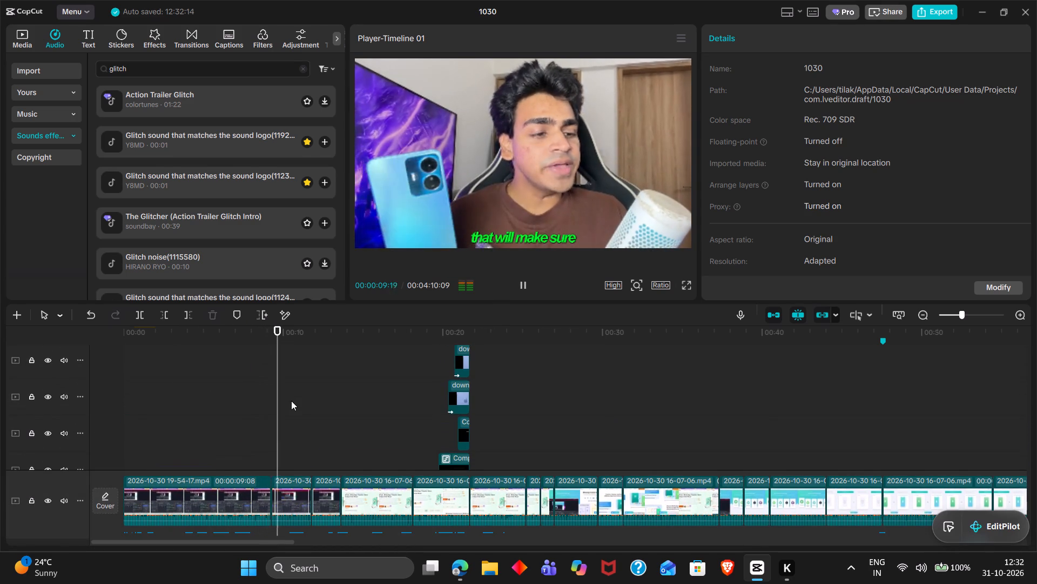
pyautogui.hscroll(-1, 291, 401)
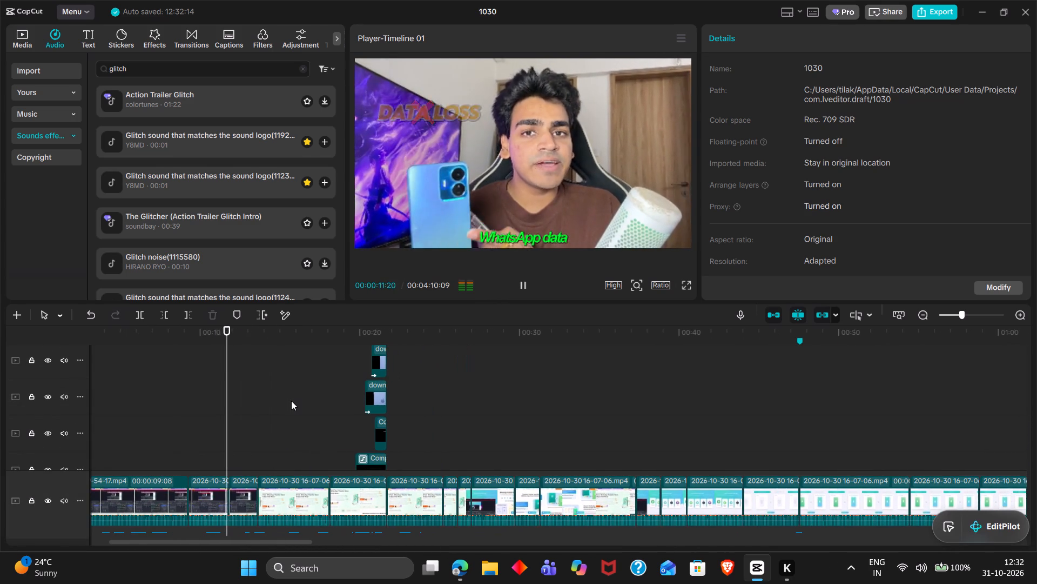
pyautogui.scroll(1, 291, 401)
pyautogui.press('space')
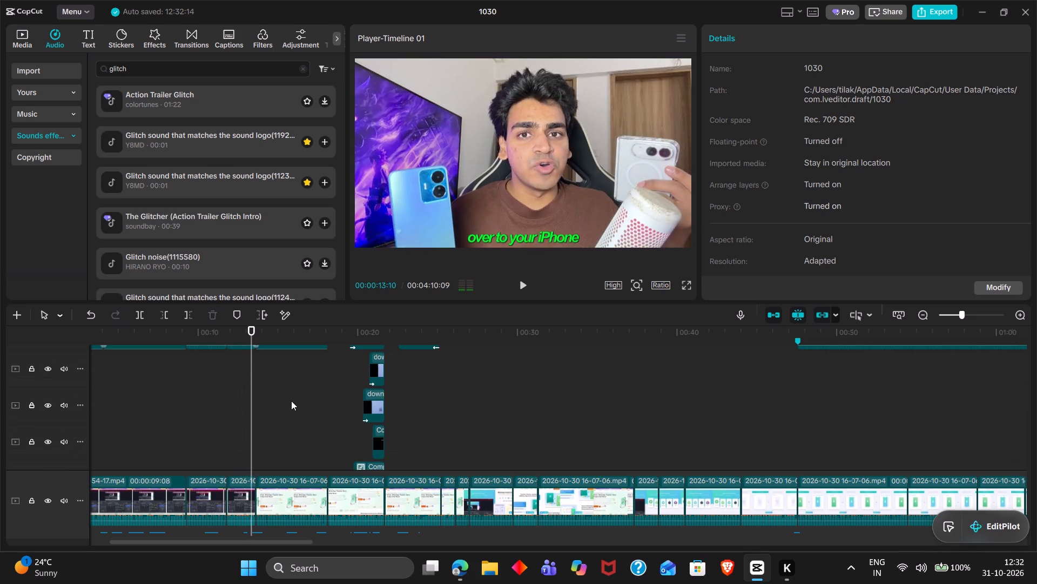
# Skim the edit from about 00:00:13 to 00:00:49, sampling the website, software and connected-phones footage.
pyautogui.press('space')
pyautogui.hscroll(-1, 291, 401)
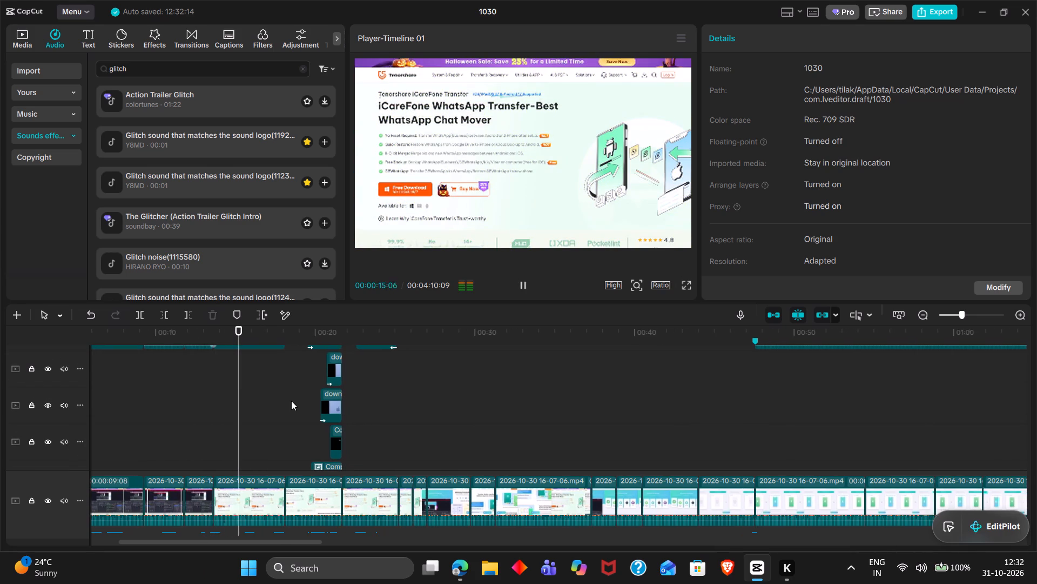
pyautogui.click(357, 422)
pyautogui.moveTo(357, 422); pyautogui.dragTo(412, 432)
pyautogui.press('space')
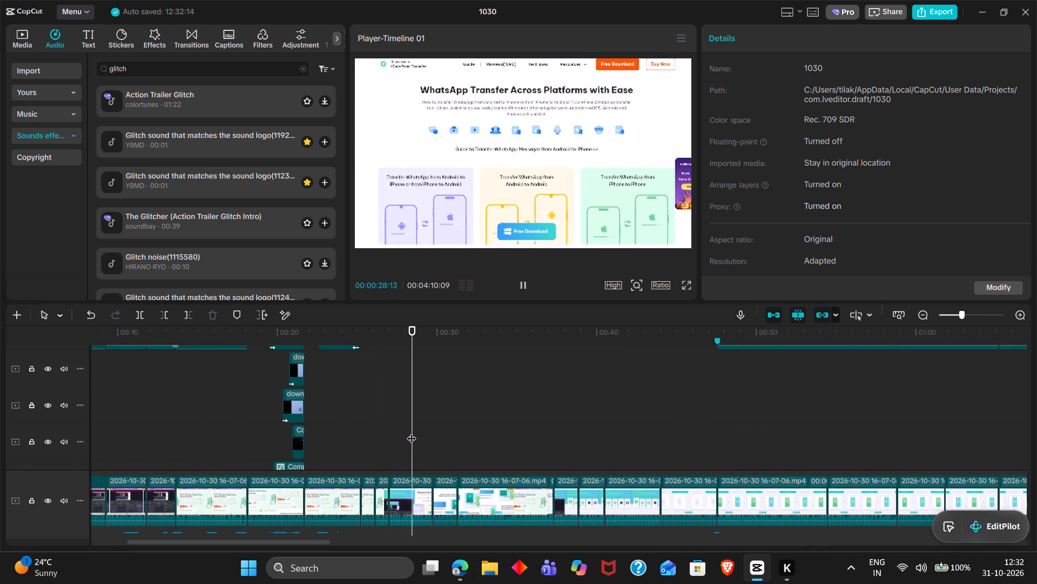
pyautogui.hscroll(-1, 412, 432)
pyautogui.doubleClick(412, 432)
pyautogui.moveTo(412, 432); pyautogui.dragTo(607, 446)
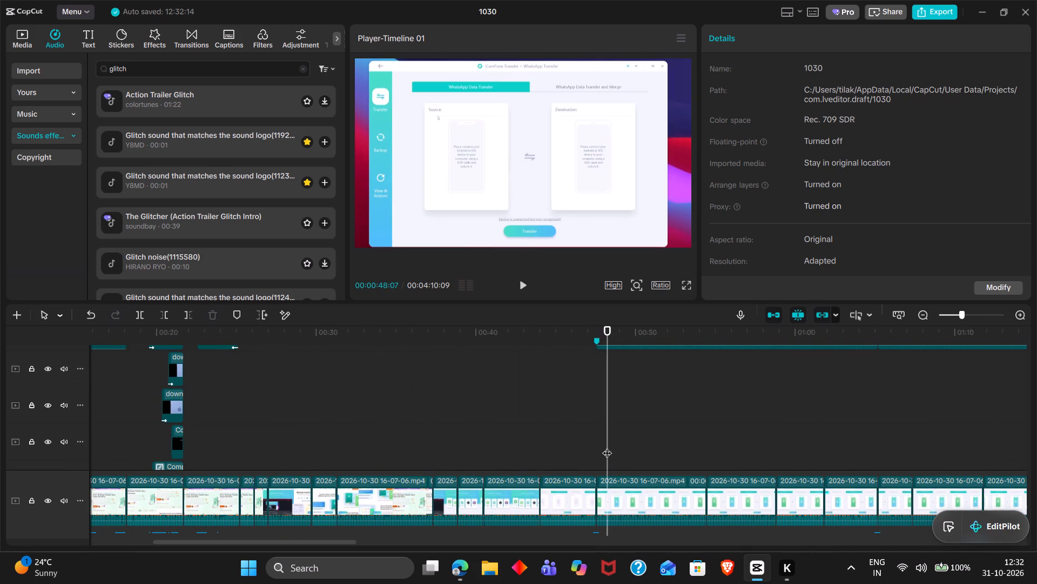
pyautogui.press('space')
pyautogui.hscroll(-1, 607, 446)
pyautogui.scroll(1, 607, 446)
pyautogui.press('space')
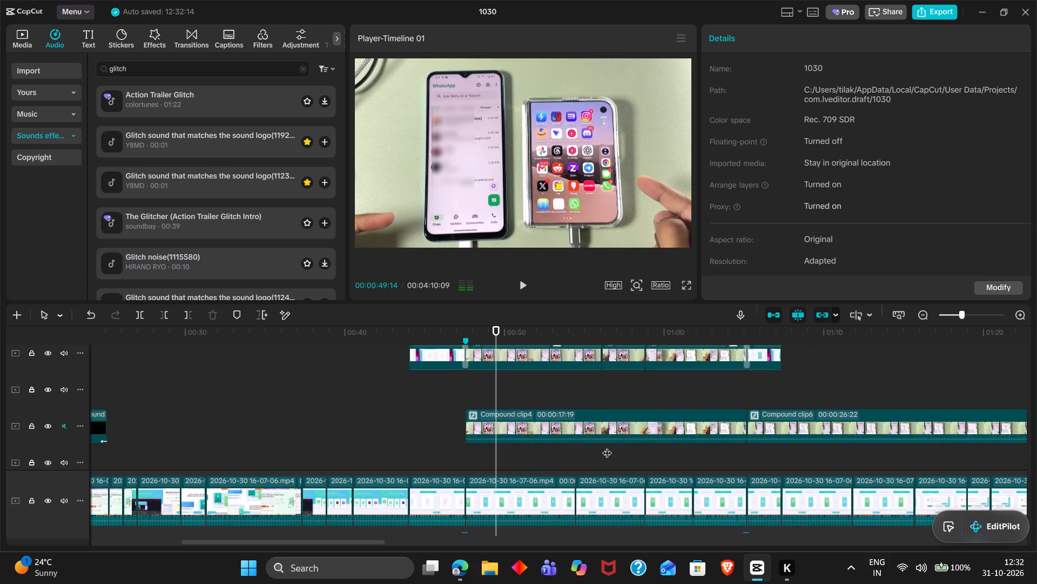
# Replay the cut into the connected-phones shot and remove the blur effect from the compound clip starting at about 00:00:47.
pyautogui.scroll(1, 534, 401)
pyautogui.click(446, 411)
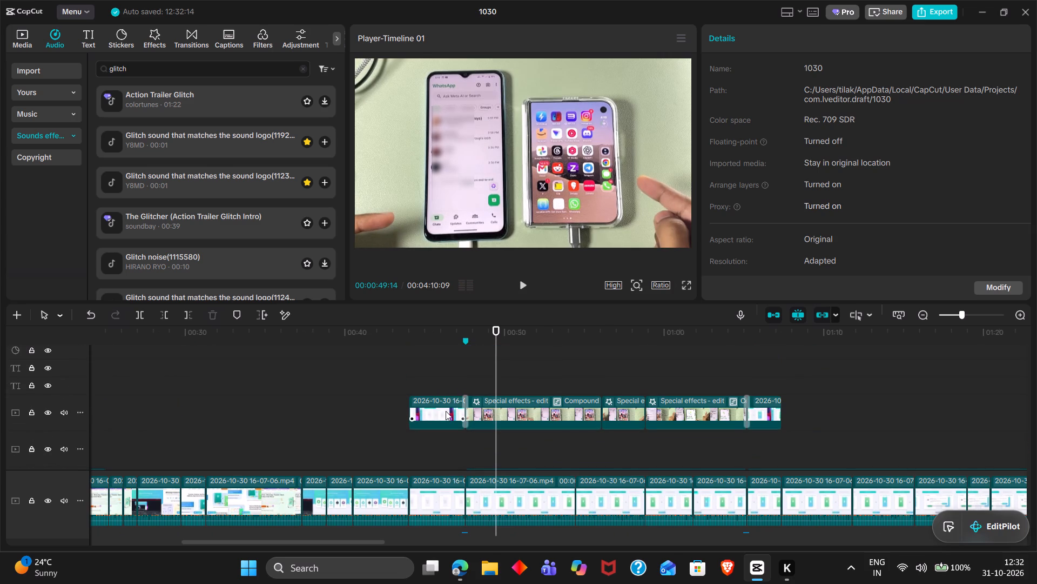
pyautogui.doubleClick(446, 388)
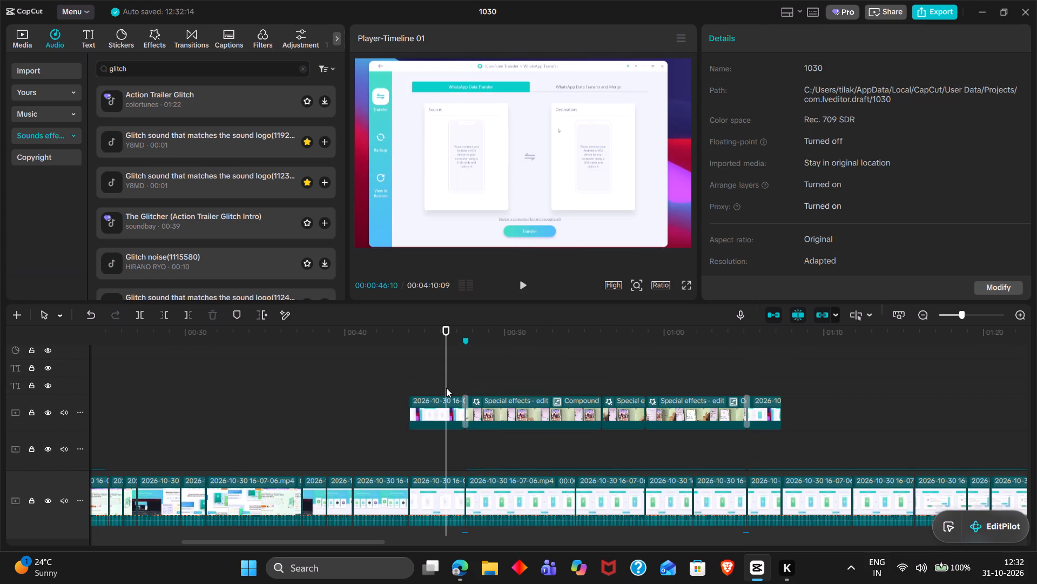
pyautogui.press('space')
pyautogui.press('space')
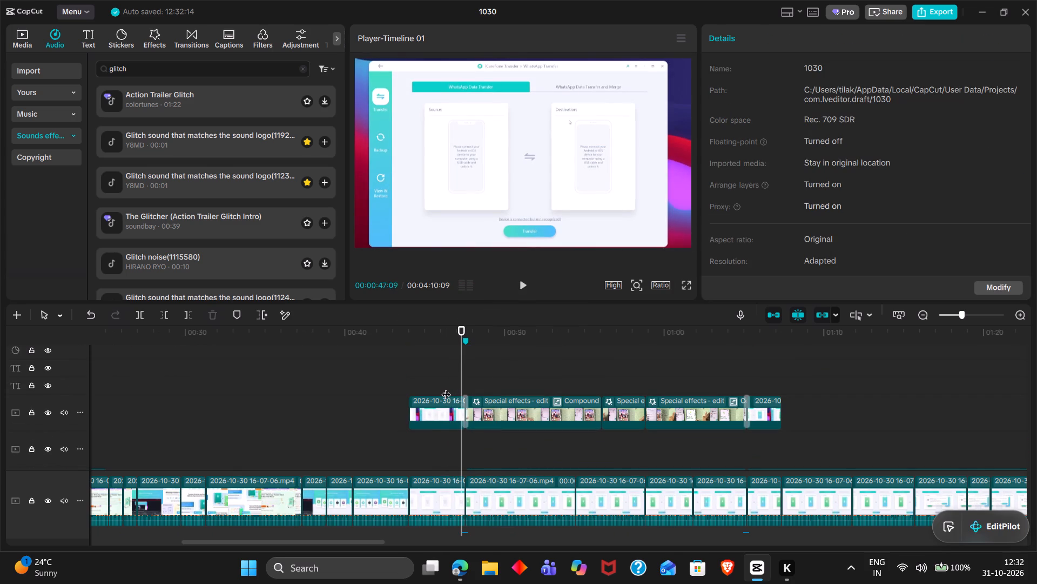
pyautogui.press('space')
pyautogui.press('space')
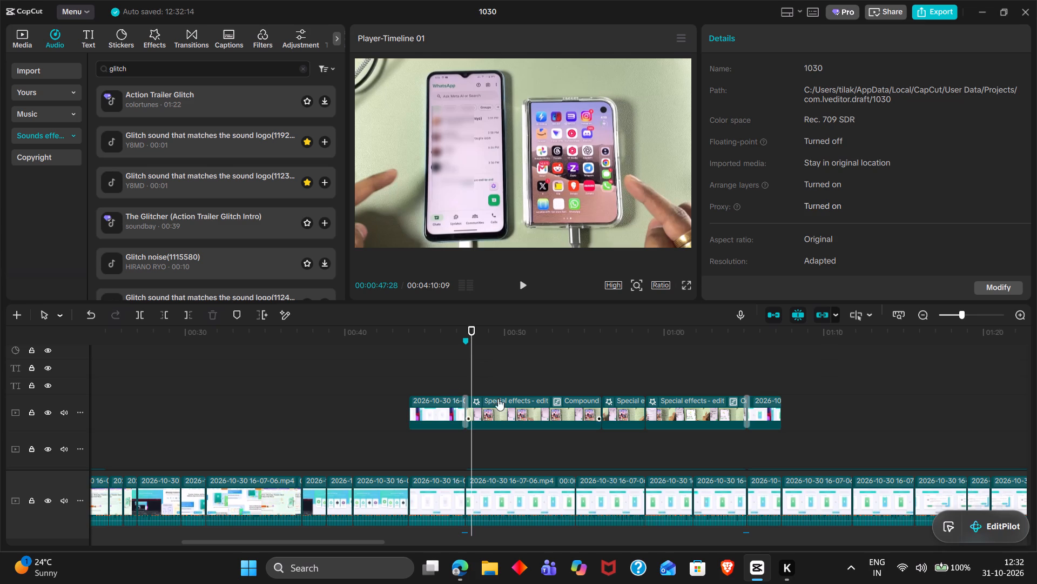
pyautogui.click(516, 412)
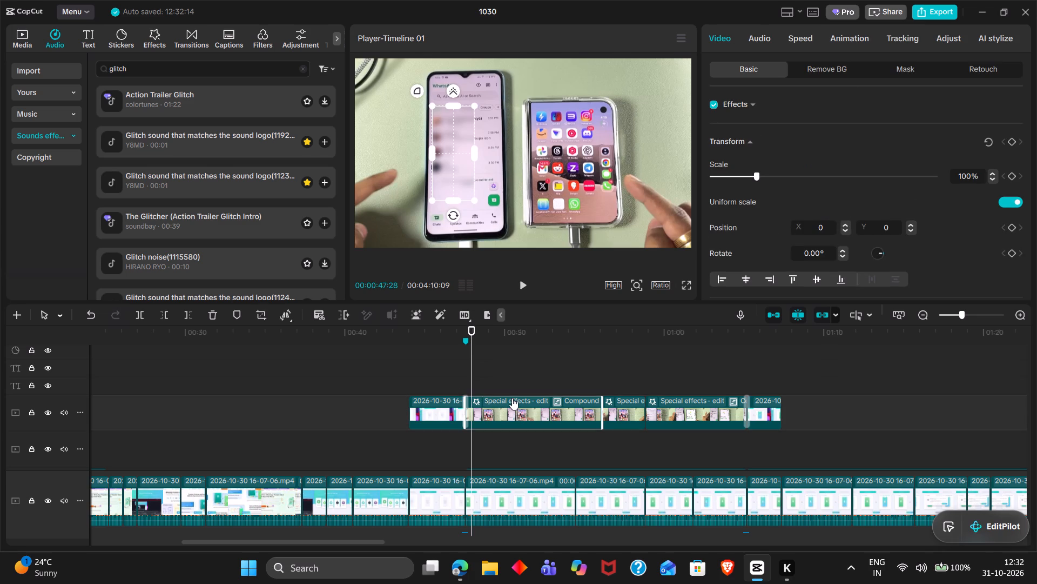
pyautogui.click(512, 398)
pyautogui.press('BackSpace')
# Remove the blur effects from the two following compound phone clips, between about 00:00:56 and 00:01:05.
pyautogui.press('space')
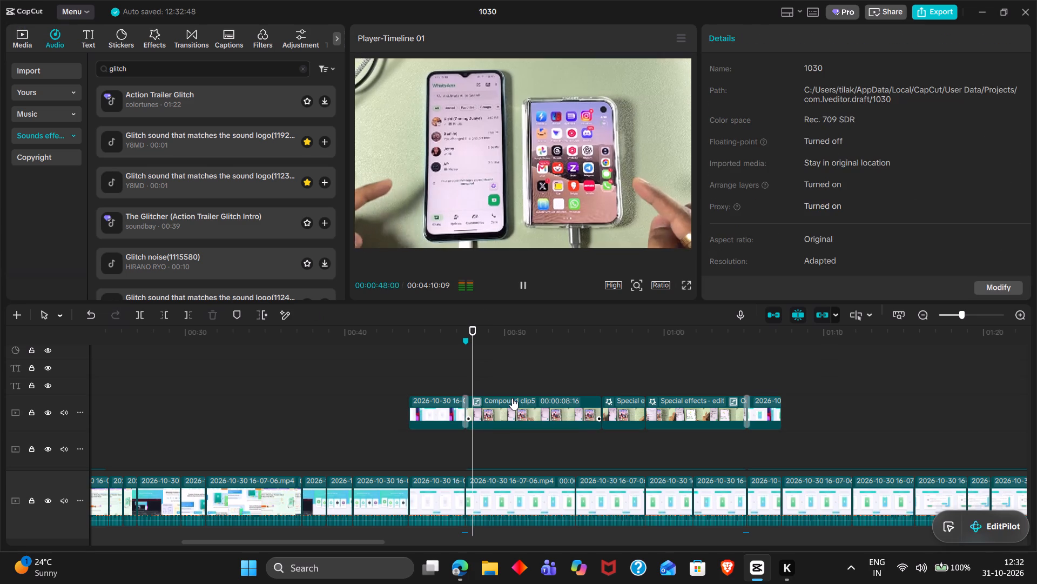
pyautogui.hscroll(-1, 512, 398)
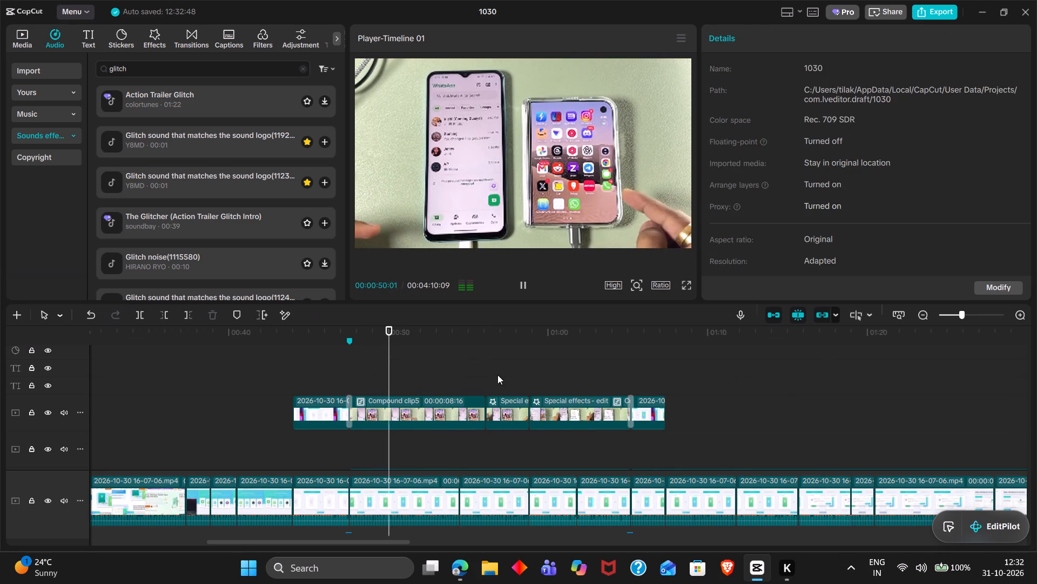
pyautogui.click(497, 375)
pyautogui.moveTo(497, 375); pyautogui.dragTo(510, 376)
pyautogui.click(510, 401)
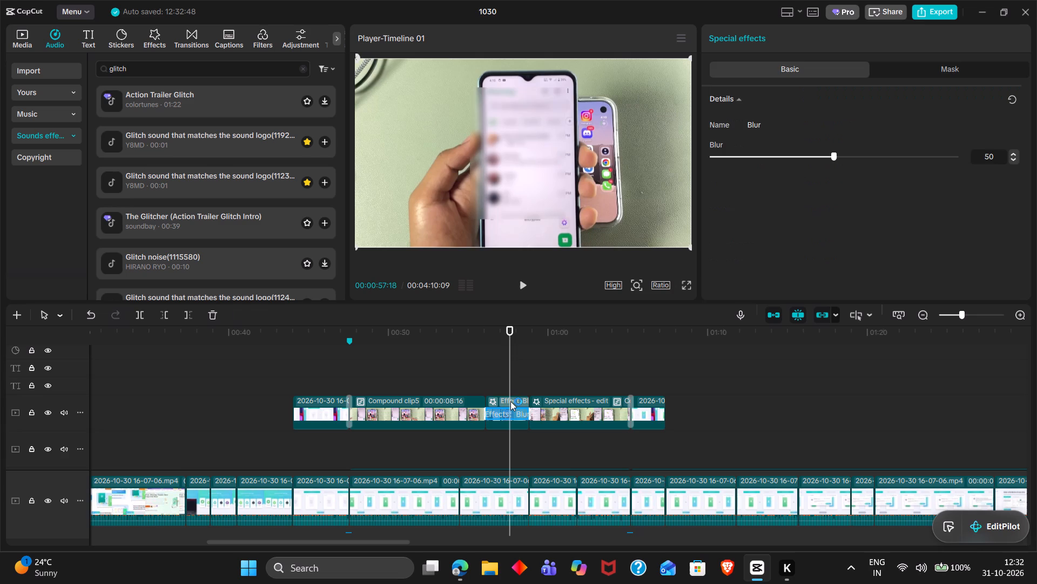
pyautogui.press('BackSpace')
pyautogui.click(543, 401)
pyautogui.press('BackSpace')
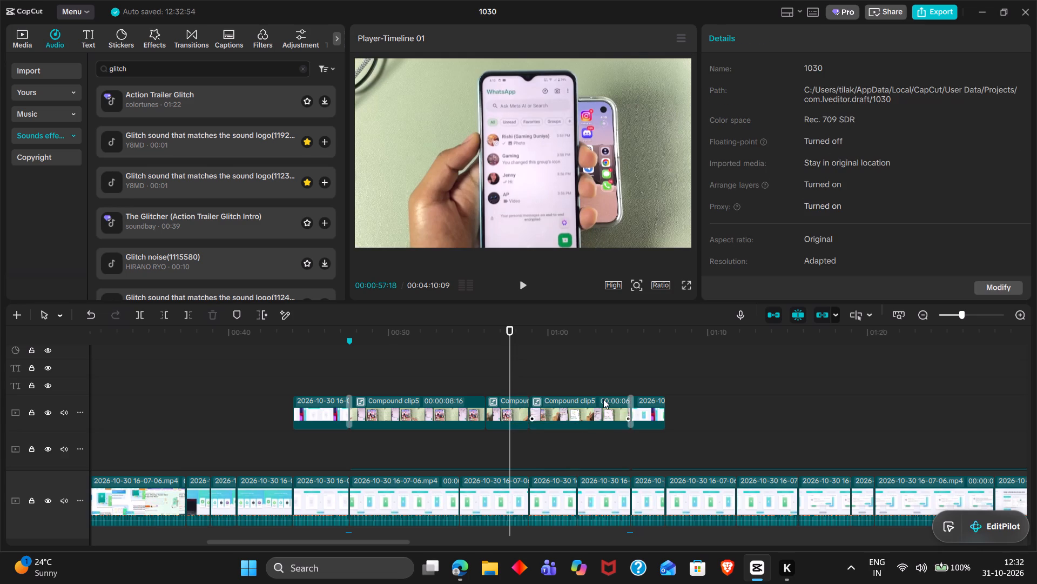
# Review the transition at about 00:01:05 and the encryption-key phone footage from about 00:01:46 to 00:02:00, checking the remaining blurs.
pyautogui.doubleClick(625, 363)
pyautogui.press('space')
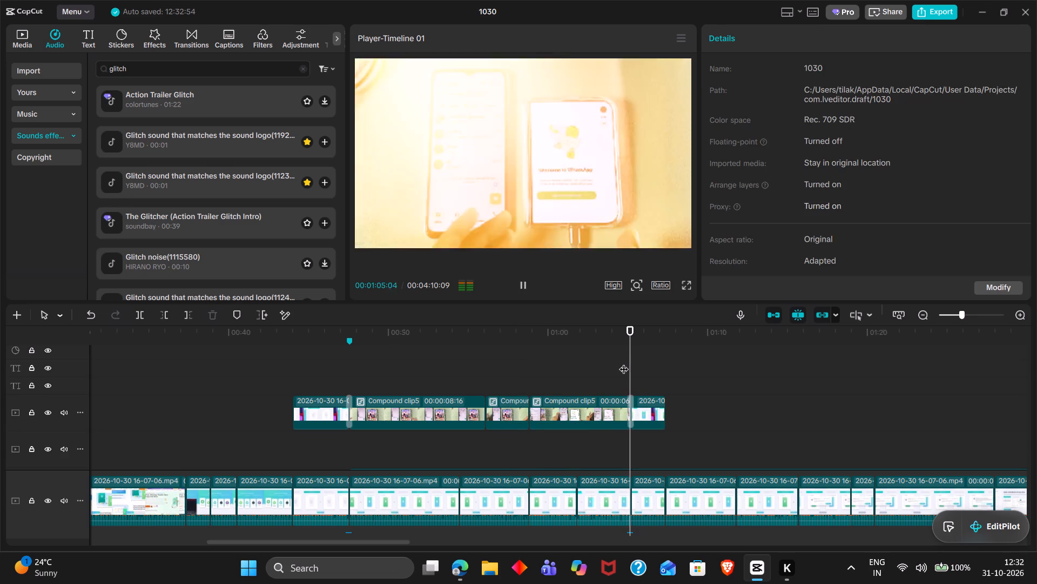
pyautogui.hscroll(-1, 624, 362)
pyautogui.scroll(-1, 624, 362)
pyautogui.scroll(1, 624, 362)
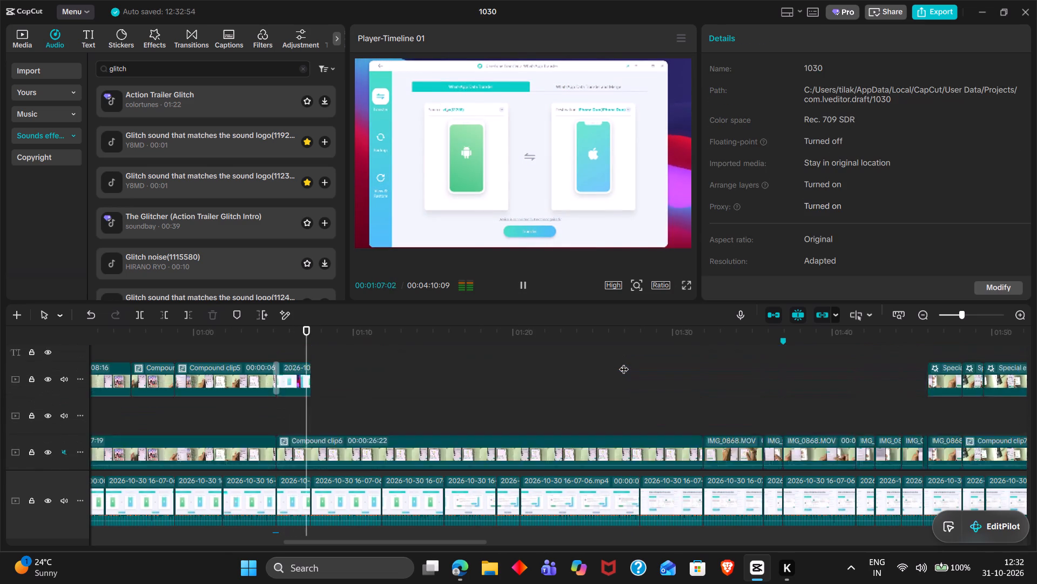
pyautogui.scroll(1, 624, 362)
pyautogui.click(841, 374)
pyautogui.moveTo(841, 374); pyautogui.dragTo(832, 372)
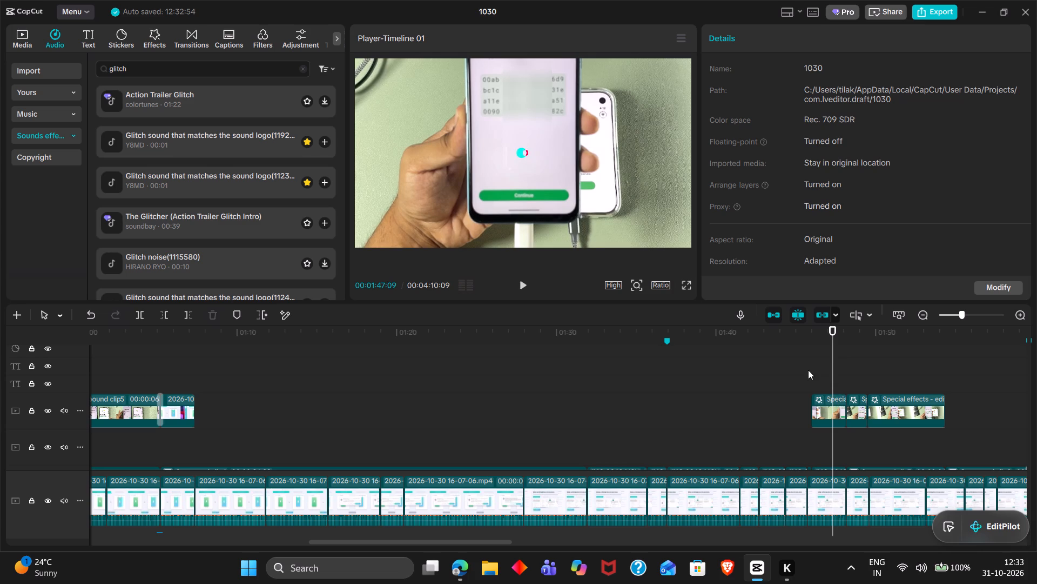
pyautogui.doubleClick(808, 370)
pyautogui.moveTo(808, 370); pyautogui.dragTo(802, 369)
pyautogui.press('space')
pyautogui.hscroll(-1, 802, 369)
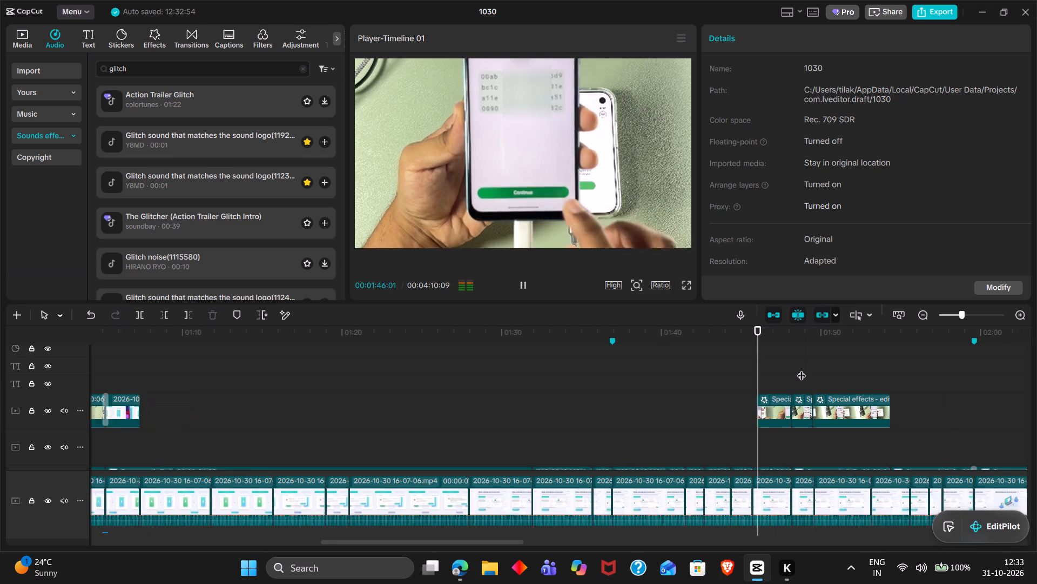
pyautogui.hscroll(-1, 802, 369)
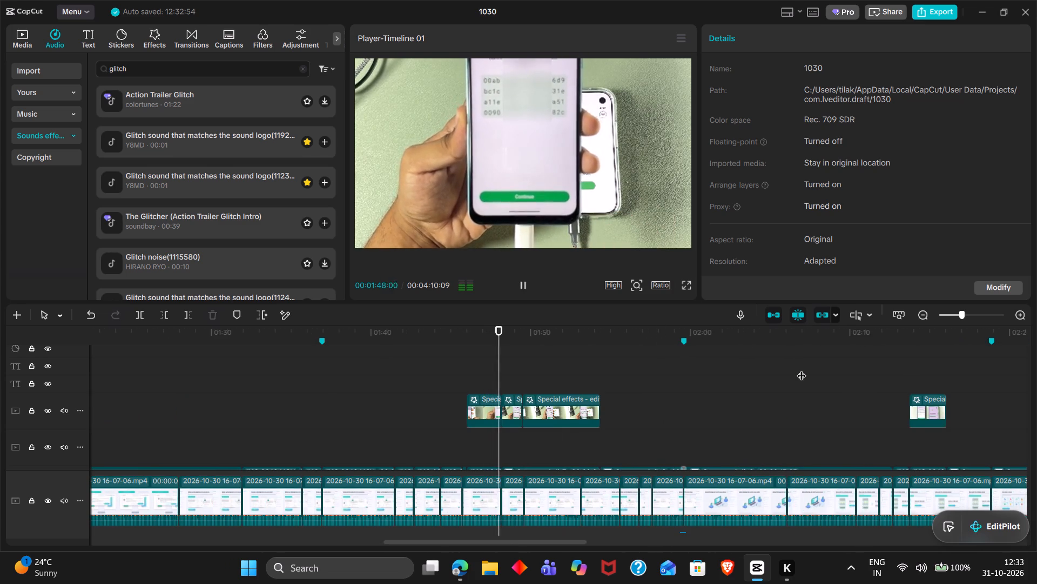
pyautogui.hscroll(-1, 802, 369)
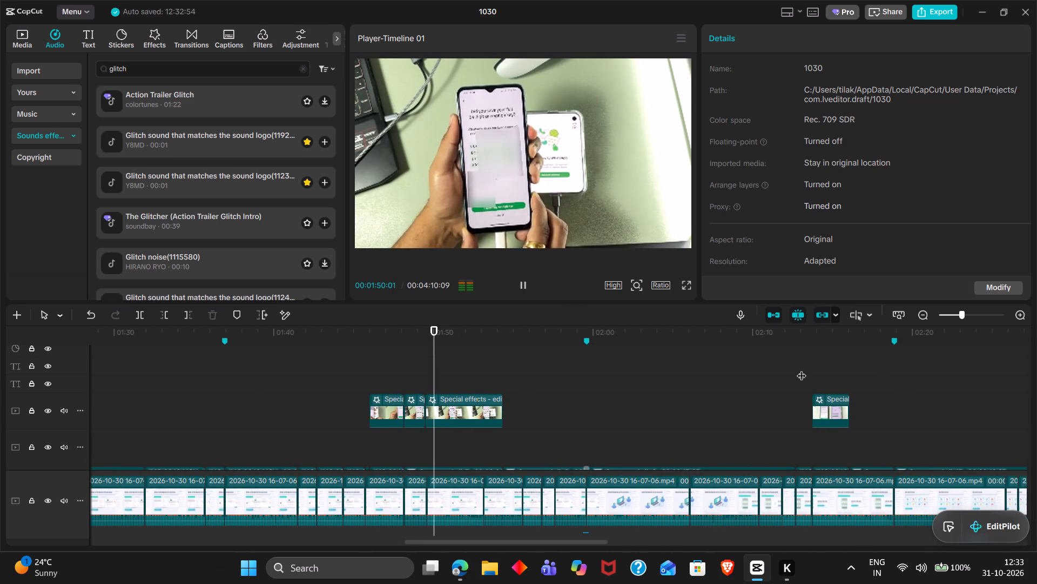
pyautogui.hscroll(-1, 802, 369)
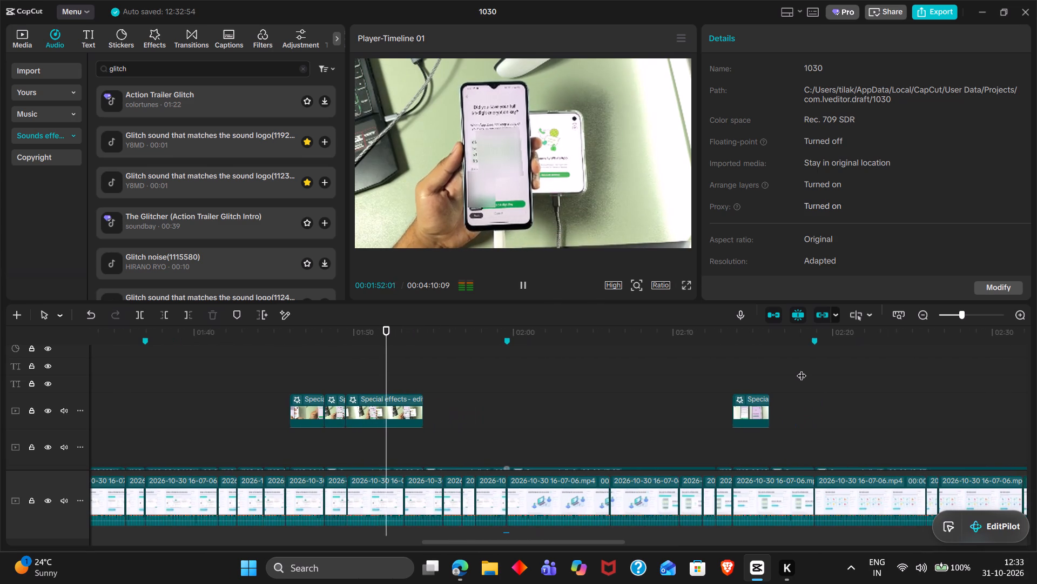
pyautogui.scroll(-1, 802, 369)
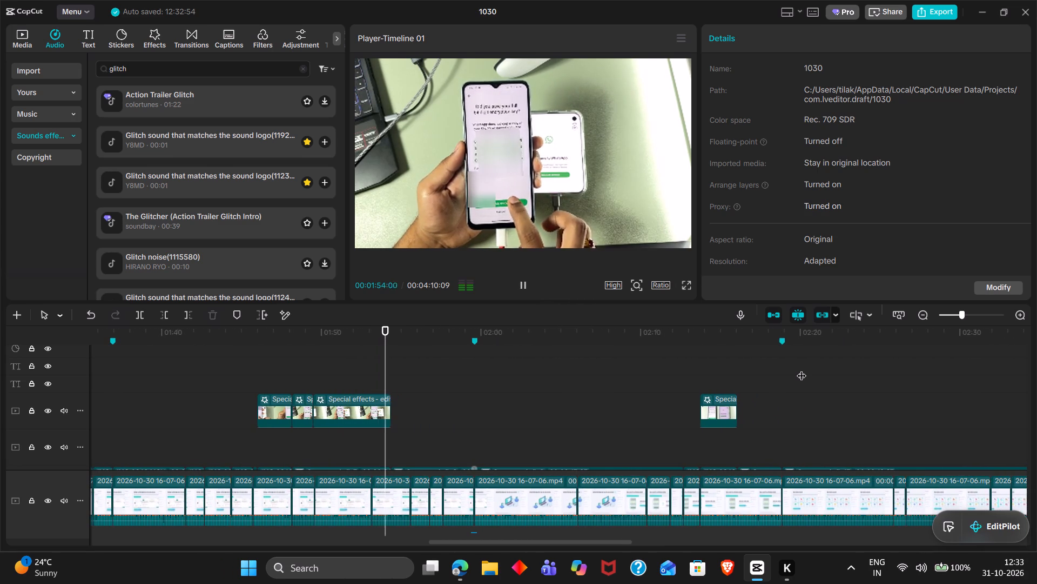
pyautogui.hscroll(-1, 802, 369)
pyautogui.scroll(-1, 802, 369)
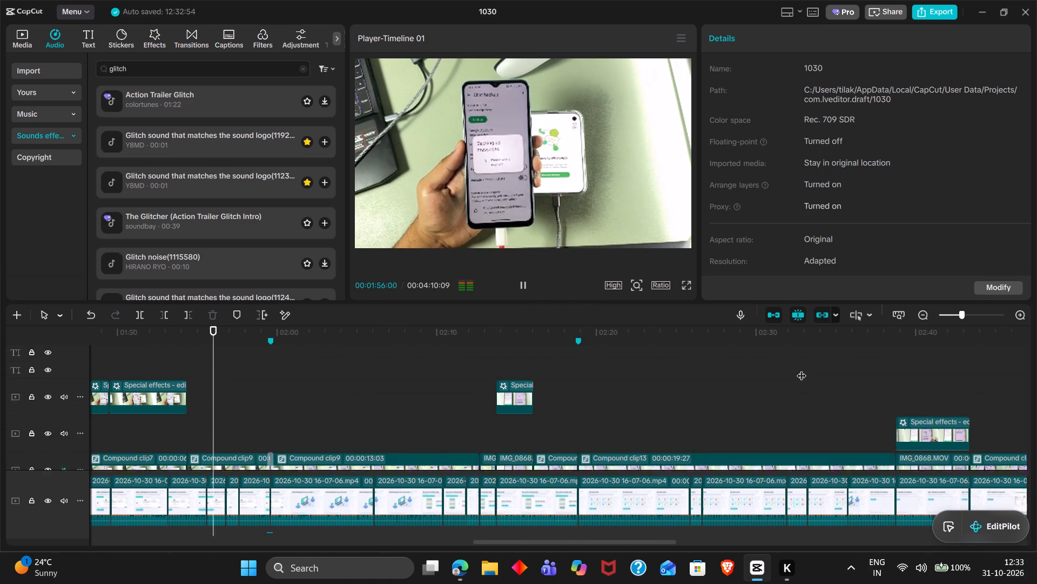
pyautogui.scroll(-2, 802, 369)
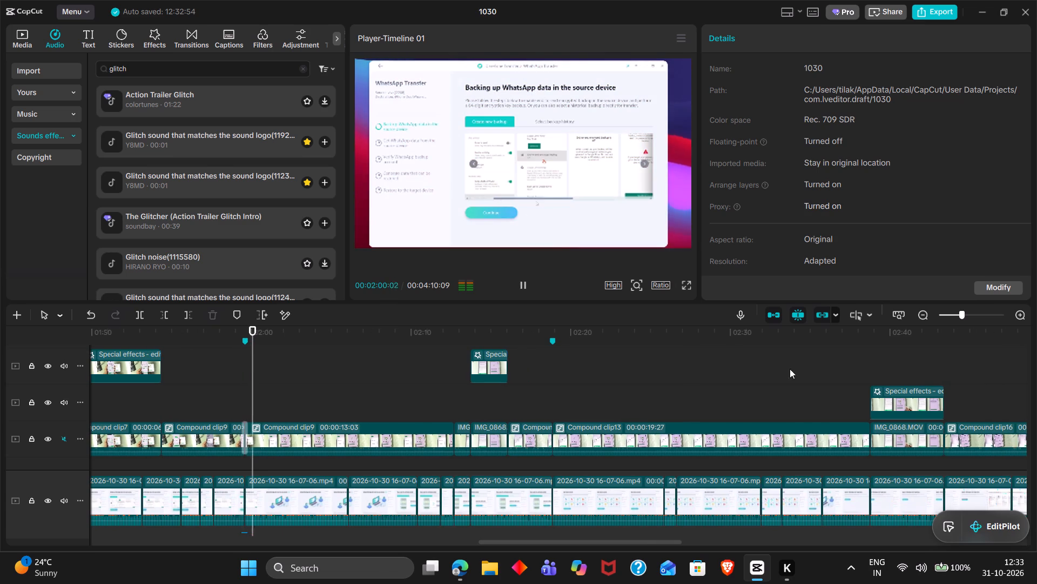
# Skim the software footage from about 00:02:00 to the encryption-key phone shot at about 00:02:14.
pyautogui.scroll(1, 729, 380)
pyautogui.click(454, 381)
pyautogui.moveTo(454, 381); pyautogui.dragTo(466, 389)
pyautogui.click(430, 390)
pyautogui.moveTo(430, 390); pyautogui.dragTo(414, 383)
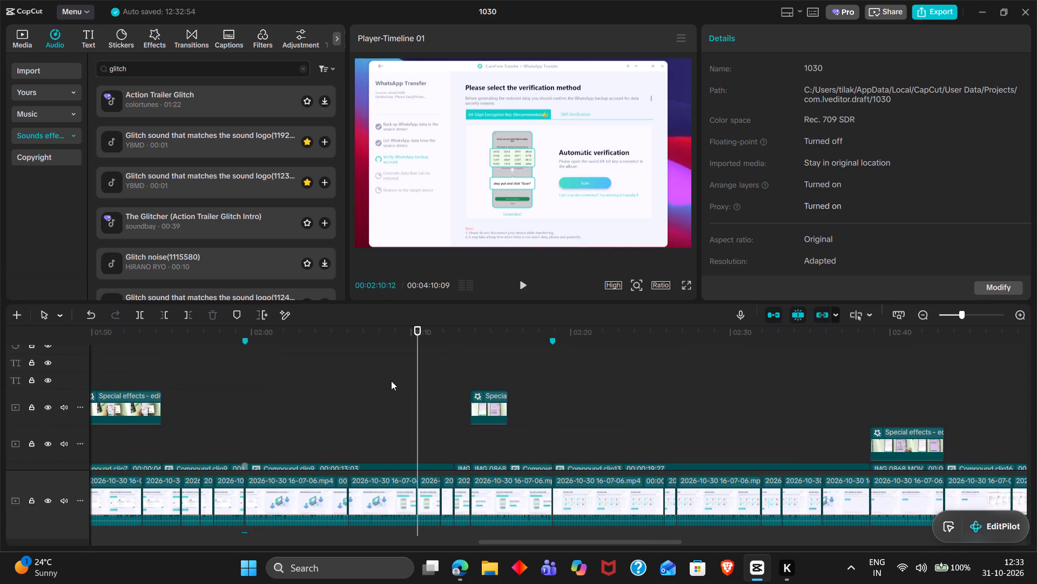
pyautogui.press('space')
pyautogui.scroll(-1, 391, 381)
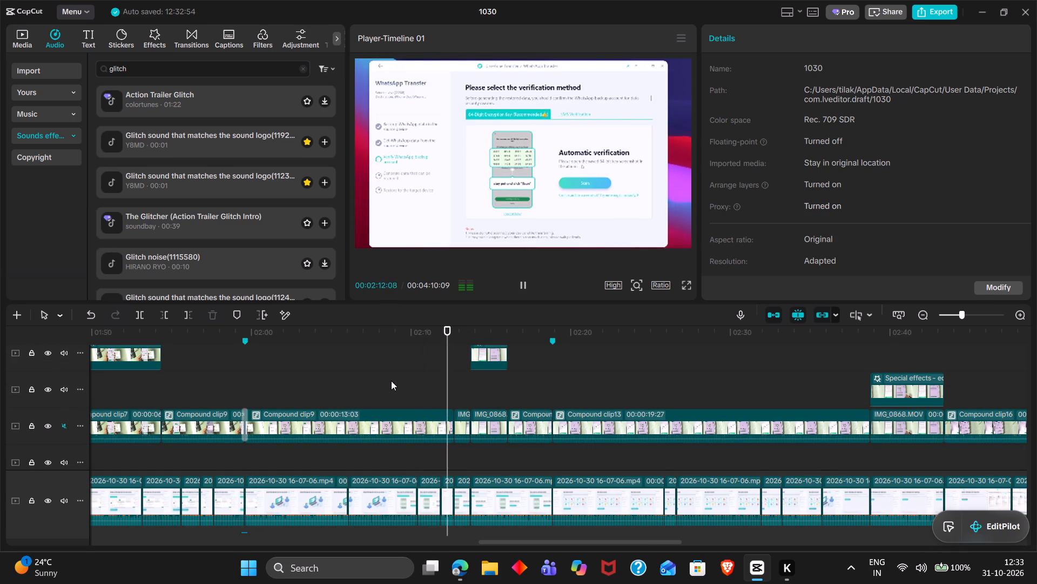
pyautogui.scroll(1, 391, 381)
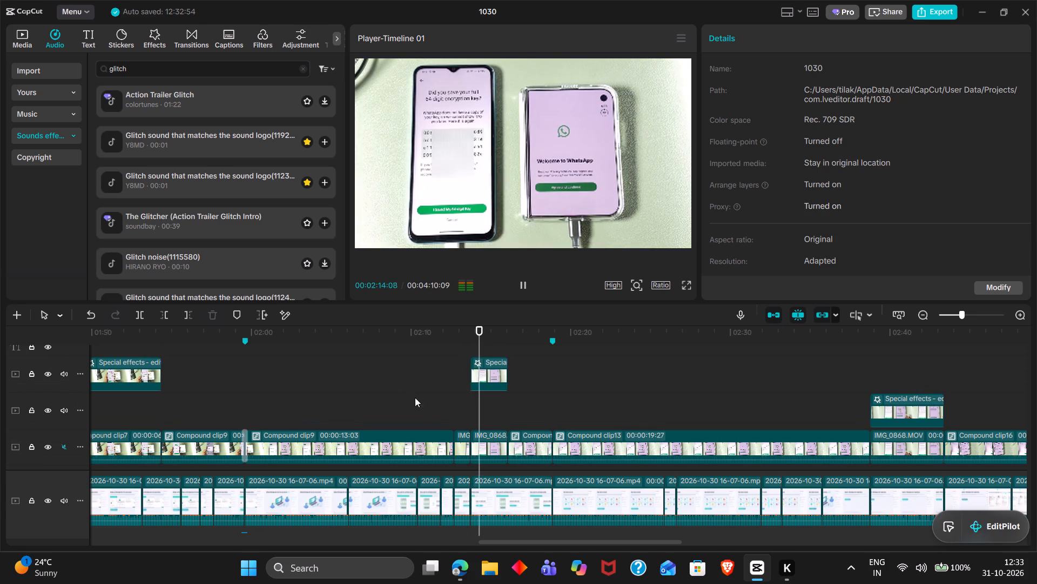
# Replay the encryption-key phone shot from about 00:02:13 into the picture-in-picture shot, checking its blur and the cut.
pyautogui.doubleClick(457, 409)
pyautogui.moveTo(457, 409); pyautogui.dragTo(470, 413)
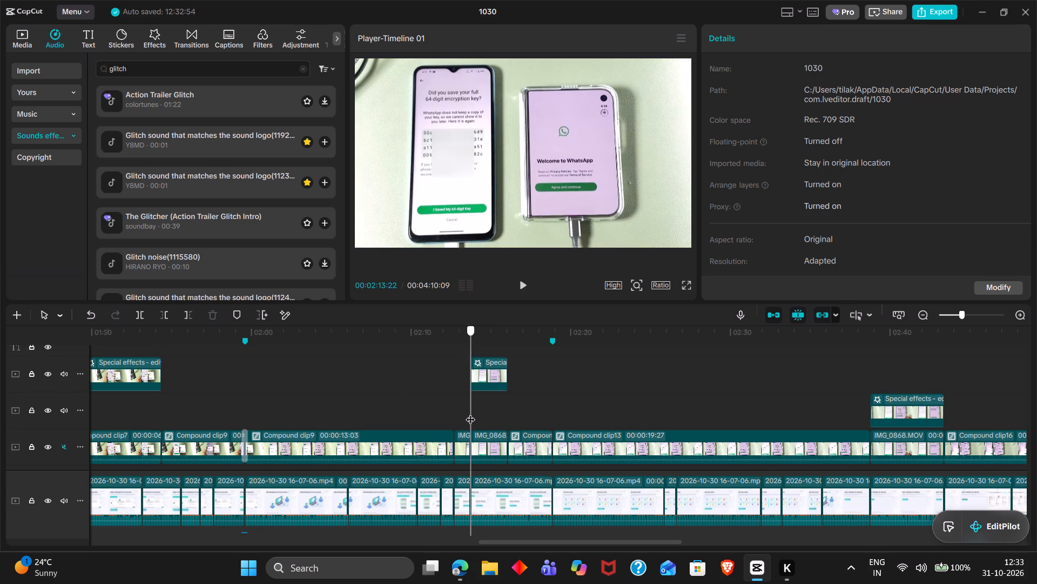
pyautogui.moveTo(470, 413); pyautogui.dragTo(472, 413)
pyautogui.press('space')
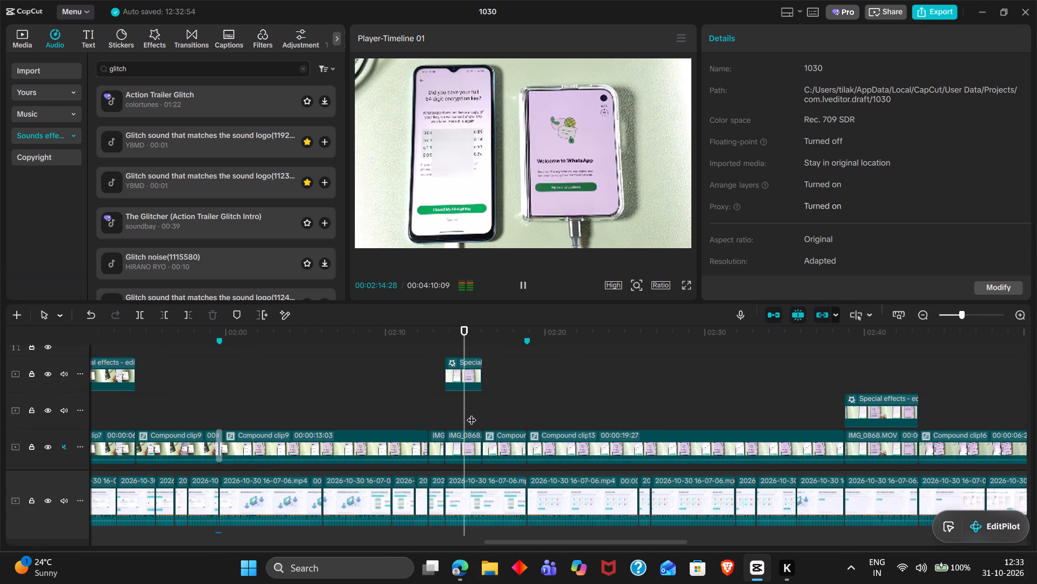
pyautogui.doubleClick(434, 409)
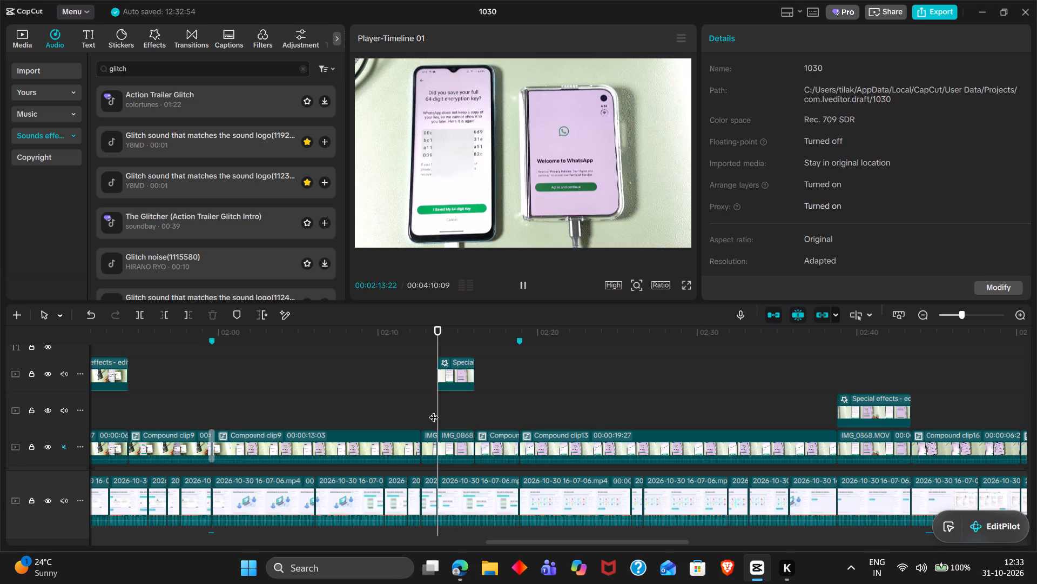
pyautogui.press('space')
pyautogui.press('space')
pyautogui.hscroll(-1, 434, 410)
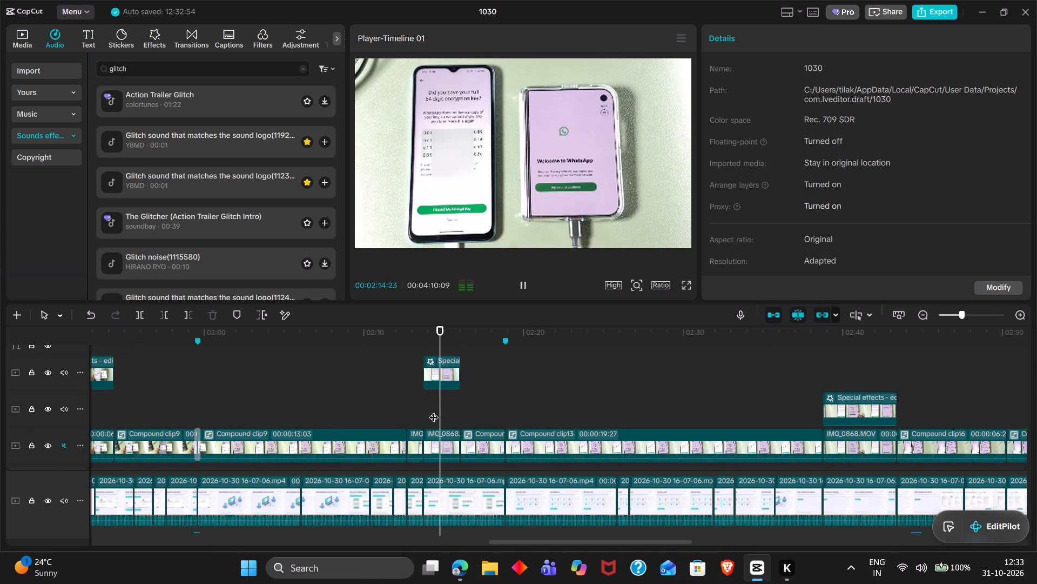
pyautogui.scroll(1, 434, 410)
pyautogui.hscroll(-1, 434, 410)
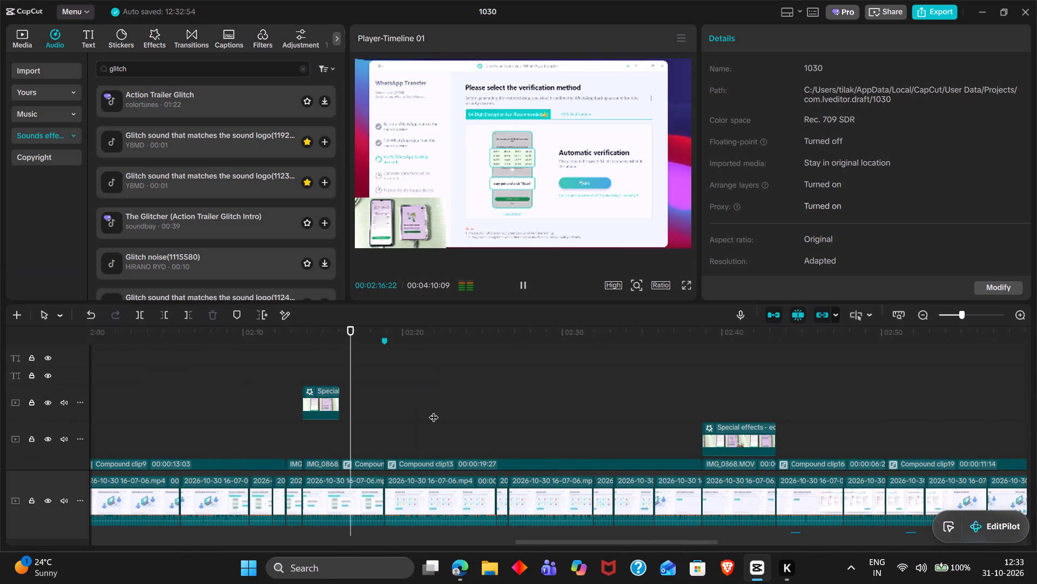
pyautogui.scroll(-1, 434, 410)
# Inspect the blur layer inside Compound clip12 at about 00:02:17 and return to the main timeline.
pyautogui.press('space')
pyautogui.scroll(-1, 434, 410)
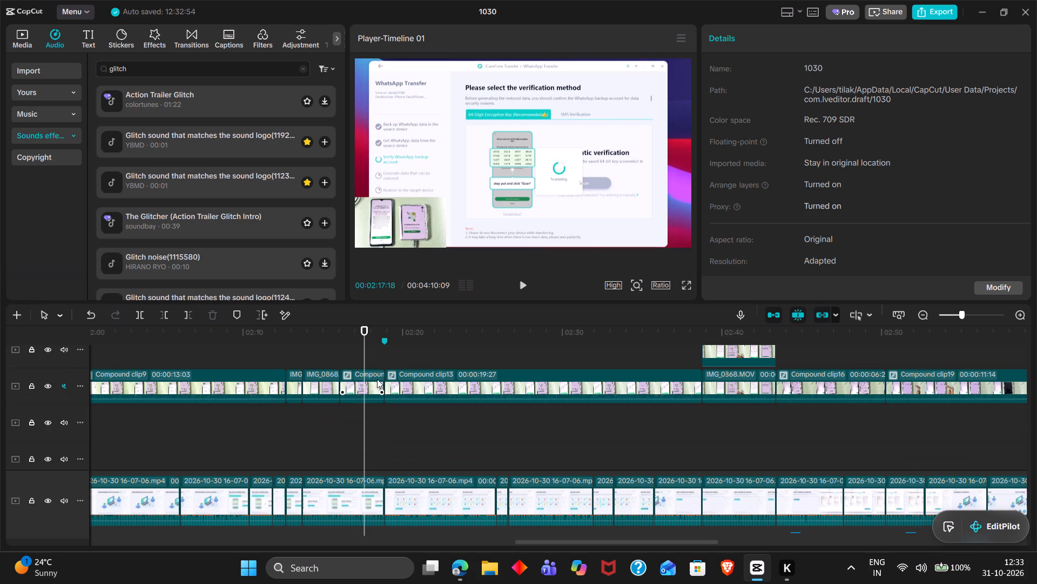
pyautogui.click(369, 376)
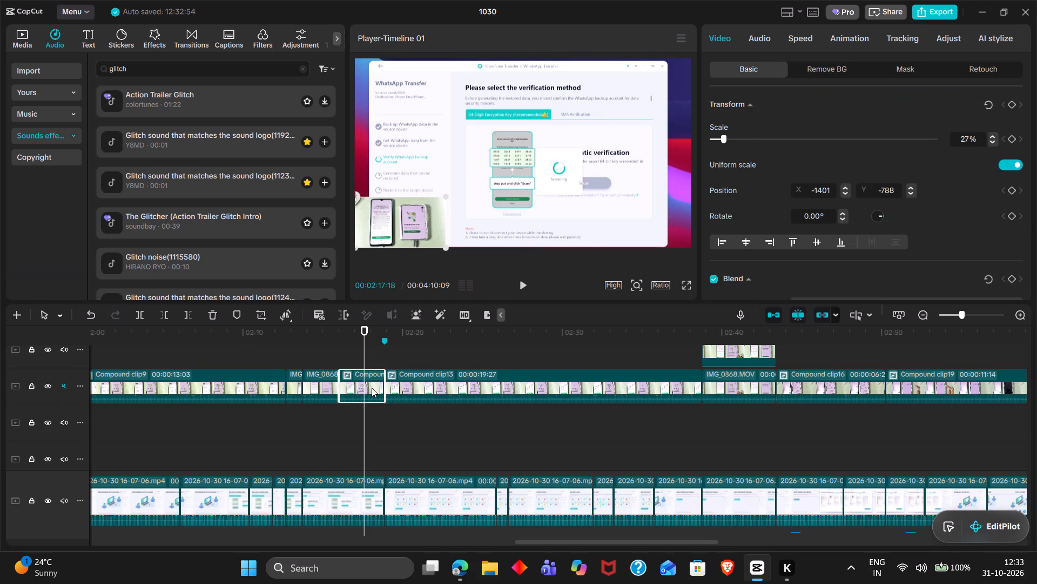
pyautogui.doubleClick(373, 389)
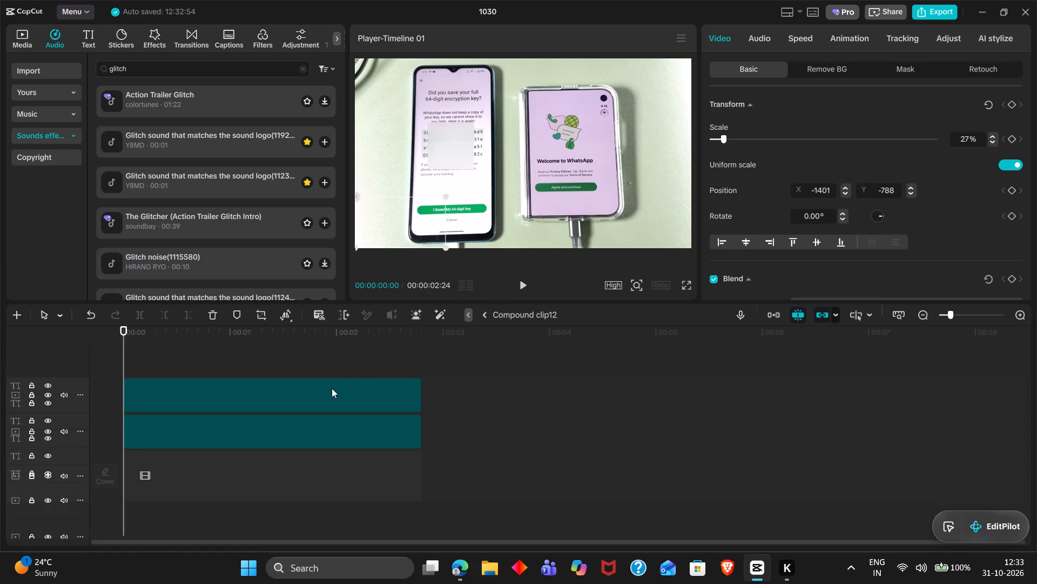
pyautogui.click(332, 388)
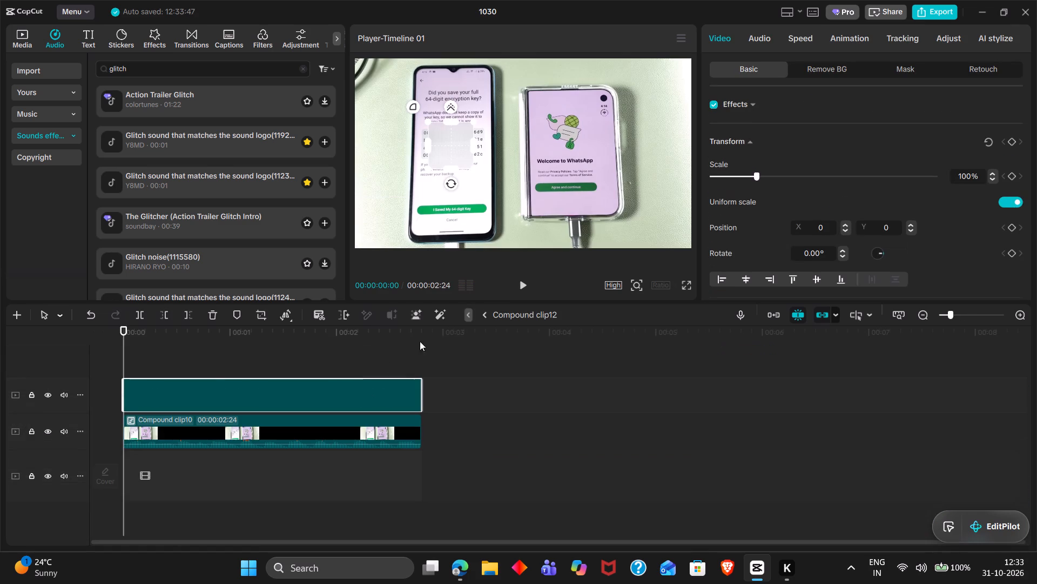
pyautogui.click(484, 317)
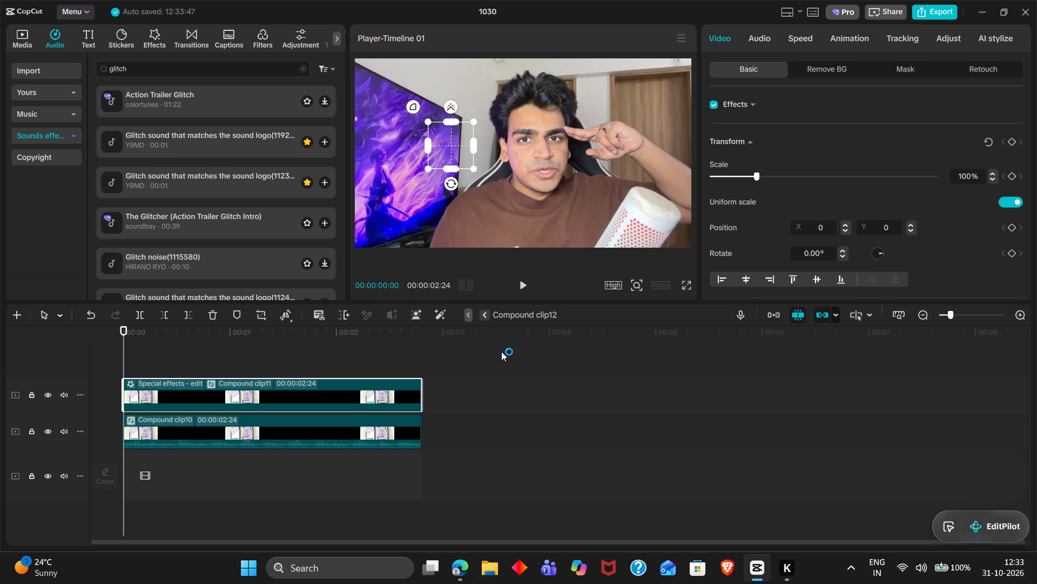
# Skim the footage from about 00:02:18 to 00:02:45, sampling the data selection and target-phone setup shots and their blurs.
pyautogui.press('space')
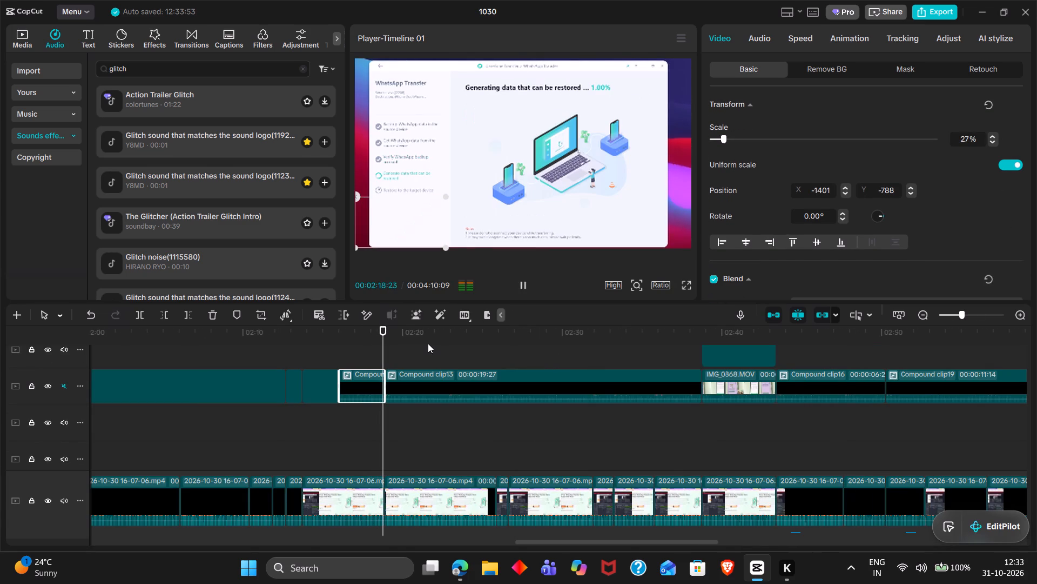
pyautogui.tripleClick(458, 362)
pyautogui.moveTo(458, 362); pyautogui.dragTo(547, 371)
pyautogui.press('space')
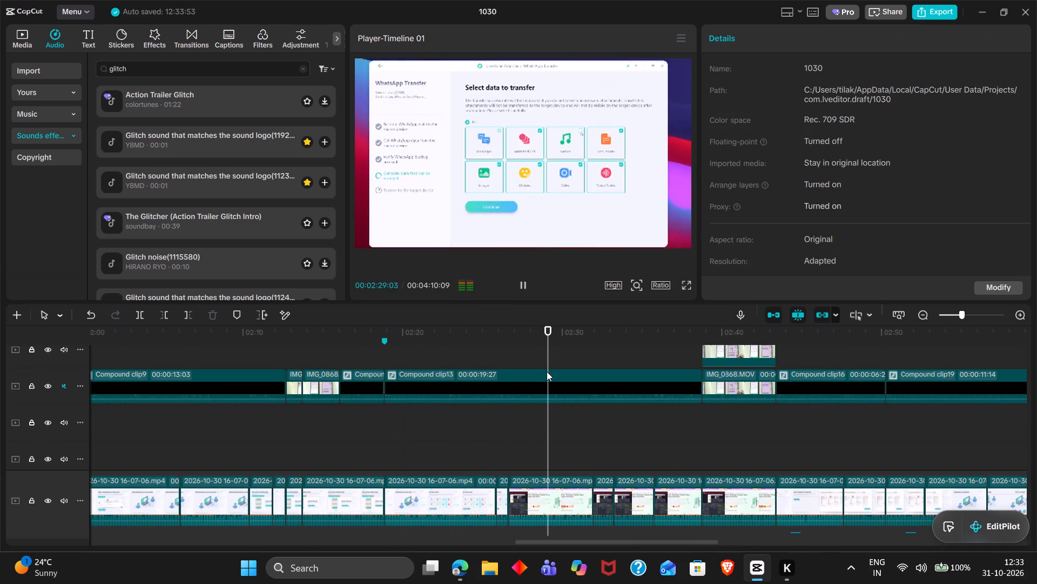
pyautogui.hscroll(-1, 547, 371)
pyautogui.click(620, 364)
pyautogui.moveTo(620, 364); pyautogui.dragTo(683, 366)
pyautogui.scroll(1, 683, 366)
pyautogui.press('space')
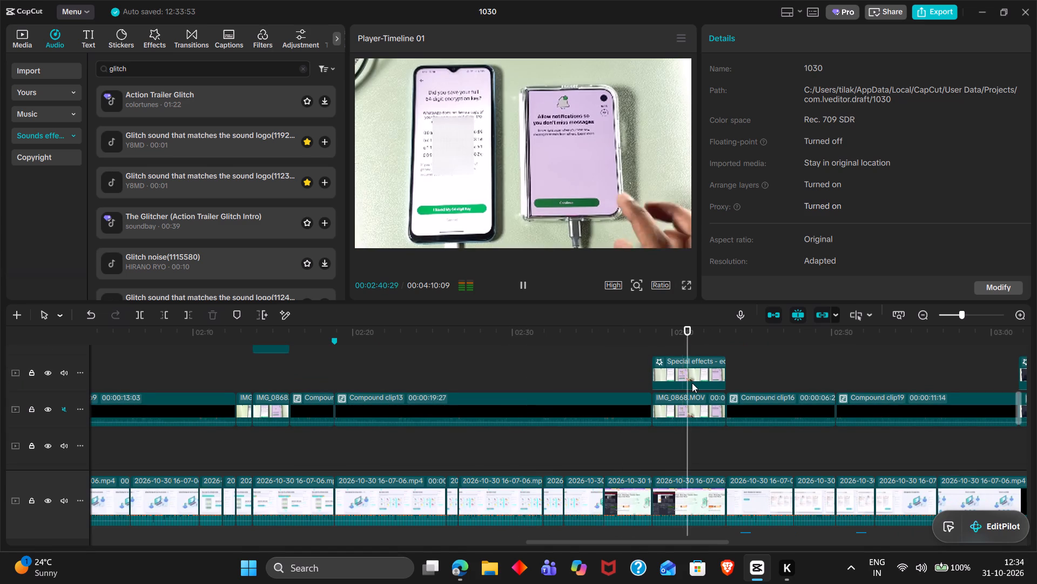
pyautogui.hscroll(-2, 692, 383)
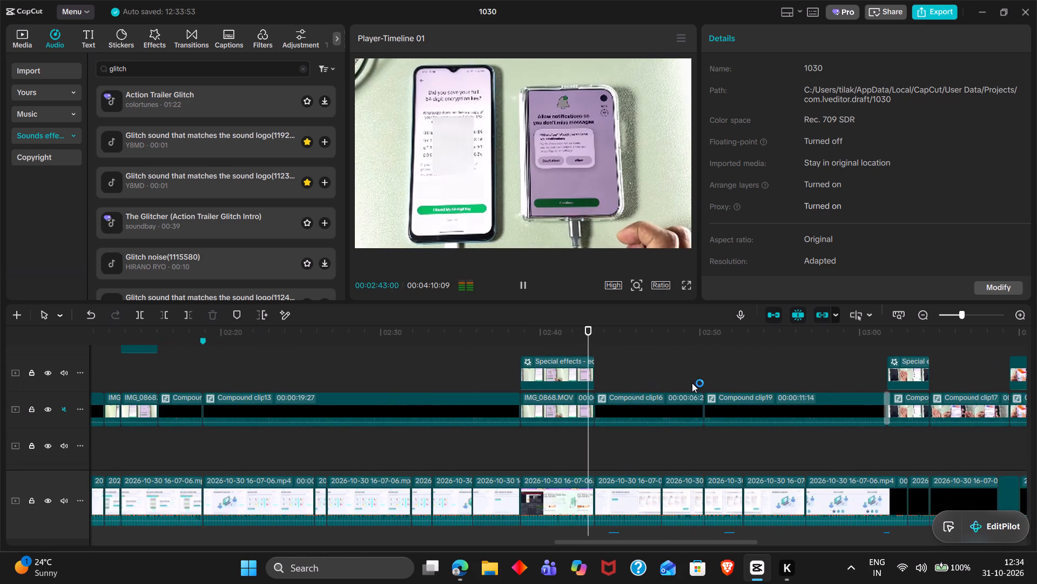
pyautogui.hscroll(-1, 692, 383)
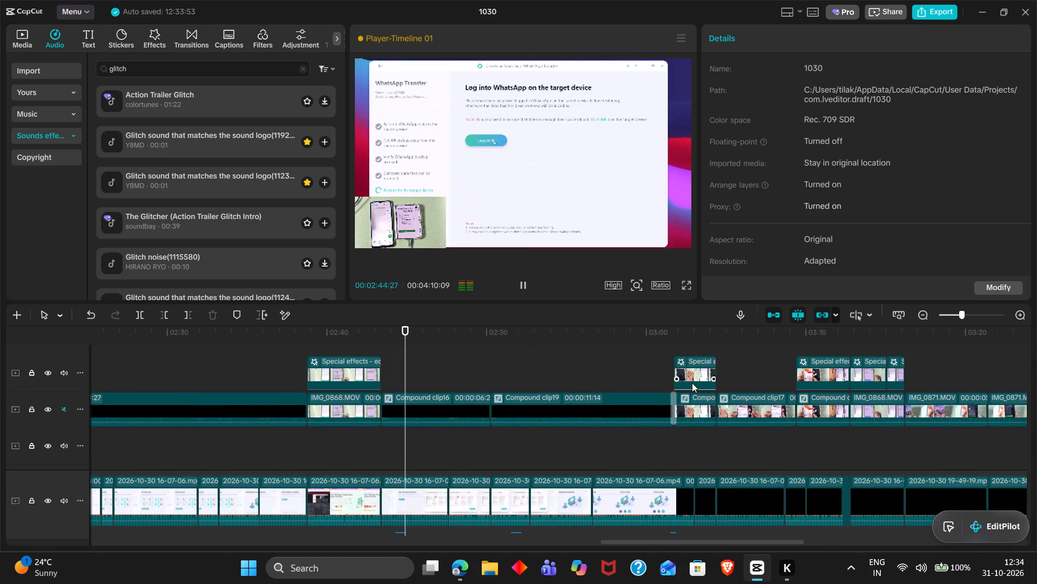
# Remove the blur effect layer inside Compound clip16, starting at about 00:02:43, and return to the main timeline.
pyautogui.click(416, 397)
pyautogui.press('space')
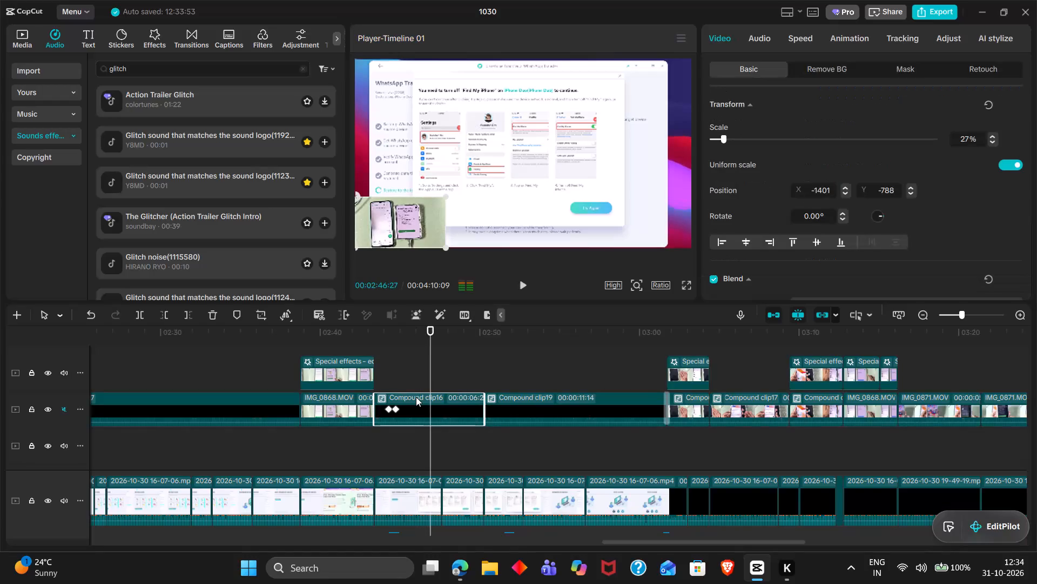
pyautogui.doubleClick(423, 401)
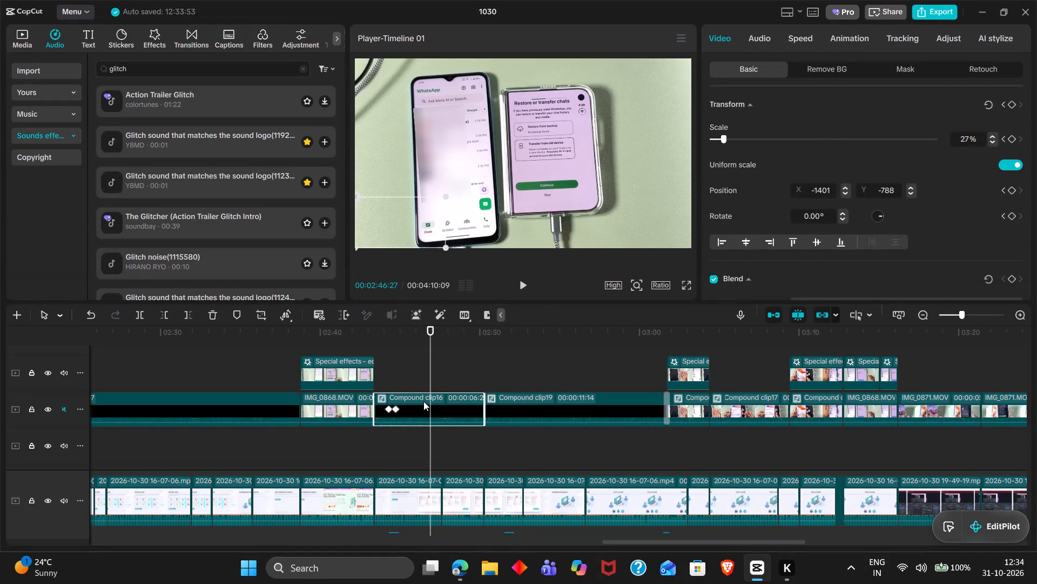
pyautogui.click(340, 389)
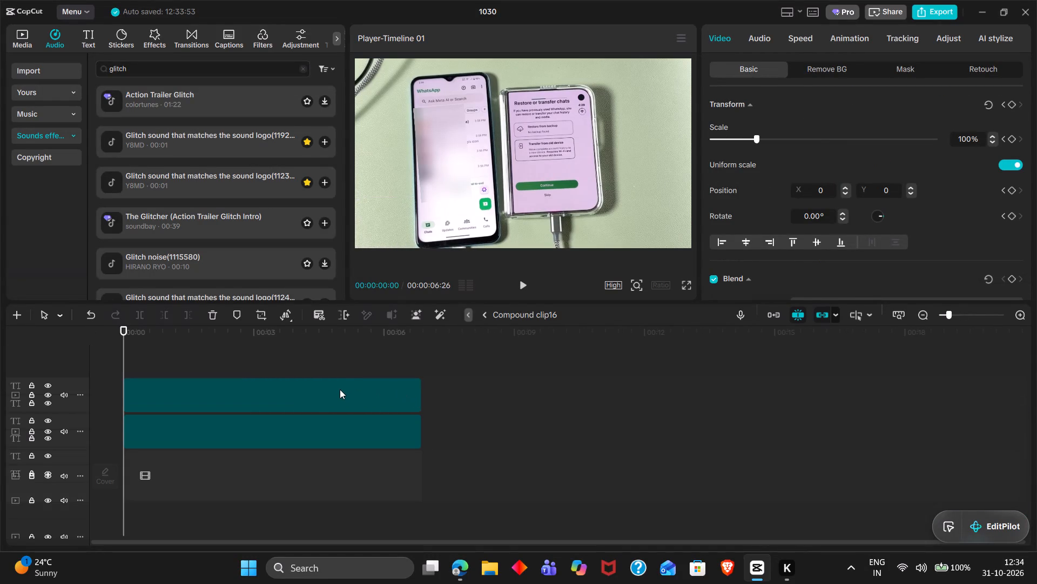
pyautogui.press('BackSpace')
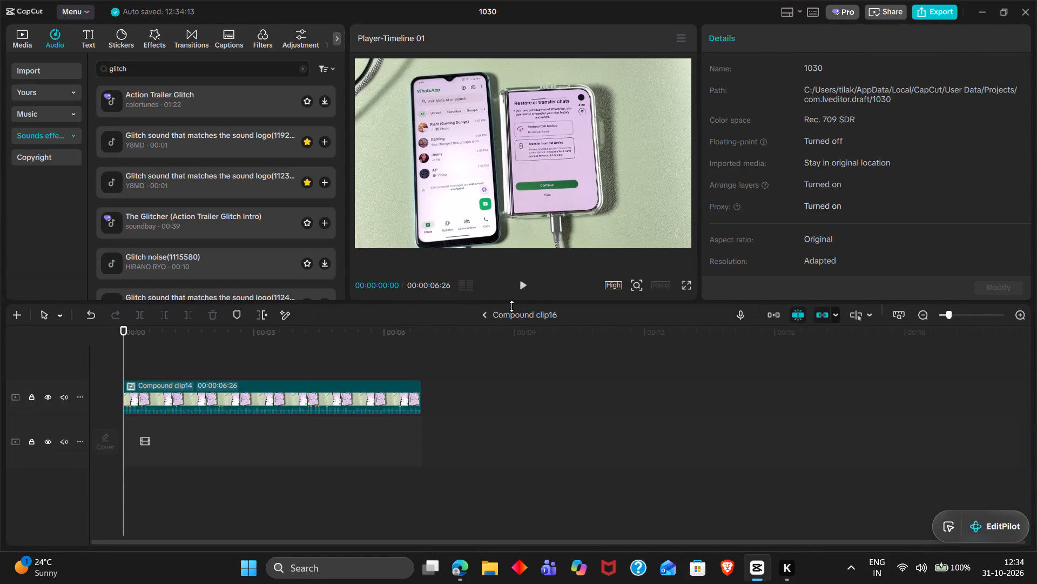
pyautogui.click(481, 315)
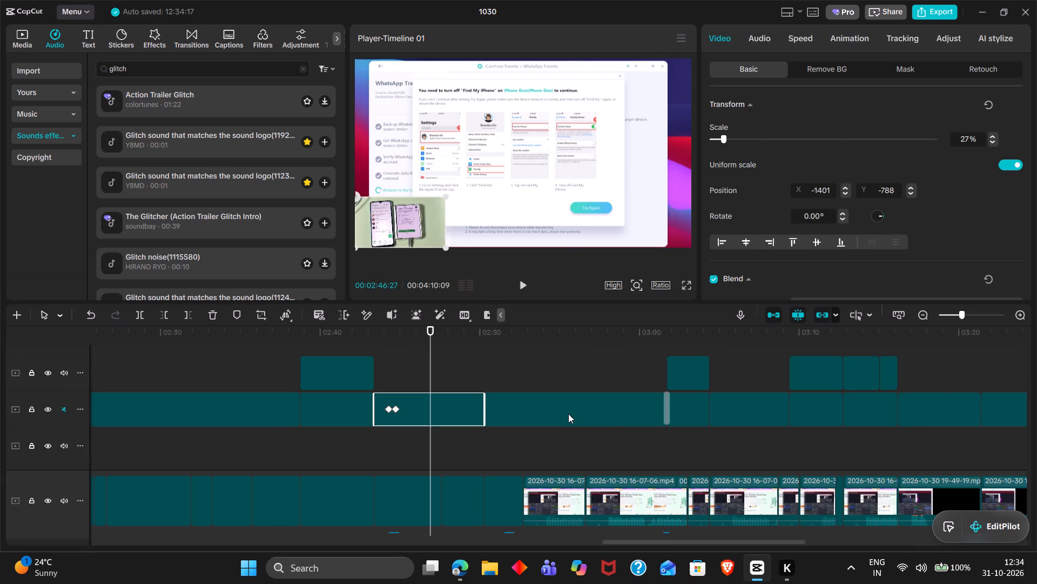
# Open Compound clip19, the phone clip starting at about 00:02:50, to access its layers.
pyautogui.doubleClick(554, 409)
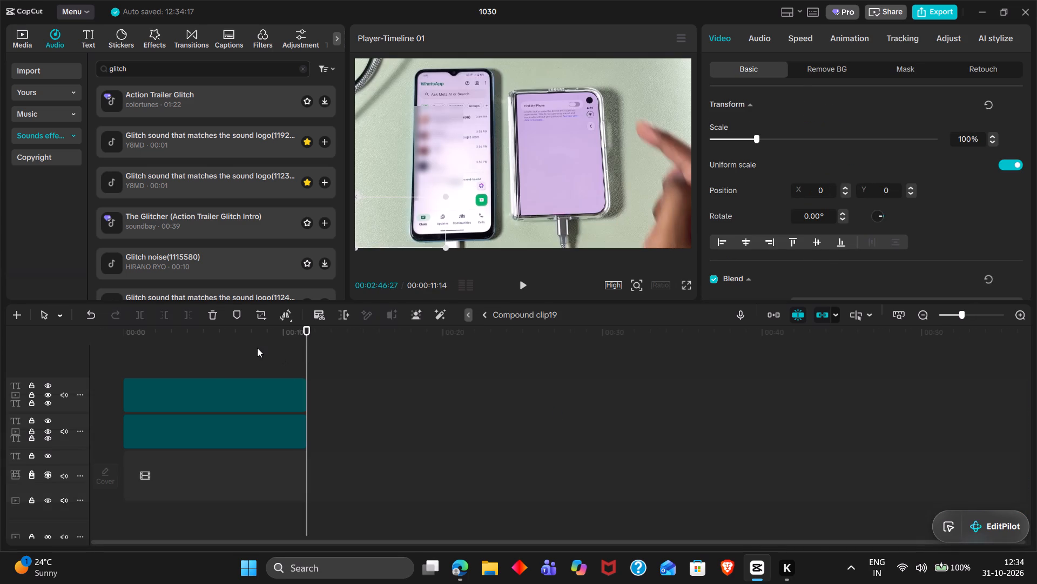
# Delete the blurred Compound clip18 overlay inside Compound clip19 and return to the main timeline.
pyautogui.doubleClick(257, 348)
pyautogui.moveTo(257, 348); pyautogui.dragTo(275, 397)
pyautogui.click(275, 397)
pyautogui.press('BackSpace')
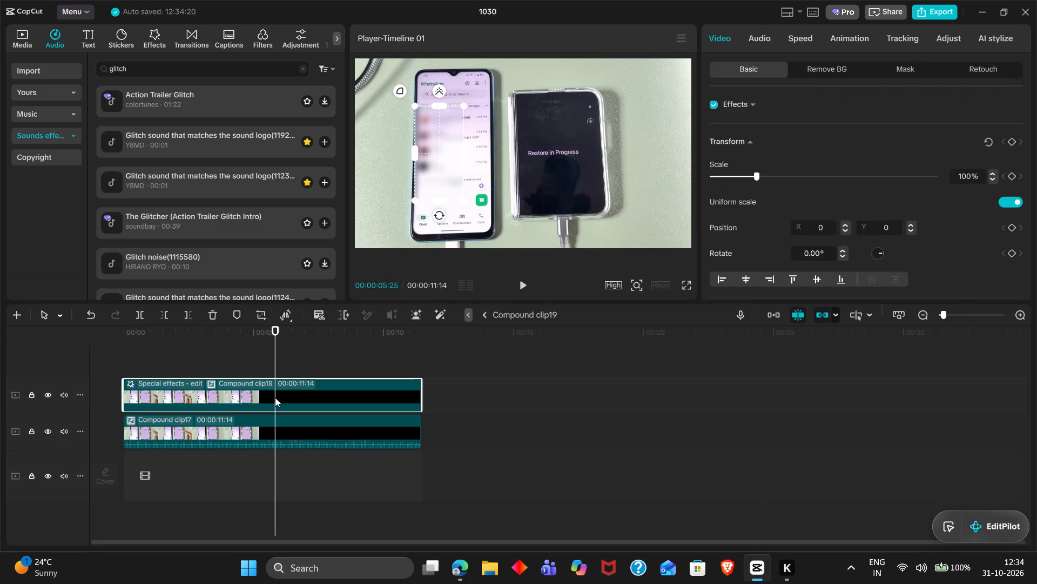
pyautogui.click(489, 314)
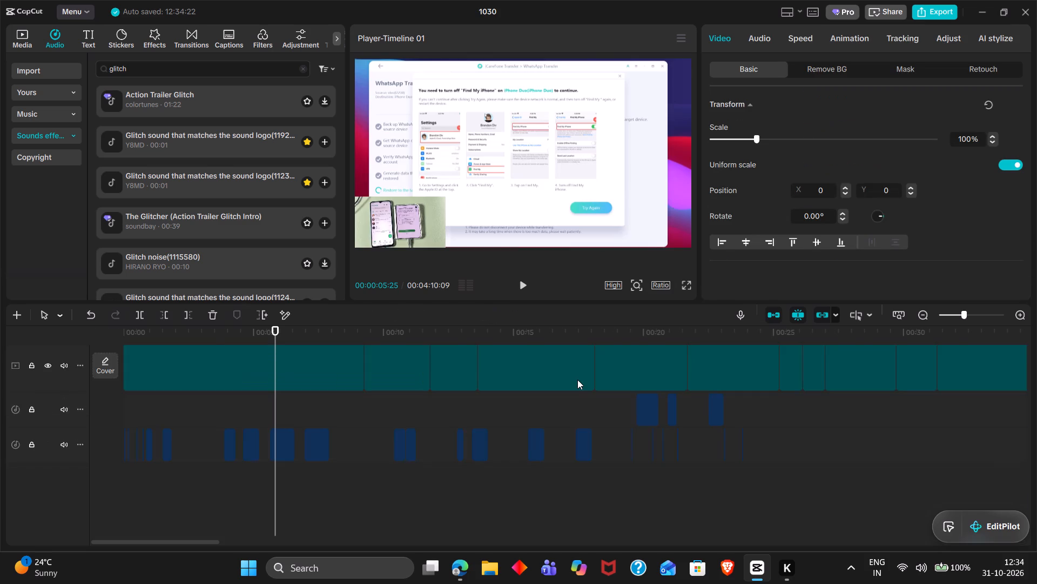
# Replay the phone overlay footage from about 00:02:47 to 00:03:00, checking the chat list in Compound clip19.
pyautogui.hscroll(-1, 577, 380)
pyautogui.press('space')
pyautogui.doubleClick(476, 357)
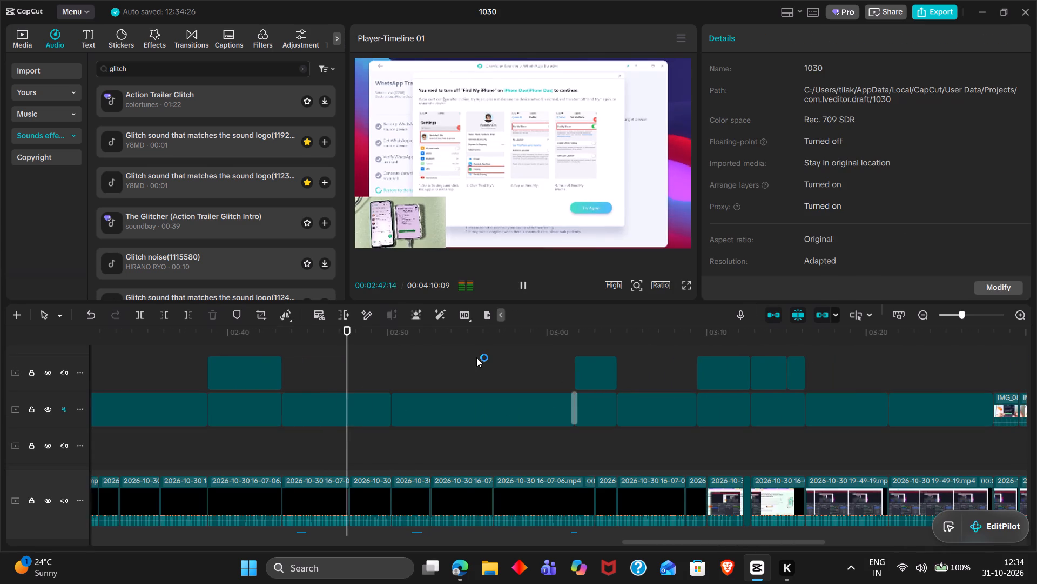
pyautogui.moveTo(476, 357); pyautogui.dragTo(489, 361)
pyautogui.doubleClick(394, 352)
pyautogui.press('space')
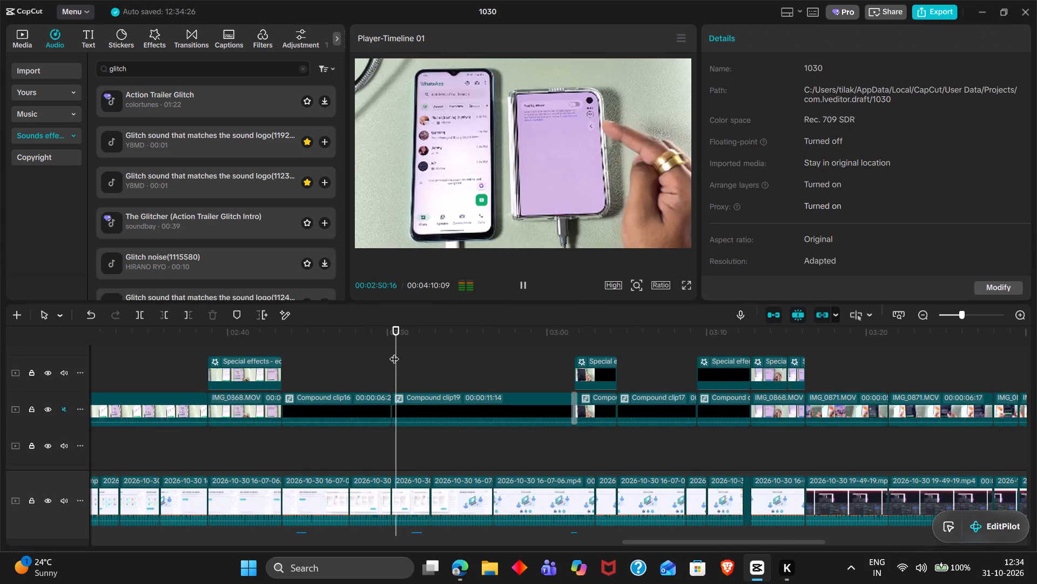
pyautogui.hscroll(-1, 394, 352)
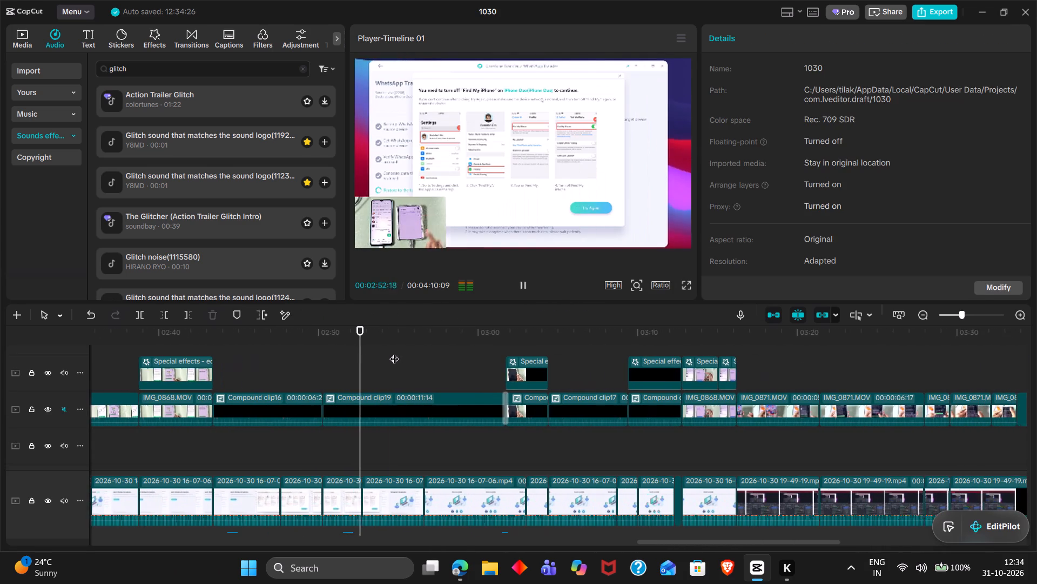
pyautogui.click(371, 375)
pyautogui.moveTo(371, 375); pyautogui.dragTo(356, 373)
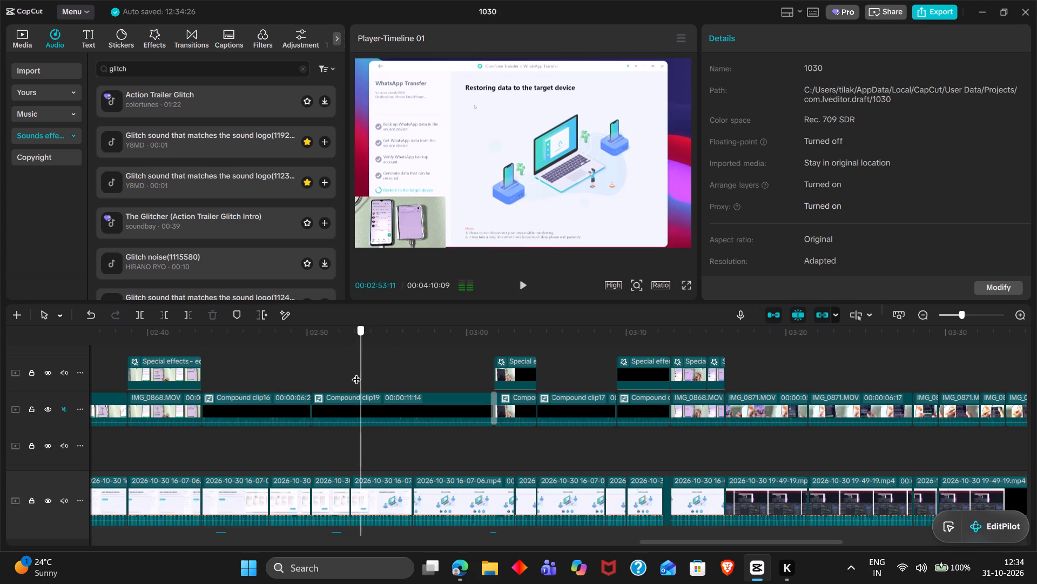
pyautogui.moveTo(356, 373); pyautogui.dragTo(331, 368)
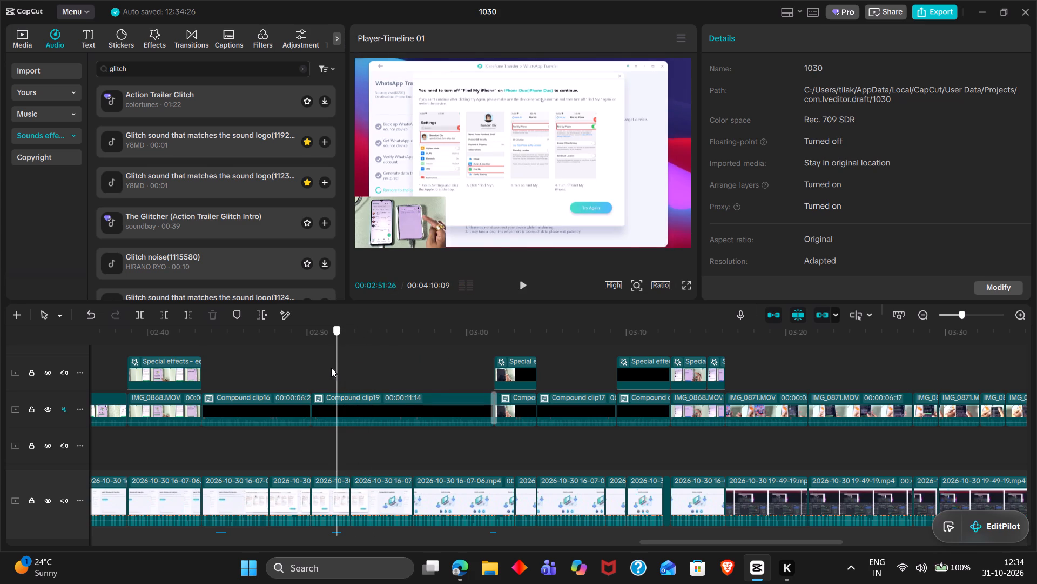
pyautogui.moveTo(331, 368); pyautogui.dragTo(322, 368)
pyautogui.press('space')
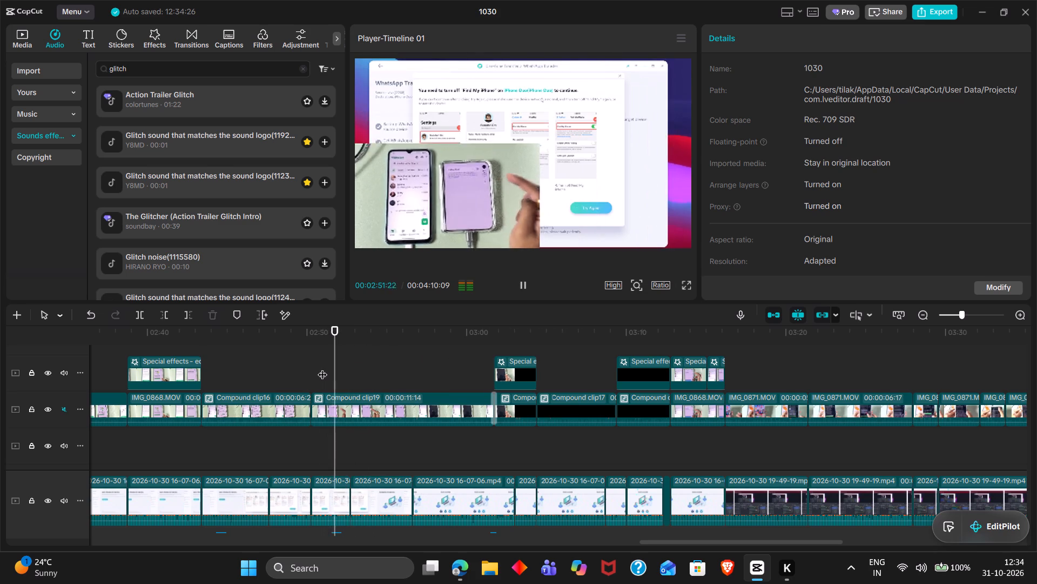
pyautogui.press('space')
pyautogui.press('space')
pyautogui.press('space')
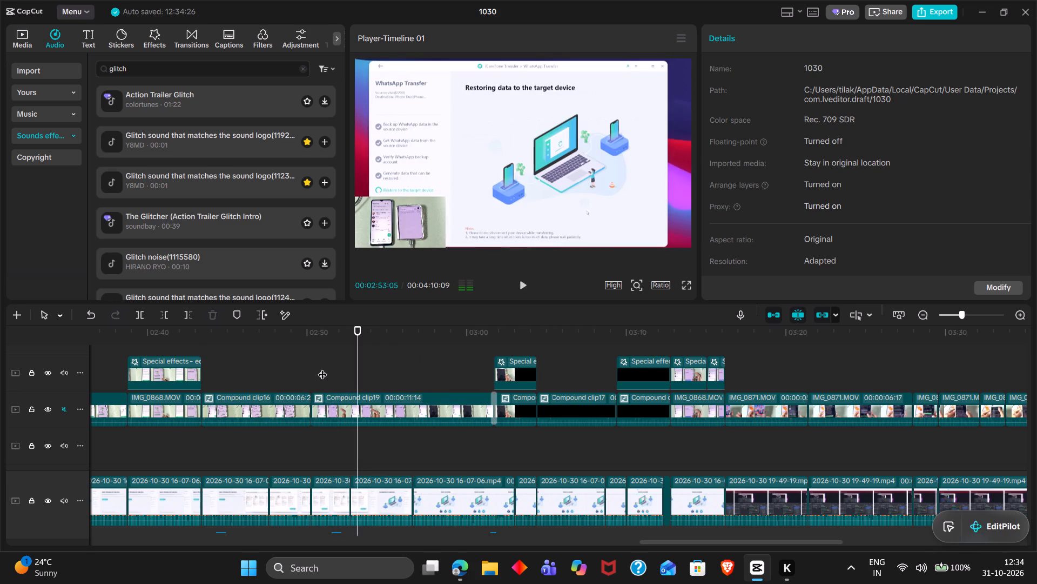
pyautogui.press('space')
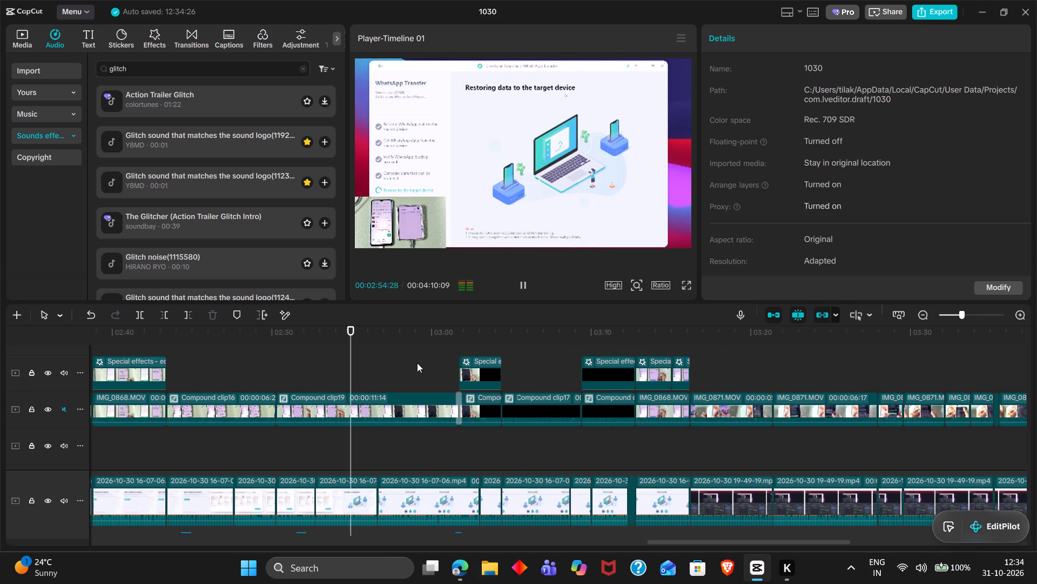
pyautogui.click(417, 363)
pyautogui.moveTo(417, 363); pyautogui.dragTo(436, 364)
pyautogui.press('space')
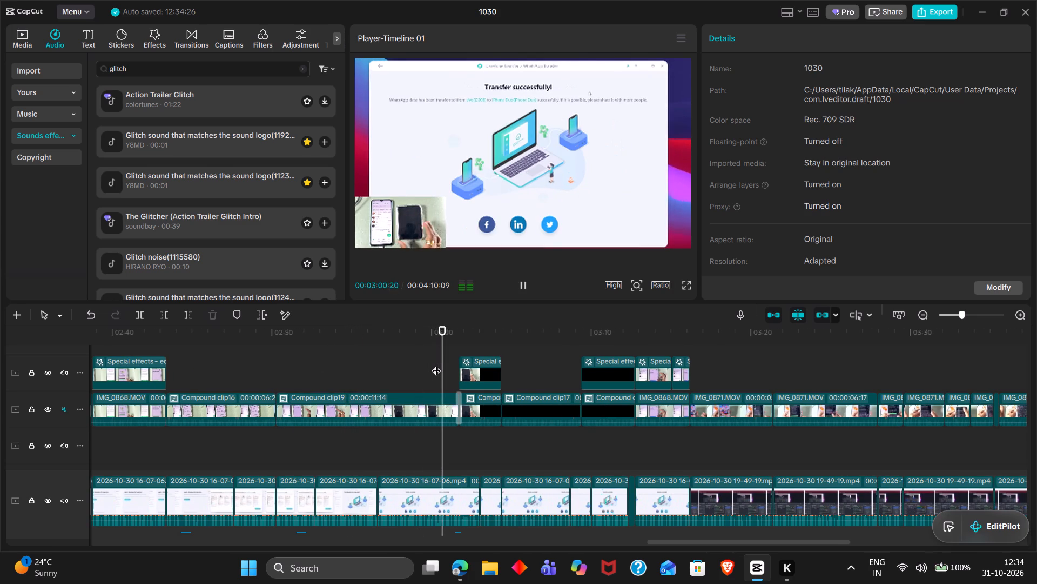
# Delete the blur overlay clip above the phone footage at about 00:03:02.
pyautogui.hscroll(-1, 436, 364)
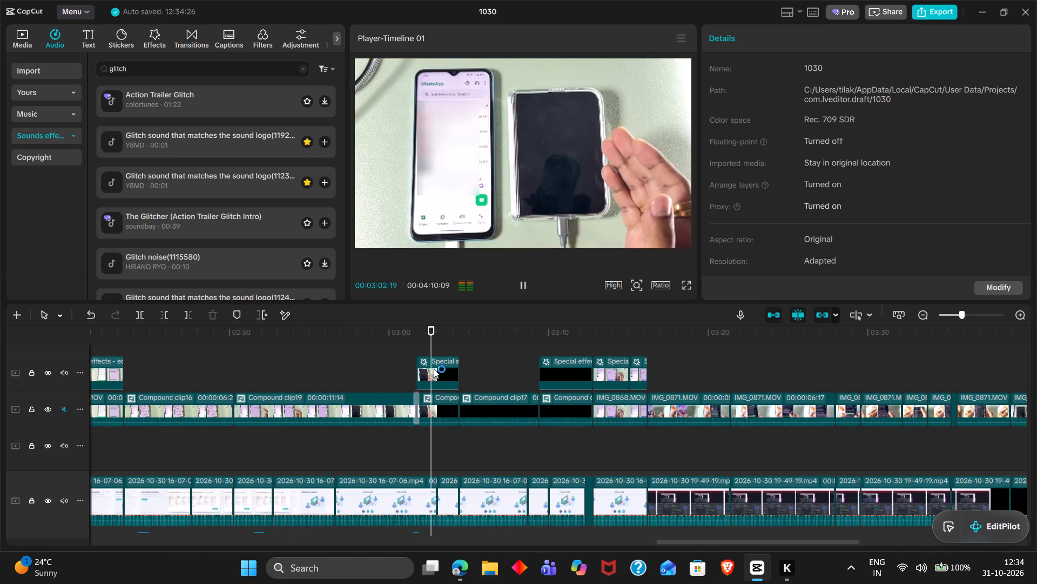
pyautogui.click(434, 369)
pyautogui.press('BackSpace')
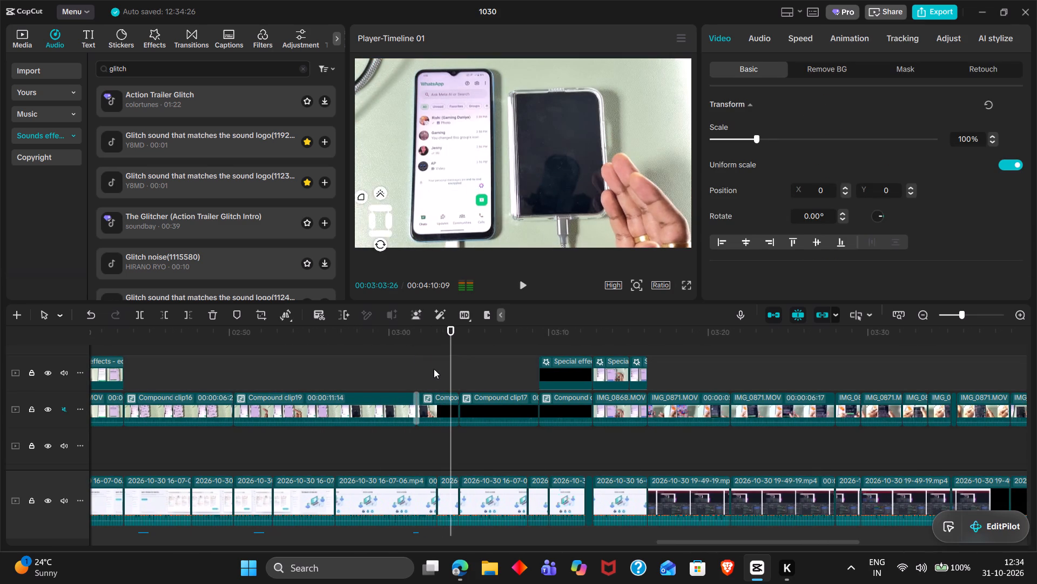
# Play on through the footage and delete the blur overlay clip at about 00:03:10.
pyautogui.press('space')
pyautogui.hscroll(-1, 434, 369)
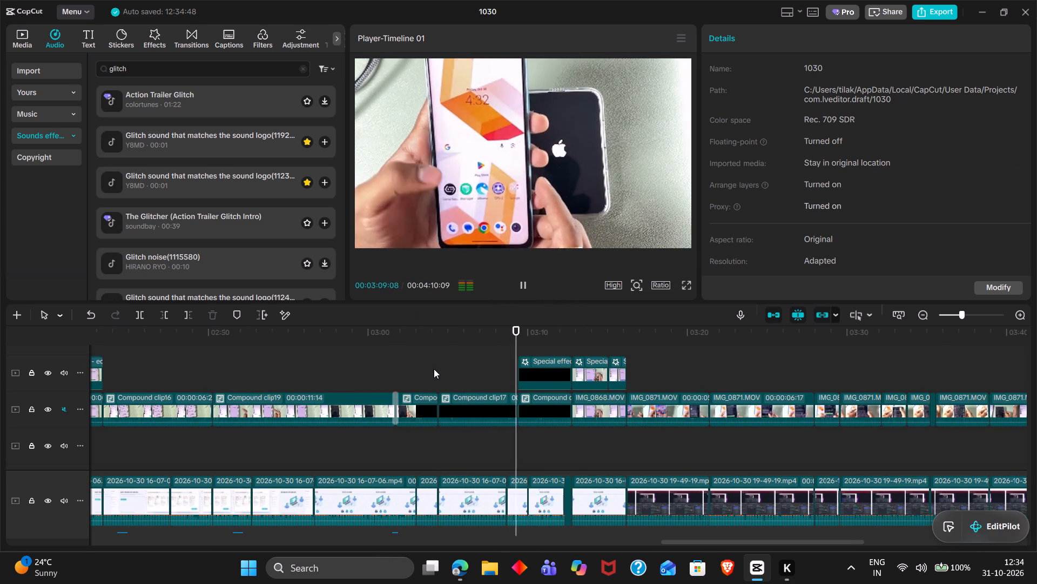
pyautogui.press('space')
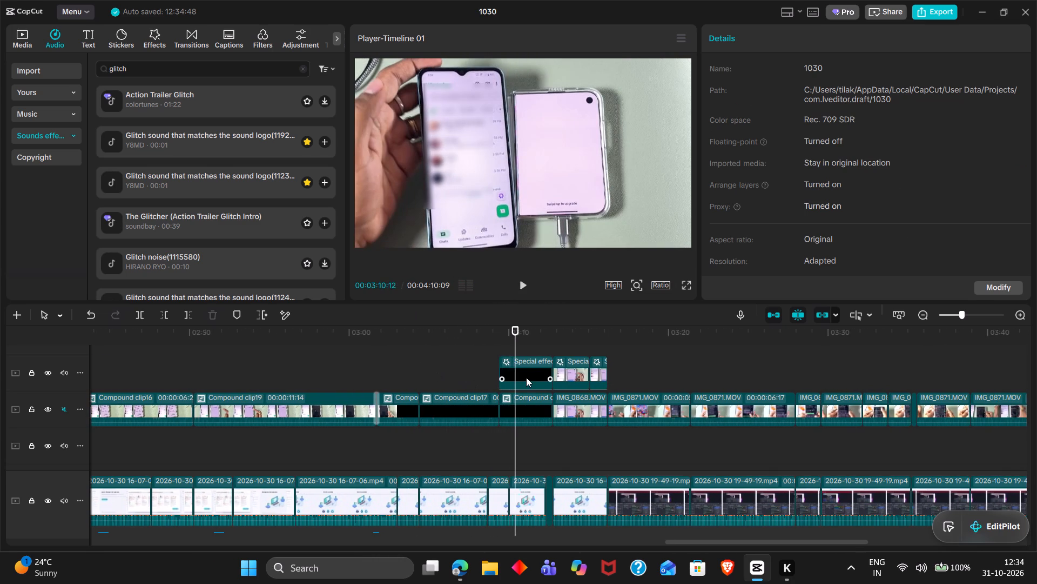
pyautogui.click(526, 377)
pyautogui.press('BackSpace')
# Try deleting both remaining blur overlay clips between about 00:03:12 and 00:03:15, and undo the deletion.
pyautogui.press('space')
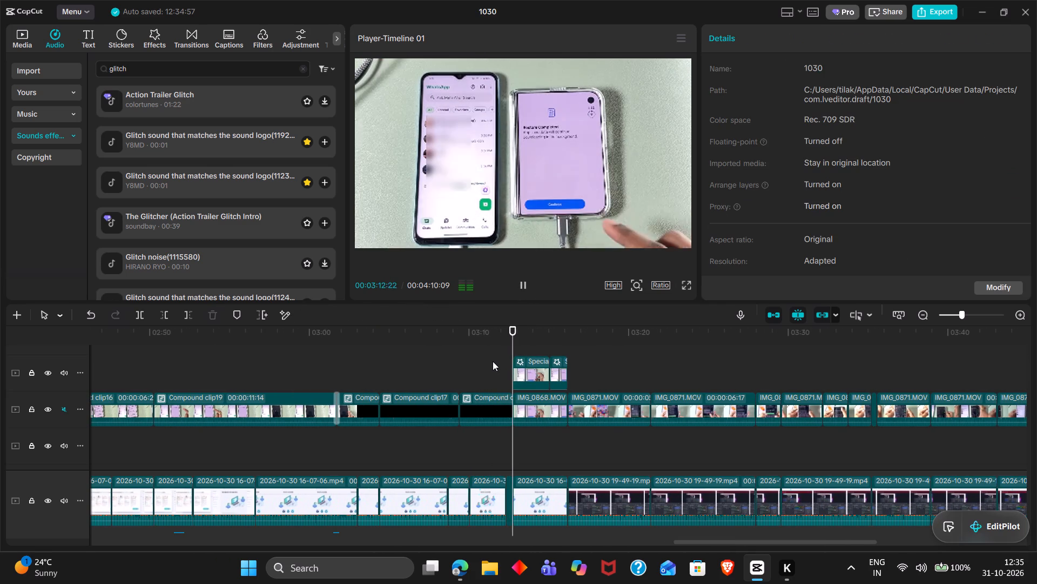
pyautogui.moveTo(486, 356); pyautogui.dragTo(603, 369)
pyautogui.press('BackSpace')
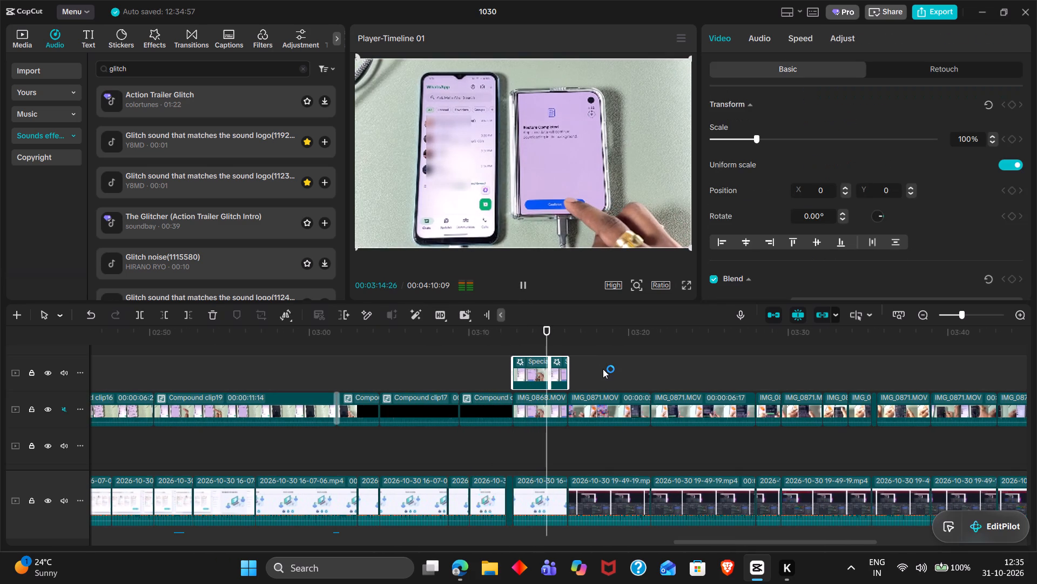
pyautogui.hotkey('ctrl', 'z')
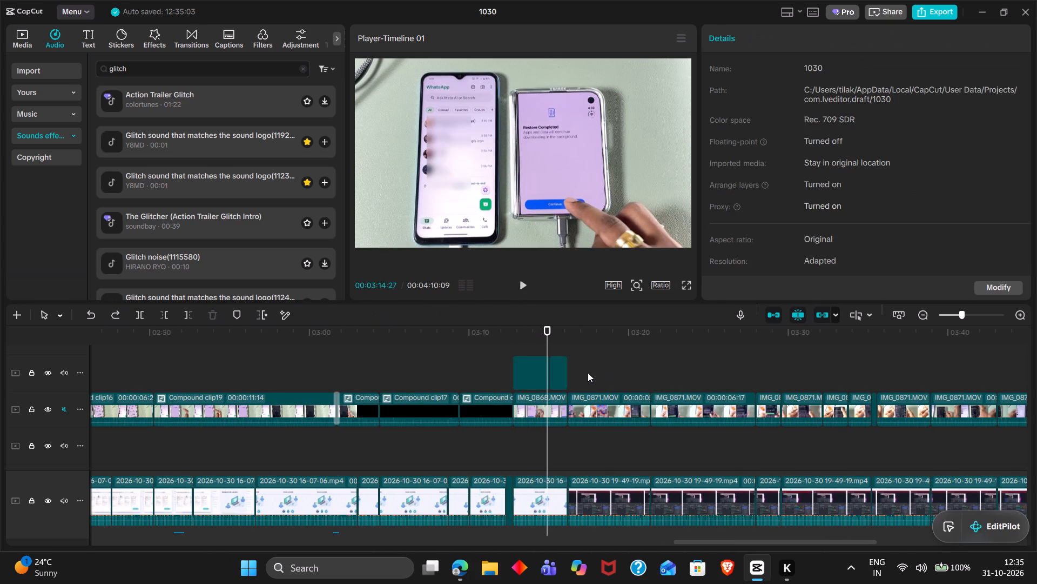
# Delete only the first of the two adjacent blur overlay clips, at about 00:03:13.
pyautogui.click(526, 375)
pyautogui.press('BackSpace')
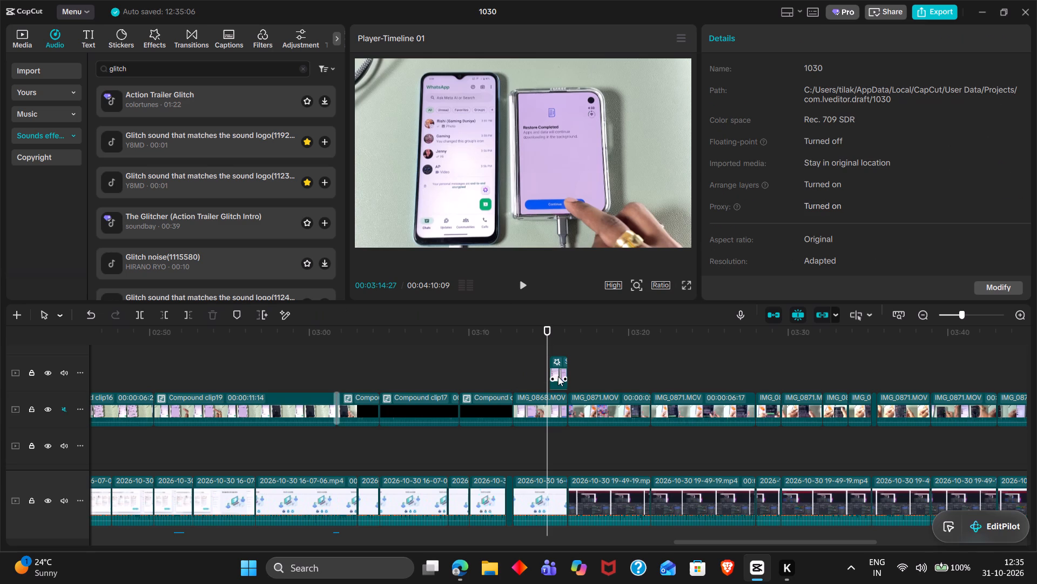
# Examine the rectangle mask of the remaining short blur overlay clip at about 00:03:15.
pyautogui.click(558, 376)
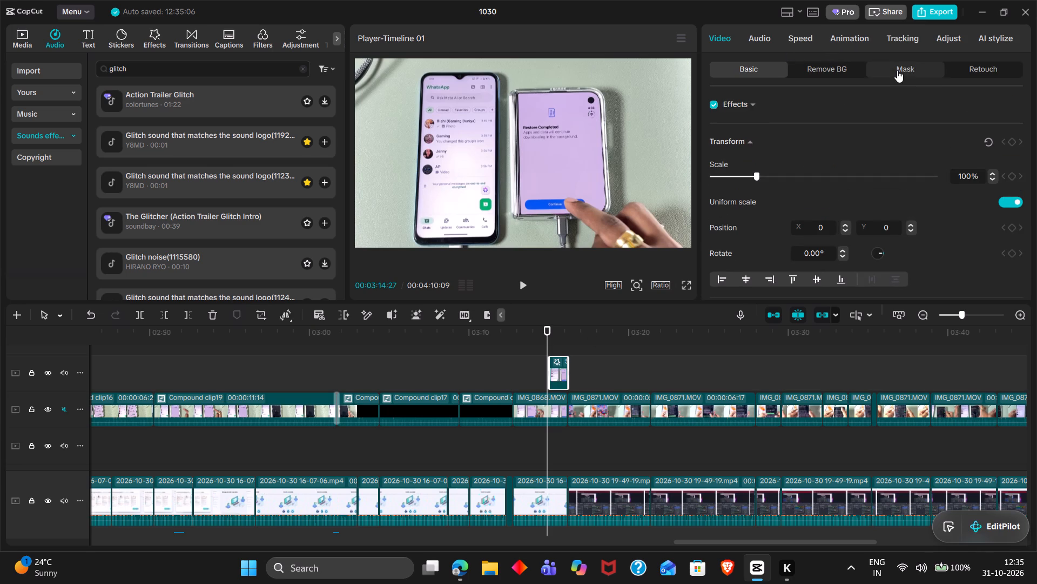
pyautogui.click(897, 70)
pyautogui.click(784, 121)
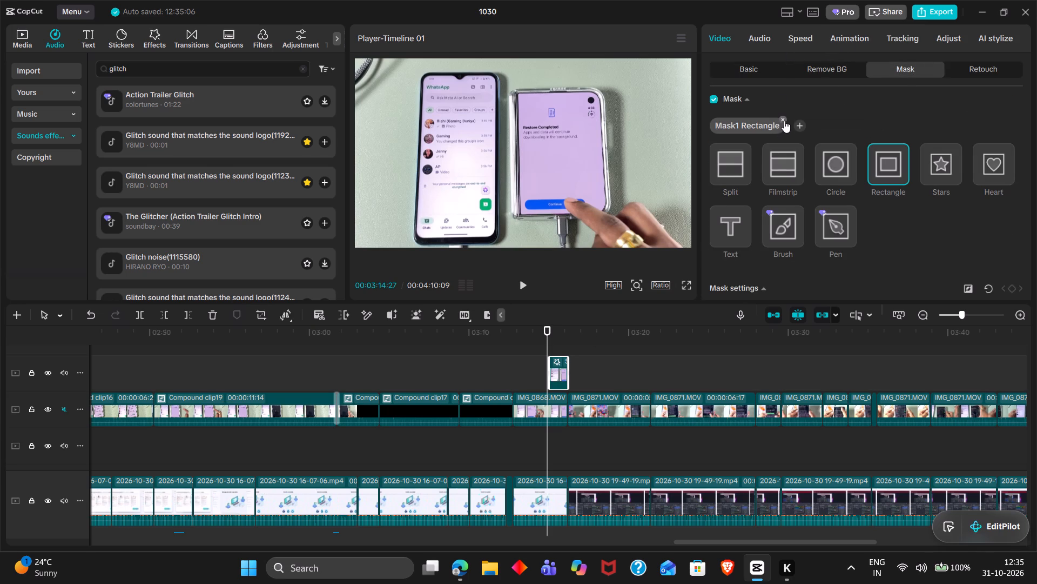
pyautogui.press('space')
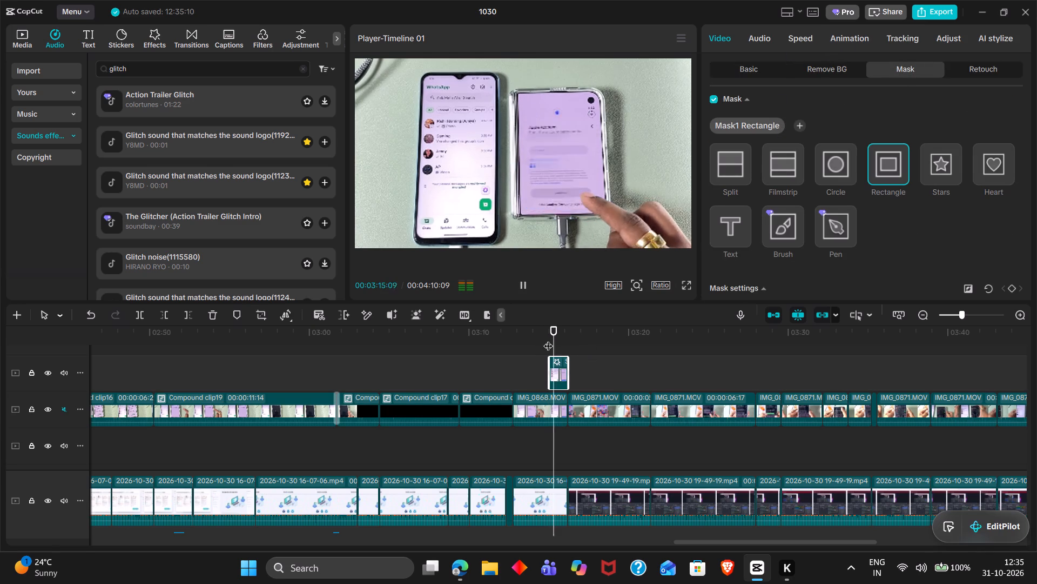
pyautogui.press('space')
pyautogui.tripleClick(548, 339)
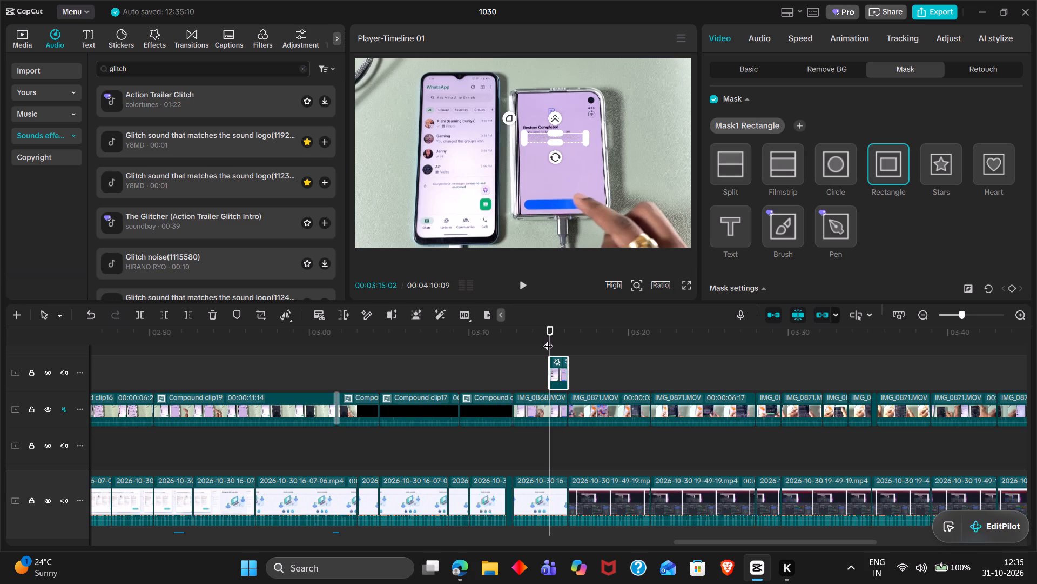
# Watch the footage from about 00:03:14 to 00:03:16 in full screen, pausing repeatedly to check the blur on the folding phone's screen.
pyautogui.click(687, 285)
pyautogui.press('space')
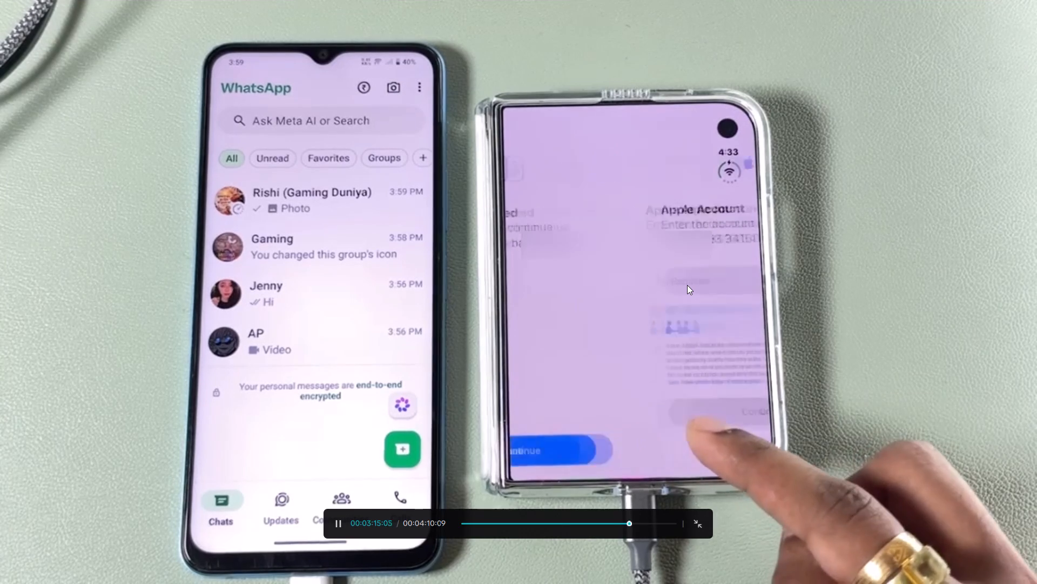
pyautogui.press('space')
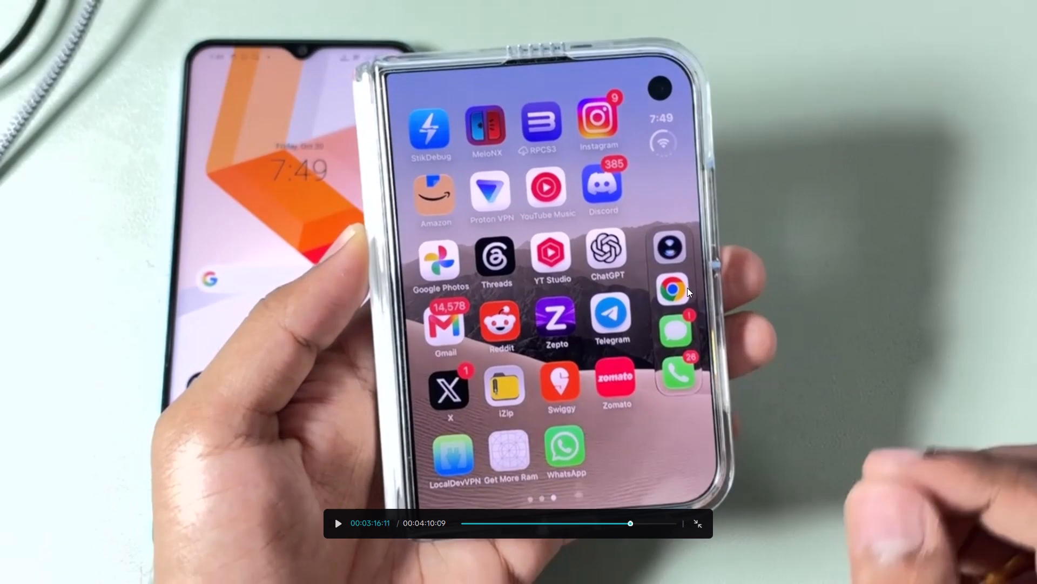
pyautogui.press('Escape')
pyautogui.doubleClick(536, 450)
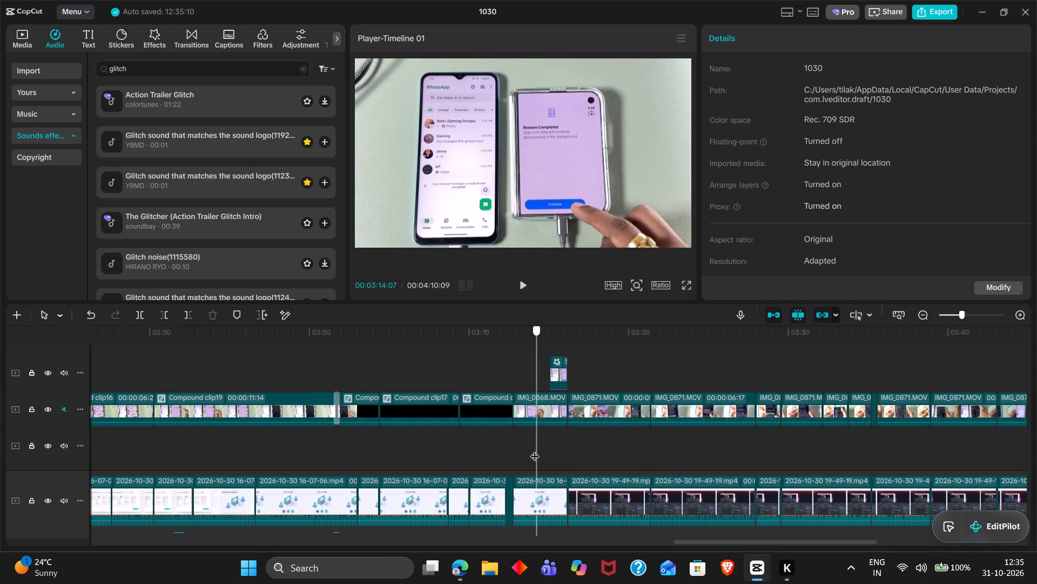
pyautogui.click(686, 291)
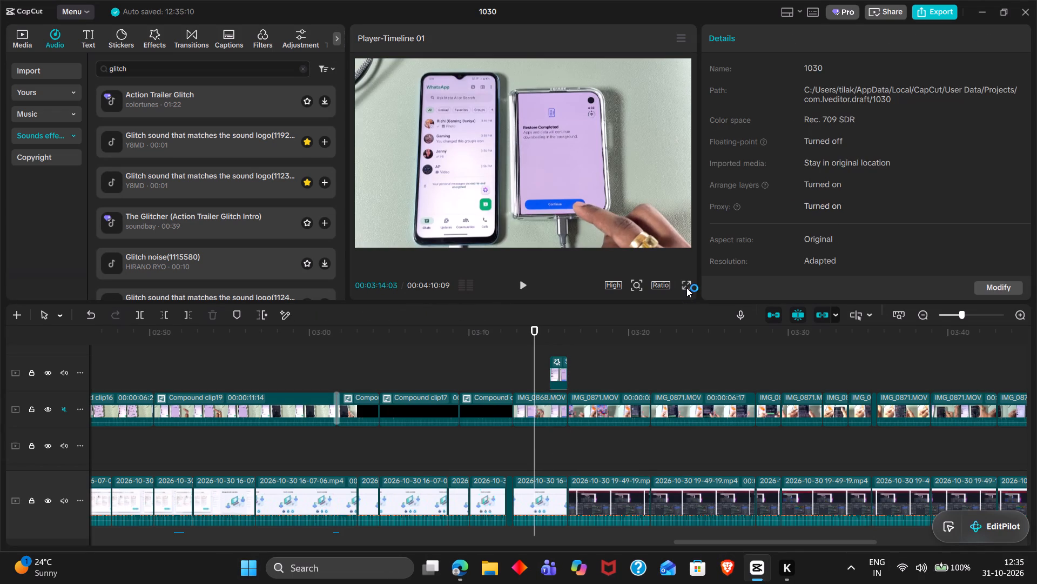
pyautogui.click(686, 288)
pyautogui.press('space')
pyautogui.press('space')
pyautogui.press('space')
pyautogui.press('space')
pyautogui.press('space')
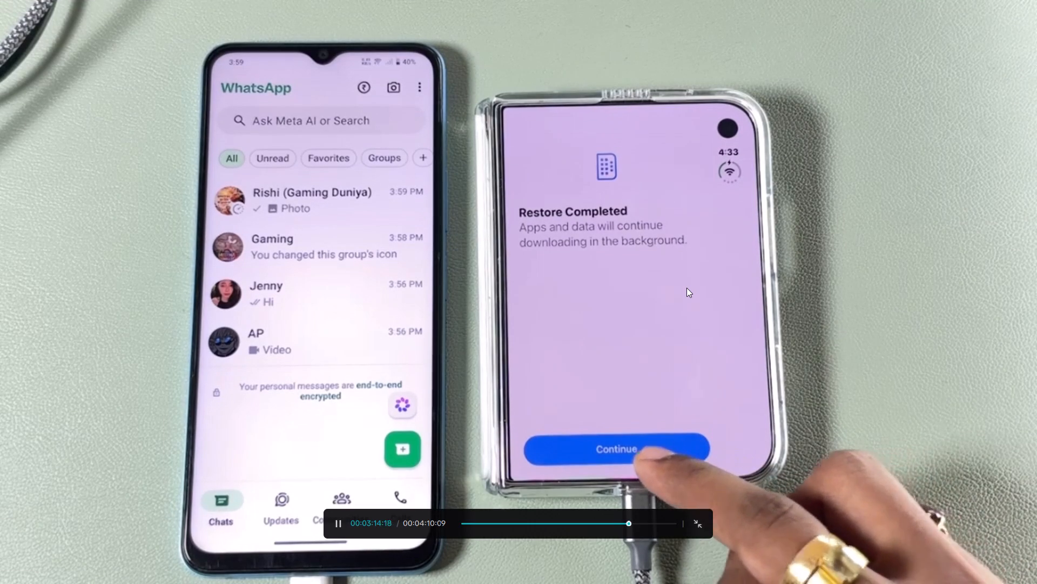
pyautogui.press('space')
pyautogui.press('space')
pyautogui.press('space')
pyautogui.press('space')
pyautogui.press('space')
pyautogui.press('space')
pyautogui.press('space')
pyautogui.press('space')
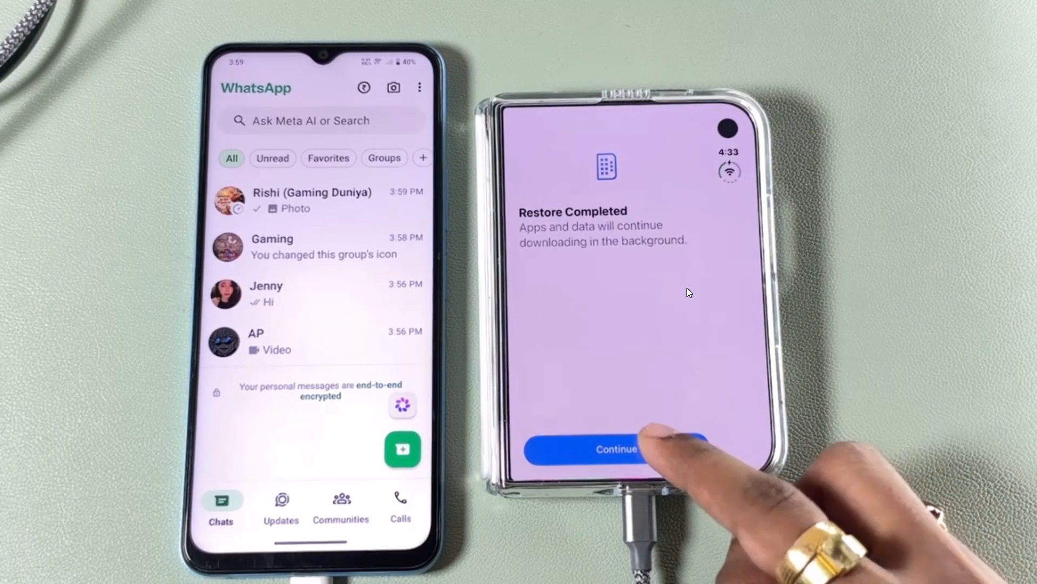
pyautogui.press('space')
pyautogui.press('space')
pyautogui.press('space')
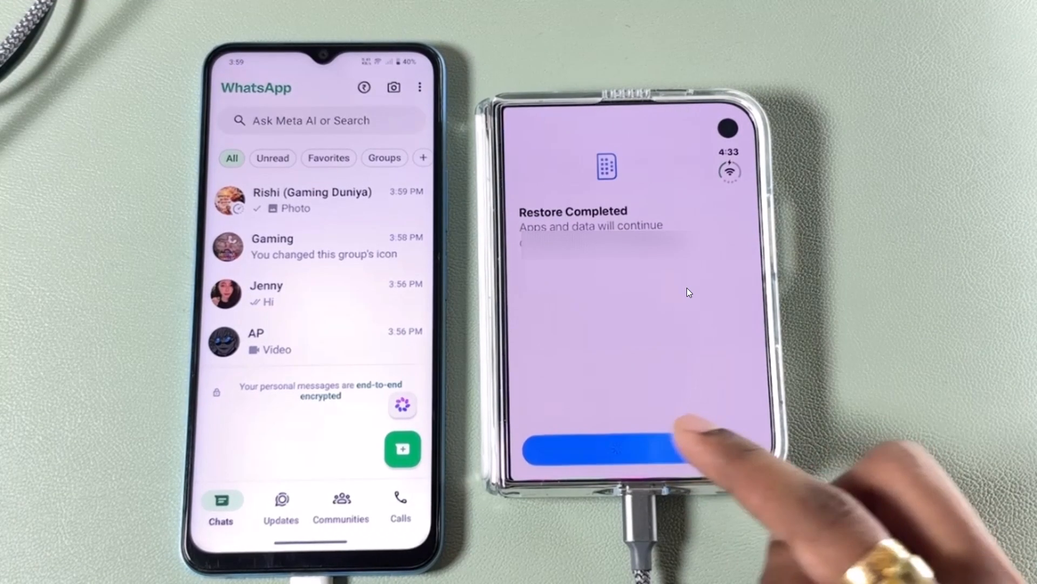
pyautogui.press('Escape')
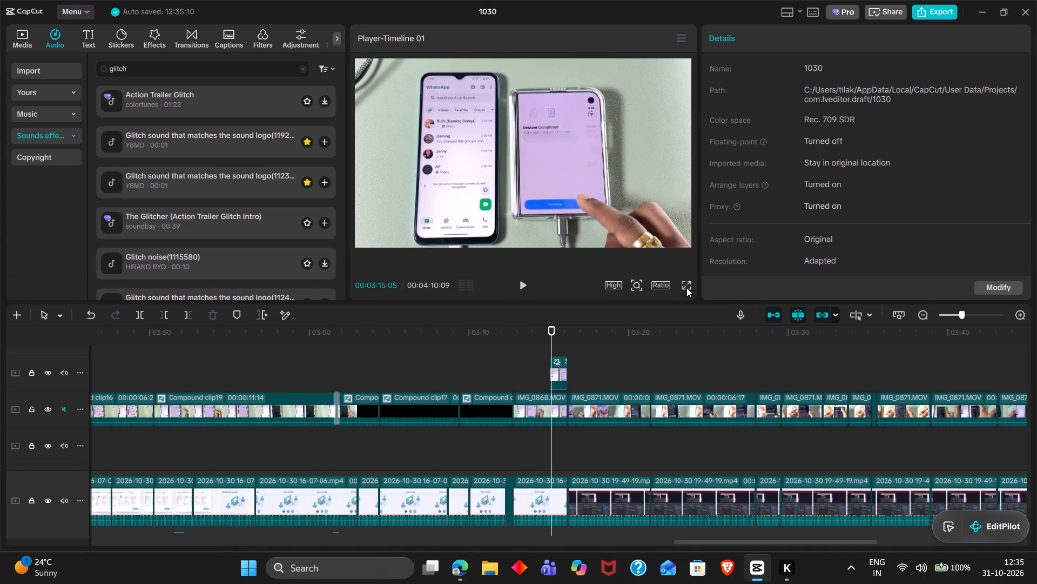
# Widen the rectangle mask of the blur overlay at about 00:03:15 and reposition it over the folding phone's screen text.
pyautogui.click(573, 138)
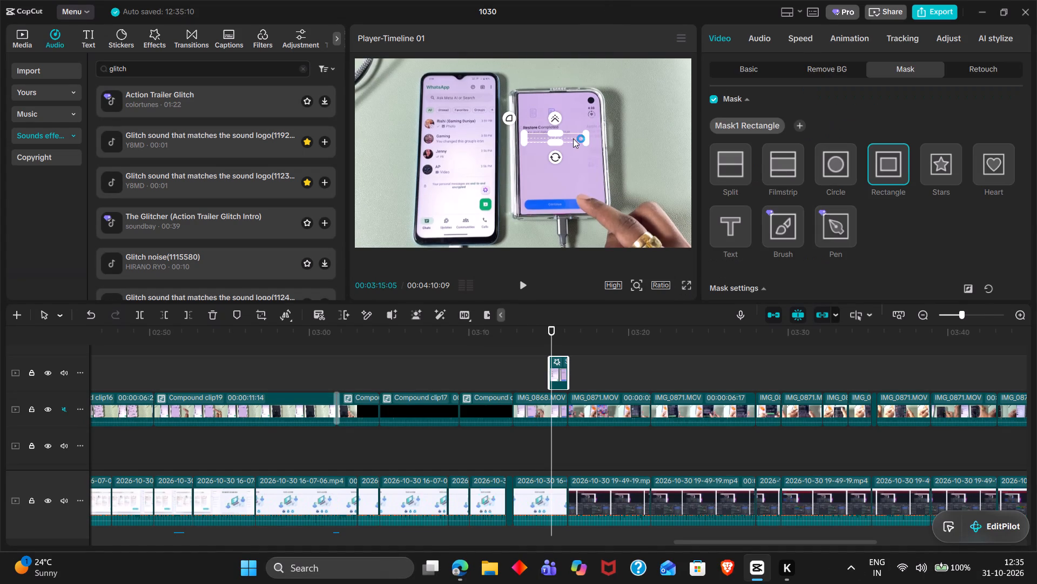
pyautogui.moveTo(586, 138); pyautogui.dragTo(601, 138)
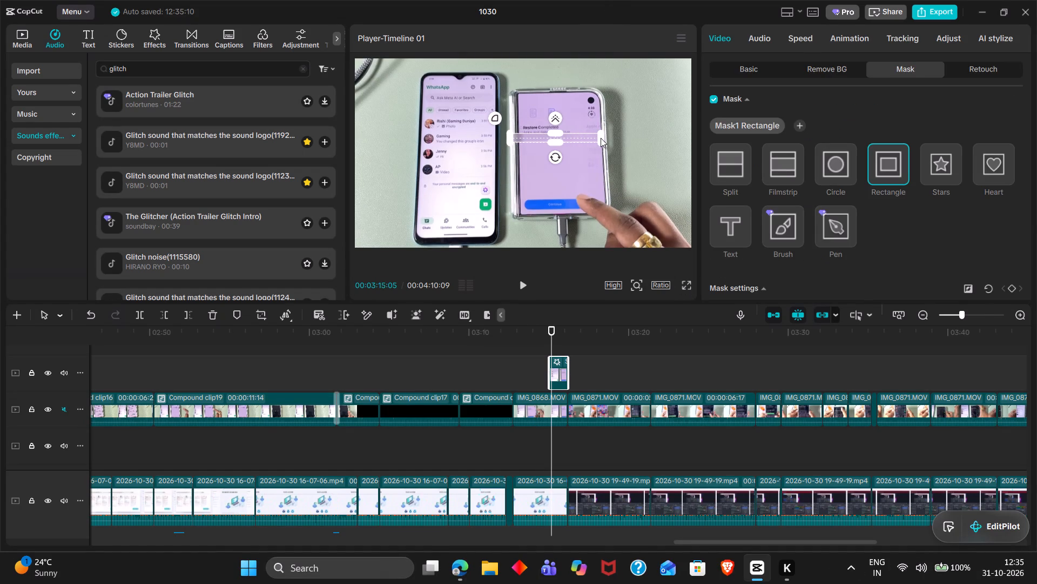
pyautogui.click(585, 136)
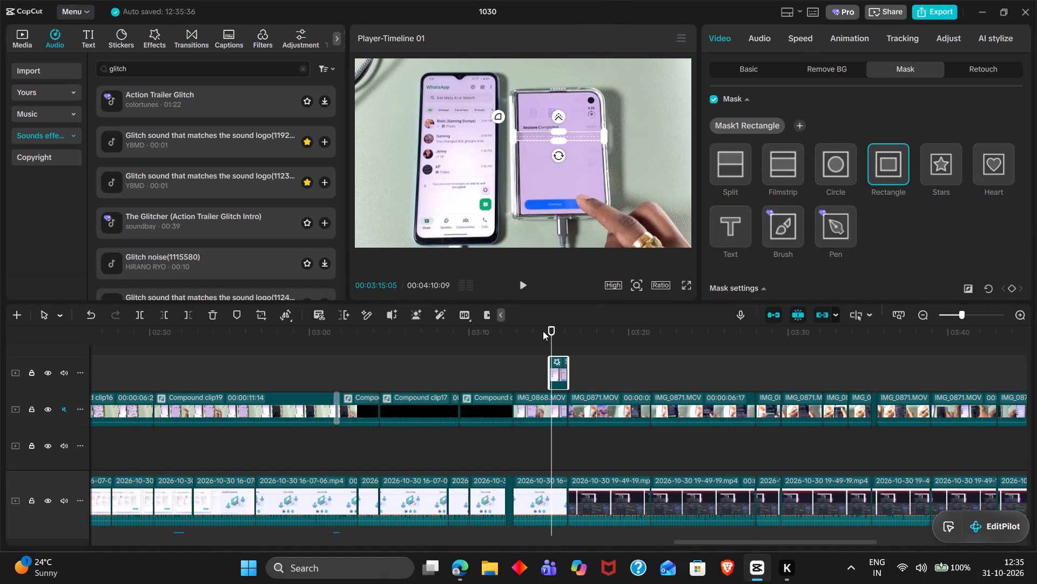
# Watch the footage from about 00:03:14 in full screen, pausing repeatedly to check the widened blur on the folding phone.
pyautogui.tripleClick(543, 331)
pyautogui.click(687, 288)
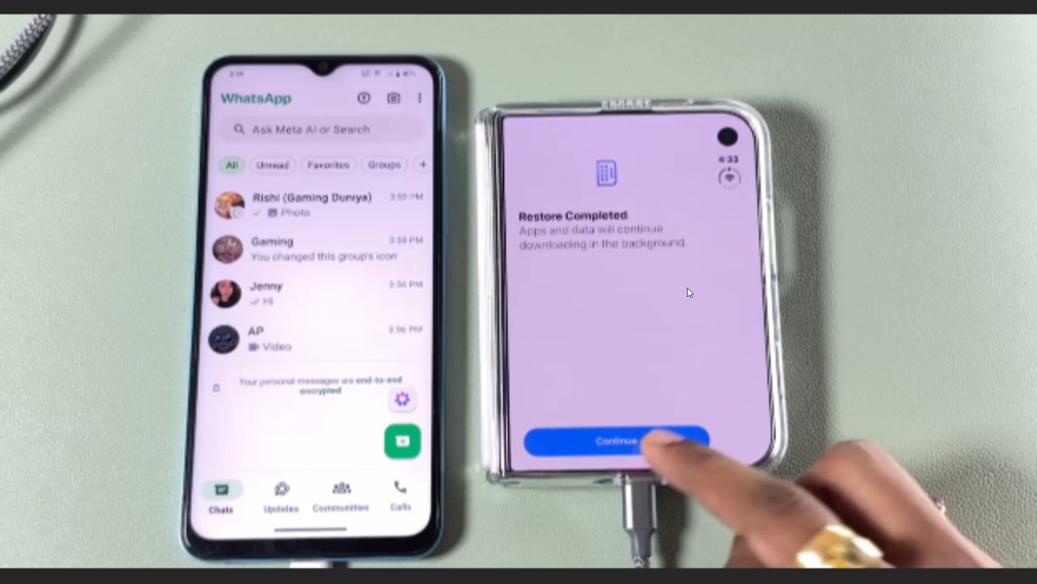
pyautogui.press('space')
pyautogui.press('space')
pyautogui.press('space')
pyautogui.press('space')
pyautogui.press('space')
pyautogui.press('space')
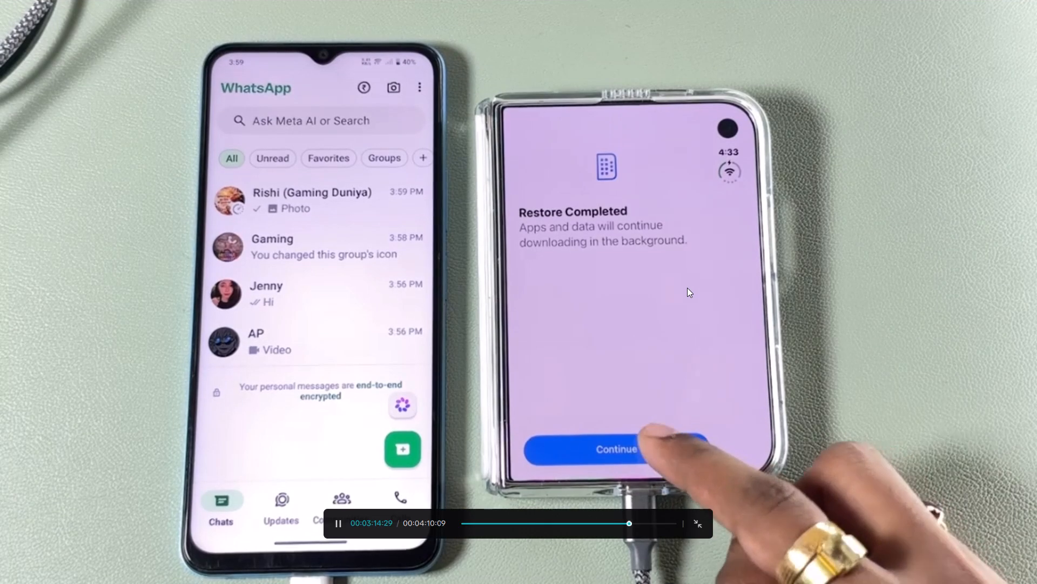
# Watch the footage from about 00:03:14 to 00:03:16 in full screen, pausing repeatedly to check the blur on the folding phone.
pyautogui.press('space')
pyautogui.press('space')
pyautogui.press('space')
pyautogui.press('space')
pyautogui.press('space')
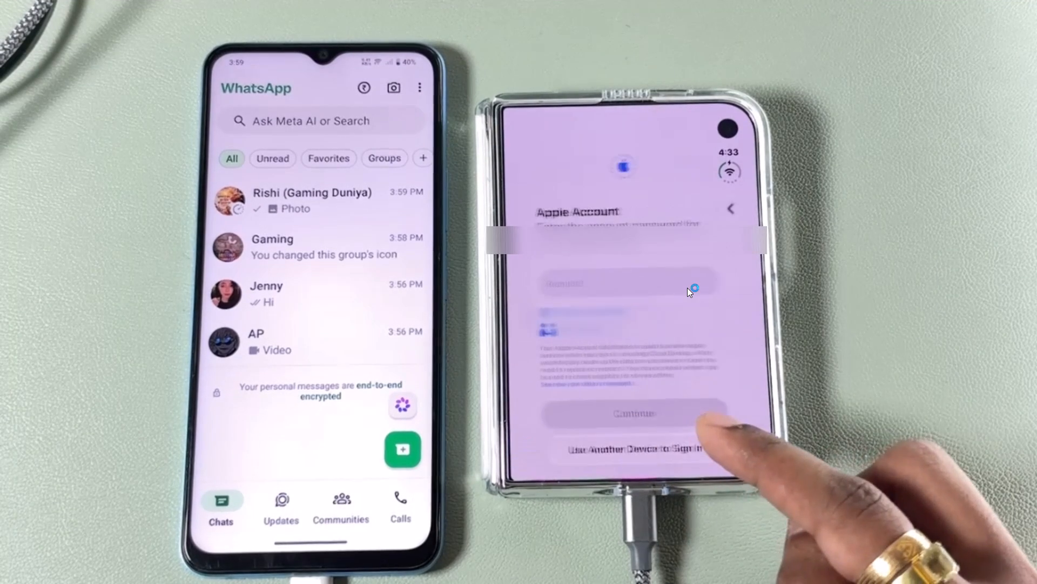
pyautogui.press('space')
pyautogui.press('Escape')
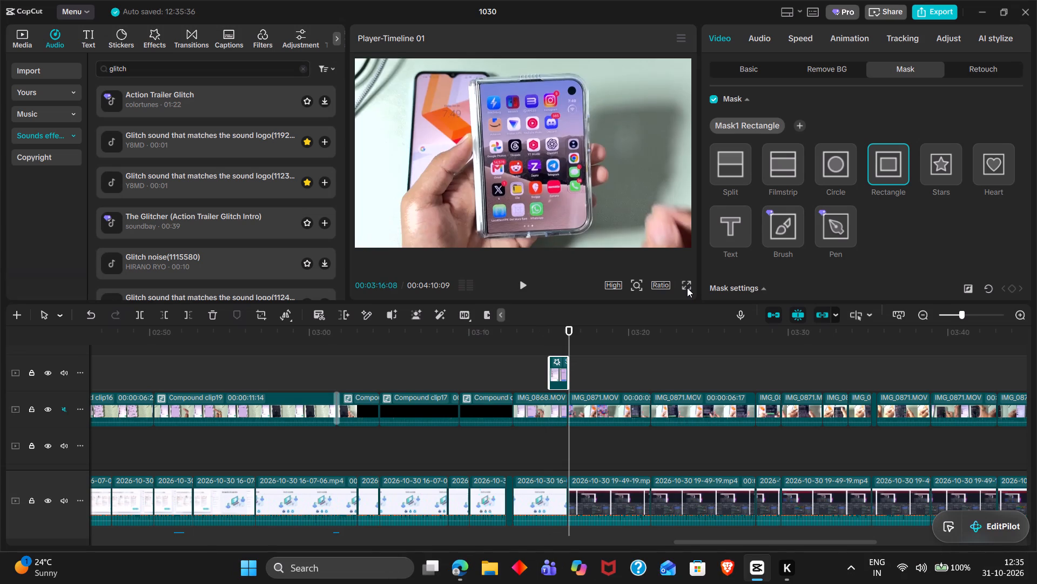
# Review the remaining phone footage from about 00:03:16 to 00:03:49, skipping ahead through the IMG_0871 clips.
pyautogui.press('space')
pyautogui.hscroll(-1, 618, 460)
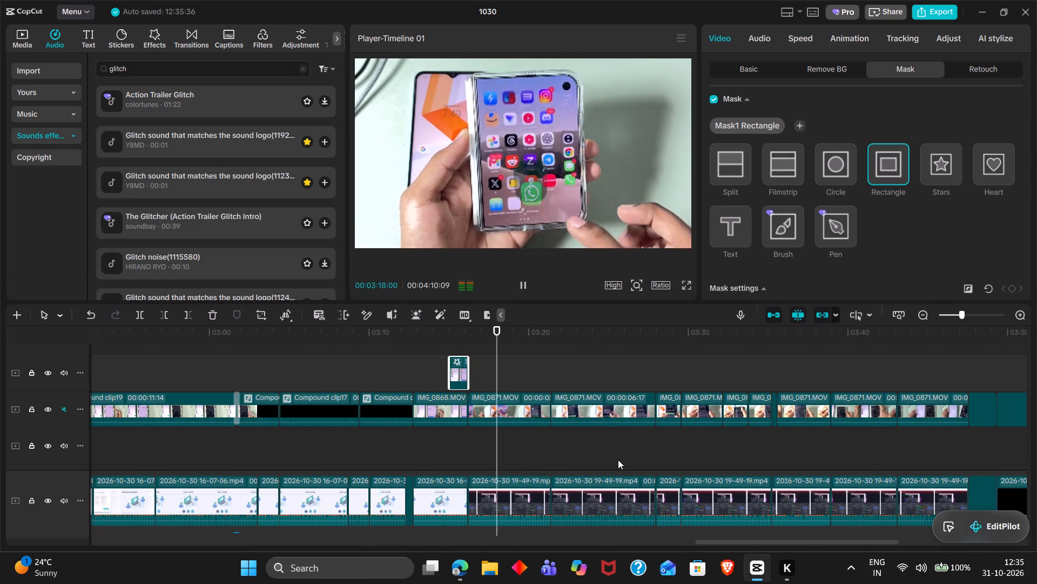
pyautogui.hscroll(-1, 534, 437)
pyautogui.doubleClick(534, 437)
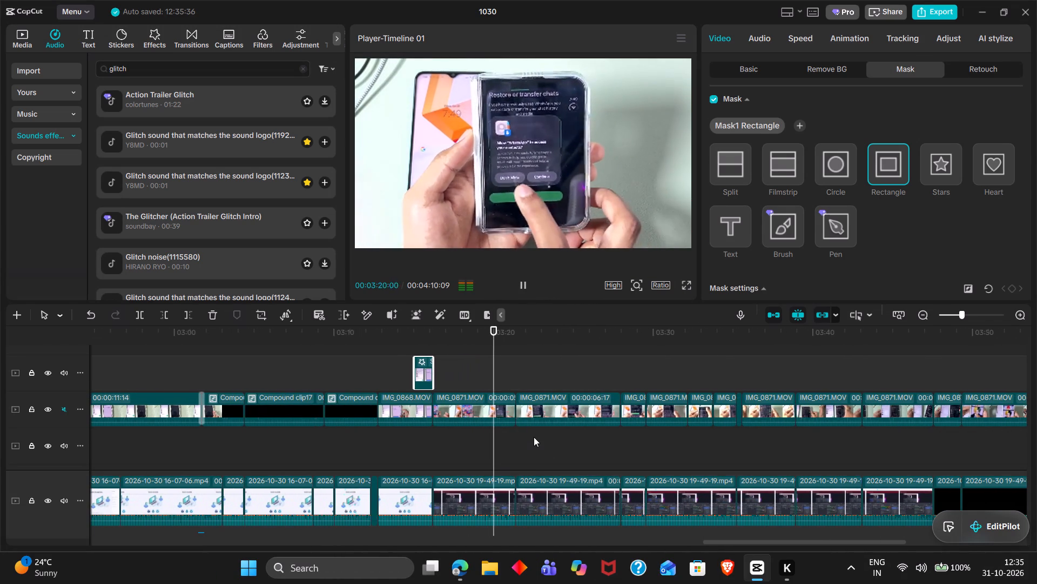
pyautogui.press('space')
pyautogui.hscroll(-1, 624, 451)
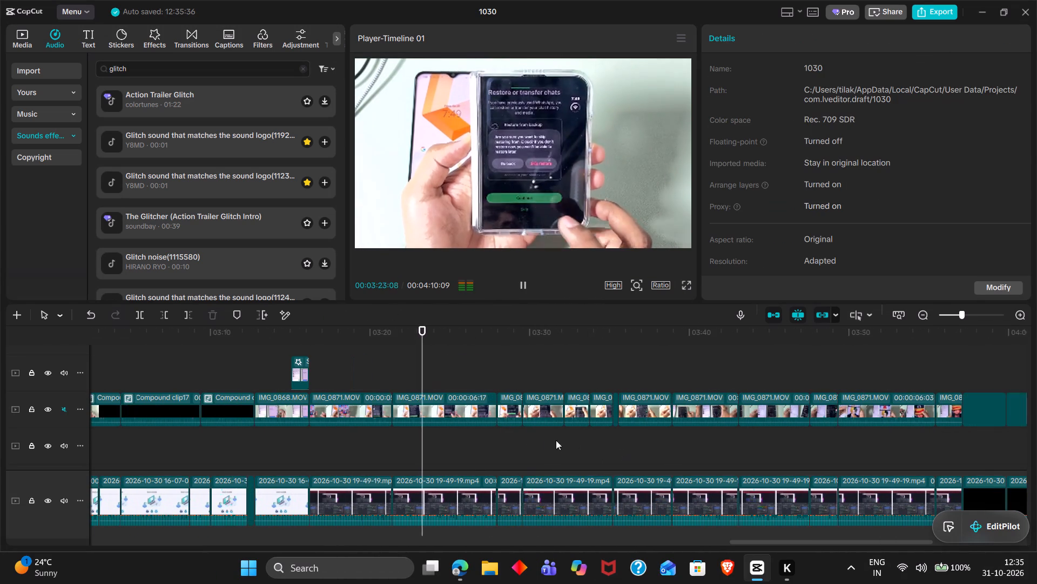
pyautogui.doubleClick(543, 440)
pyautogui.moveTo(543, 440); pyautogui.dragTo(611, 459)
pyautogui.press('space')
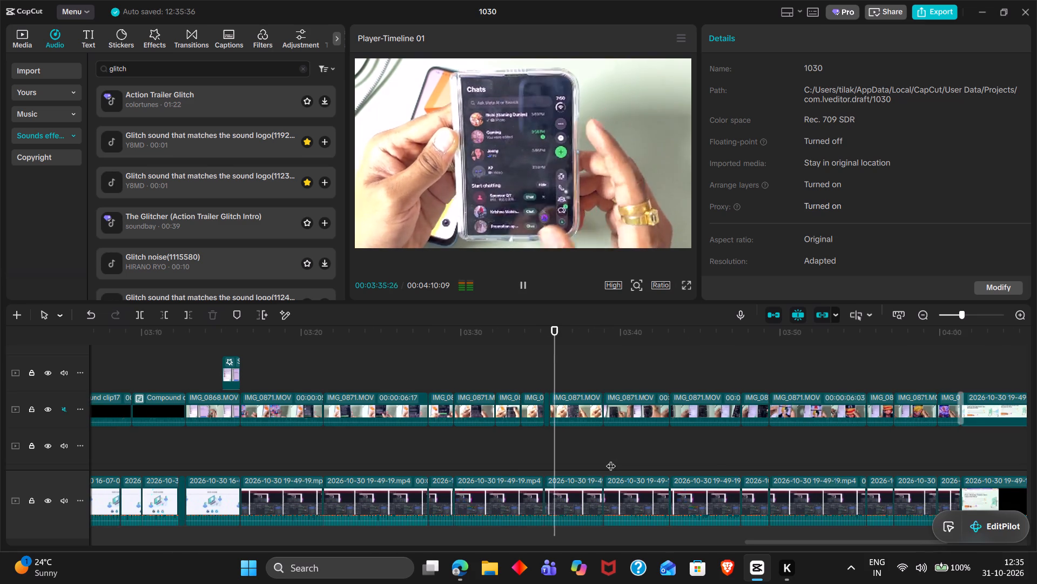
pyautogui.click(611, 459)
pyautogui.moveTo(611, 459); pyautogui.dragTo(717, 460)
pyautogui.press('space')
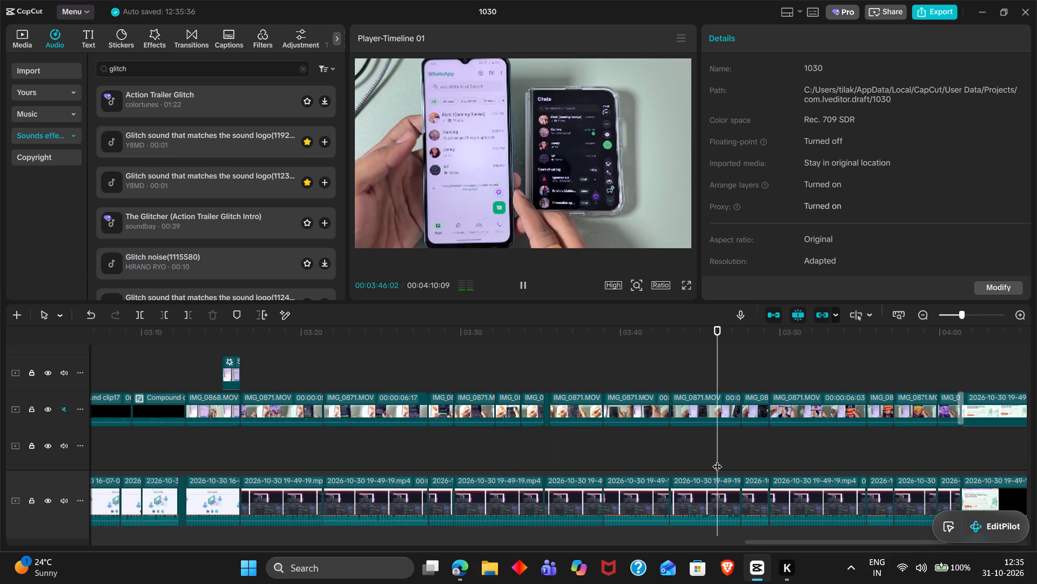
pyautogui.keyDown('ctrl'); pyautogui.scroll(-3, 717, 460); pyautogui.keyUp('ctrl')
pyautogui.keyDown('ctrl'); pyautogui.scroll(-4, 783, 448); pyautogui.keyUp('ctrl')
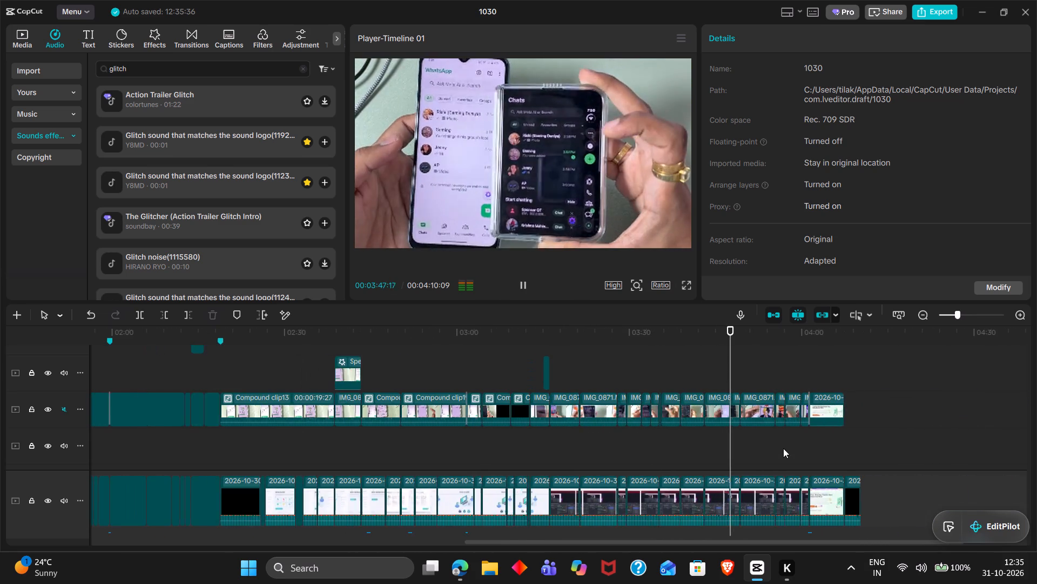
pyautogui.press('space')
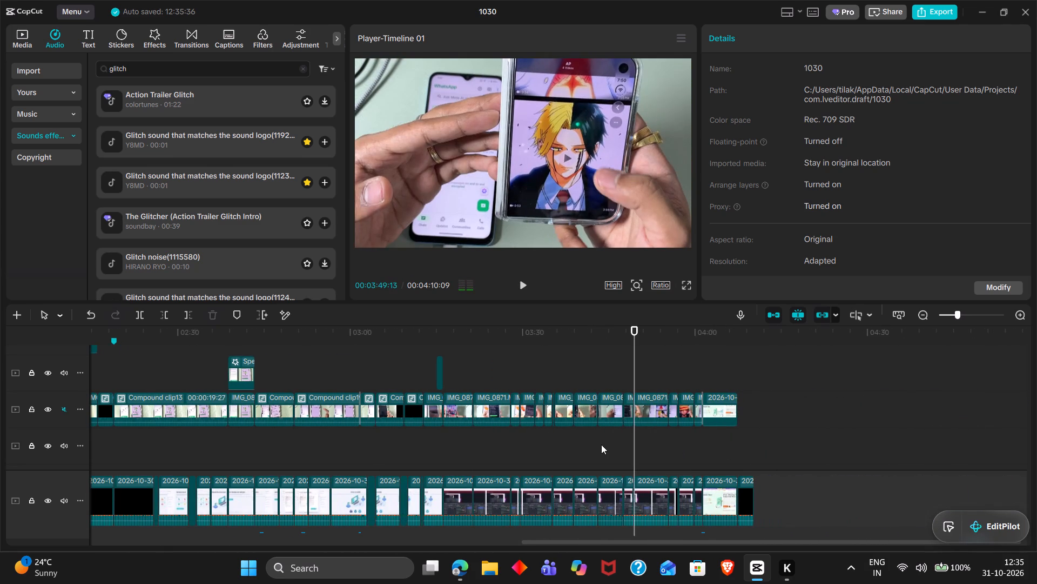
# Return the playhead to the very start of the timeline to examine the opening clips and their sound effects.
pyautogui.hscroll(11, 601, 444)
pyautogui.doubleClick(156, 447)
pyautogui.moveTo(156, 447); pyautogui.dragTo(85, 448)
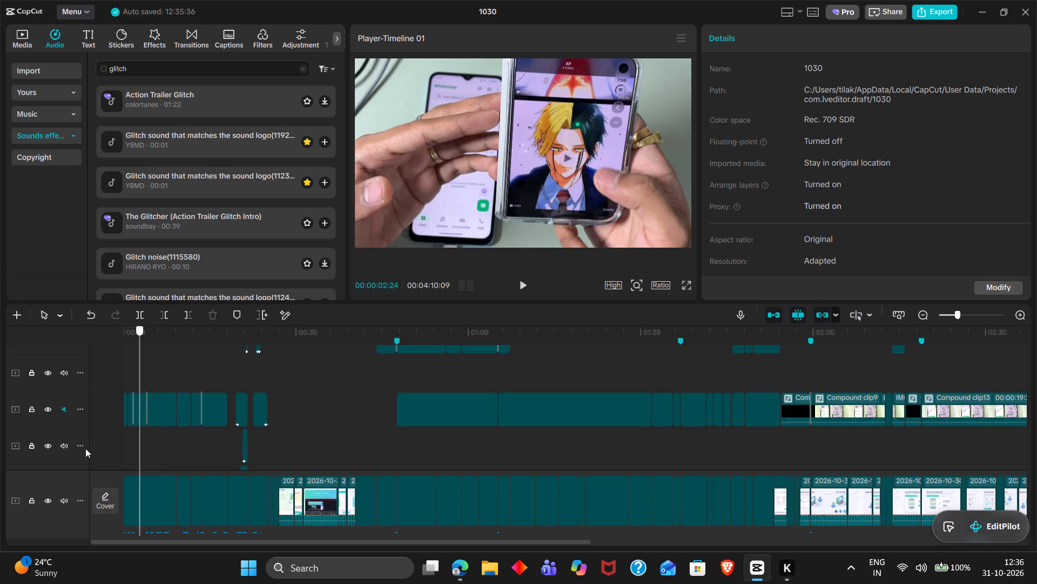
pyautogui.moveTo(85, 448); pyautogui.dragTo(85, 448)
pyautogui.scroll(-8, 148, 463)
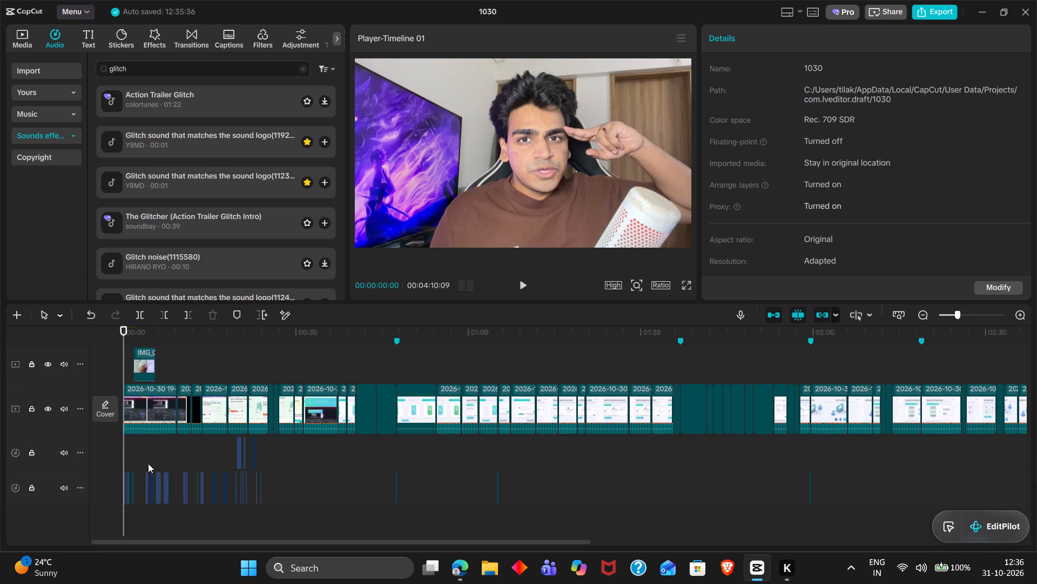
# Look through the first part of the timeline and scrub the phone footage up to about 00:00:59.
pyautogui.keyDown('ctrl'); pyautogui.scroll(6, 148, 463); pyautogui.keyUp('ctrl')
pyautogui.scroll(-4, 148, 463)
pyautogui.scroll(3, 148, 463)
pyautogui.hscroll(-1, 148, 463)
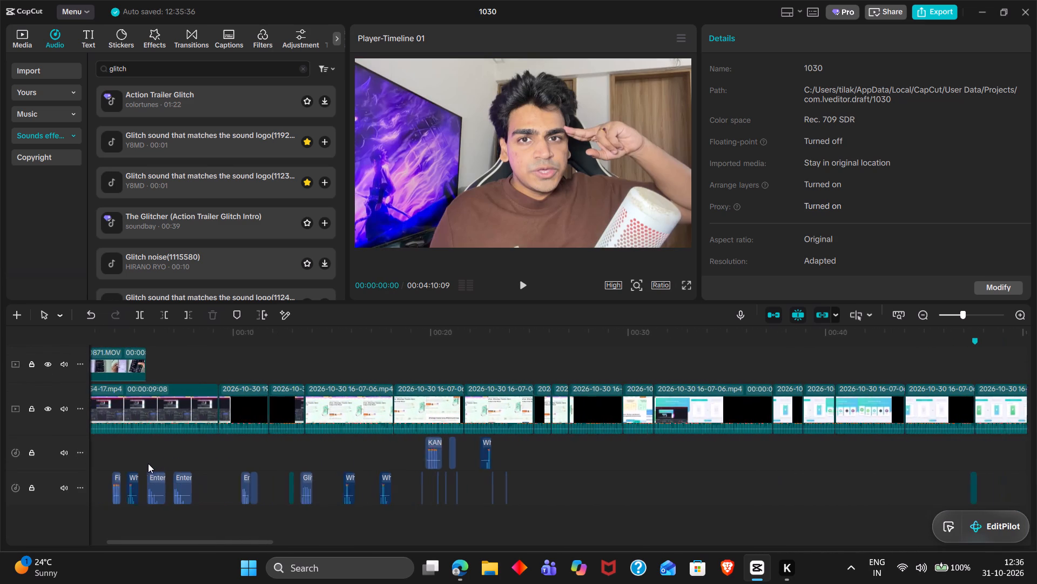
pyautogui.keyDown('ctrl'); pyautogui.scroll(-3, 515, 522); pyautogui.keyUp('ctrl')
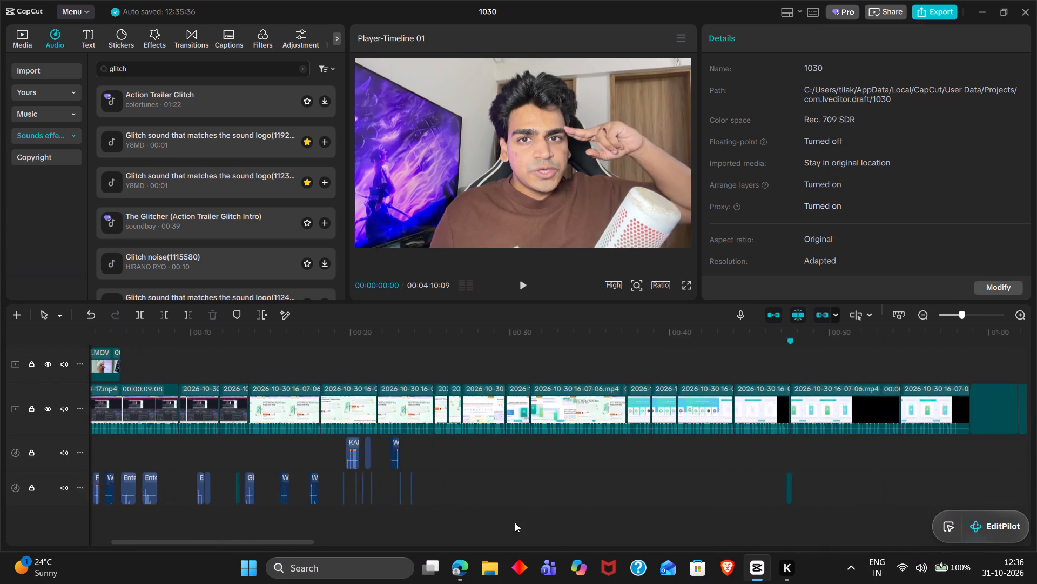
pyautogui.scroll(1, 515, 522)
pyautogui.hscroll(2, 515, 522)
pyautogui.keyDown('ctrl'); pyautogui.scroll(-3, 515, 522); pyautogui.keyUp('ctrl')
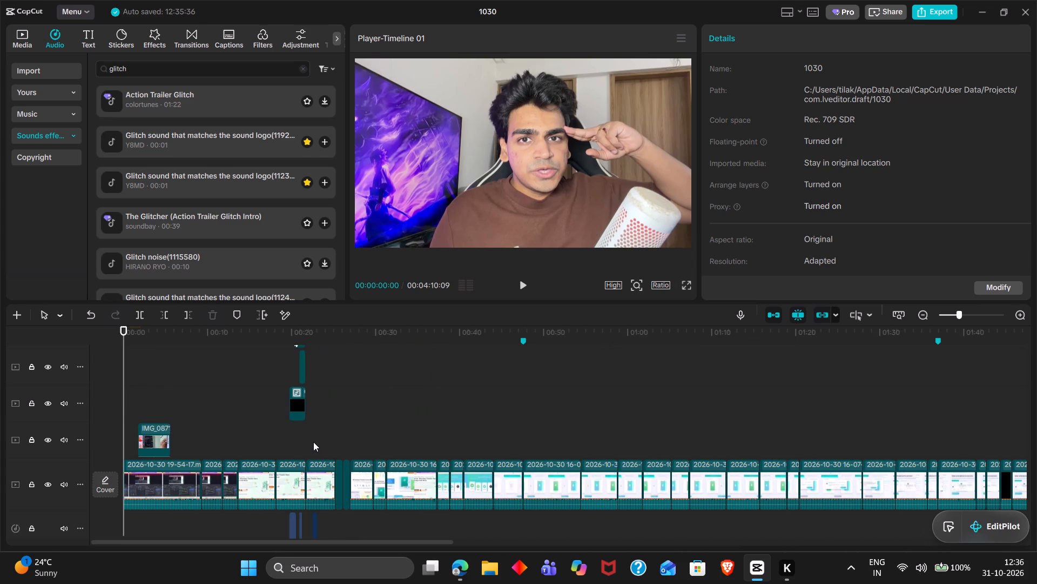
pyautogui.doubleClick(313, 442)
pyautogui.moveTo(313, 442); pyautogui.dragTo(459, 436)
pyautogui.scroll(3, 459, 436)
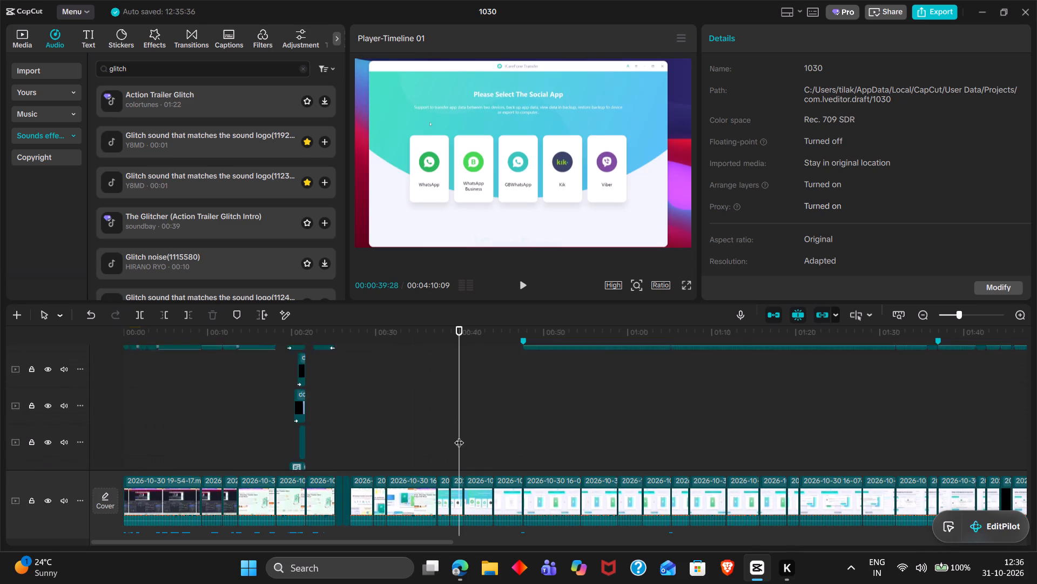
pyautogui.scroll(2, 459, 436)
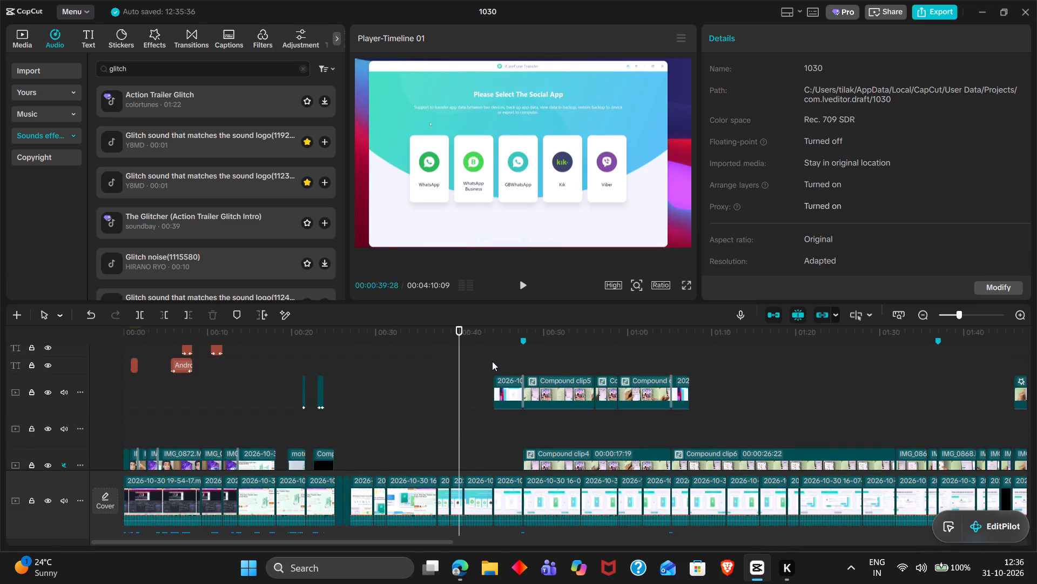
pyautogui.click(492, 361)
pyautogui.moveTo(492, 361); pyautogui.dragTo(551, 366)
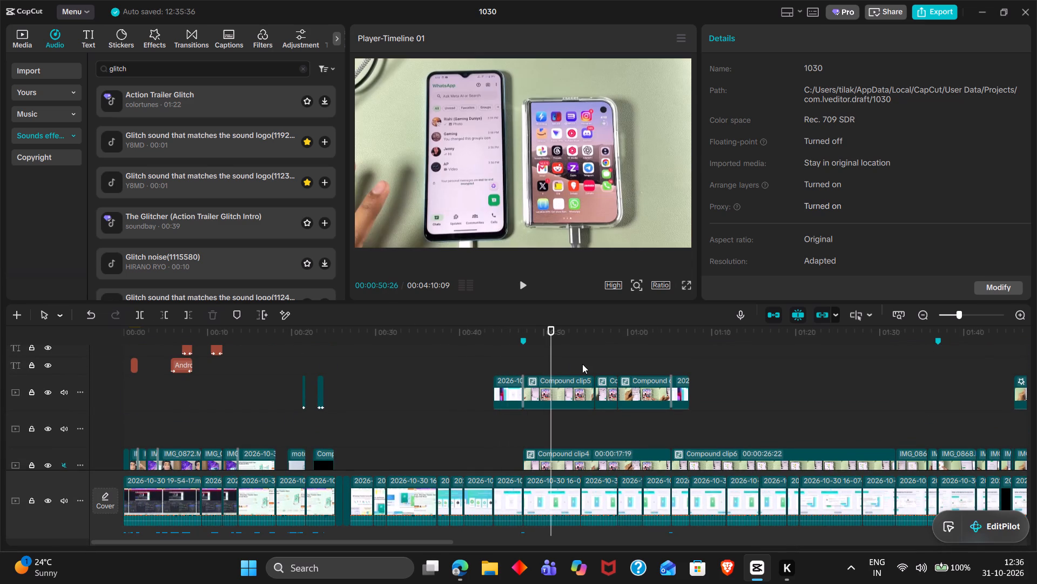
pyautogui.moveTo(585, 364); pyautogui.dragTo(574, 363)
pyautogui.moveTo(574, 363); pyautogui.dragTo(618, 373)
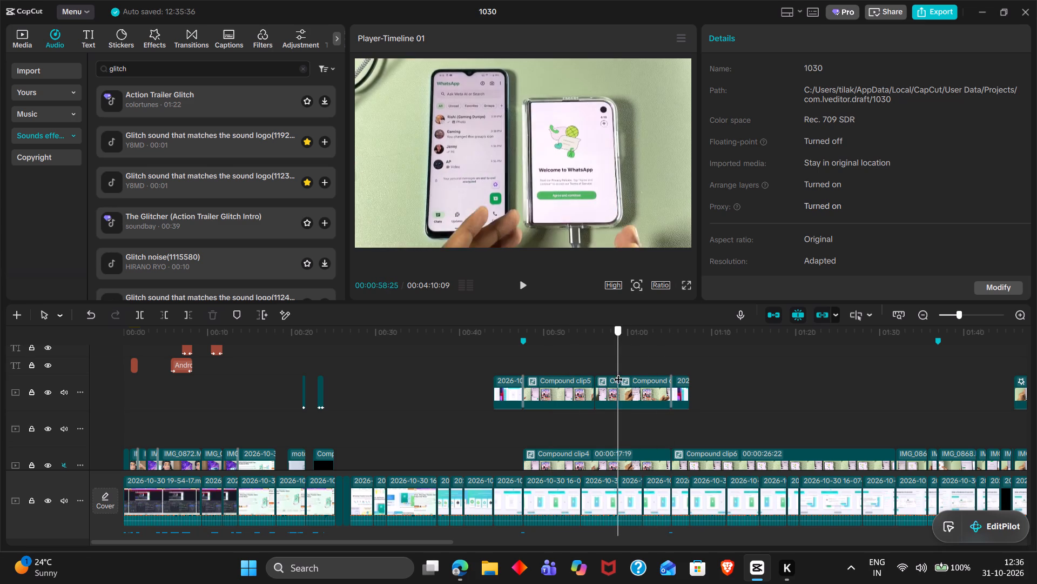
# Set the brilliance of the three adjacent overlay compound clips between about 00:00:47 and 00:01:05 to 20.
pyautogui.moveTo(554, 363); pyautogui.dragTo(664, 407)
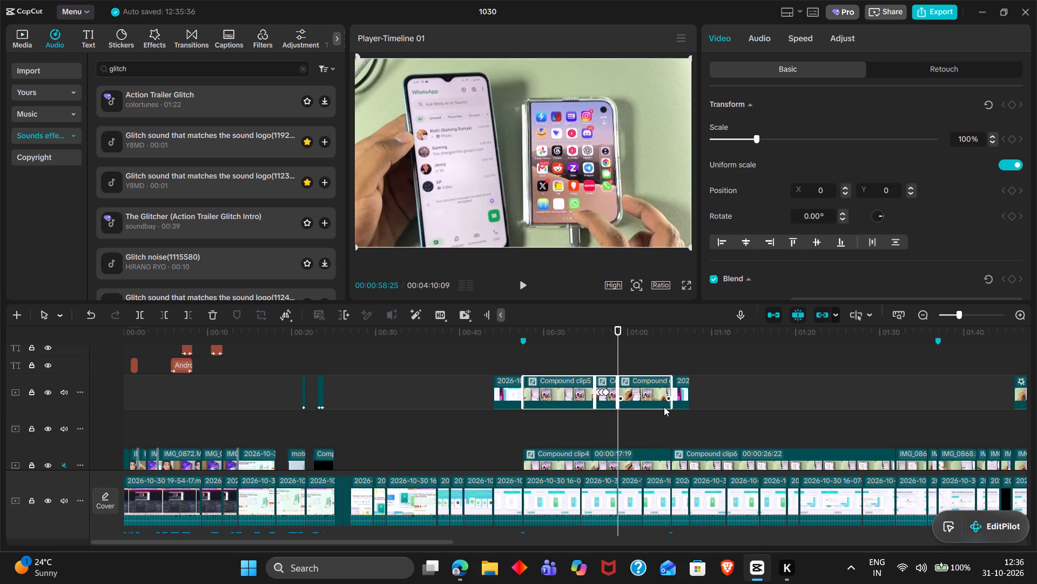
pyautogui.click(856, 47)
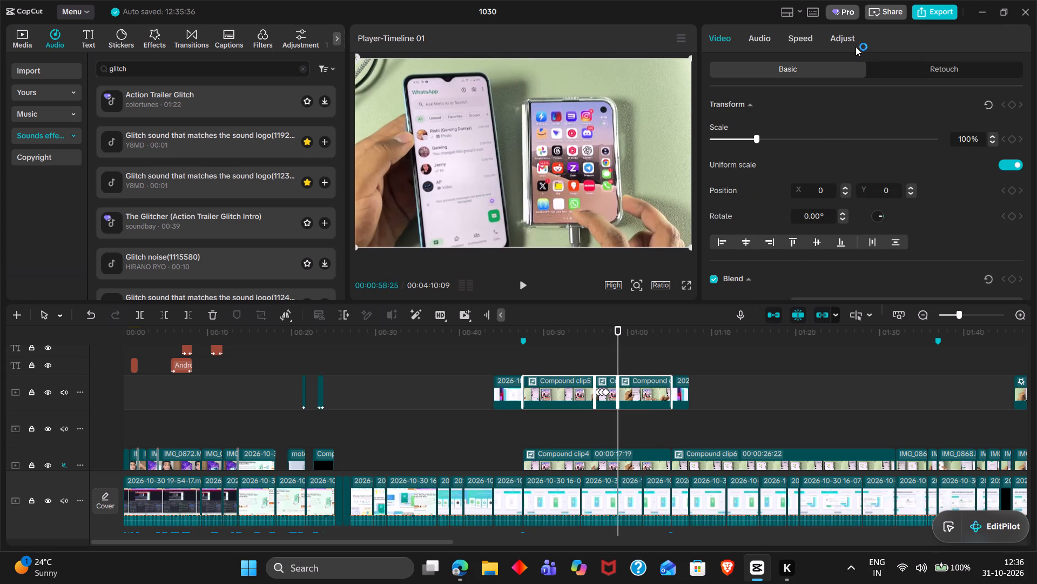
pyautogui.click(853, 44)
pyautogui.click(847, 40)
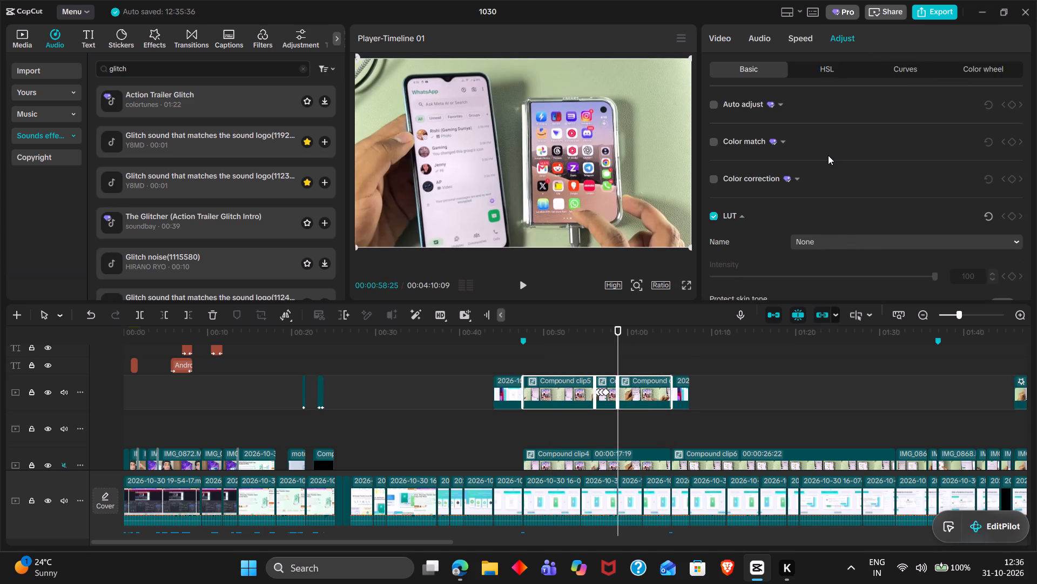
pyautogui.scroll(-2, 828, 155)
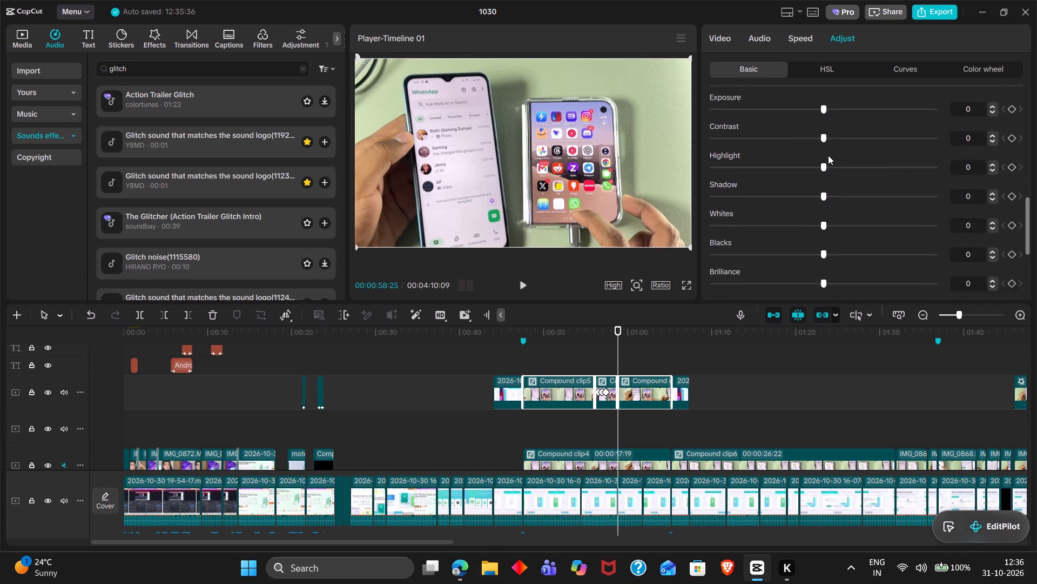
pyautogui.scroll(-1, 828, 155)
pyautogui.click(841, 217)
pyautogui.moveTo(841, 217); pyautogui.dragTo(717, 207)
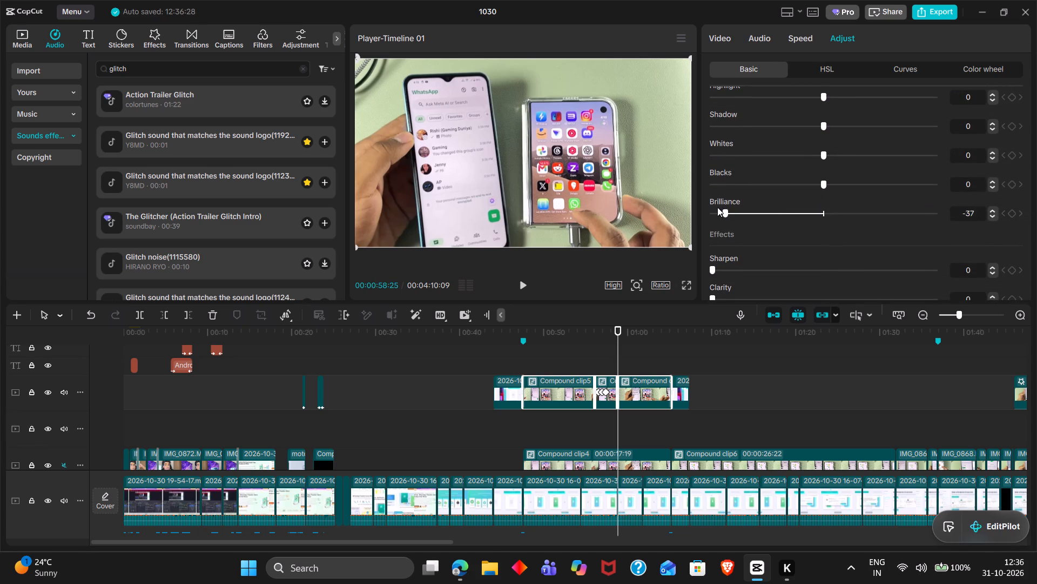
pyautogui.moveTo(717, 207); pyautogui.dragTo(859, 208)
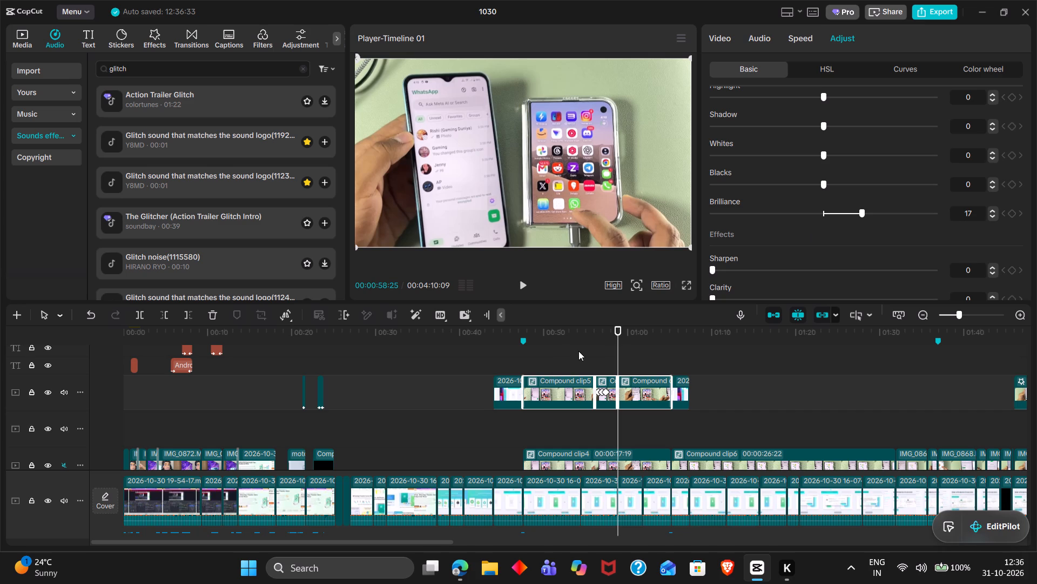
pyautogui.tripleClick(565, 333)
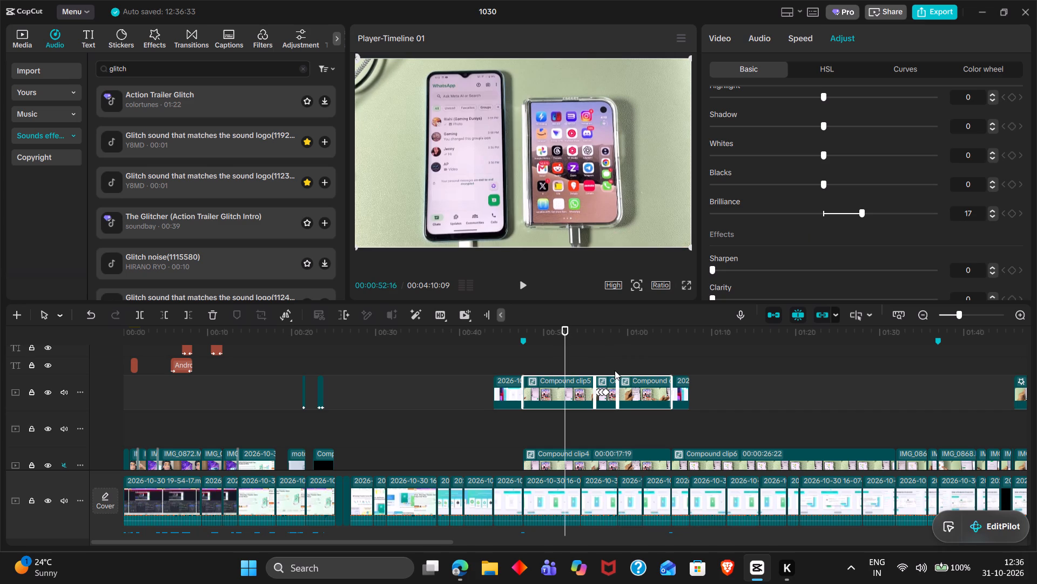
pyautogui.tripleClick(965, 207)
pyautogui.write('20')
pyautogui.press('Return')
# Set the brilliance of the short IMG_087 overlay clip near the start of the timeline to 20.
pyautogui.hscroll(1, 663, 389)
pyautogui.scroll(-1, 394, 447)
pyautogui.scroll(-2, 267, 417)
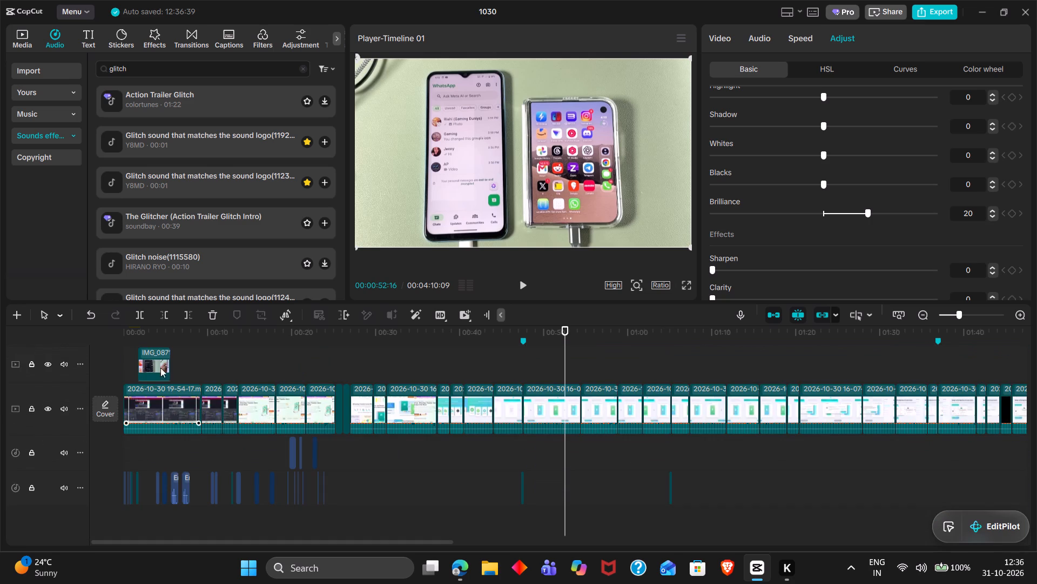
pyautogui.click(157, 363)
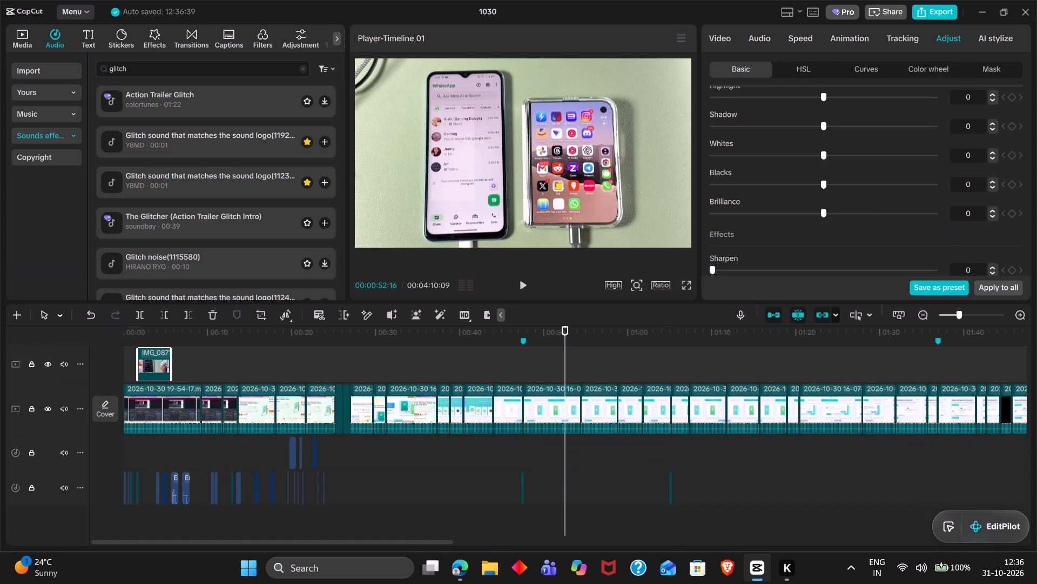
pyautogui.tripleClick(966, 216)
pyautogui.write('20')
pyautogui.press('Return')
# Set the brilliance of Compound clip4, on the track below the overlay compound clips, to 20.
pyautogui.scroll(3, 811, 429)
pyautogui.scroll(-2, 811, 429)
pyautogui.doubleClick(567, 371)
pyautogui.moveTo(567, 371); pyautogui.dragTo(557, 373)
pyautogui.scroll(1, 557, 373)
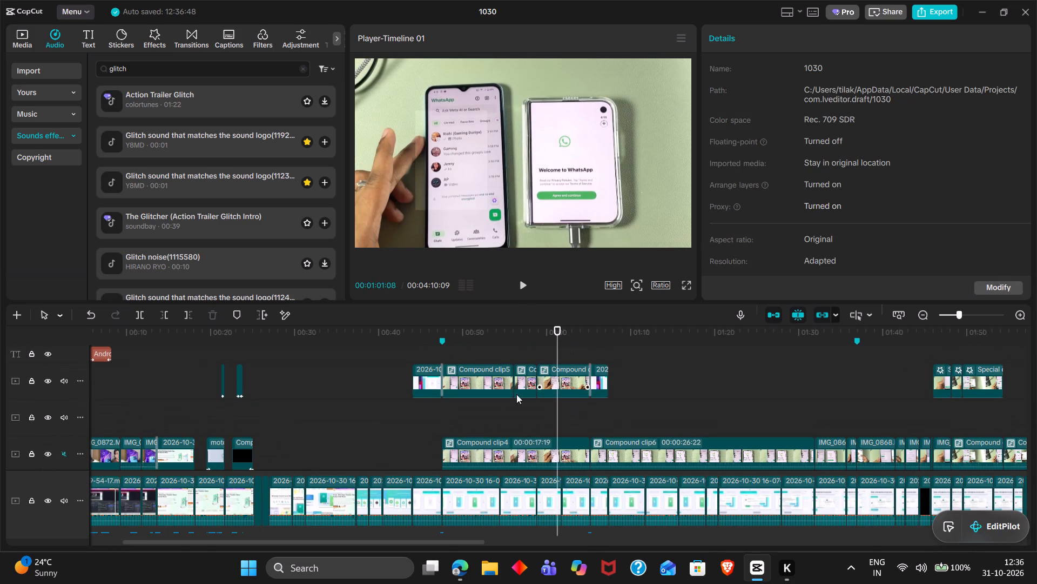
pyautogui.click(504, 450)
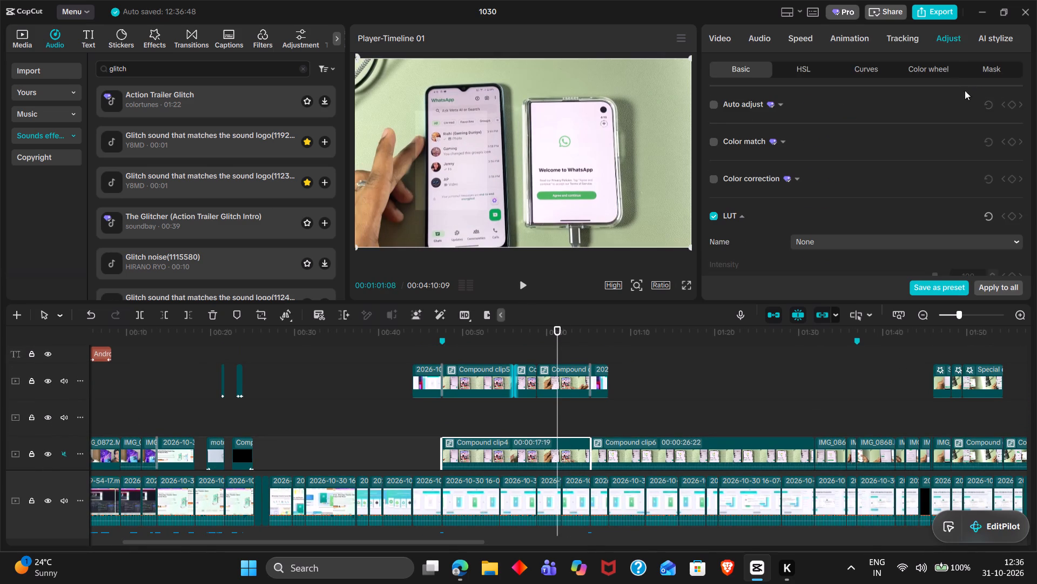
pyautogui.scroll(-2, 904, 183)
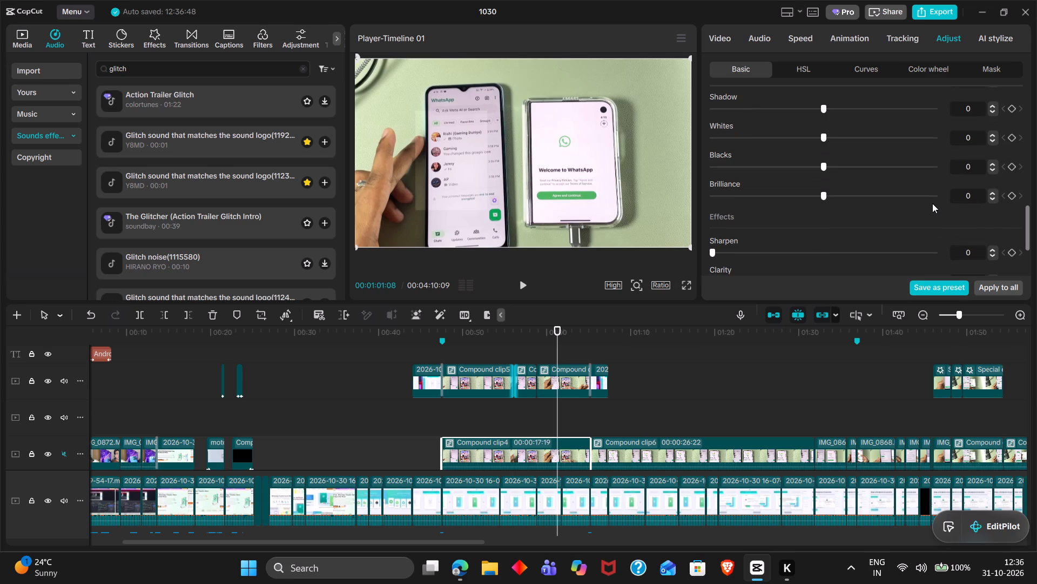
pyautogui.doubleClick(972, 196)
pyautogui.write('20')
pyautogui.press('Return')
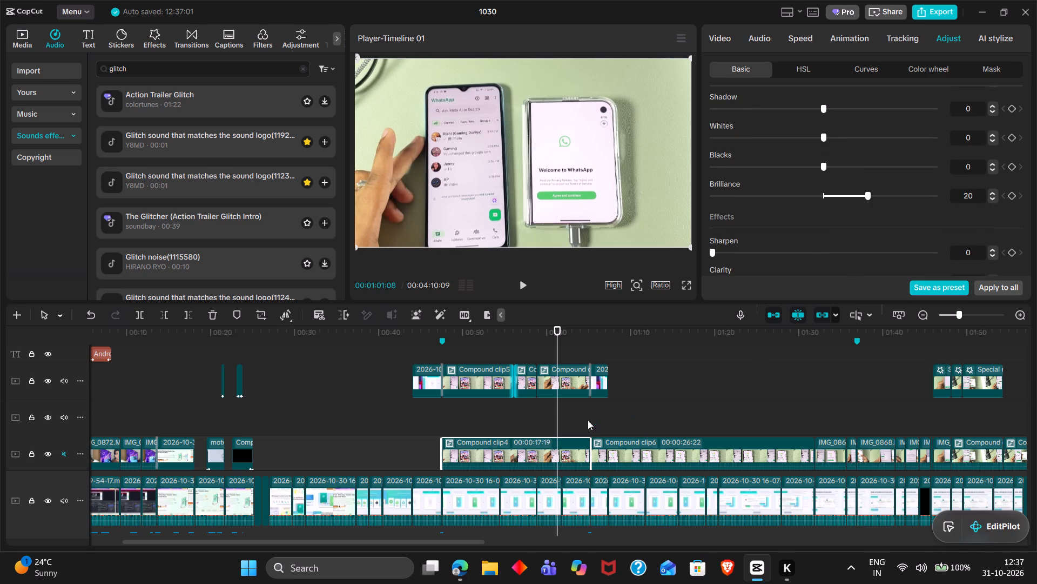
# Play the two-phone footage around 00:00:51 to check the brightness of the adjusted clips.
pyautogui.doubleClick(524, 414)
pyautogui.moveTo(524, 414); pyautogui.dragTo(459, 408)
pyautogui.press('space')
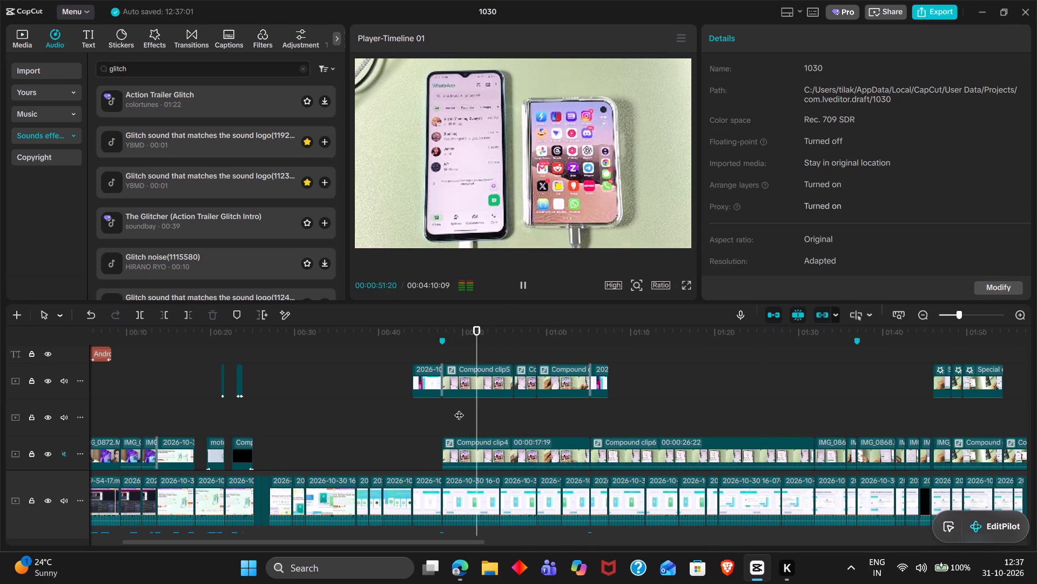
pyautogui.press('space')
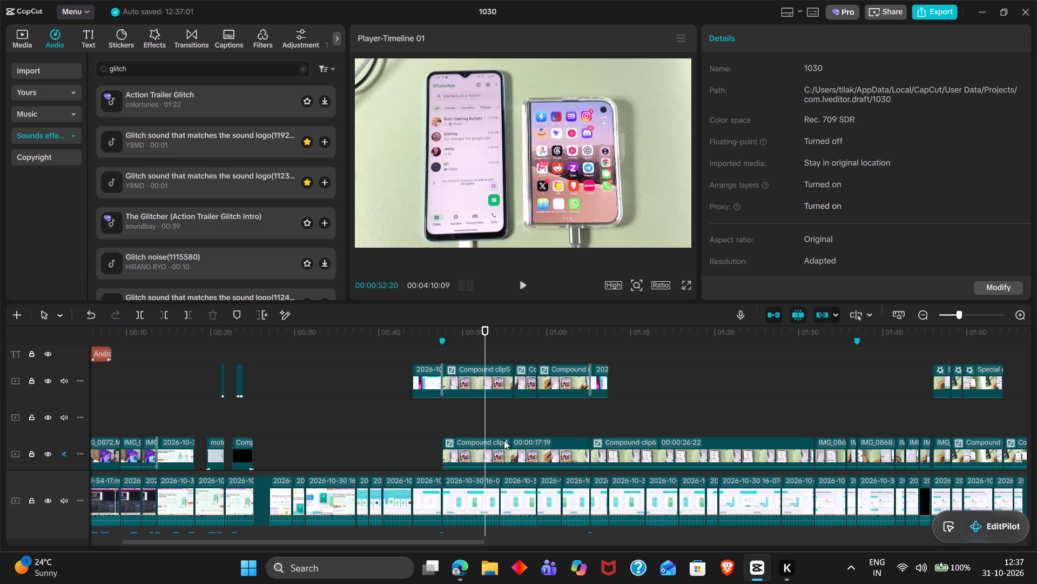
# Open the basic colour and lightness adjustments of Compound clip4 for further editing.
pyautogui.click(508, 447)
pyautogui.scroll(-1, 869, 199)
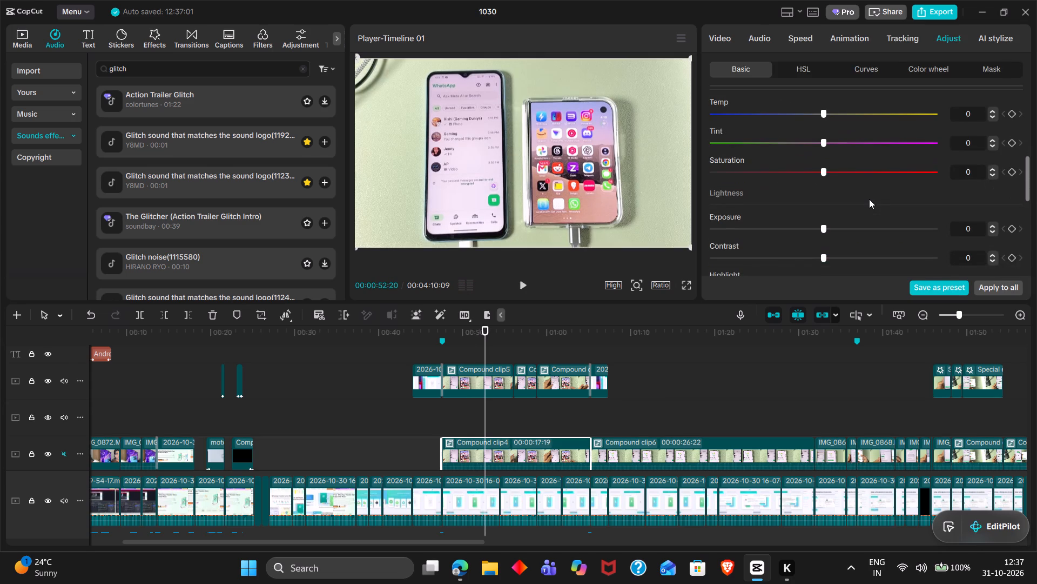
# Set the brilliance of Compound clip4, beneath the overlay clips from about 00:00:47, to 10.
pyautogui.scroll(-3, 887, 137)
pyautogui.doubleClick(848, 94)
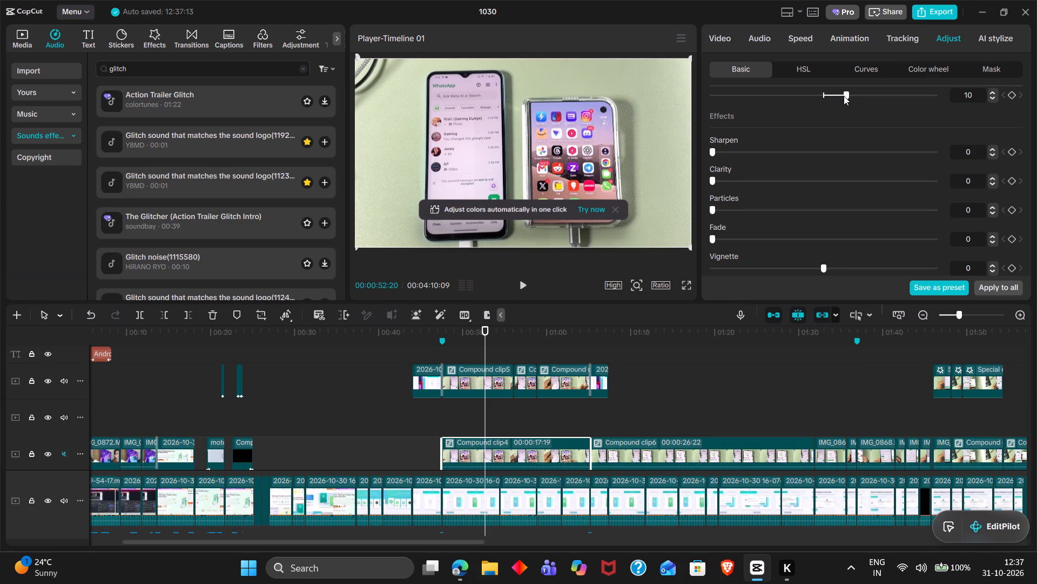
# Set the brilliance of the short IMG_0871 overlay clip near the start of the video to 10.
pyautogui.scroll(-2, 655, 384)
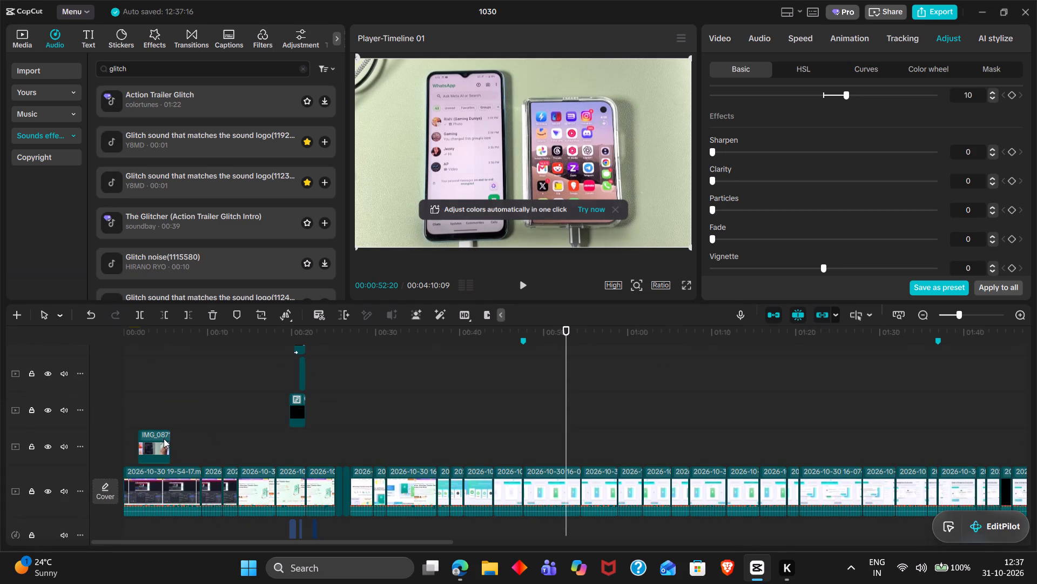
pyautogui.click(163, 439)
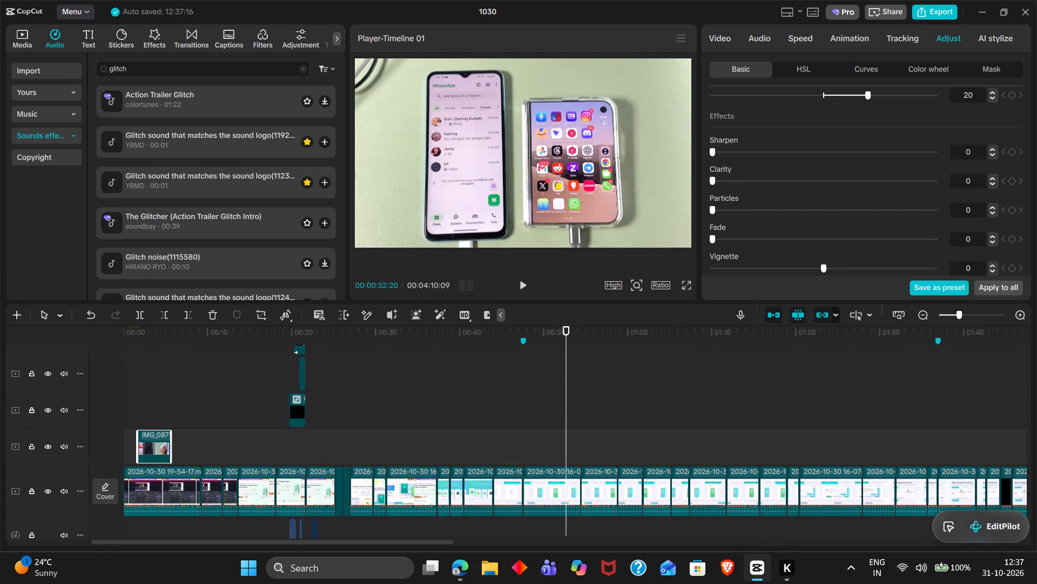
pyautogui.tripleClick(967, 95)
pyautogui.write('10')
pyautogui.press('Return')
# Play the phone footage from about 00:00:52 in full screen to check the adjusted picture.
pyautogui.press('space')
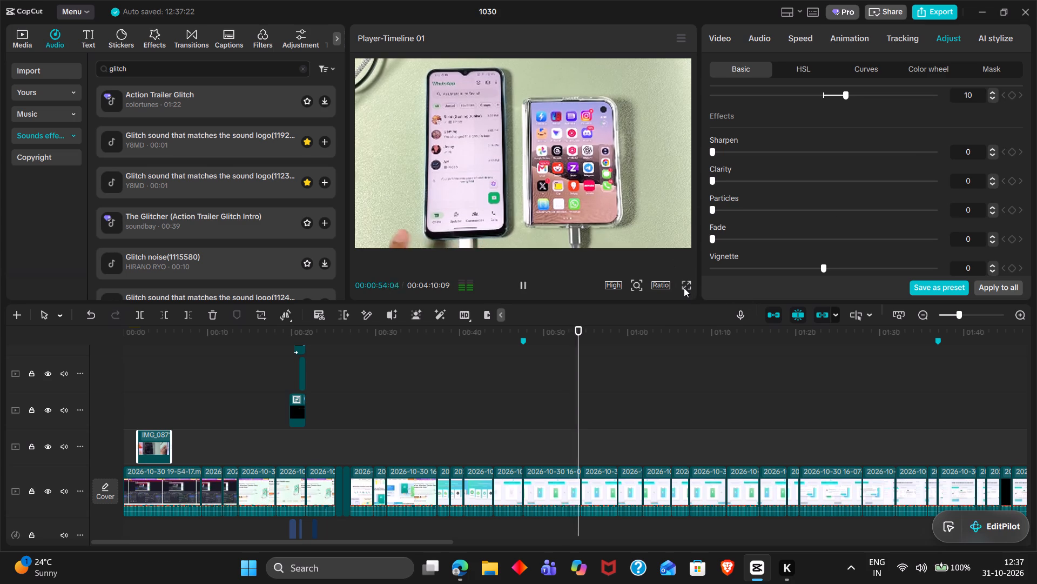
pyautogui.click(684, 288)
pyautogui.press('space')
pyautogui.press('space')
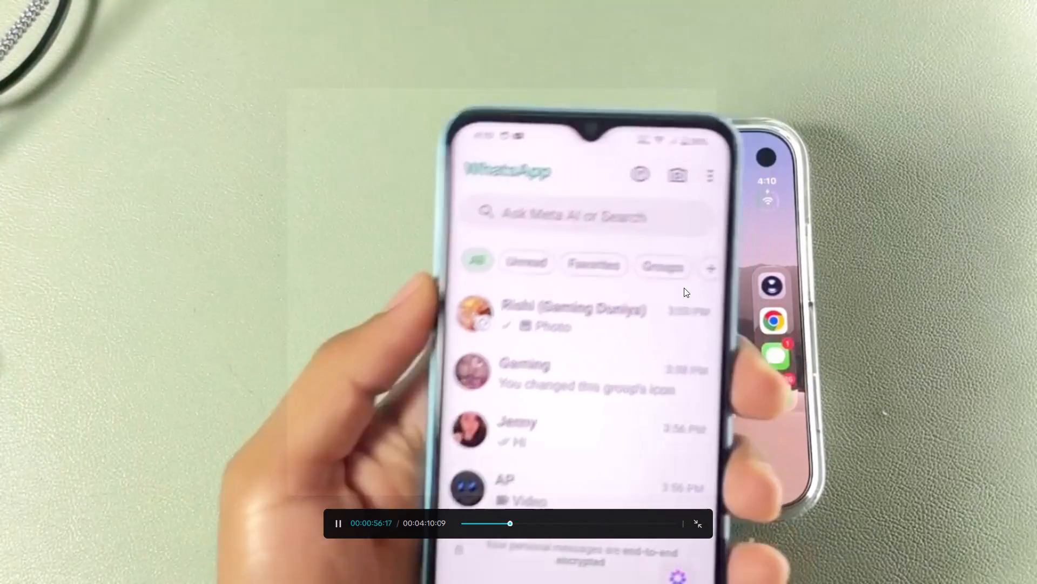
# Lower the opacity of the three adjacent overlay compound clips between about 00:00:47 and 00:01:05.
pyautogui.press('Escape')
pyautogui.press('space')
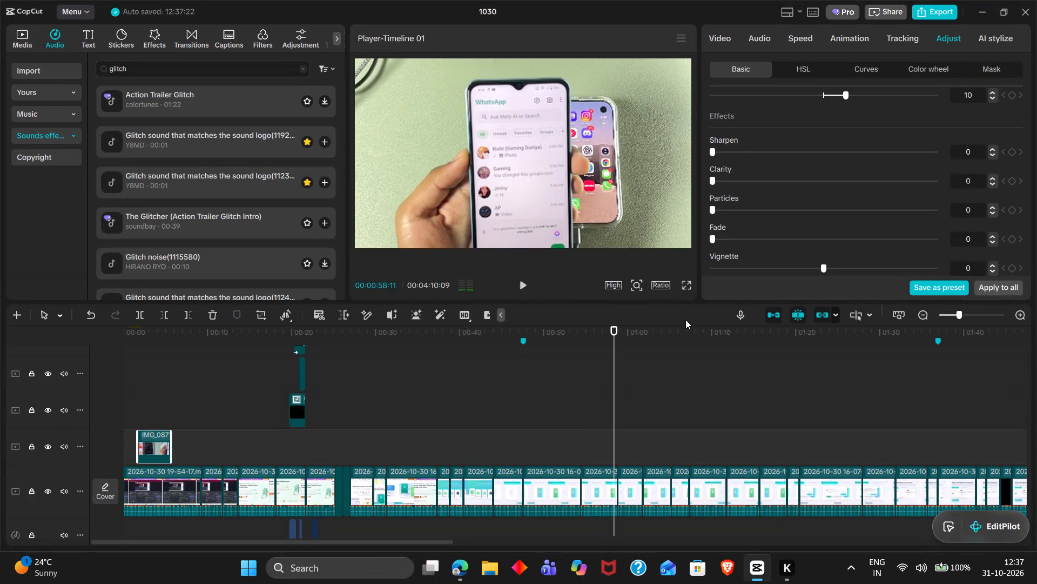
pyautogui.scroll(2, 684, 379)
pyautogui.moveTo(565, 393); pyautogui.dragTo(632, 433)
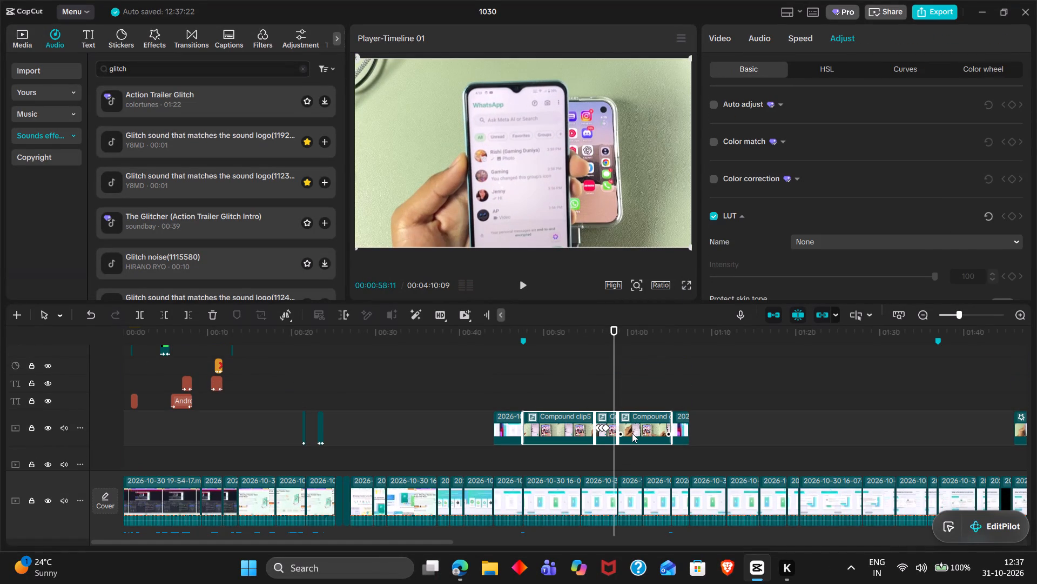
pyautogui.scroll(-1, 836, 202)
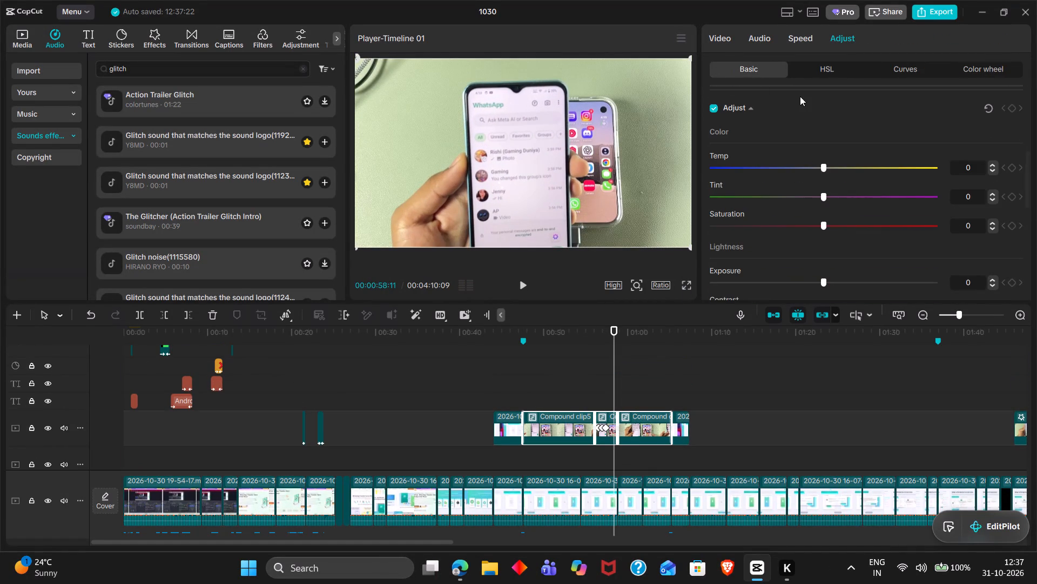
pyautogui.scroll(3, 814, 178)
pyautogui.click(718, 43)
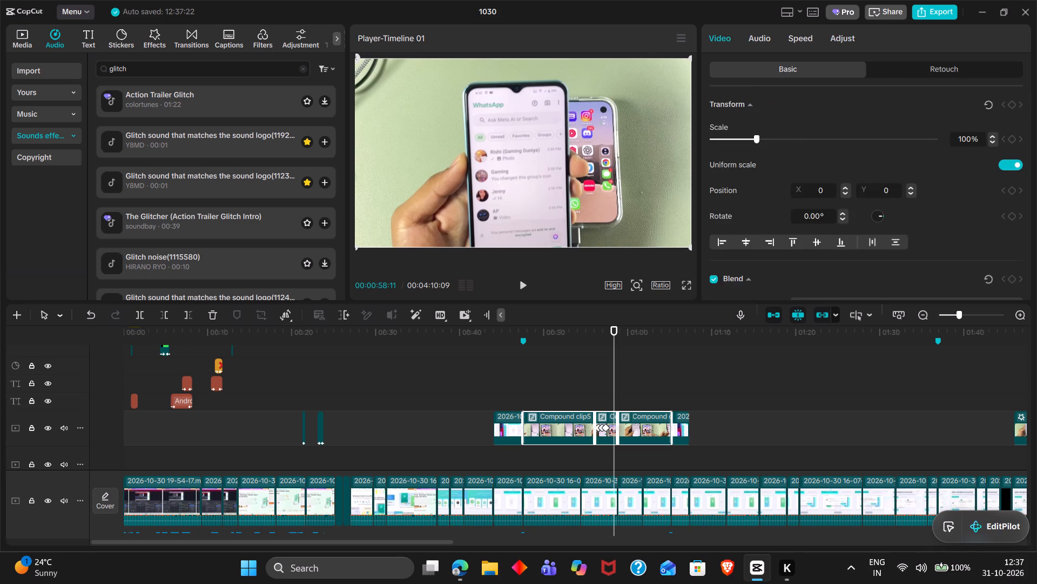
pyautogui.scroll(-1, 829, 189)
pyautogui.scroll(1, 829, 189)
pyautogui.click(819, 158)
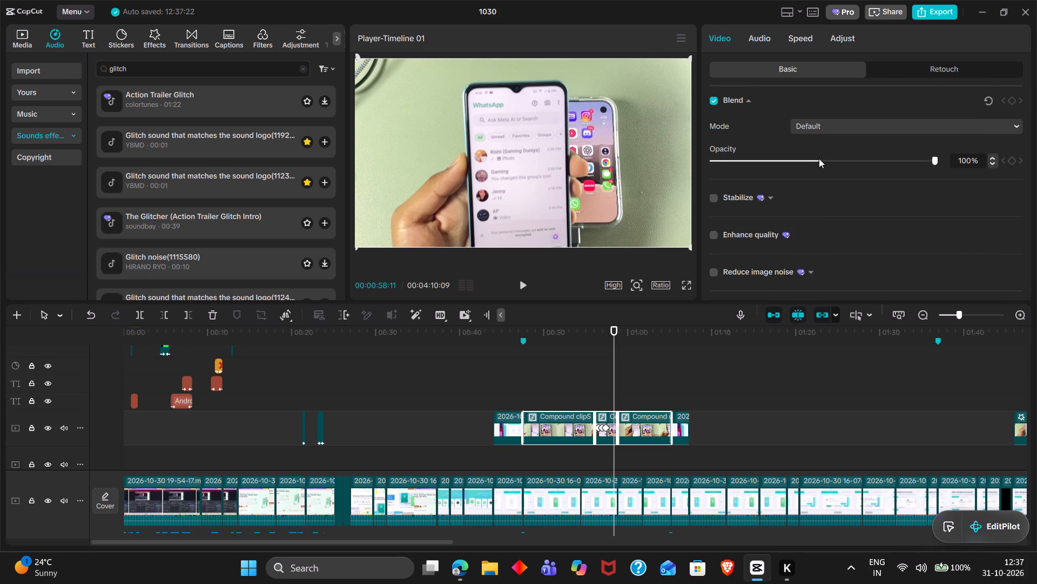
pyautogui.moveTo(819, 158); pyautogui.dragTo(677, 160)
# Play the phone footage from about 00:00:58 to 00:01:06 in full screen to check the adjusted overlay clips.
pyautogui.click(565, 381)
pyautogui.moveTo(565, 381); pyautogui.dragTo(594, 387)
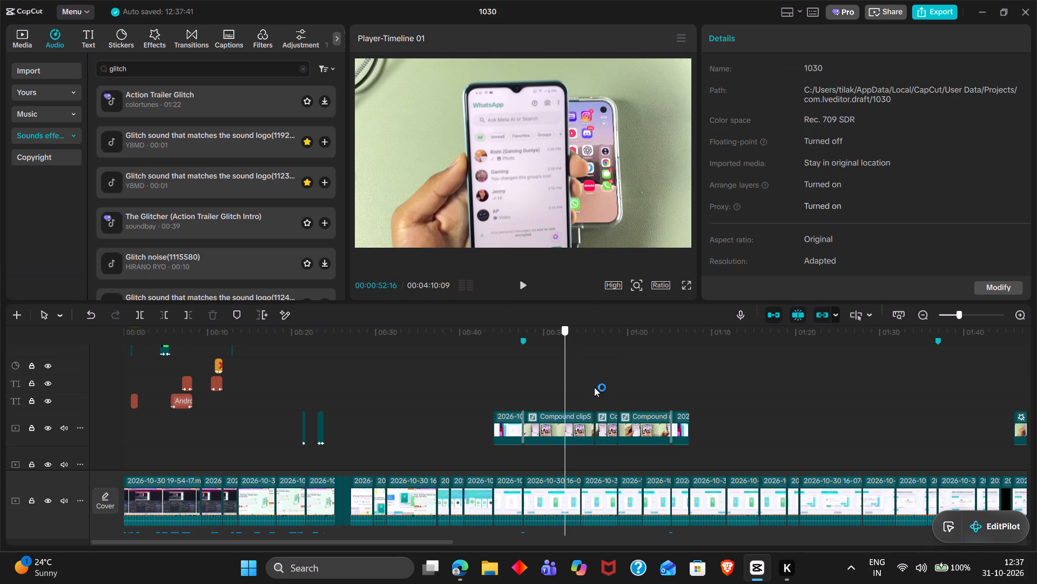
pyautogui.moveTo(594, 387); pyautogui.dragTo(606, 389)
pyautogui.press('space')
pyautogui.click(554, 386)
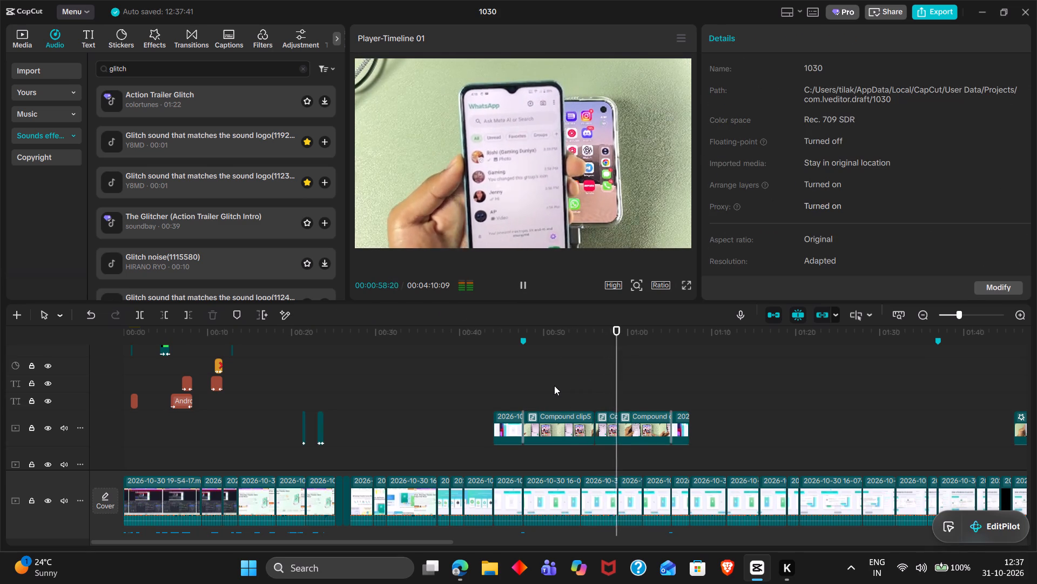
pyautogui.moveTo(554, 386); pyautogui.dragTo(617, 391)
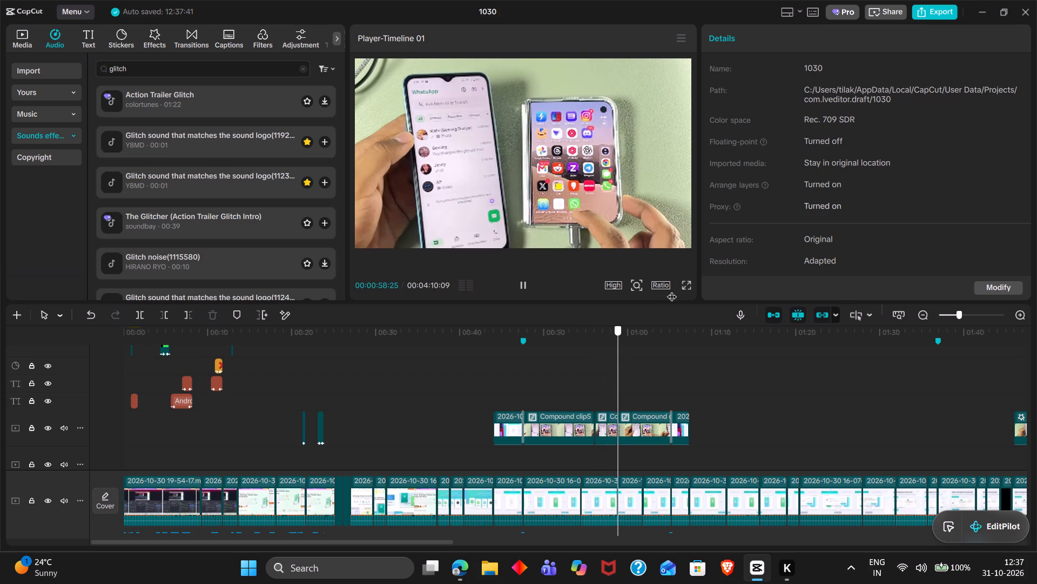
pyautogui.click(688, 281)
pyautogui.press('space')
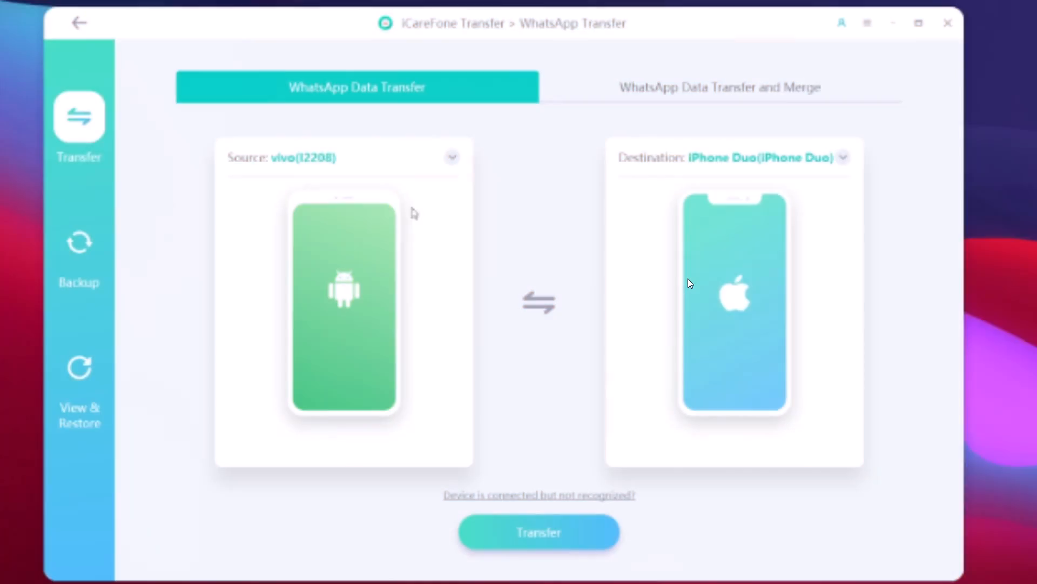
pyautogui.press('Escape')
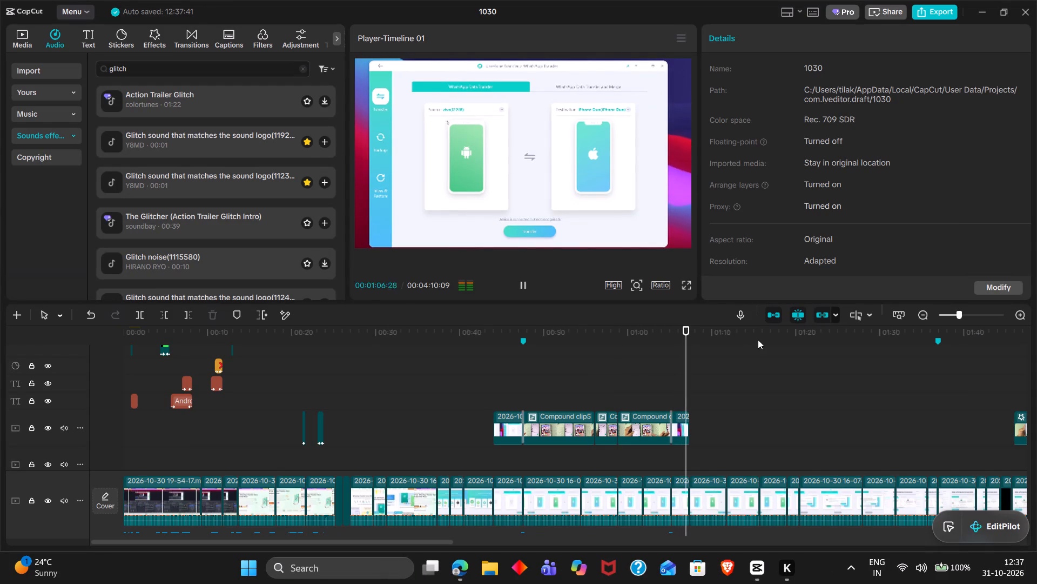
# Set the brilliance of the adjacent IMG_0868 and compound phone clips from about 00:01:32 to 00:02:00 to 10.
pyautogui.hscroll(-1, 758, 340)
pyautogui.hscroll(-1, 732, 407)
pyautogui.hscroll(-1, 680, 416)
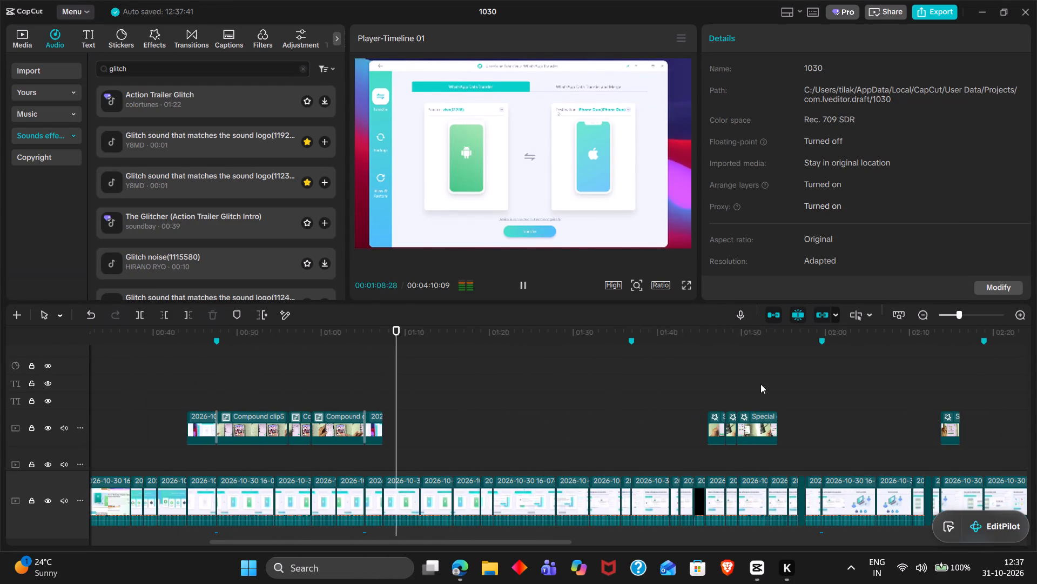
pyautogui.click(728, 381)
pyautogui.moveTo(728, 381); pyautogui.dragTo(713, 379)
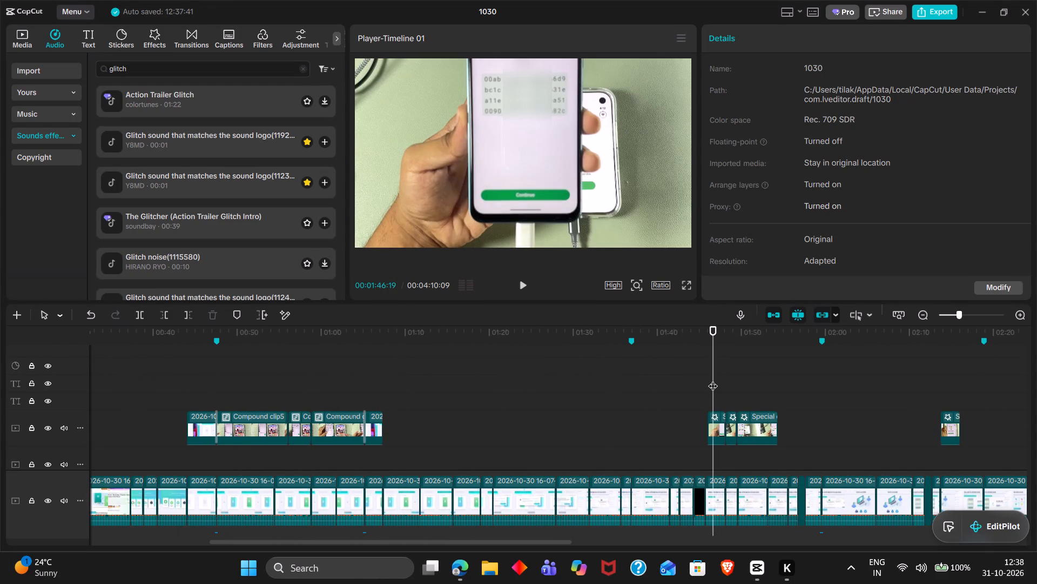
pyautogui.scroll(-1, 733, 389)
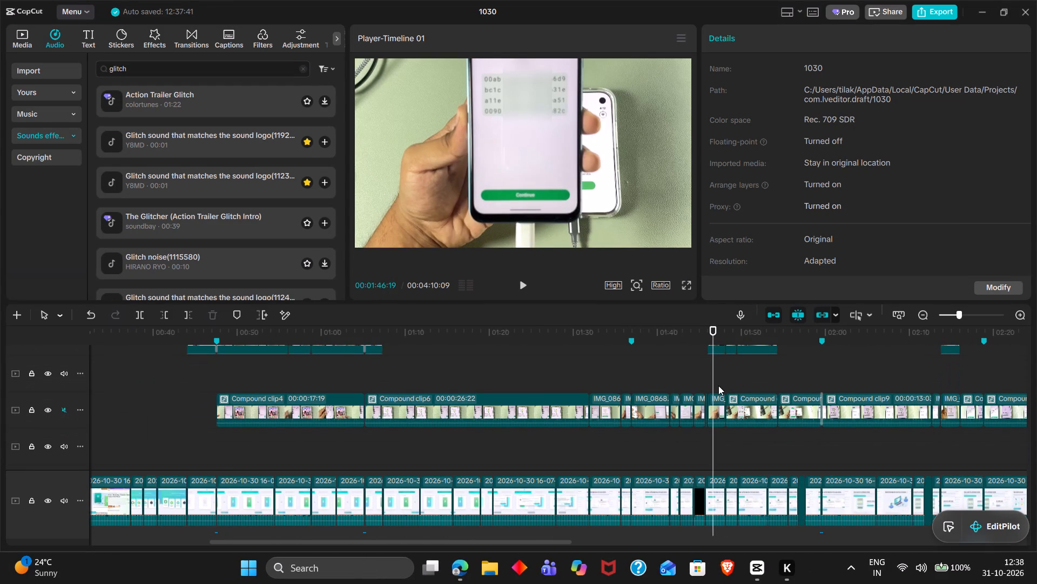
pyautogui.moveTo(718, 386); pyautogui.dragTo(758, 415)
pyautogui.scroll(1, 758, 415)
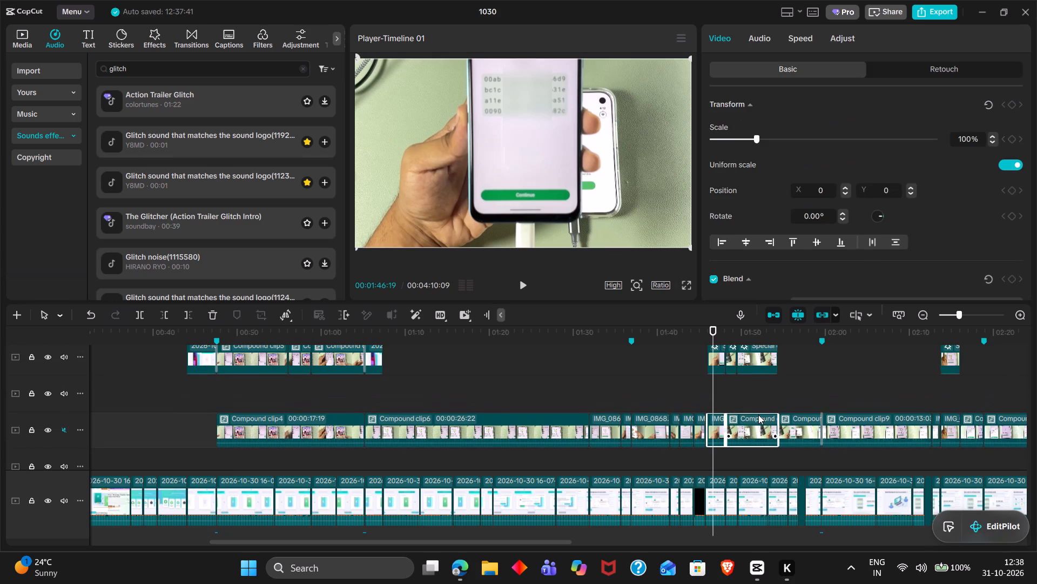
pyautogui.click(552, 401)
pyautogui.moveTo(552, 401); pyautogui.dragTo(622, 407)
pyautogui.moveTo(608, 398); pyautogui.dragTo(782, 436)
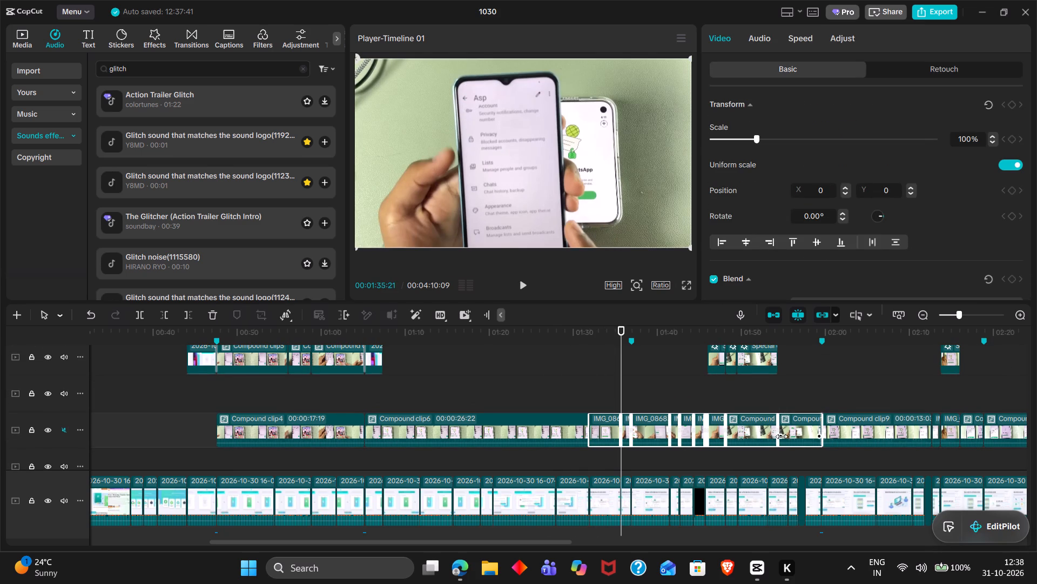
pyautogui.click(850, 29)
pyautogui.scroll(-6, 906, 164)
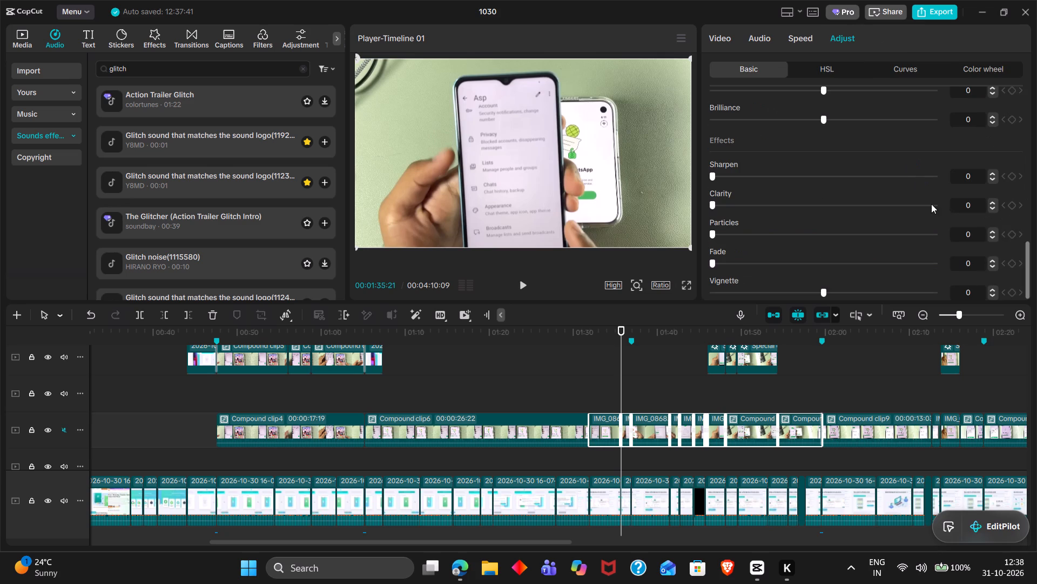
pyautogui.doubleClick(977, 118)
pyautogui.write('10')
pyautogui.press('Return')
# Play the phone footage between about 00:01:38 and 00:01:59 to check its picture and the blur over the phone screen.
pyautogui.tripleClick(642, 387)
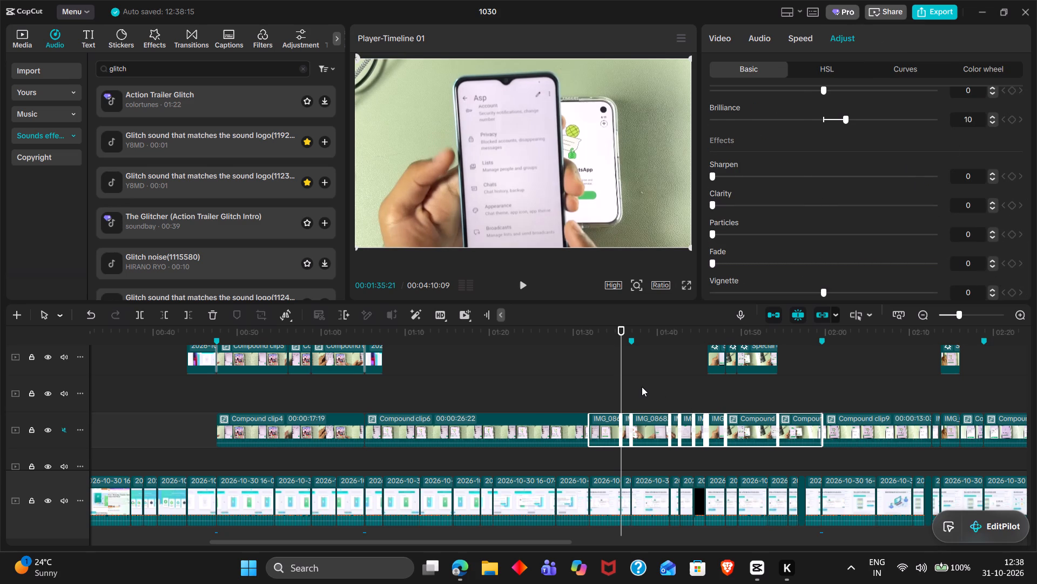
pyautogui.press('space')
pyautogui.hscroll(-1, 642, 387)
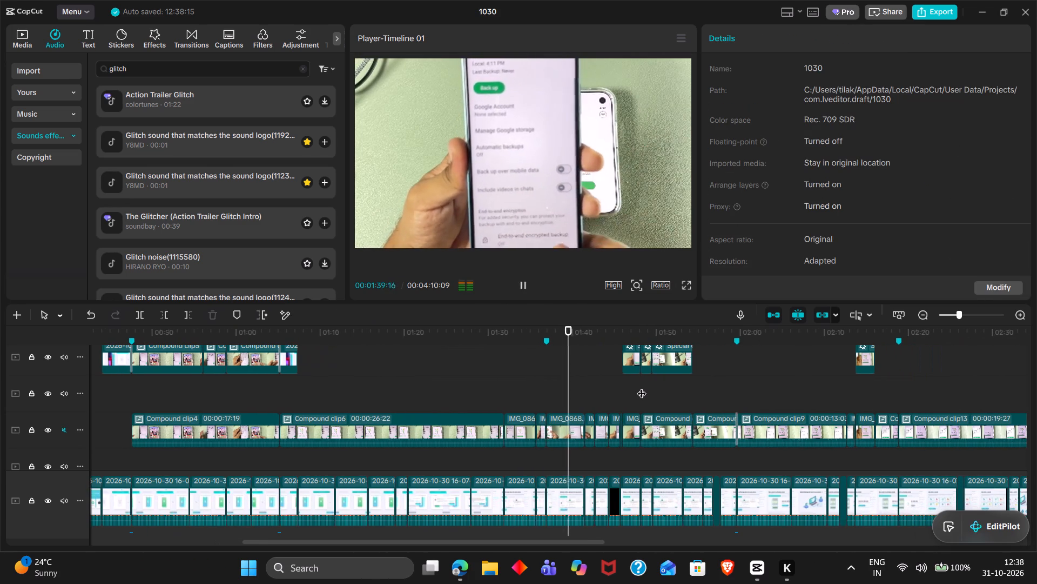
pyautogui.click(612, 384)
pyautogui.moveTo(612, 384); pyautogui.dragTo(627, 387)
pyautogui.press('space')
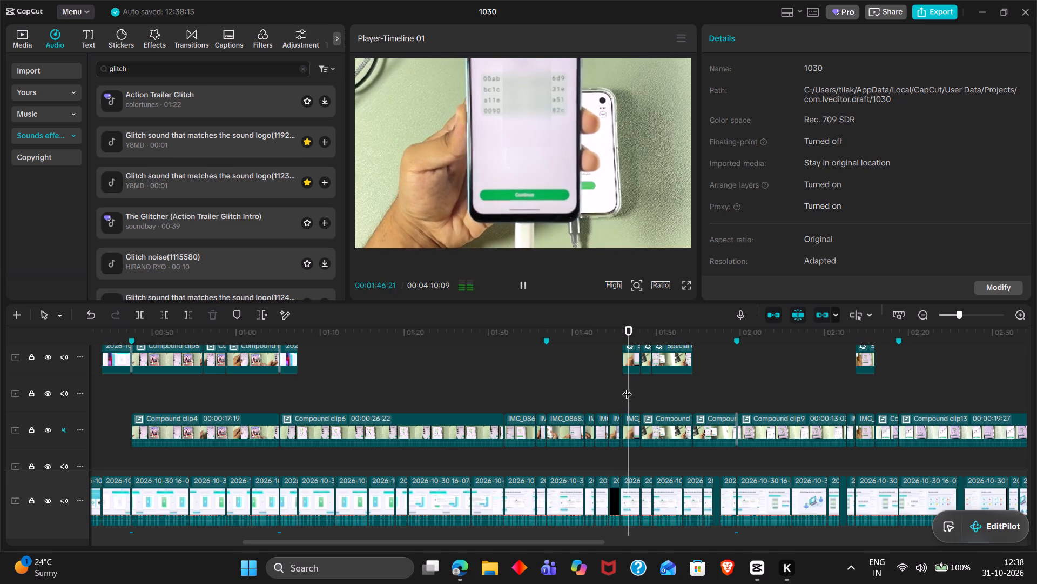
pyautogui.keyDown('ctrl'); pyautogui.scroll(-2, 627, 387); pyautogui.keyUp('ctrl')
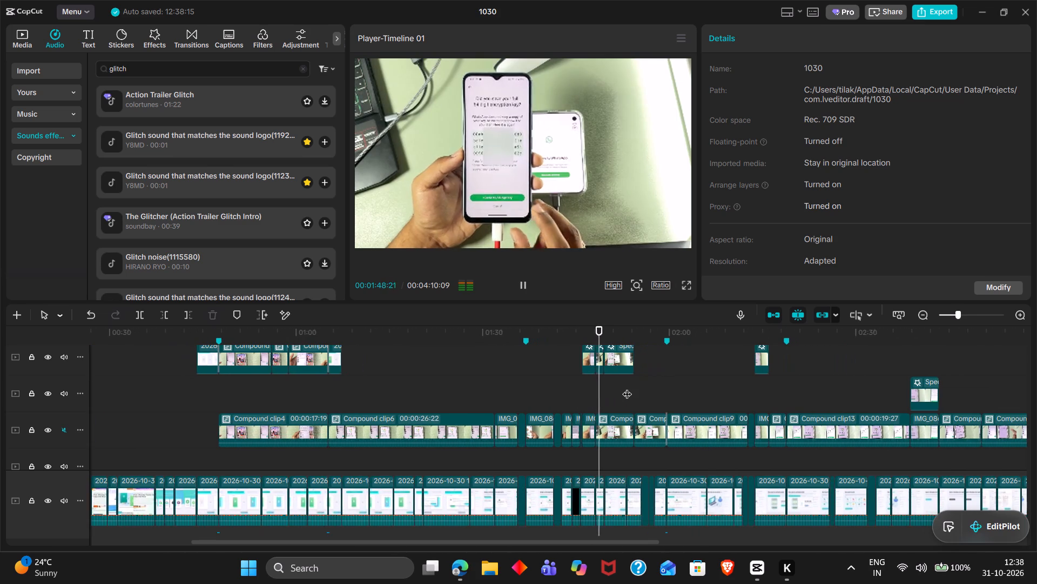
pyautogui.keyDown('ctrl'); pyautogui.scroll(5, 627, 387); pyautogui.keyUp('ctrl')
pyautogui.hscroll(-1, 627, 387)
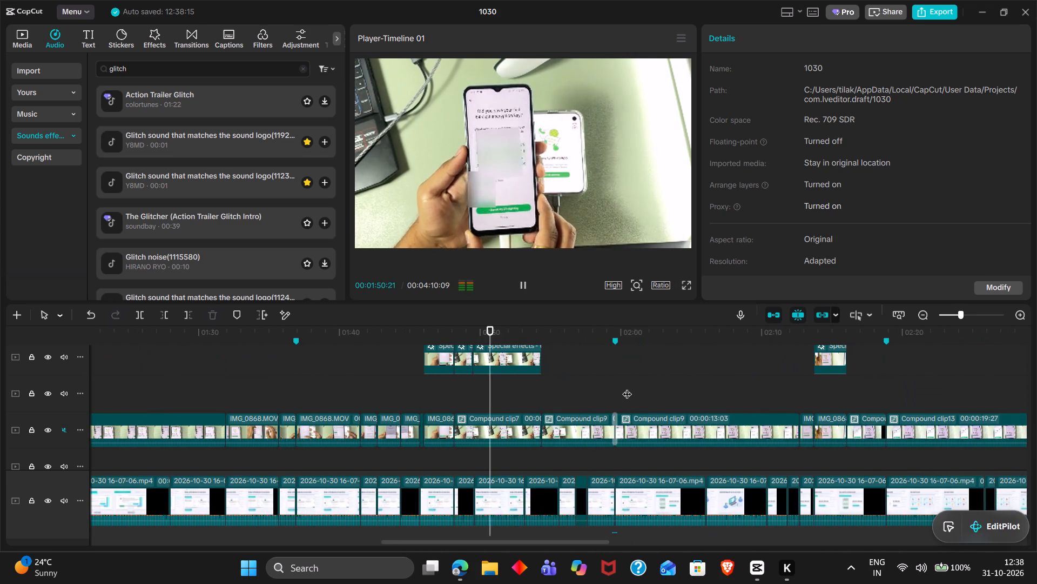
pyautogui.hscroll(-1, 627, 387)
pyautogui.hscroll(1, 627, 387)
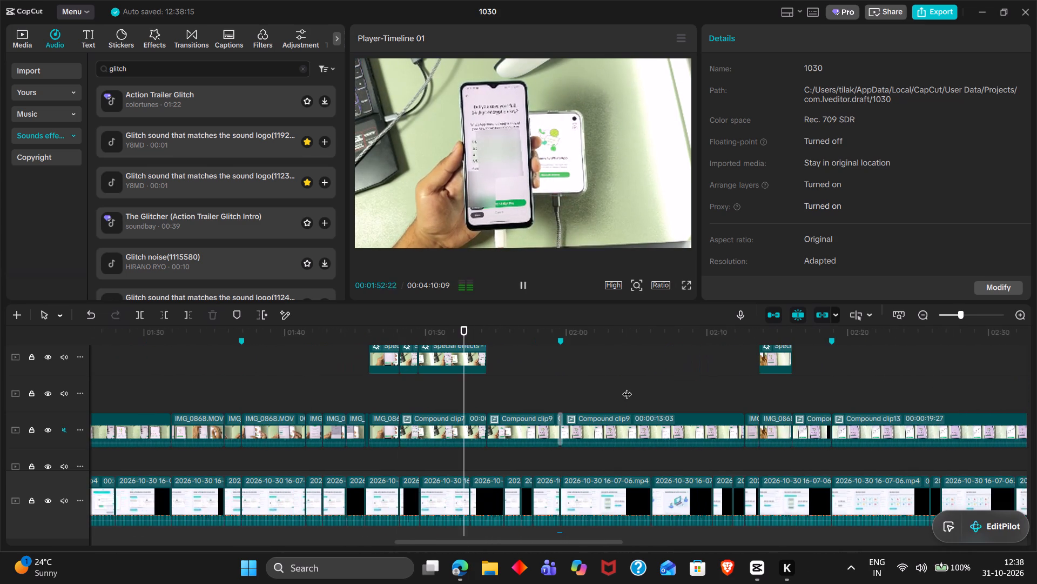
pyautogui.keyDown('ctrl'); pyautogui.scroll(2, 627, 387); pyautogui.keyUp('ctrl')
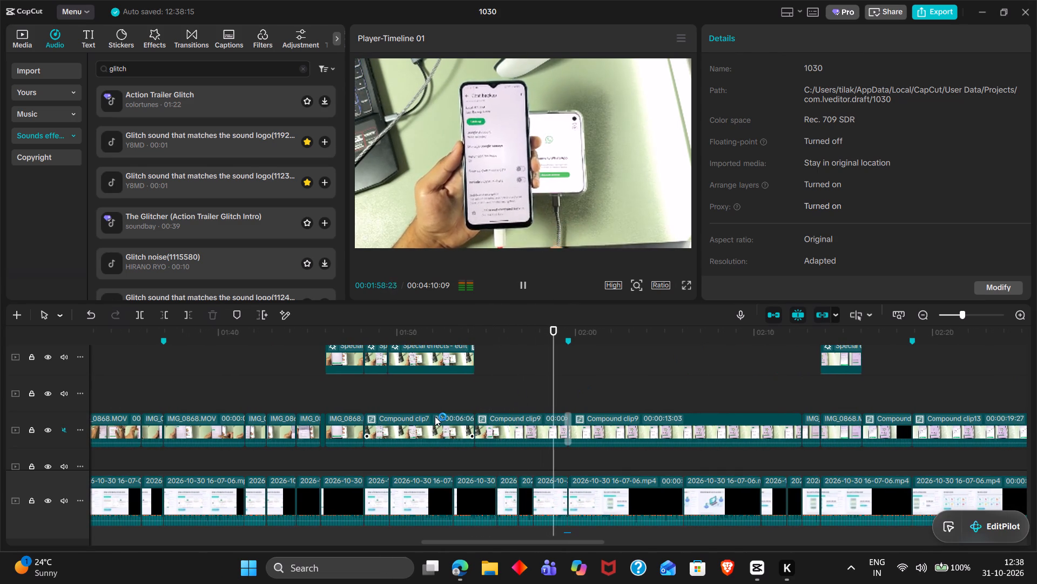
# Set the brilliance of the three adjacent phone clips from about 00:02:12 to 00:02:19, just before Compound clip13, to 10.
pyautogui.doubleClick(677, 401)
pyautogui.moveTo(677, 401); pyautogui.dragTo(805, 397)
pyautogui.hscroll(-1, 805, 397)
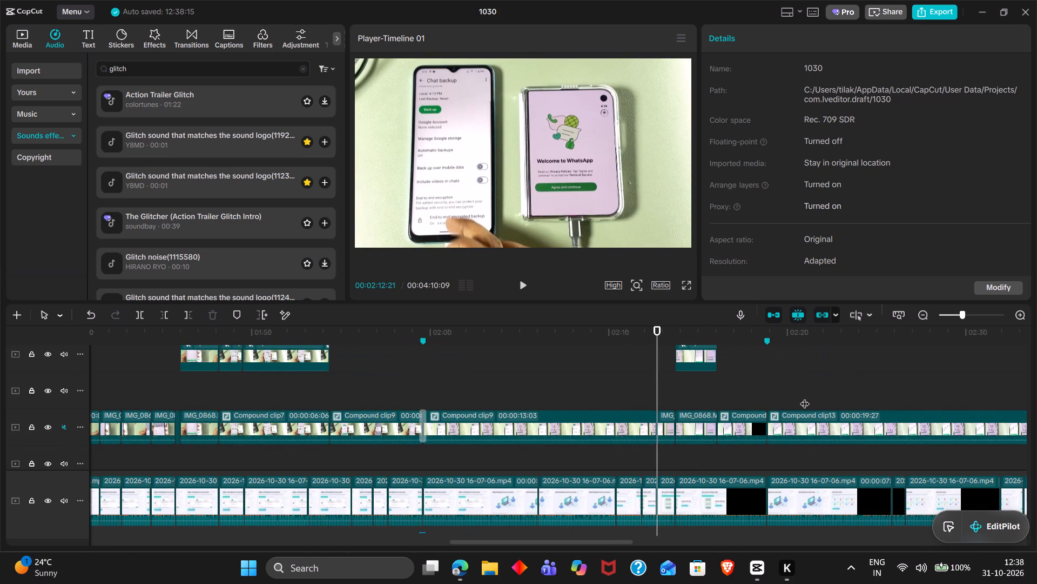
pyautogui.keyDown('ctrl'); pyautogui.scroll(1, 805, 397); pyautogui.keyUp('ctrl')
pyautogui.hscroll(-1, 805, 397)
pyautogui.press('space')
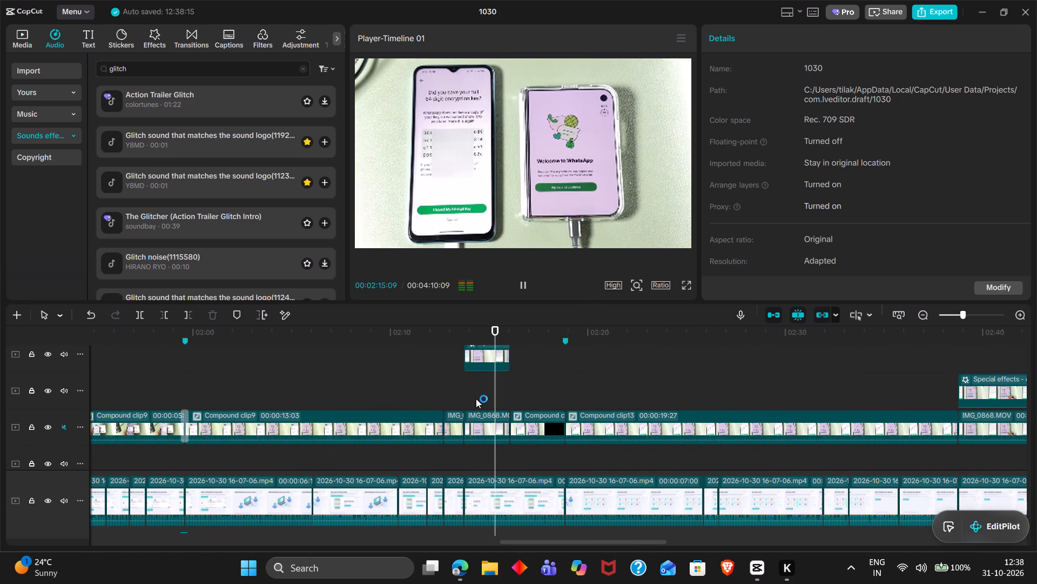
pyautogui.moveTo(457, 398); pyautogui.dragTo(487, 429)
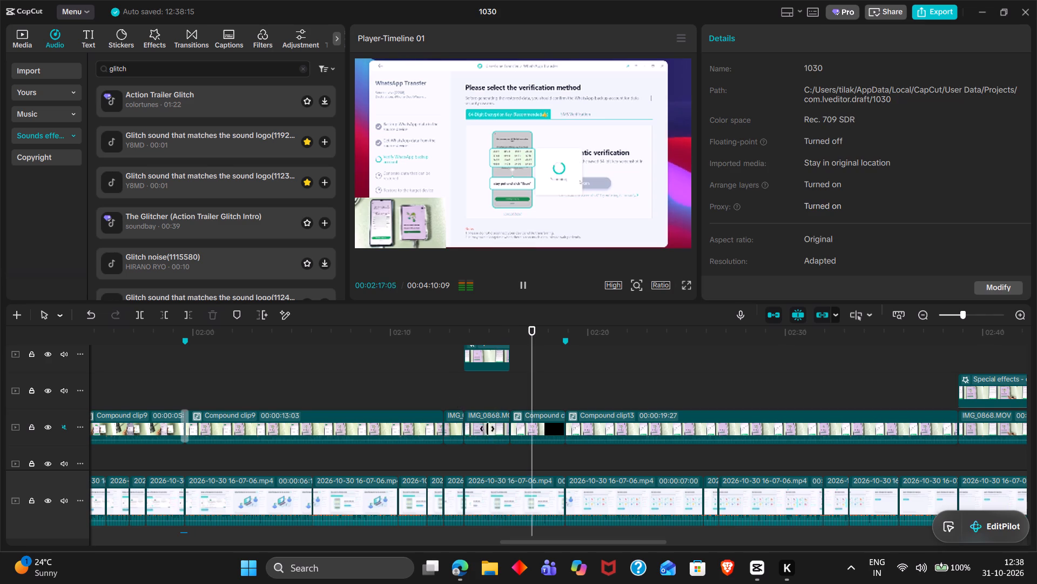
pyautogui.moveTo(487, 429); pyautogui.dragTo(553, 443)
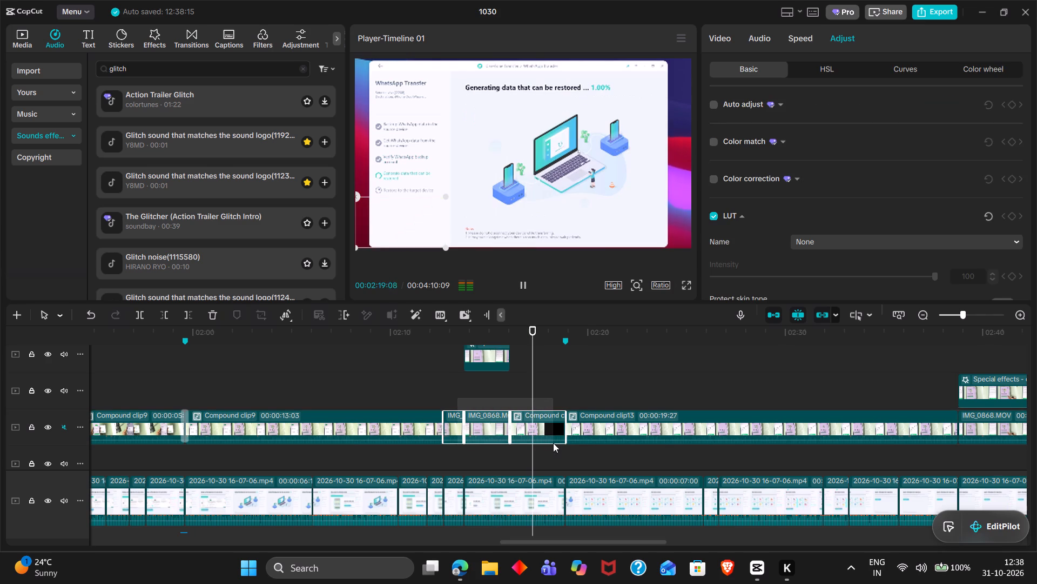
pyautogui.scroll(-1, 864, 184)
pyautogui.scroll(-1, 932, 238)
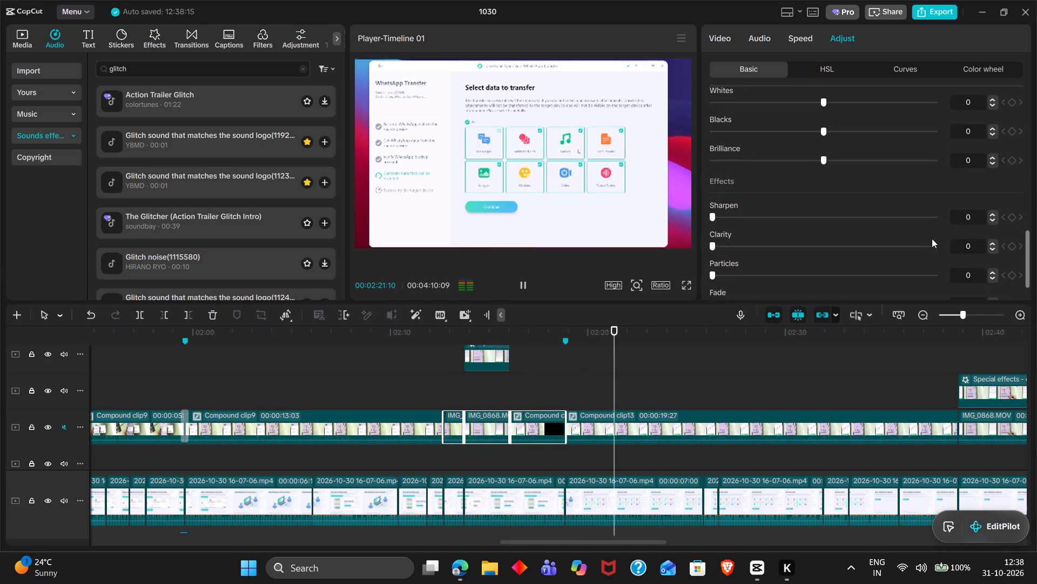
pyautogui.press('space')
pyautogui.scroll(-1, 932, 238)
pyautogui.scroll(1, 932, 238)
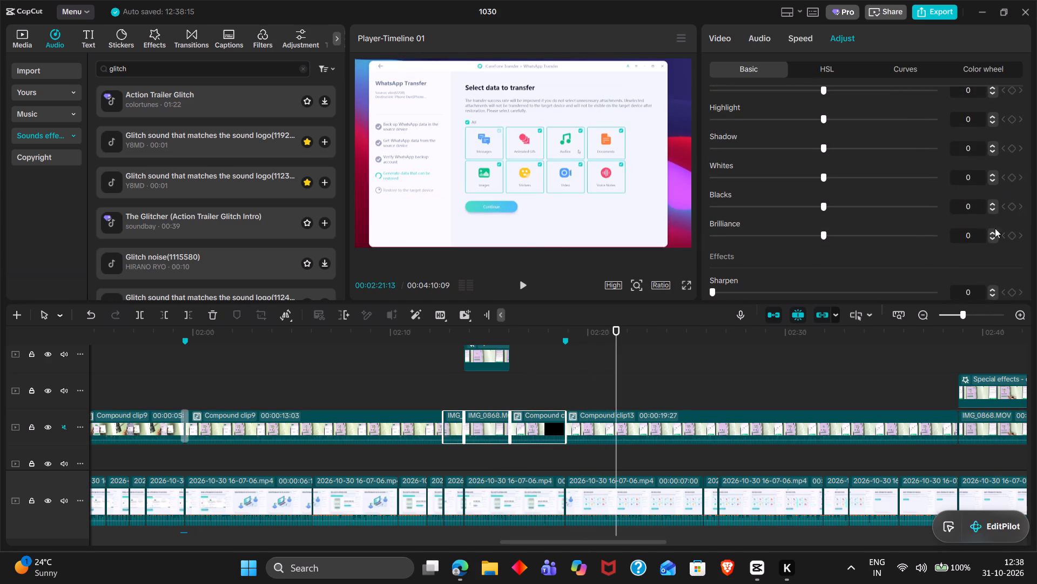
pyautogui.doubleClick(982, 235)
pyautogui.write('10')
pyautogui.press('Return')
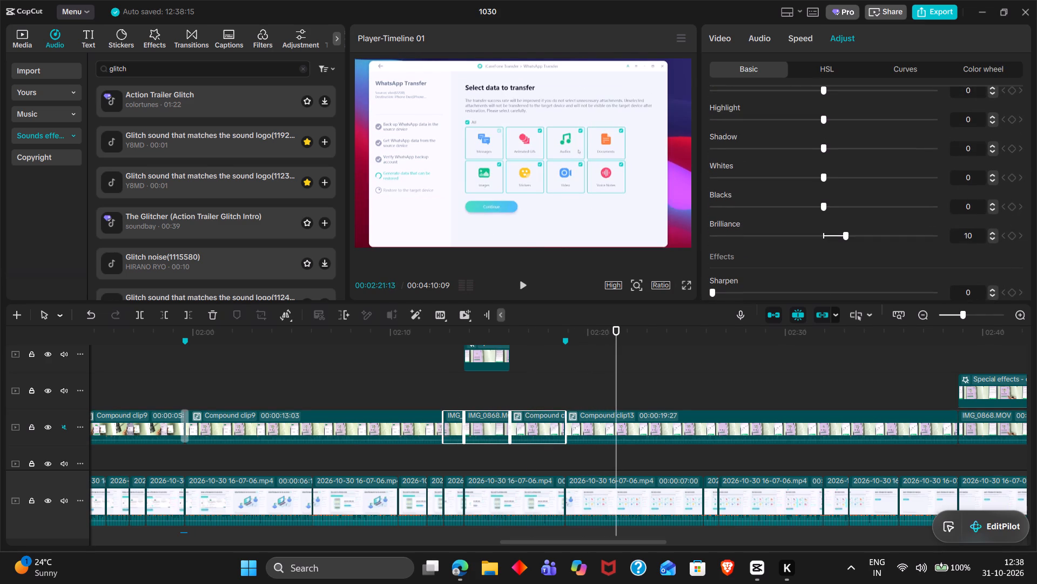
# Play the footage from about 00:02:14 and again from about 00:02:39 to check the phone picture.
pyautogui.doubleClick(476, 391)
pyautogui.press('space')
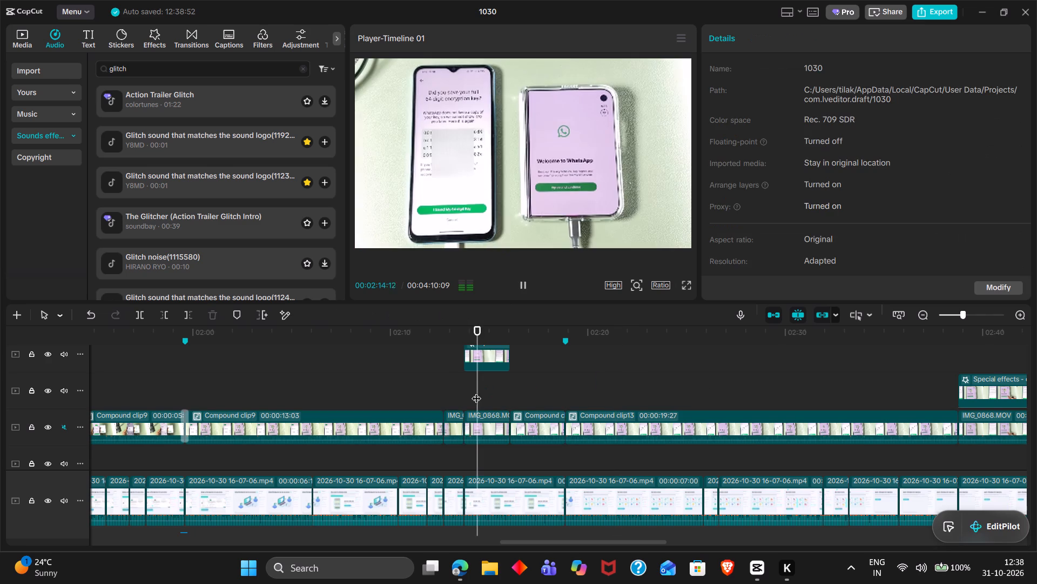
pyautogui.click(518, 384)
pyautogui.moveTo(518, 384); pyautogui.dragTo(588, 383)
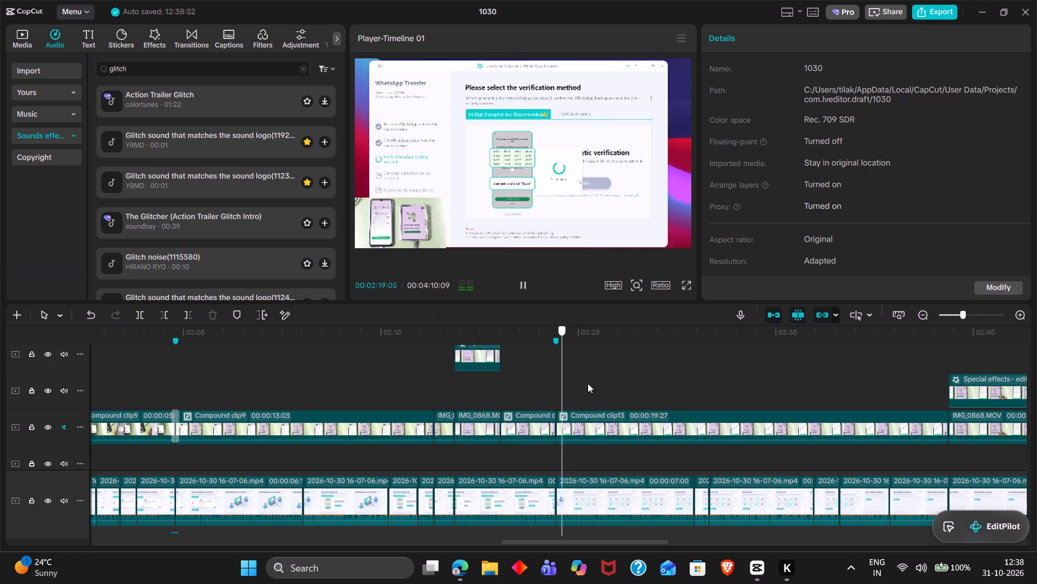
pyautogui.moveTo(588, 383); pyautogui.dragTo(671, 375)
pyautogui.hscroll(-1, 671, 375)
pyautogui.doubleClick(671, 375)
pyautogui.moveTo(671, 375); pyautogui.dragTo(723, 384)
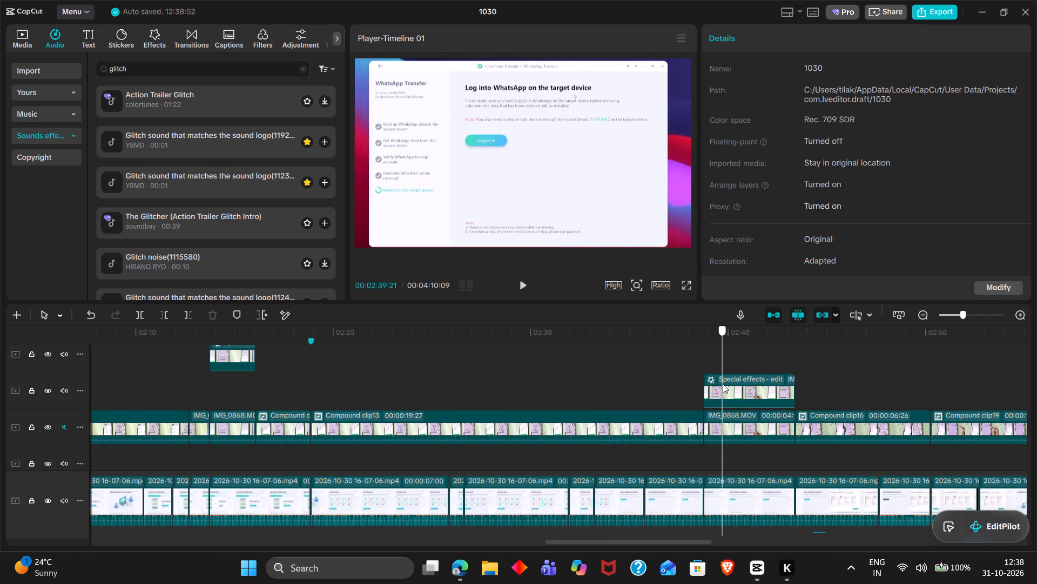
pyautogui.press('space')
pyautogui.hscroll(-2, 723, 384)
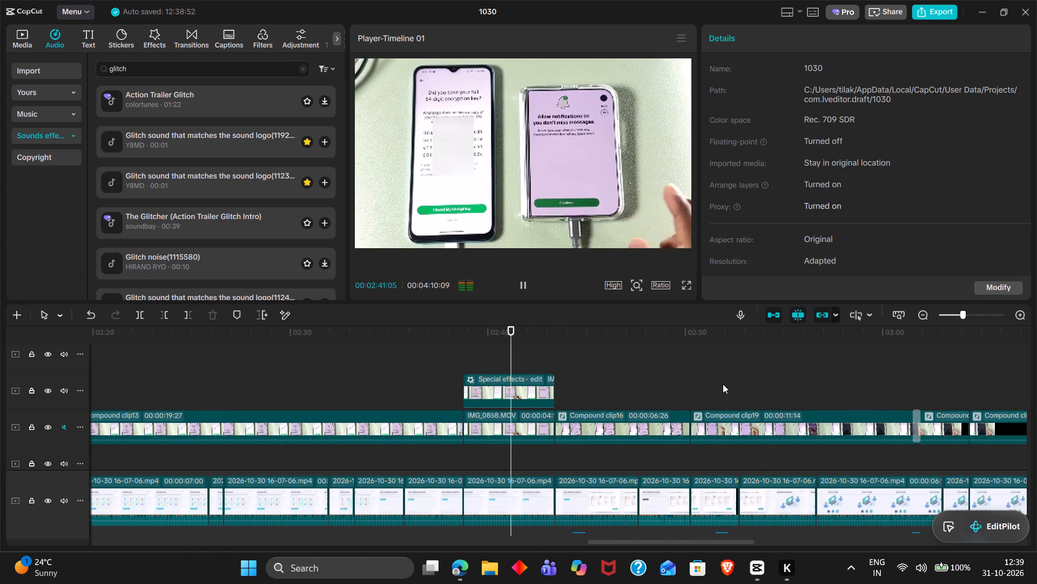
# Set the brilliance of the adjacent IMG_0868, Compound clip16 and Compound clip19 clips from about 00:02:39 to 00:03:01 to 10.
pyautogui.moveTo(409, 455); pyautogui.dragTo(656, 442)
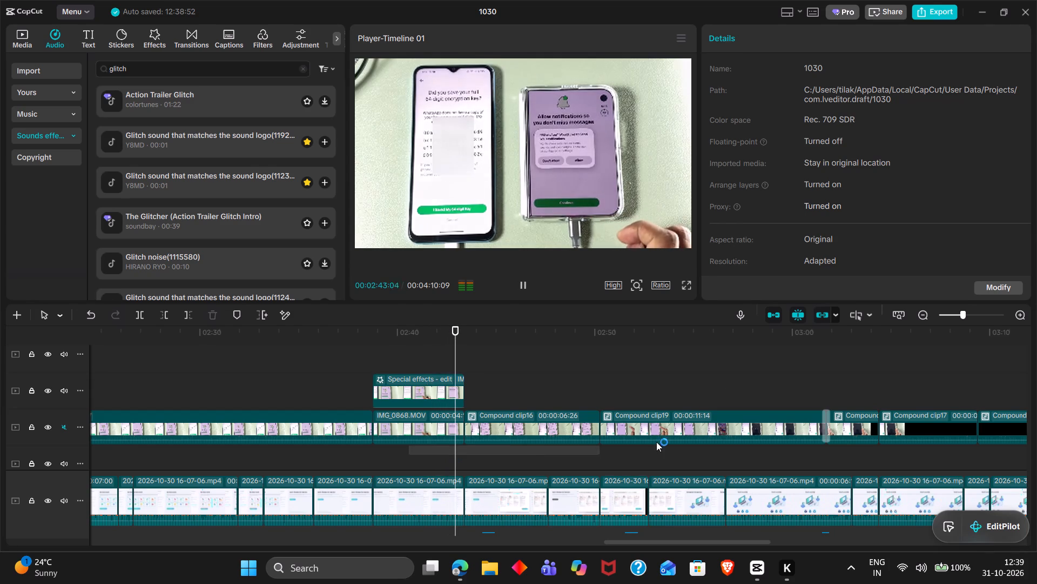
pyautogui.moveTo(656, 442); pyautogui.dragTo(859, 437)
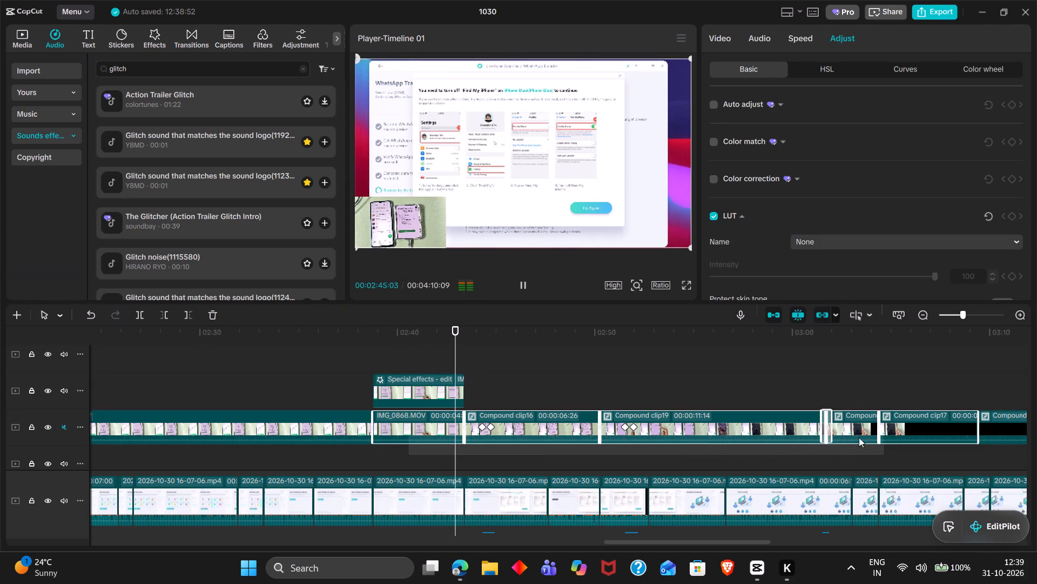
pyautogui.moveTo(859, 437); pyautogui.dragTo(777, 441)
pyautogui.scroll(-1, 829, 259)
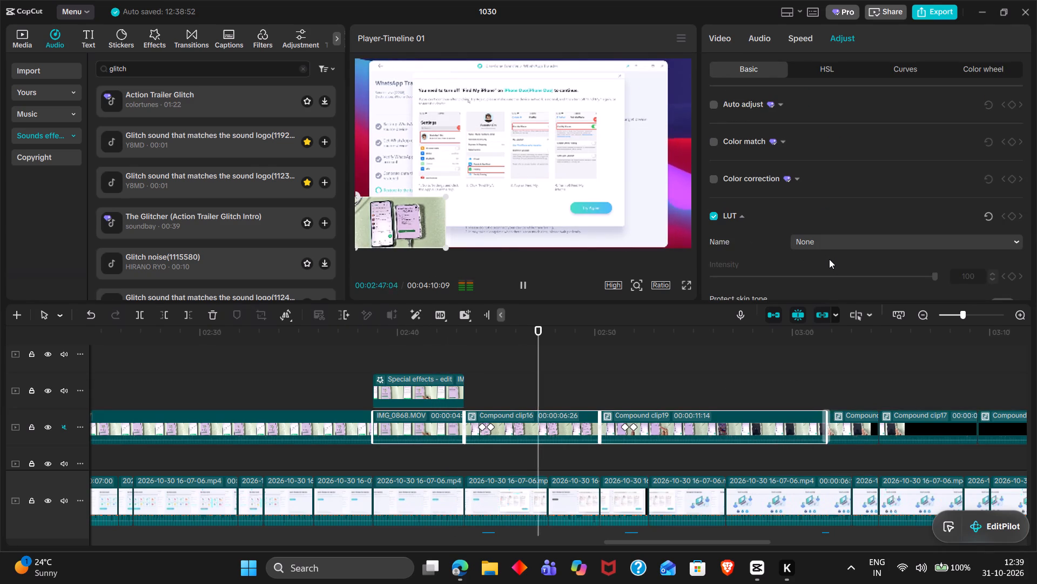
pyautogui.scroll(-1, 829, 259)
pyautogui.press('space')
pyautogui.scroll(-1, 829, 259)
pyautogui.scroll(-1, 925, 251)
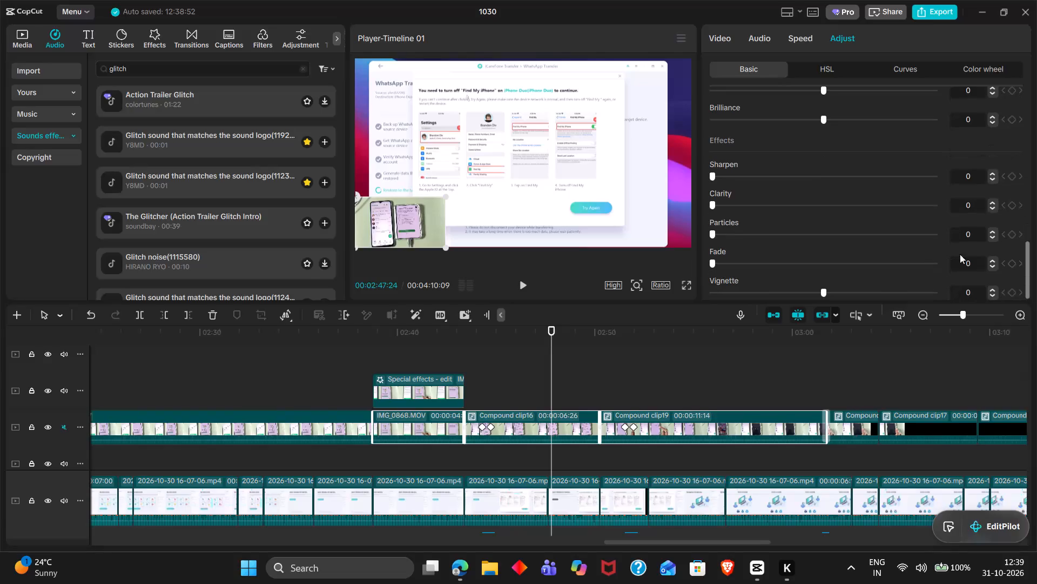
pyautogui.tripleClick(966, 118)
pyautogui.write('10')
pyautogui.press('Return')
pyautogui.tripleClick(769, 356)
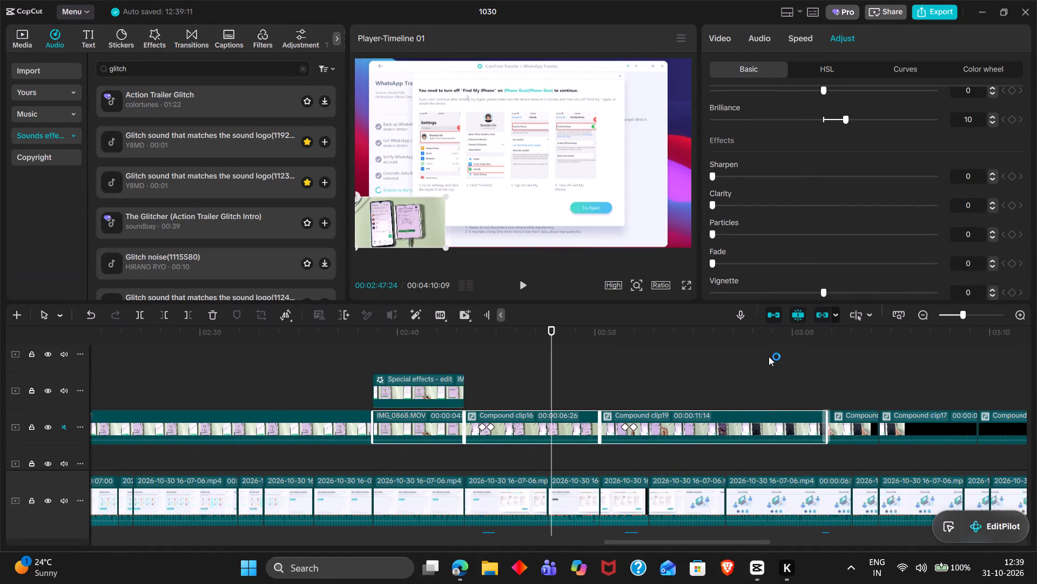
# Set the brilliance of all remaining compound, IMG_0868 and IMG_0871 phone clips from about 00:03:01 to 00:04:01 to 10.
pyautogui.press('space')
pyautogui.hscroll(-1, 769, 356)
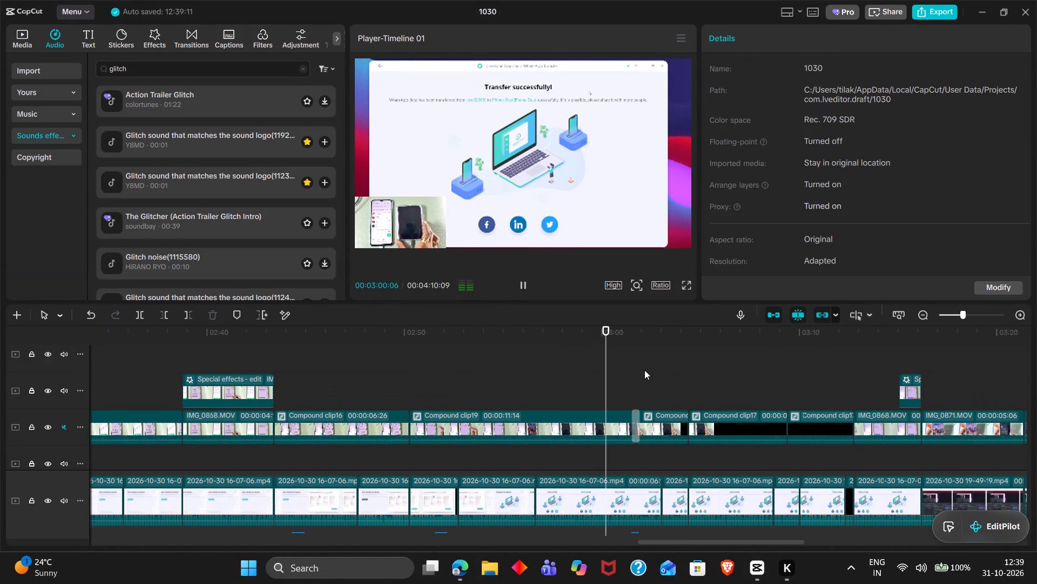
pyautogui.hscroll(-1, 644, 370)
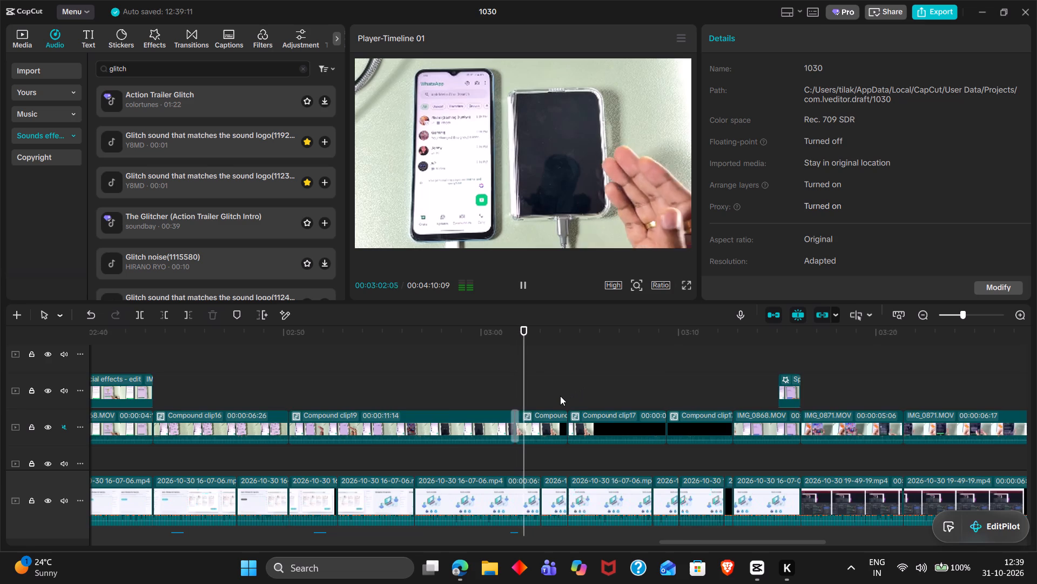
pyautogui.hscroll(-1, 560, 396)
pyautogui.hscroll(-1, 500, 398)
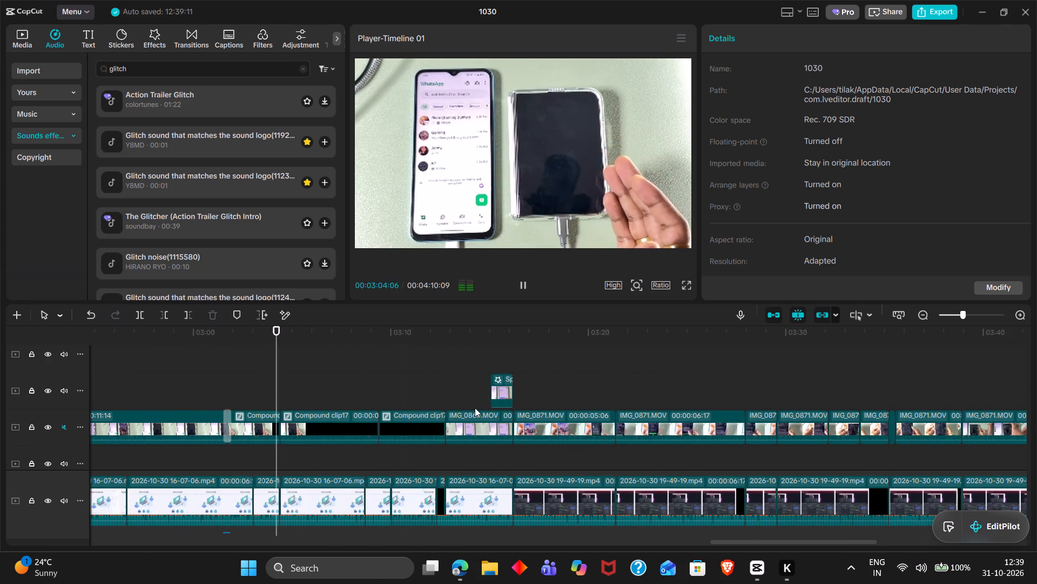
pyautogui.hscroll(-1, 475, 408)
pyautogui.keyDown('ctrl'); pyautogui.scroll(-3, 475, 408); pyautogui.keyUp('ctrl')
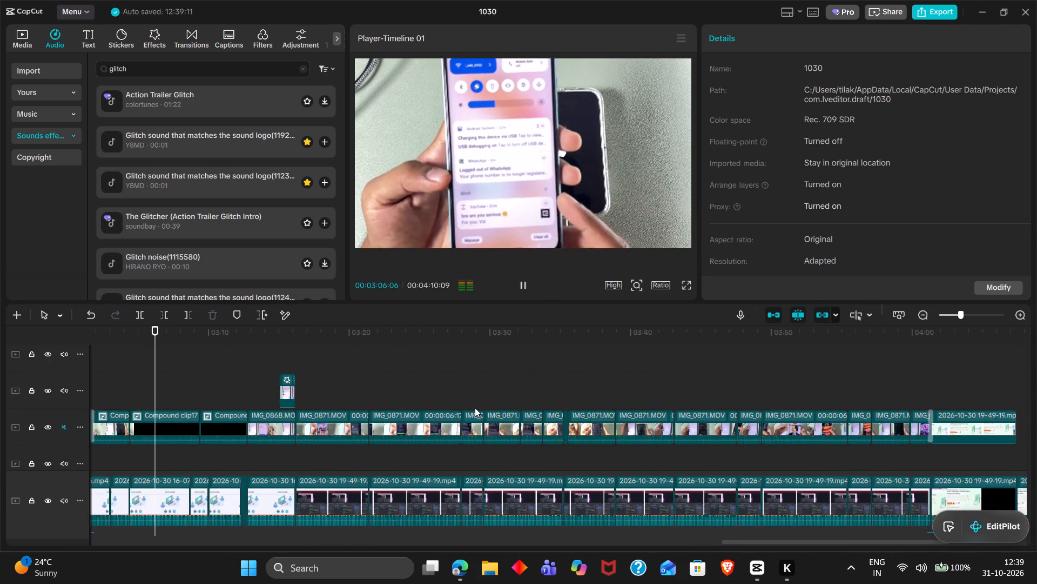
pyautogui.keyDown('ctrl'); pyautogui.scroll(-2, 475, 408); pyautogui.keyUp('ctrl')
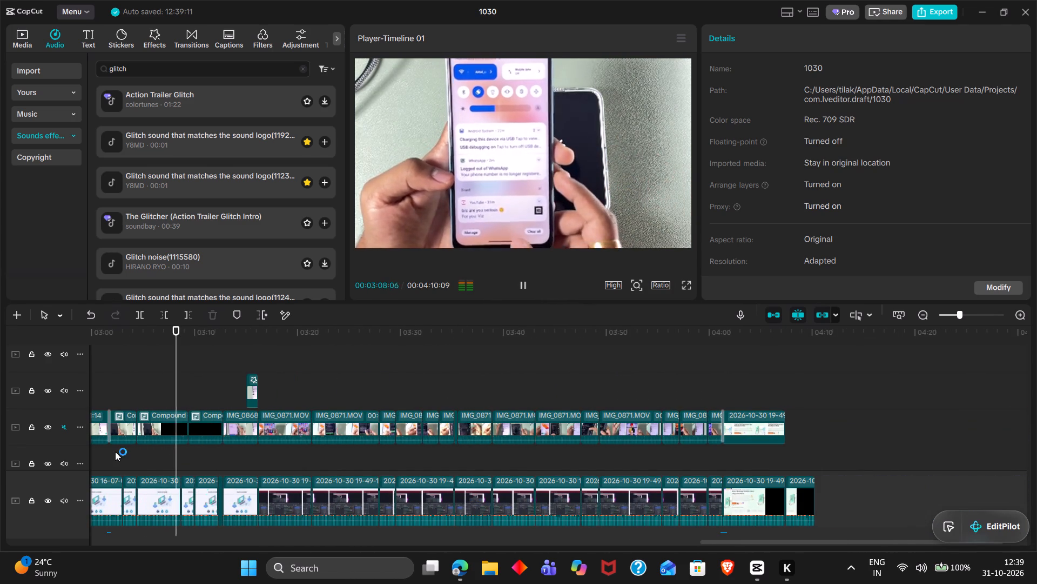
pyautogui.moveTo(115, 452); pyautogui.dragTo(689, 439)
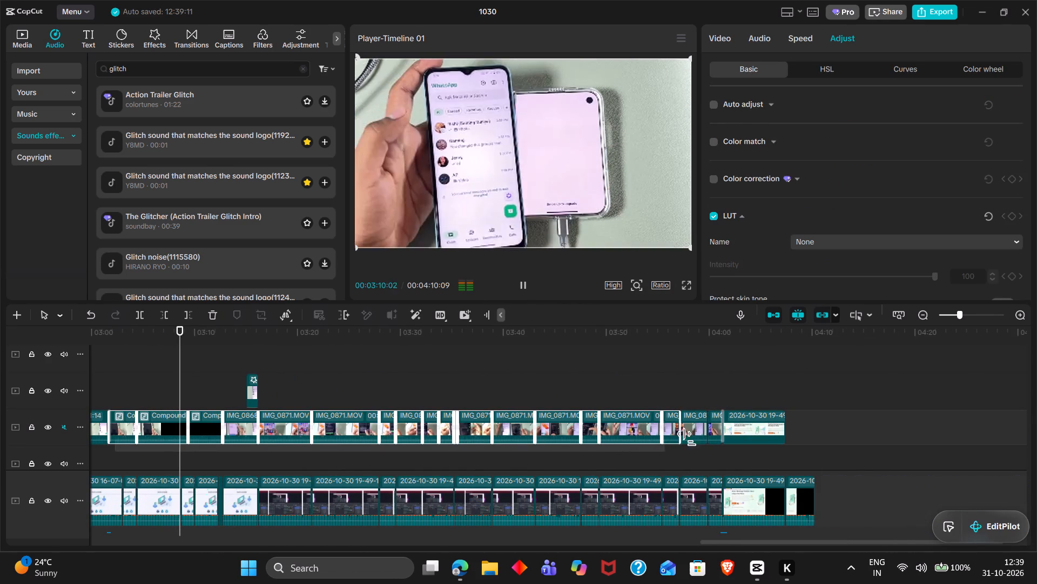
pyautogui.moveTo(689, 439); pyautogui.dragTo(720, 437)
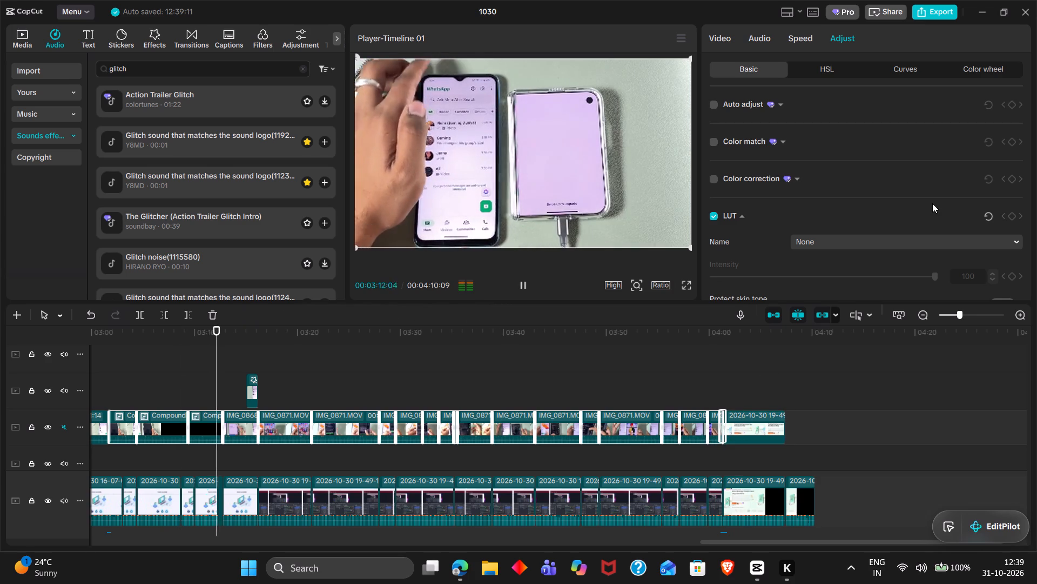
pyautogui.scroll(-3, 932, 203)
pyautogui.scroll(-1, 976, 290)
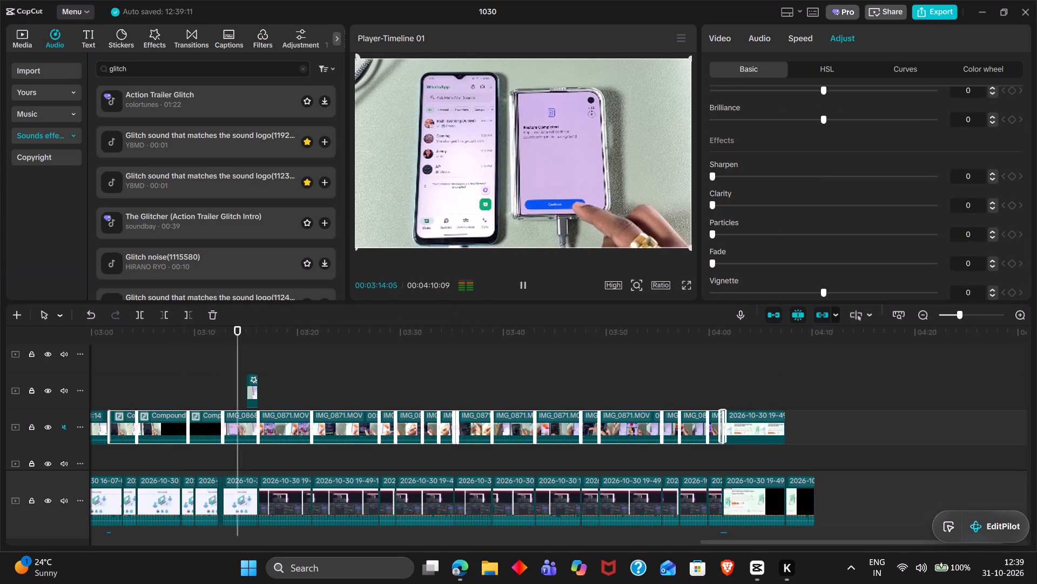
pyautogui.scroll(-1, 976, 290)
pyautogui.scroll(1, 976, 290)
pyautogui.tripleClick(967, 231)
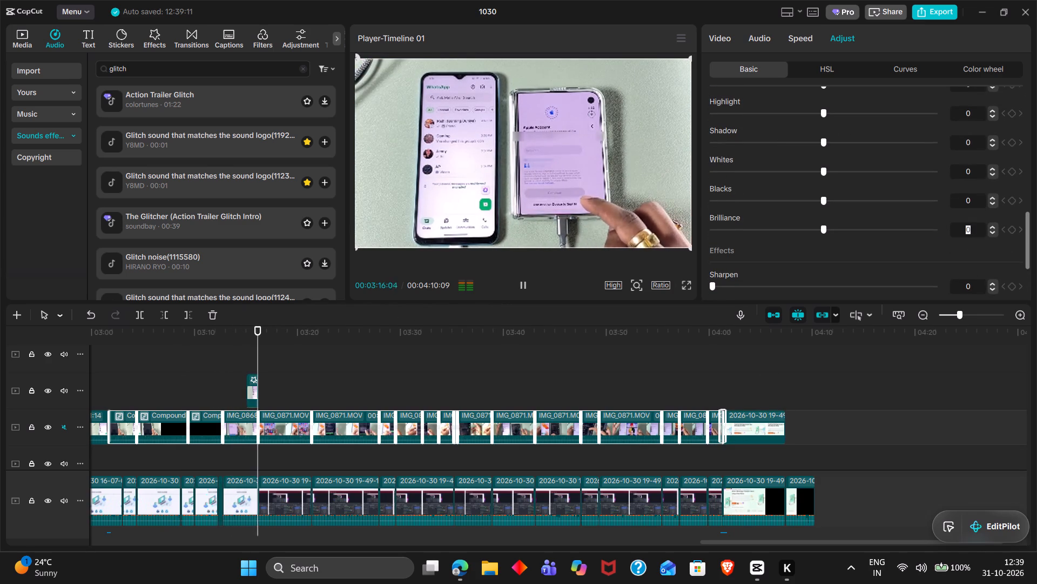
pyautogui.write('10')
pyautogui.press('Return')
# Return the playhead to the start of the timeline and start importing a file into the project media.
pyautogui.scroll(-5, 543, 461)
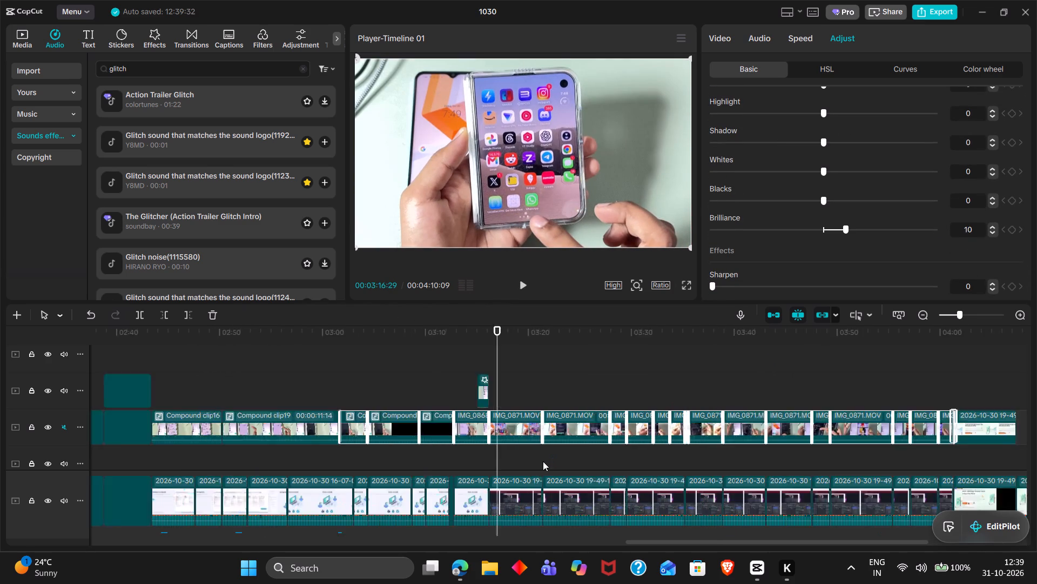
pyautogui.scroll(-20, 543, 461)
pyautogui.scroll(-8, 543, 461)
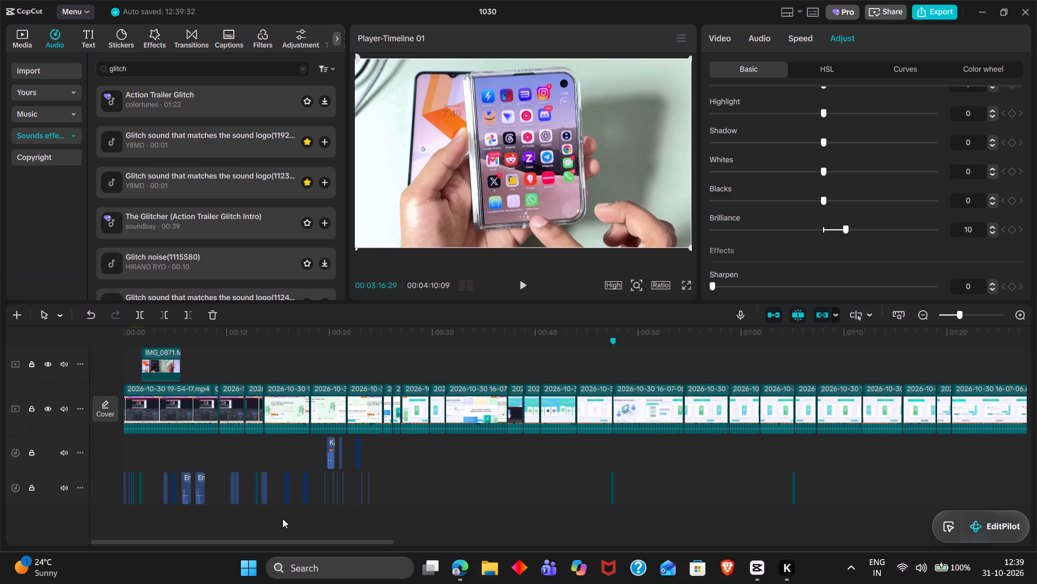
pyautogui.doubleClick(291, 520)
pyautogui.moveTo(291, 520); pyautogui.dragTo(91, 505)
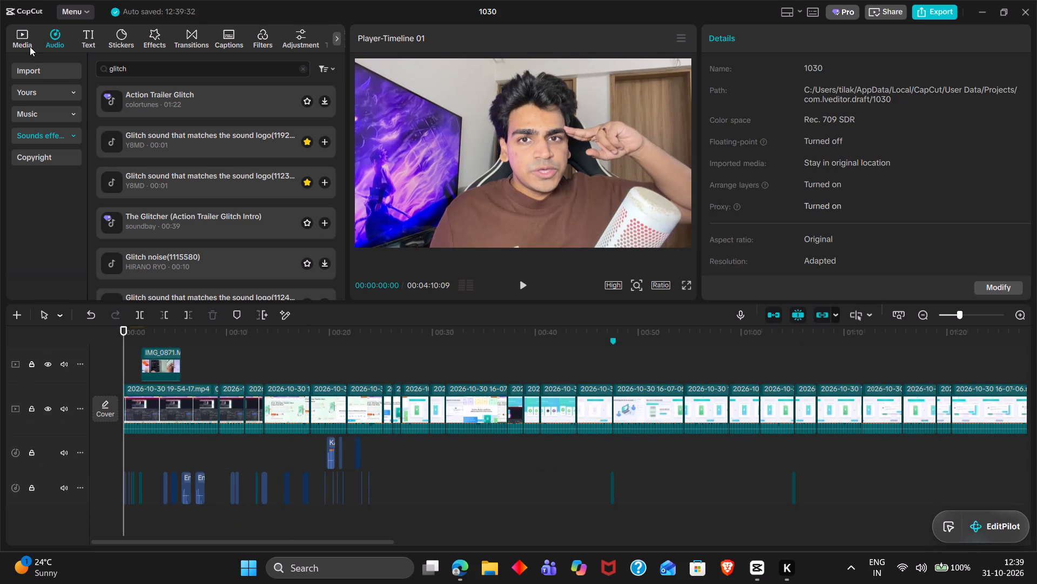
pyautogui.click(30, 47)
pyautogui.click(139, 67)
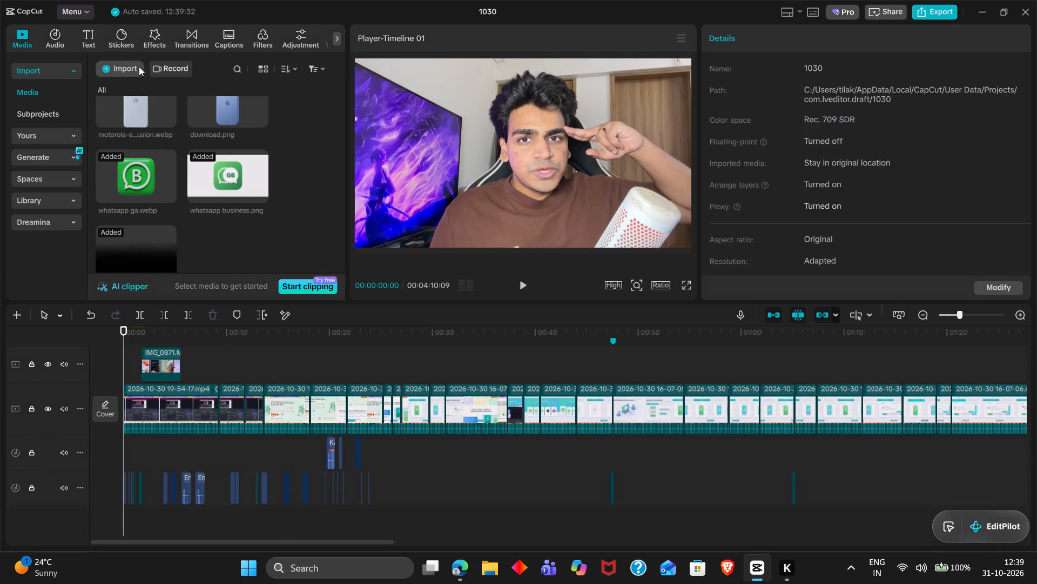
# Import the Upbeat Funky background music MP3 from the Downloads folder into the project media.
pyautogui.click(154, 91)
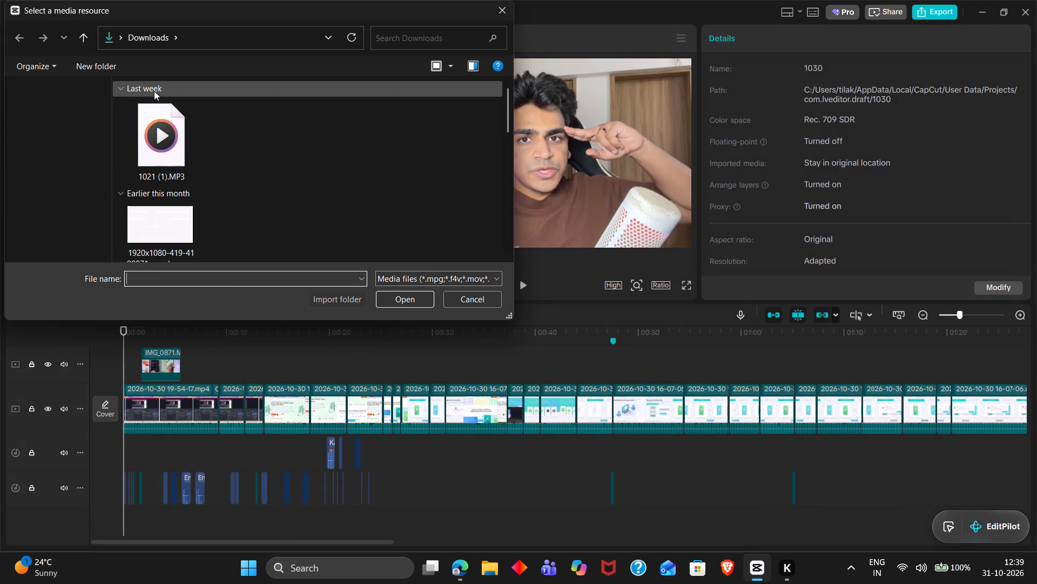
pyautogui.click(221, 276)
pyautogui.write('up')
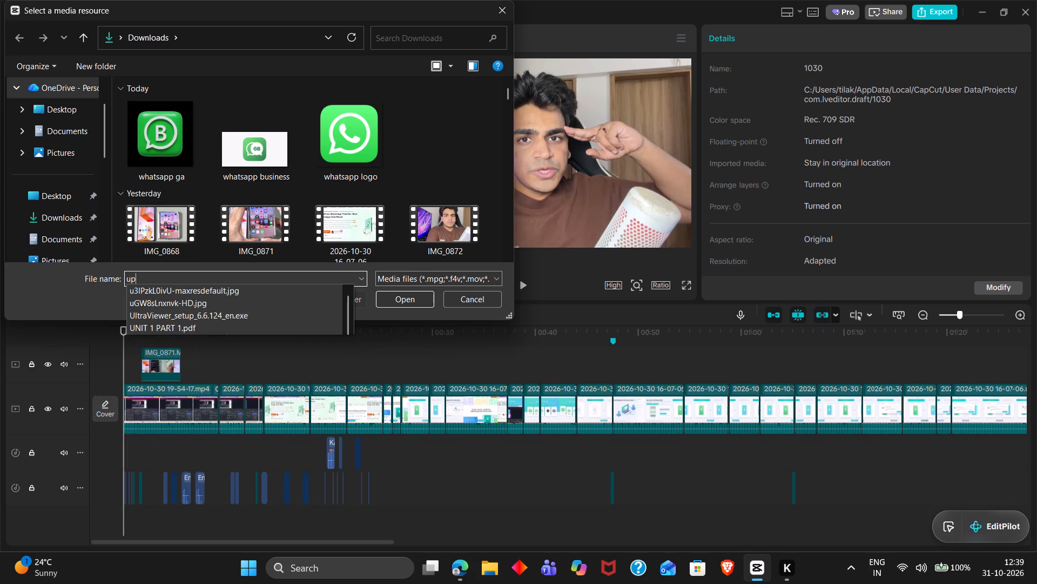
pyautogui.press('Down')
pyautogui.press('Down')
pyautogui.press('Return')
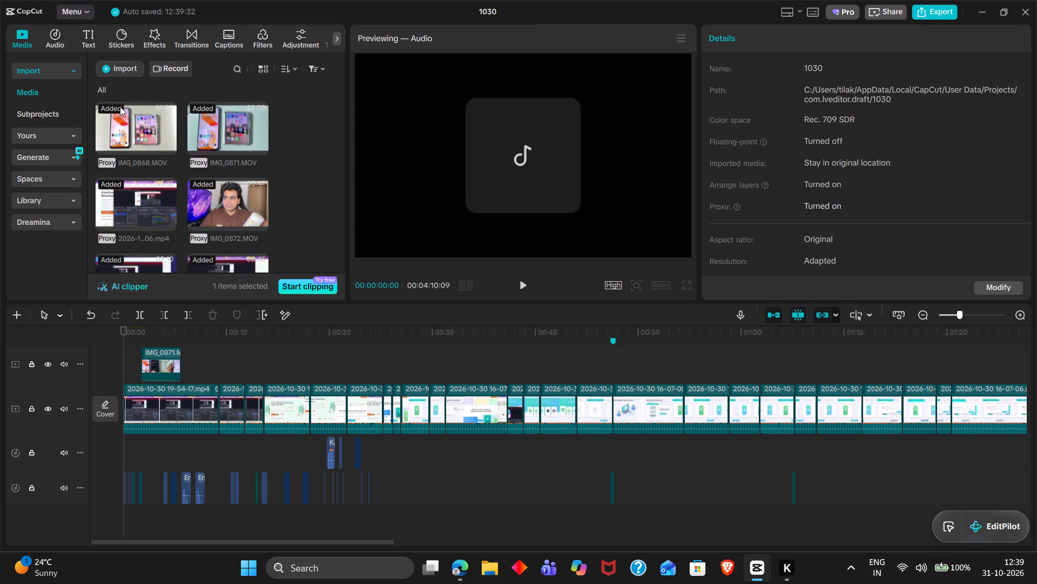
# Import the ytmp3free MP3 from the Downloads folder into the project media.
pyautogui.click(121, 65)
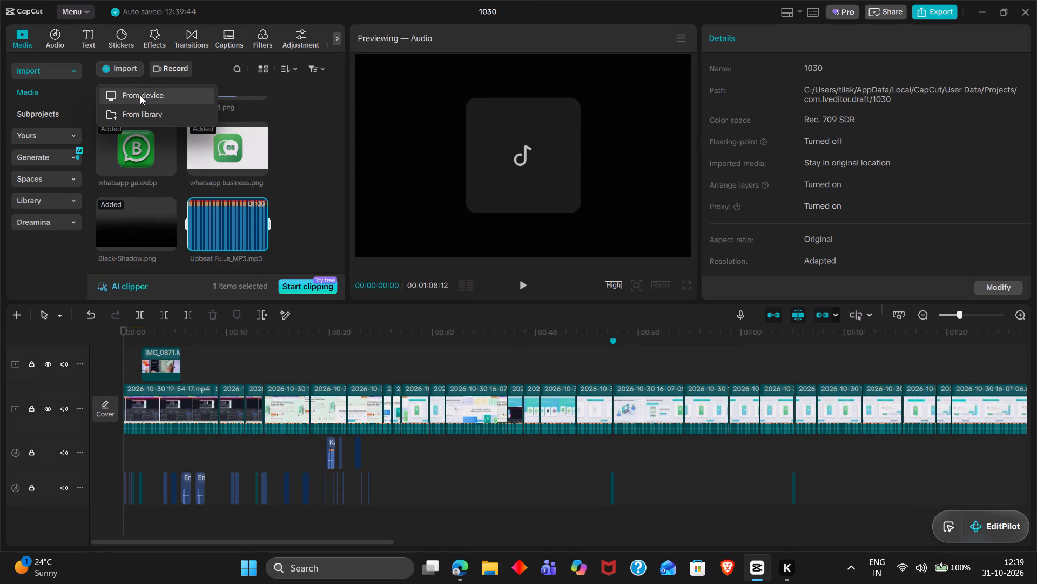
pyautogui.click(140, 95)
pyautogui.write('yt')
pyautogui.press('Down')
pyautogui.press('Return')
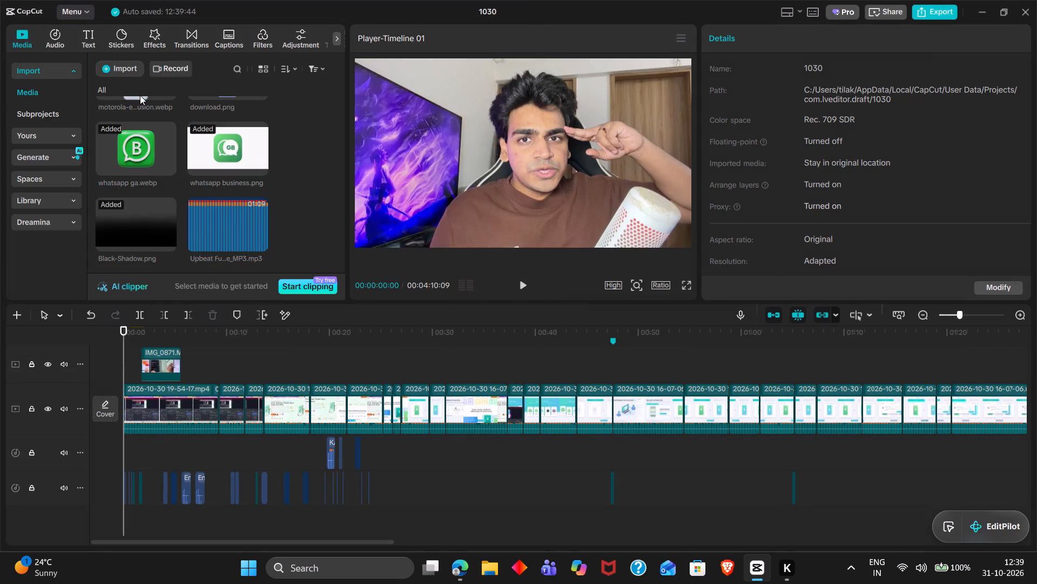
# Preview the Upbeat Funky music and place it on a new audio track below the sound effects, starting at 00:00.
pyautogui.click(260, 144)
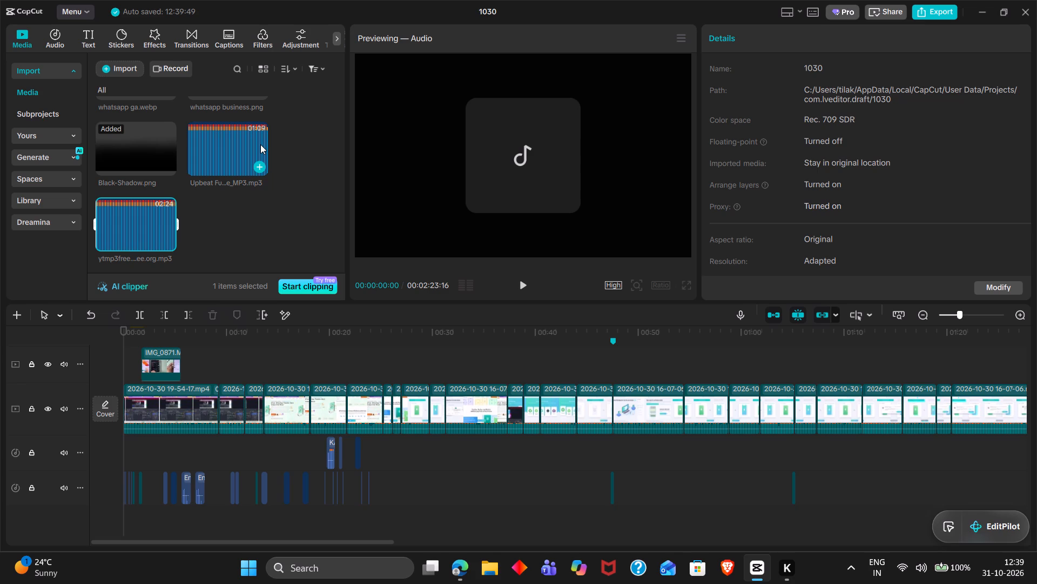
pyautogui.doubleClick(261, 144)
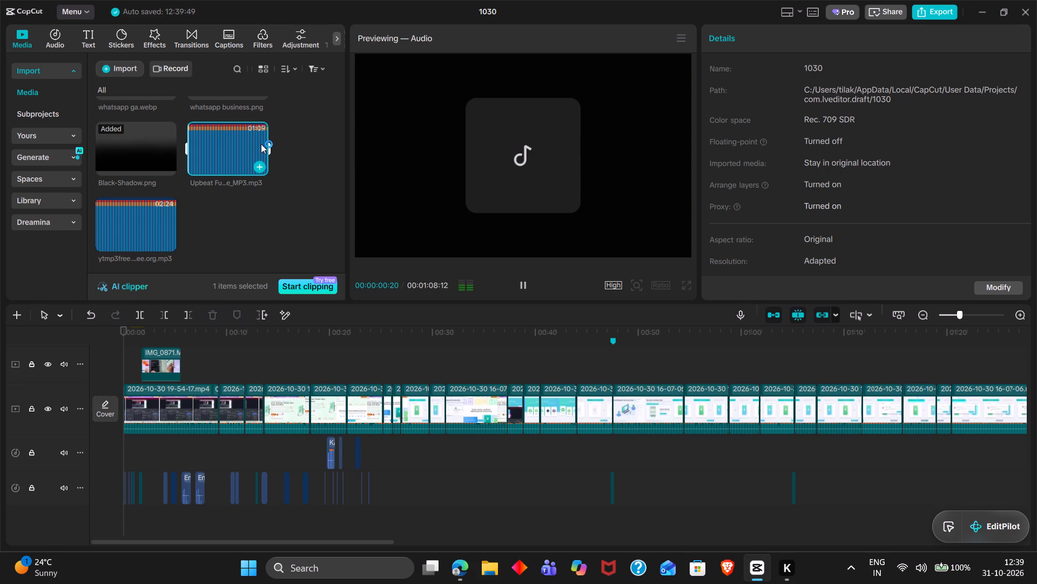
pyautogui.moveTo(236, 142); pyautogui.dragTo(122, 528)
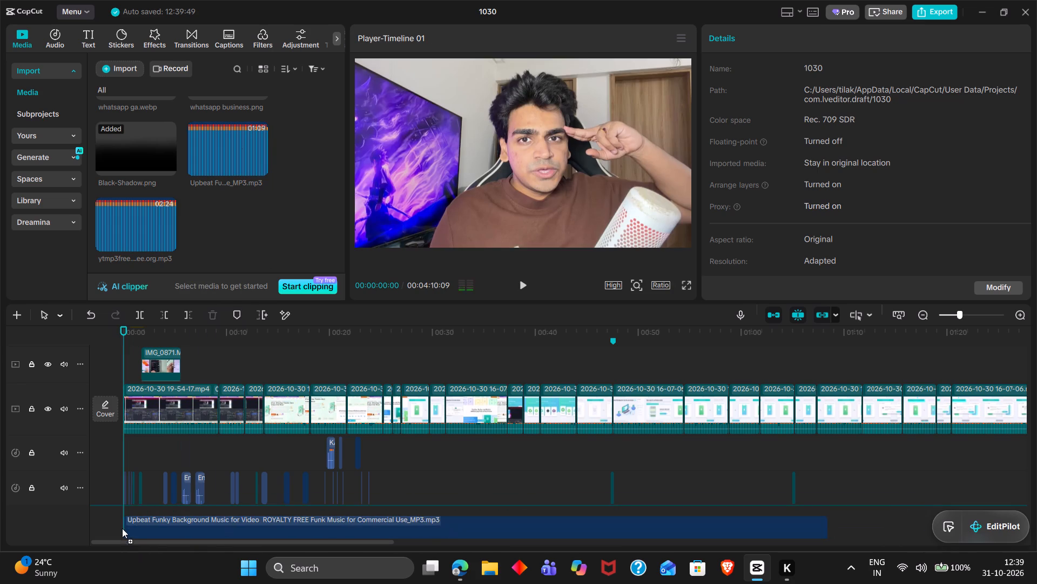
# Place the Upbeat Funky music on a new audio track below the sound effects, starting at 00:00.
pyautogui.moveTo(122, 528); pyautogui.dragTo(121, 525)
# Play the timeline from about 00:00:12 to 00:00:22 to check how the Upbeat Funky music sounds under the footage.
pyautogui.scroll(-1, 174, 513)
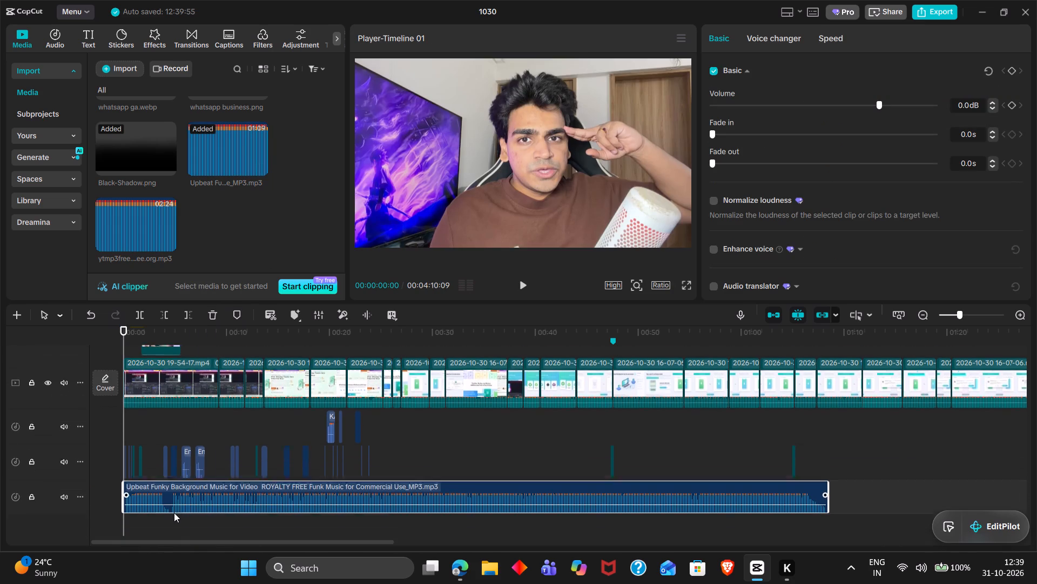
pyautogui.scroll(-1, 174, 513)
pyautogui.keyDown('ctrl'); pyautogui.scroll(5, 174, 513); pyautogui.keyUp('ctrl')
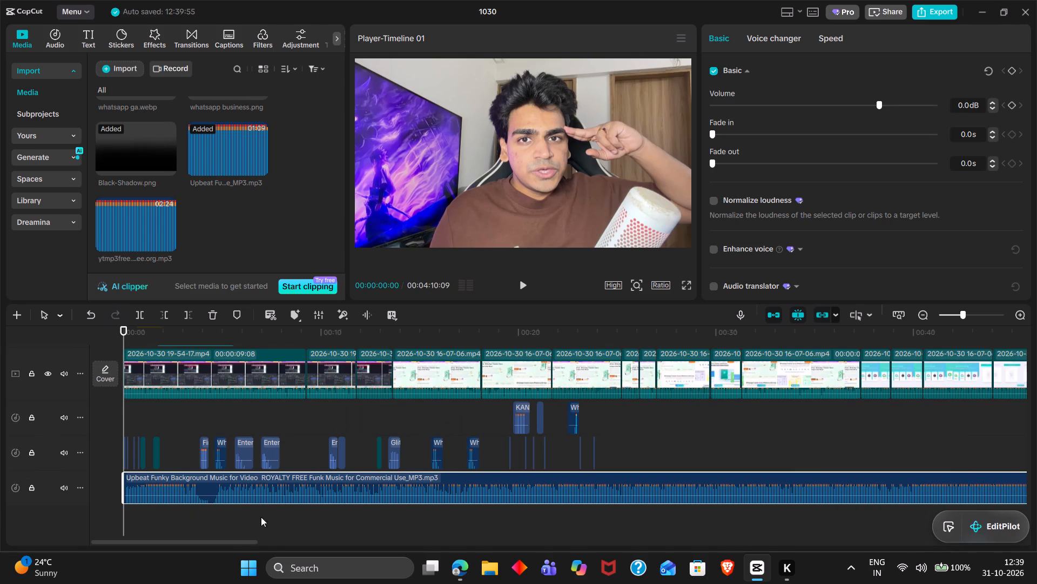
pyautogui.click(301, 515)
pyautogui.moveTo(301, 515); pyautogui.dragTo(366, 517)
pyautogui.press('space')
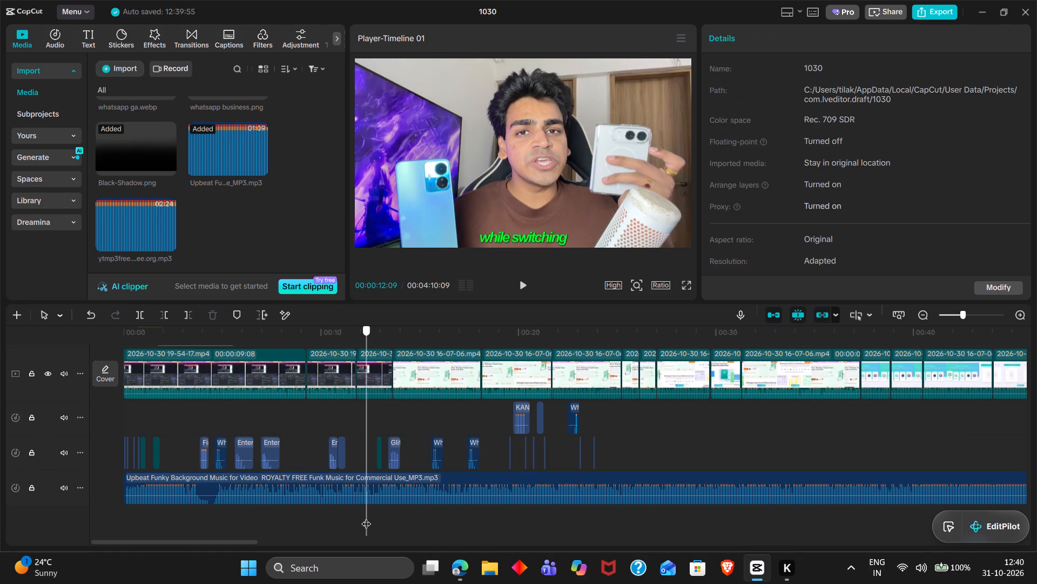
pyautogui.rightClick(366, 517)
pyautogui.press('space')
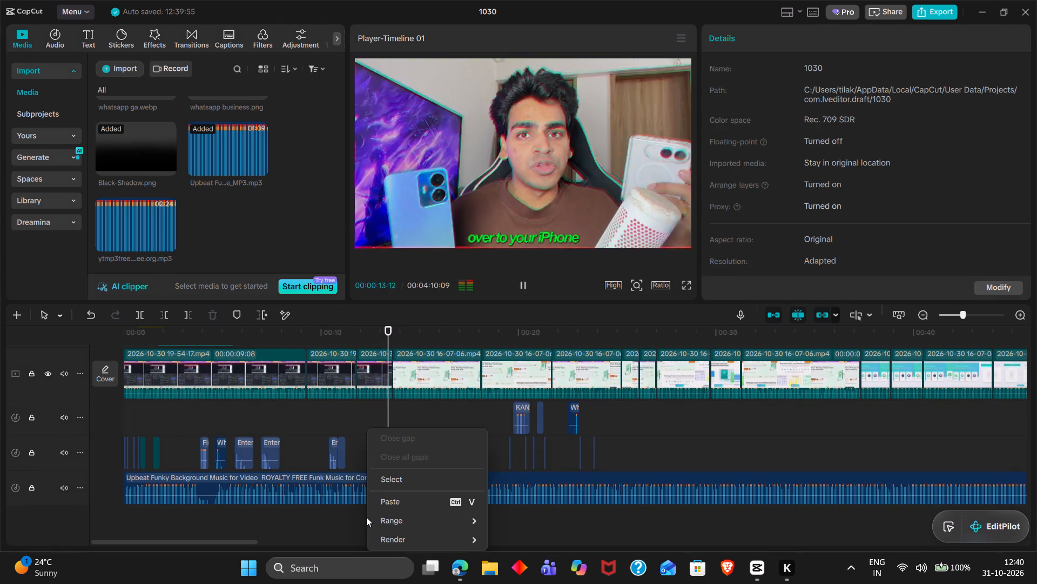
pyautogui.scroll(-1, 366, 517)
pyautogui.hscroll(-1, 366, 517)
pyautogui.scroll(-1, 366, 517)
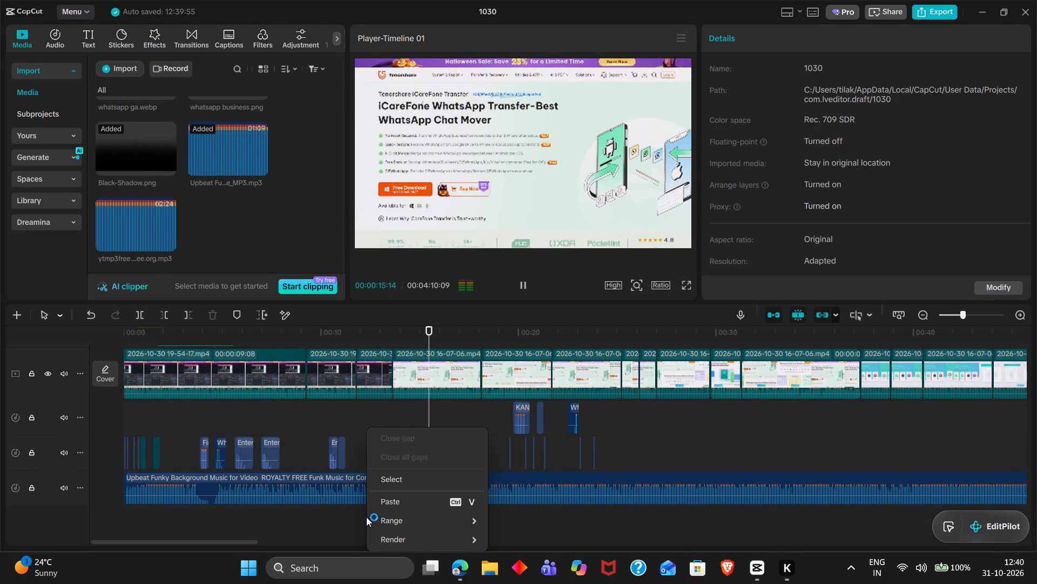
pyautogui.scroll(-2, 385, 477)
pyautogui.hscroll(-1, 385, 477)
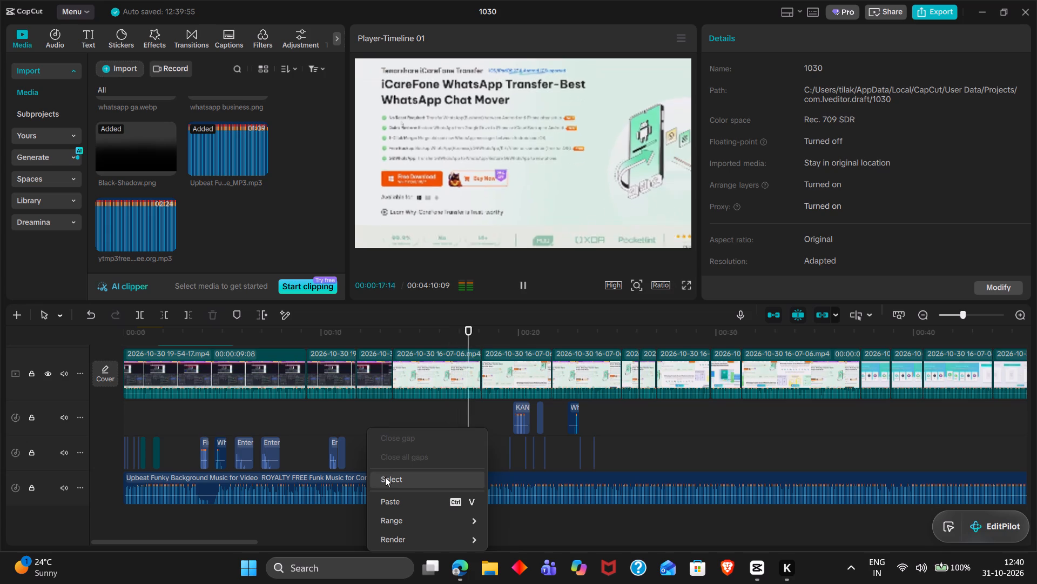
pyautogui.hscroll(-1, 385, 477)
pyautogui.click(518, 331)
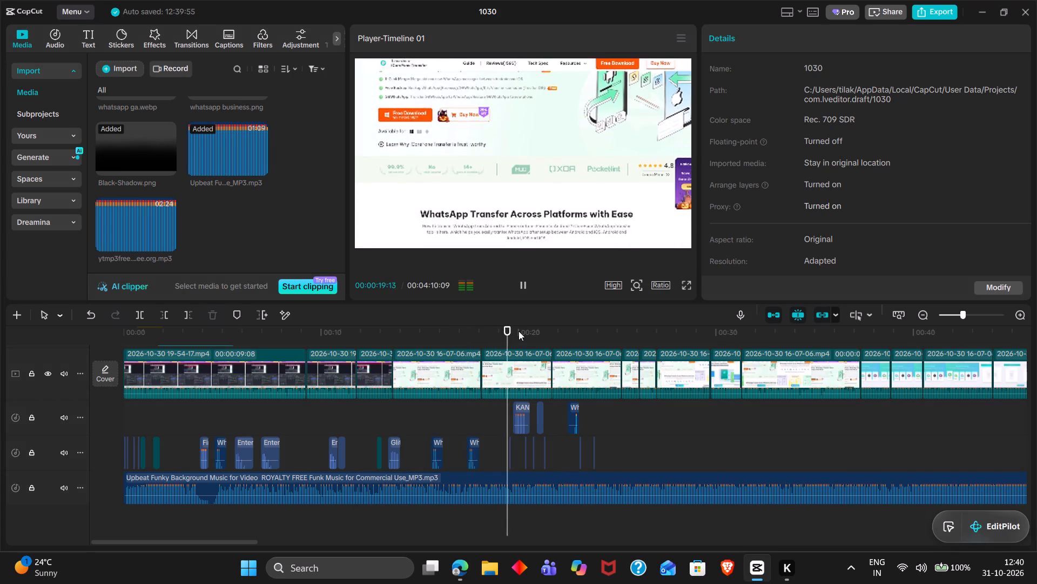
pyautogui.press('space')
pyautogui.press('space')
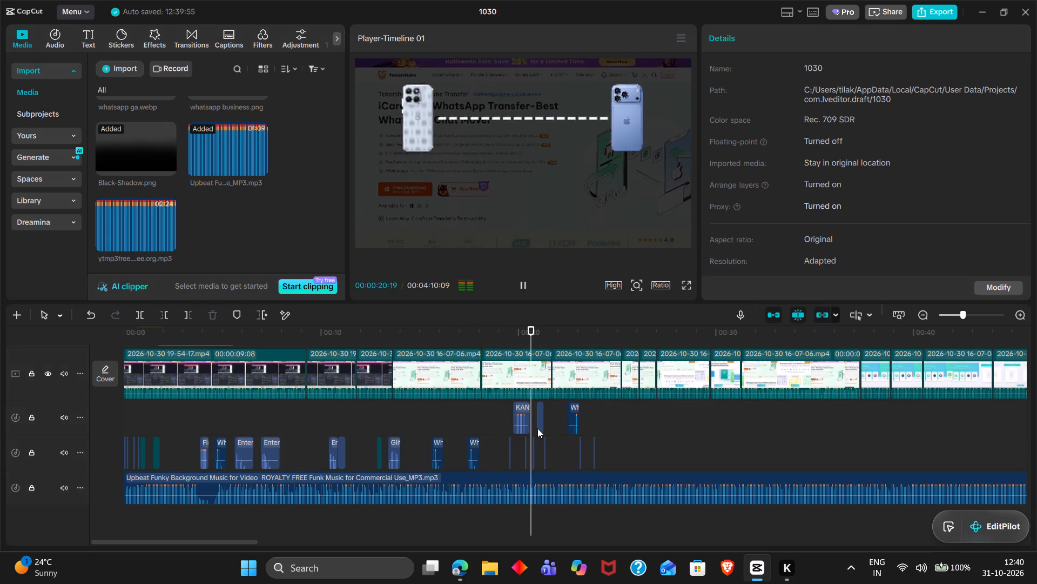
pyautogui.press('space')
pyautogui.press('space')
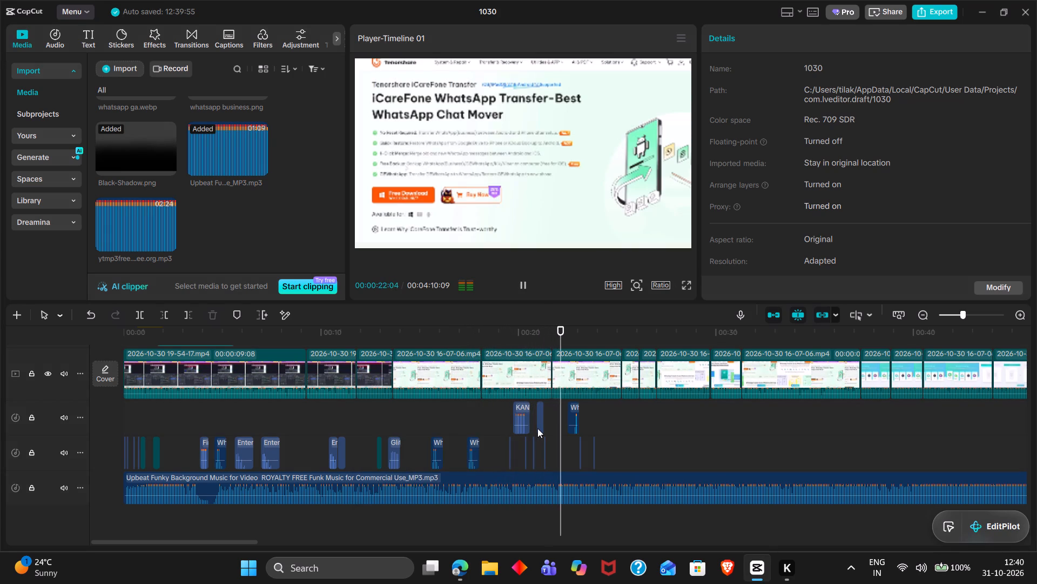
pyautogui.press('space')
# Trim the start of the Upbeat Funky music up to 00:00:22:09 and move the remaining clip back to 00:00.
pyautogui.click(551, 496)
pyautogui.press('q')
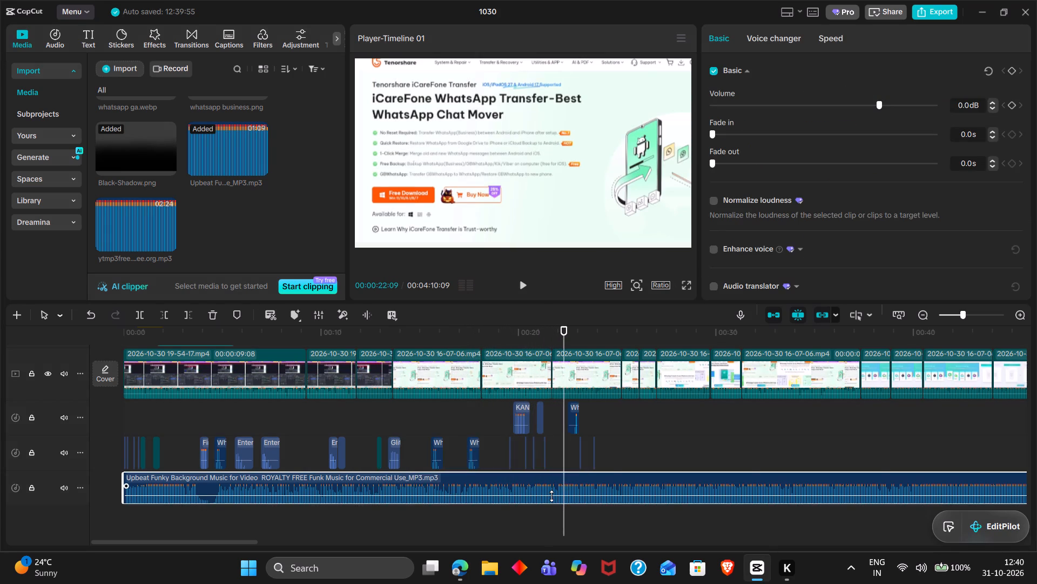
pyautogui.moveTo(613, 490); pyautogui.dragTo(171, 497)
# Open the volume value of the Upbeat Funky music clip for editing.
pyautogui.tripleClick(972, 106)
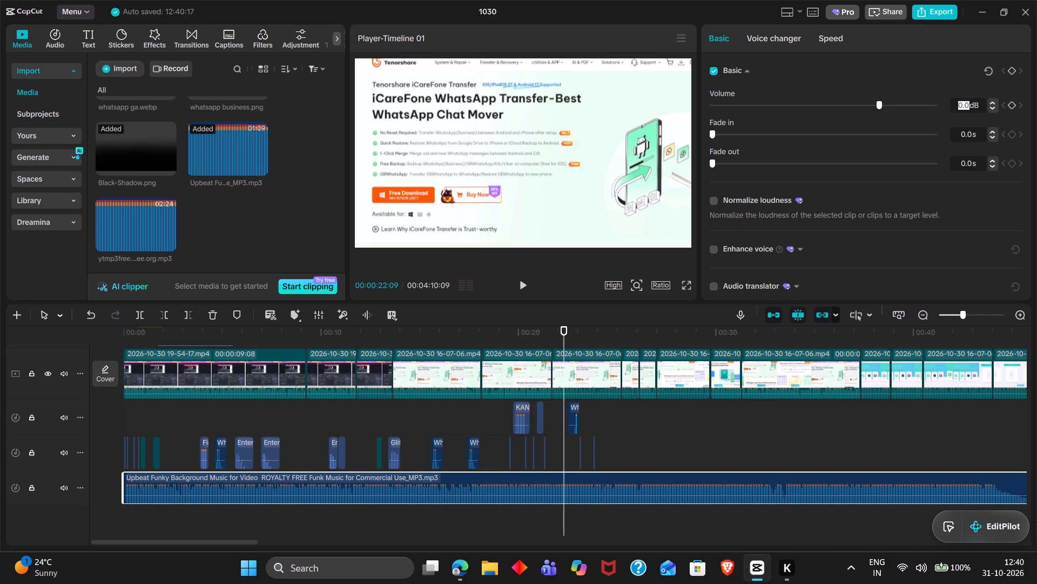
# Set the Upbeat Funky background music's volume to -25 dB.
pyautogui.write('-25')
pyautogui.press('Return')
# Play the timeline from about 00:00:06 to check the music level against the voice and sound effects.
pyautogui.click(262, 515)
pyautogui.moveTo(262, 515); pyautogui.dragTo(233, 511)
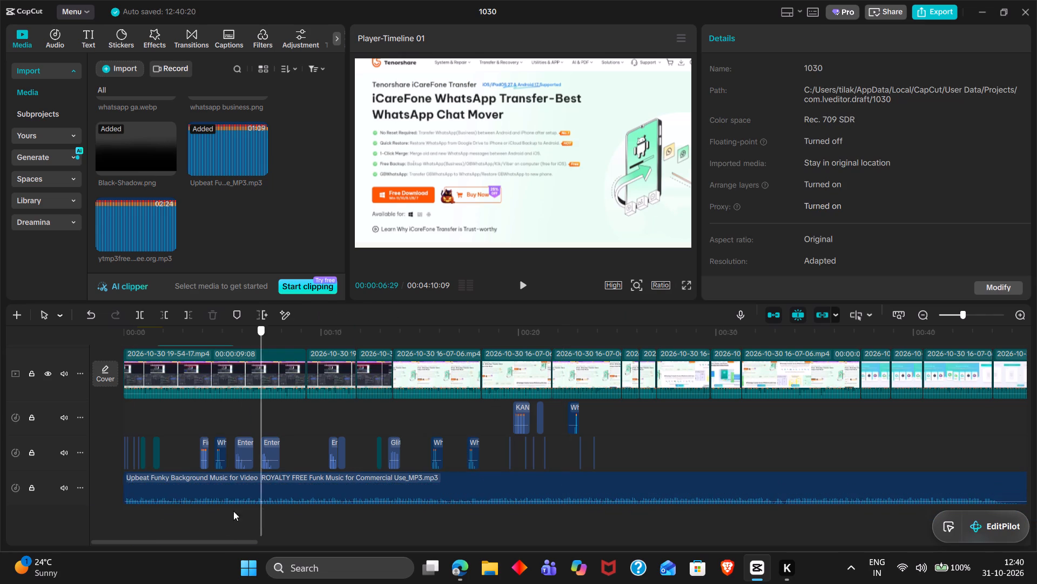
pyautogui.moveTo(233, 511); pyautogui.dragTo(253, 515)
pyautogui.press('space')
pyautogui.hscroll(1, 161, 497)
pyautogui.hscroll(-1, 253, 515)
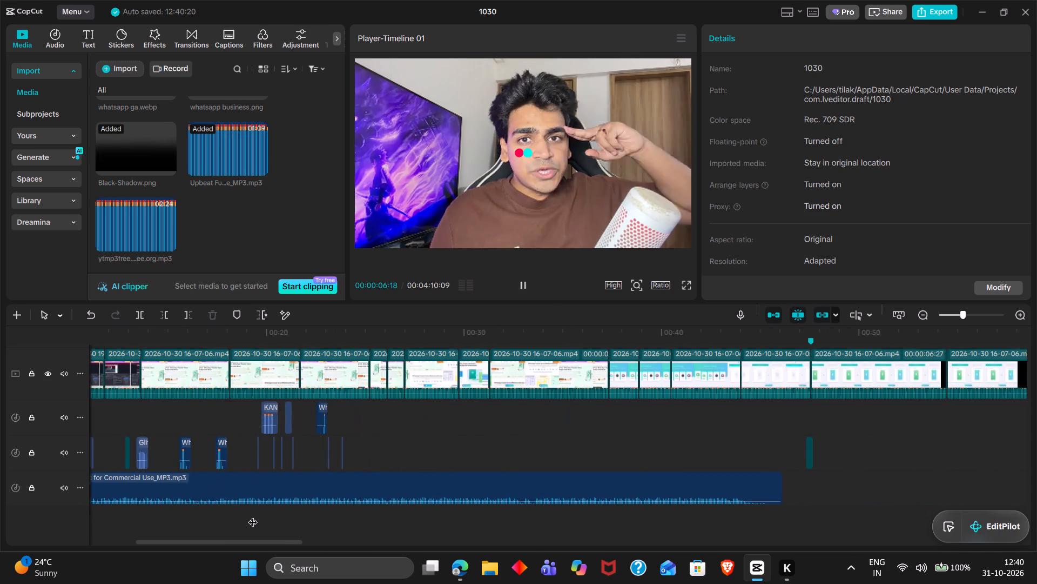
pyautogui.press('space')
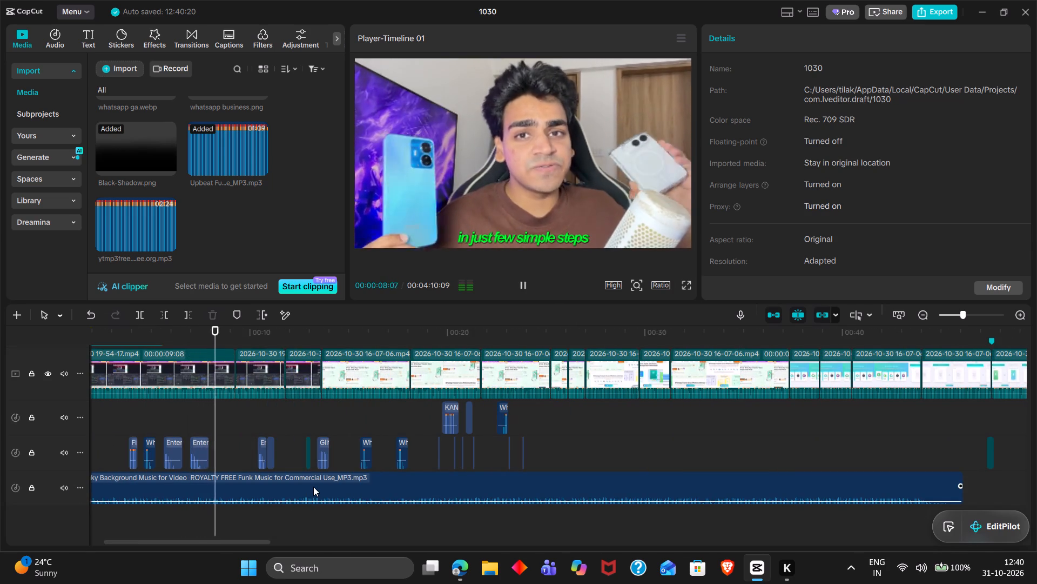
pyautogui.click(313, 487)
pyautogui.press('space')
pyautogui.press('space')
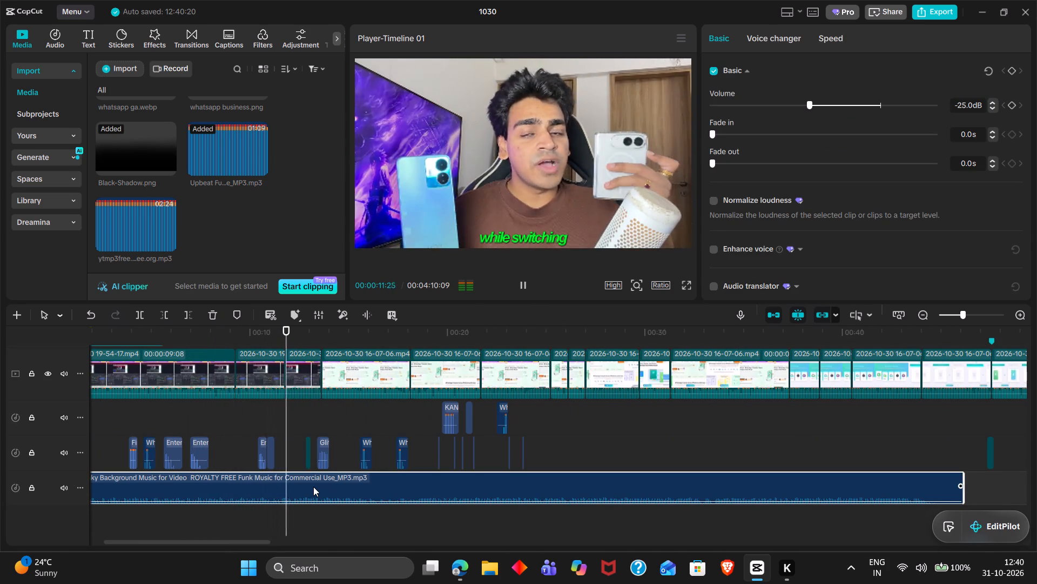
pyautogui.press('space')
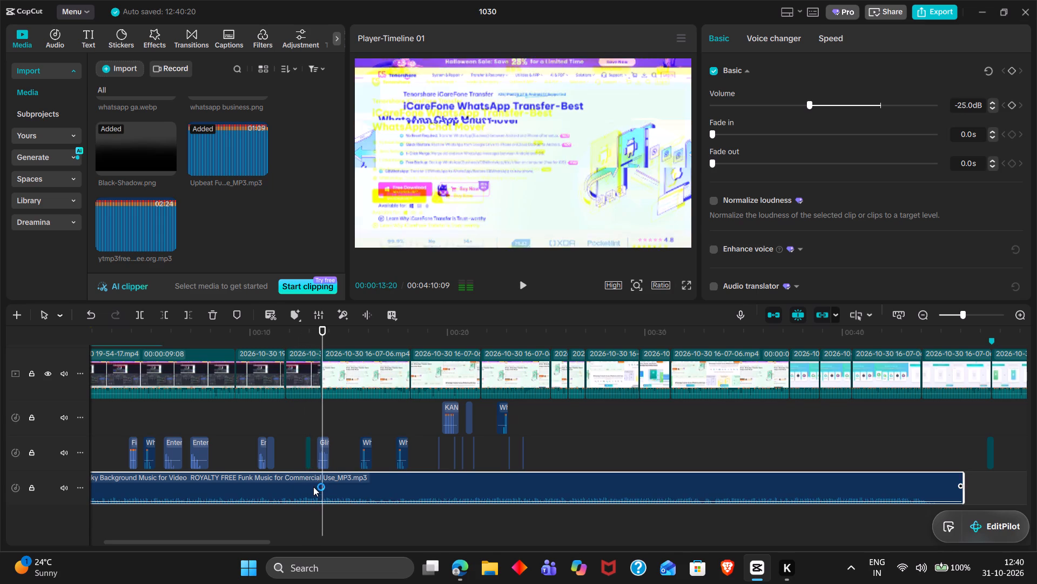
pyautogui.press('space')
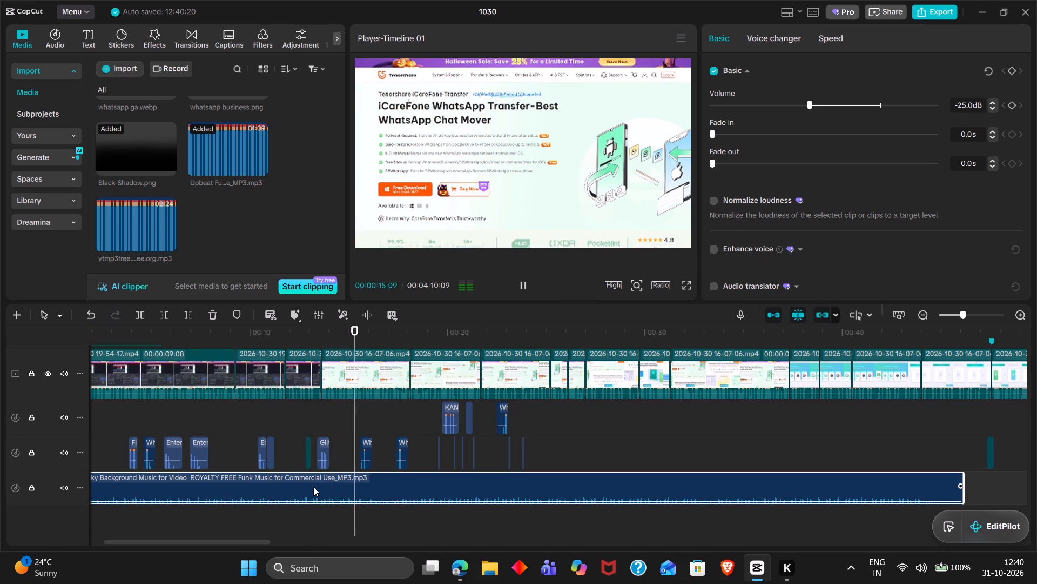
pyautogui.scroll(1, 398, 475)
pyautogui.hscroll(-1, 398, 475)
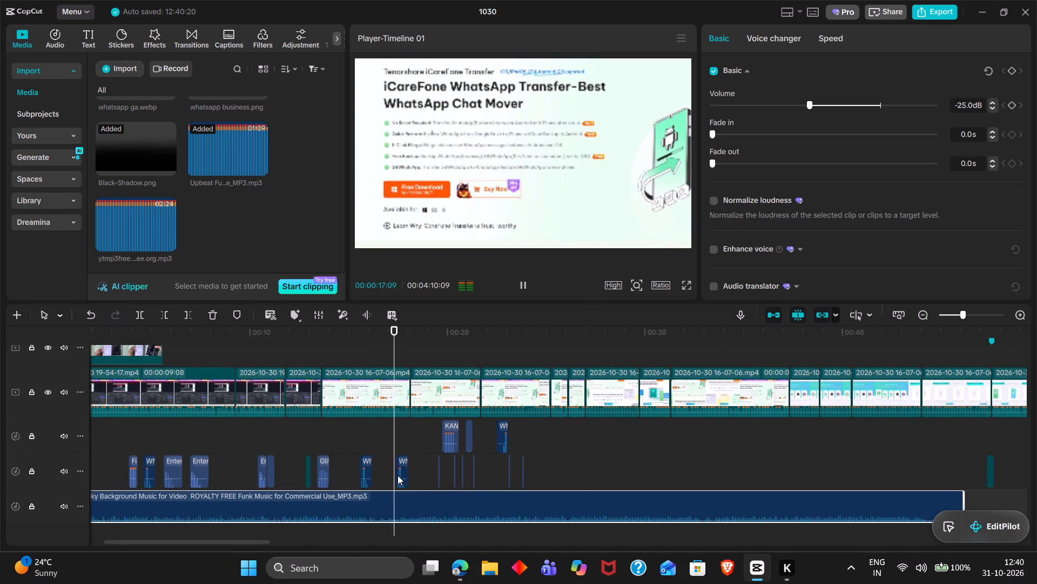
pyautogui.hscroll(-1, 398, 475)
pyautogui.keyDown('ctrl'); pyautogui.scroll(-2, 398, 475); pyautogui.keyUp('ctrl')
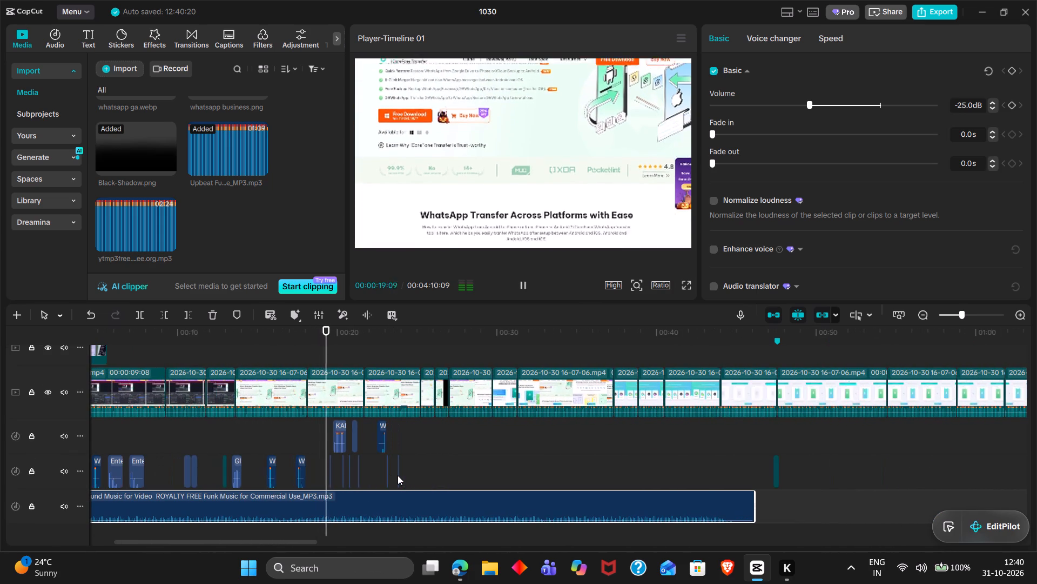
pyautogui.scroll(1, 398, 475)
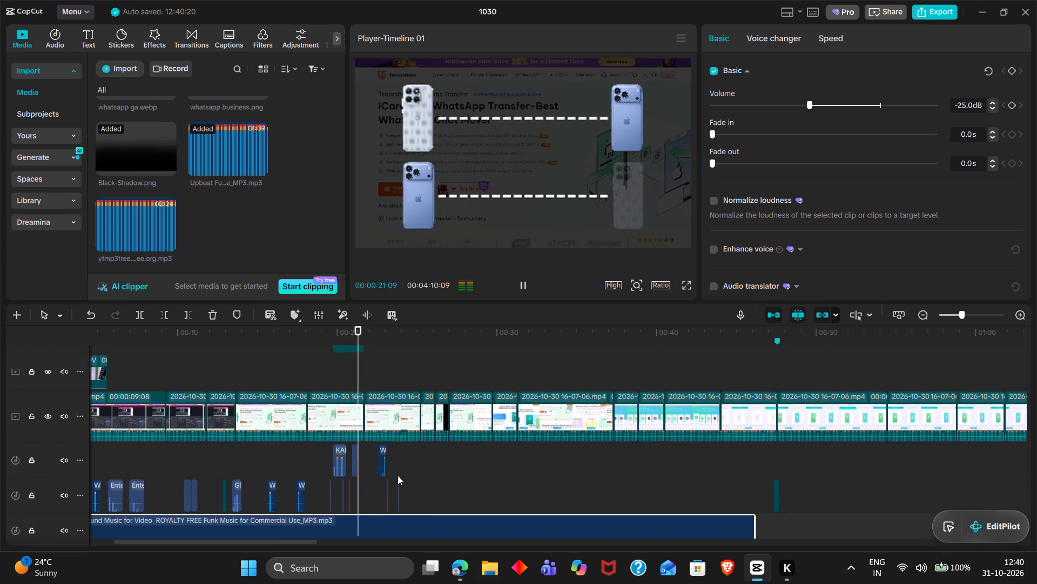
pyautogui.scroll(2, 398, 475)
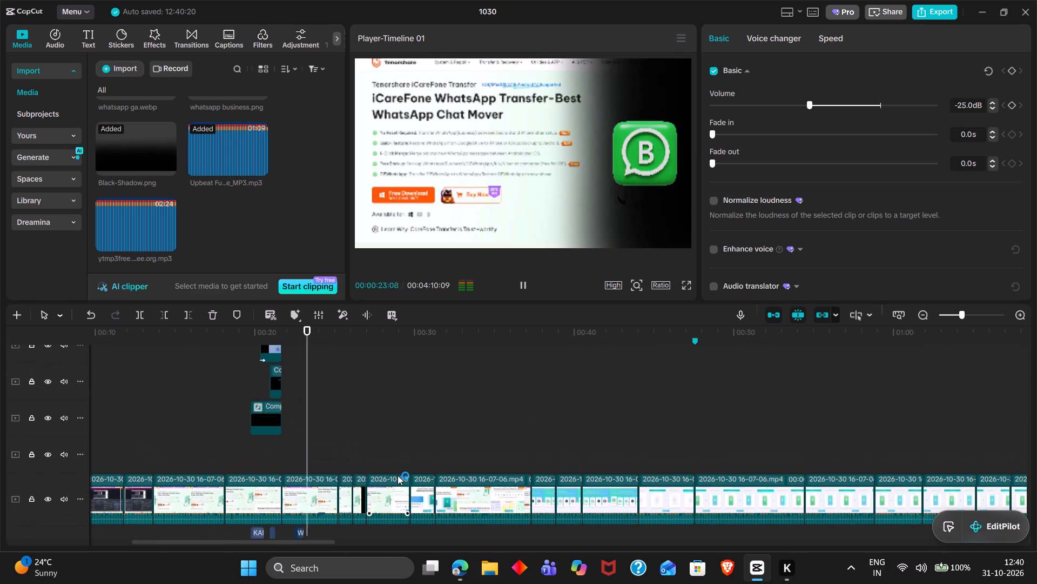
pyautogui.scroll(1, 398, 475)
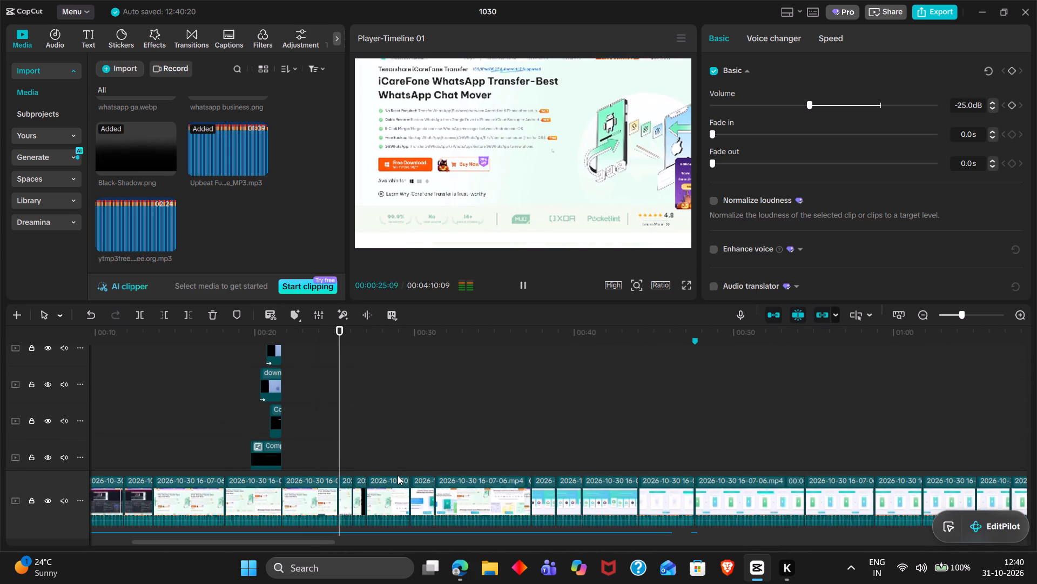
pyautogui.hscroll(-1, 398, 475)
pyautogui.scroll(-1, 398, 475)
pyautogui.scroll(1, 398, 475)
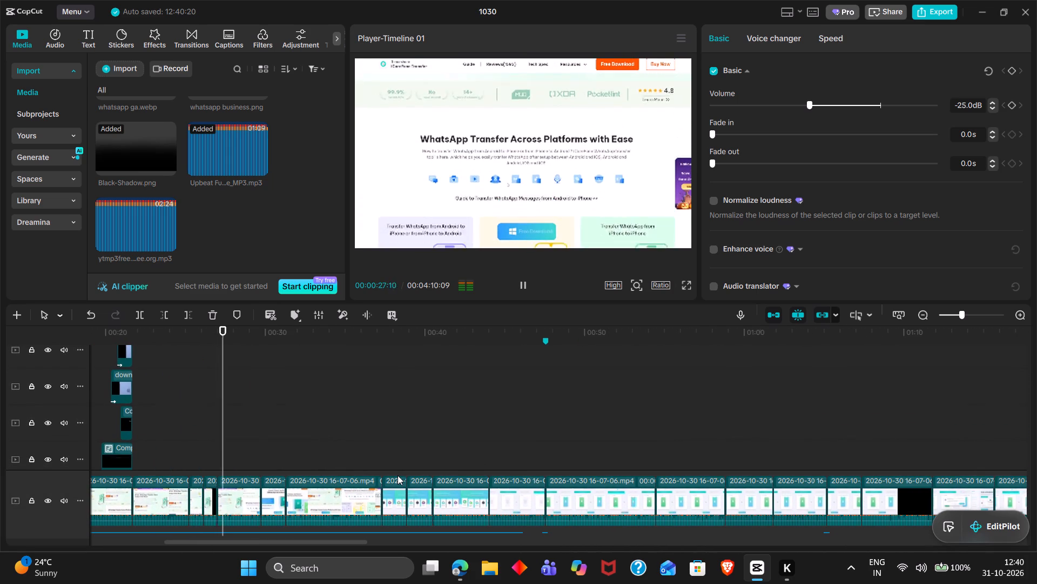
pyautogui.scroll(1, 398, 475)
pyautogui.hscroll(-1, 398, 475)
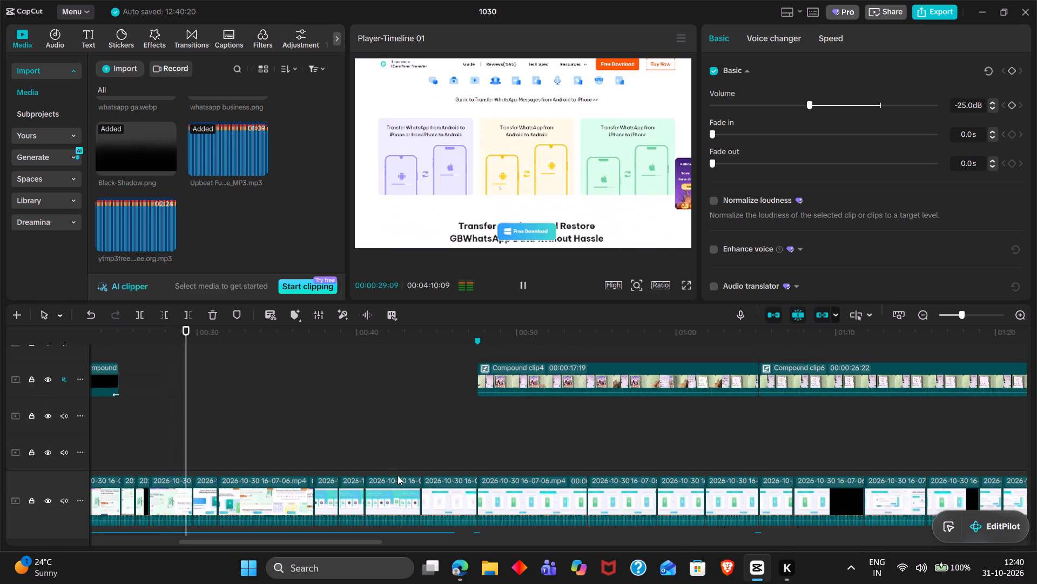
pyautogui.hscroll(-1, 398, 475)
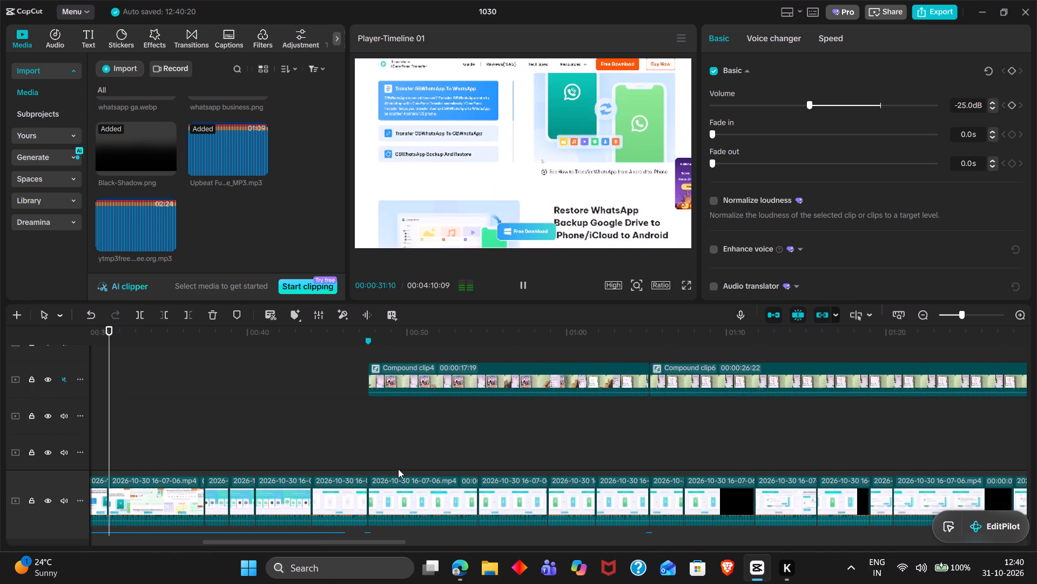
pyautogui.keyDown('ctrl'); pyautogui.scroll(2, 398, 469); pyautogui.keyUp('ctrl')
pyautogui.hscroll(-1, 517, 475)
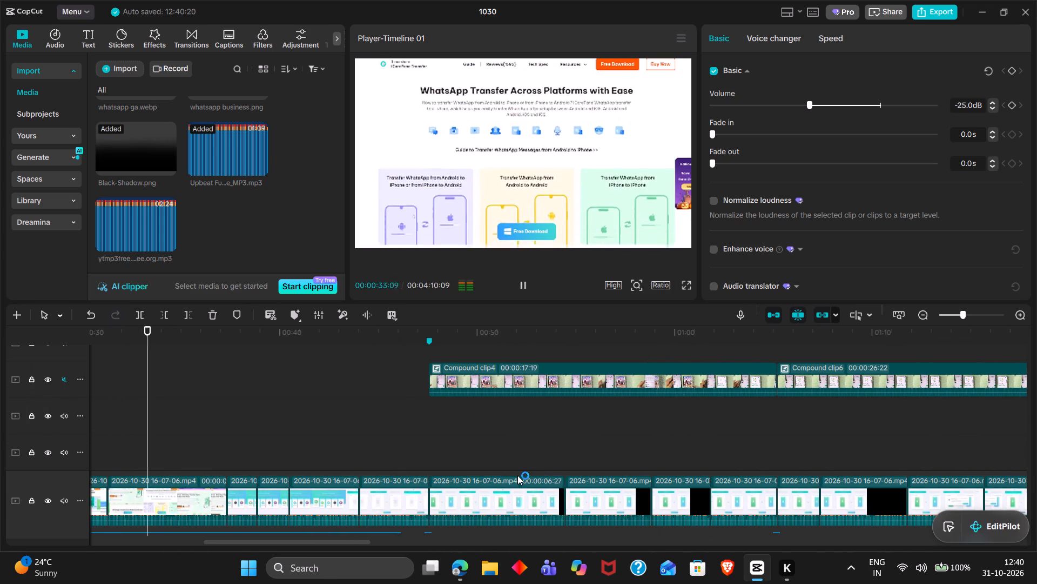
# Trim the end of the Upbeat Funky music to 00:00:37:10, where the social app selection screen begins.
pyautogui.scroll(-3, 479, 448)
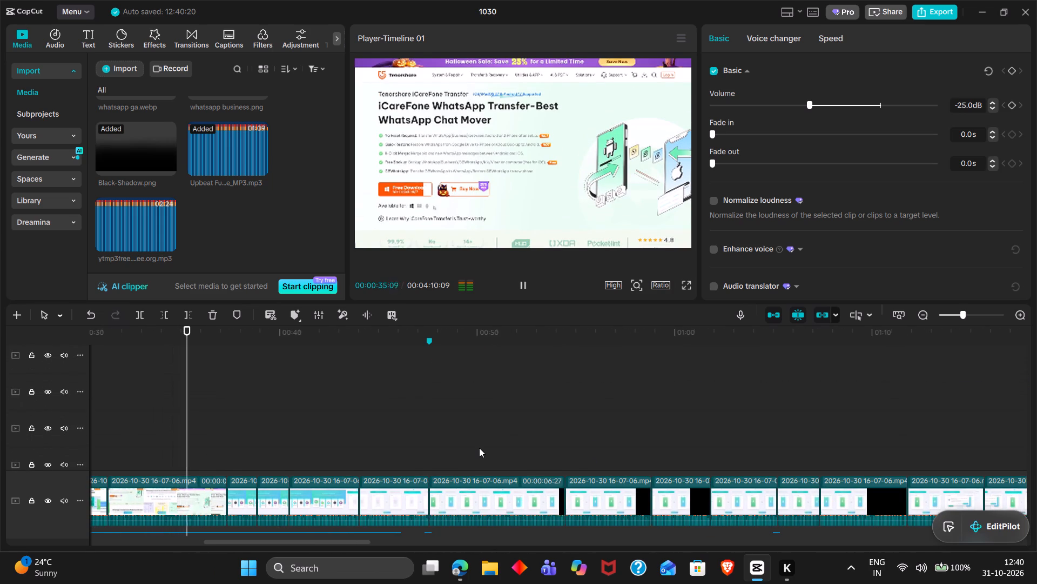
pyautogui.scroll(-2, 479, 448)
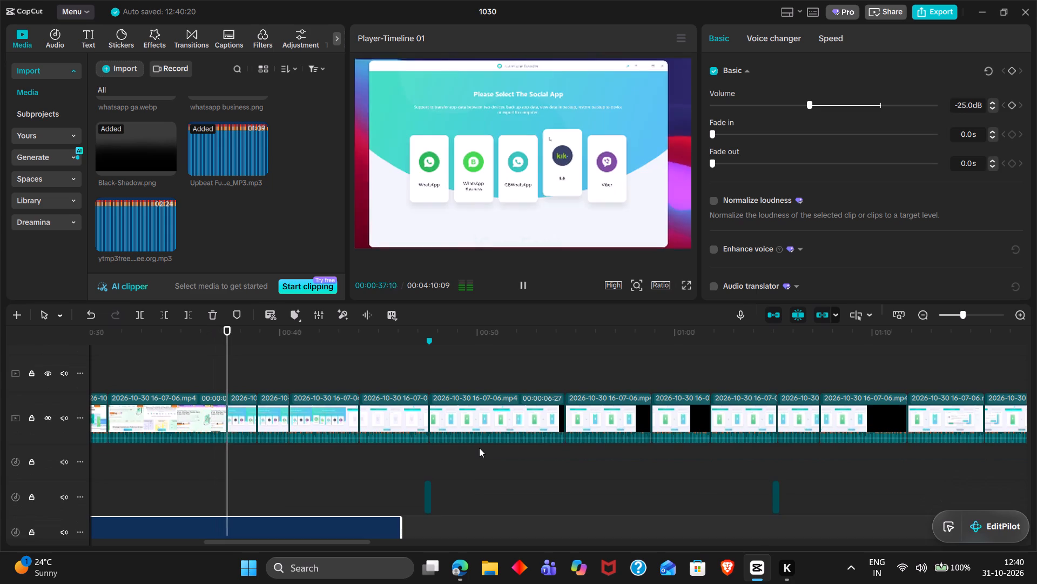
pyautogui.scroll(-1, 479, 448)
pyautogui.moveTo(272, 422); pyautogui.dragTo(267, 422)
pyautogui.tripleClick(225, 428)
pyautogui.click(241, 479)
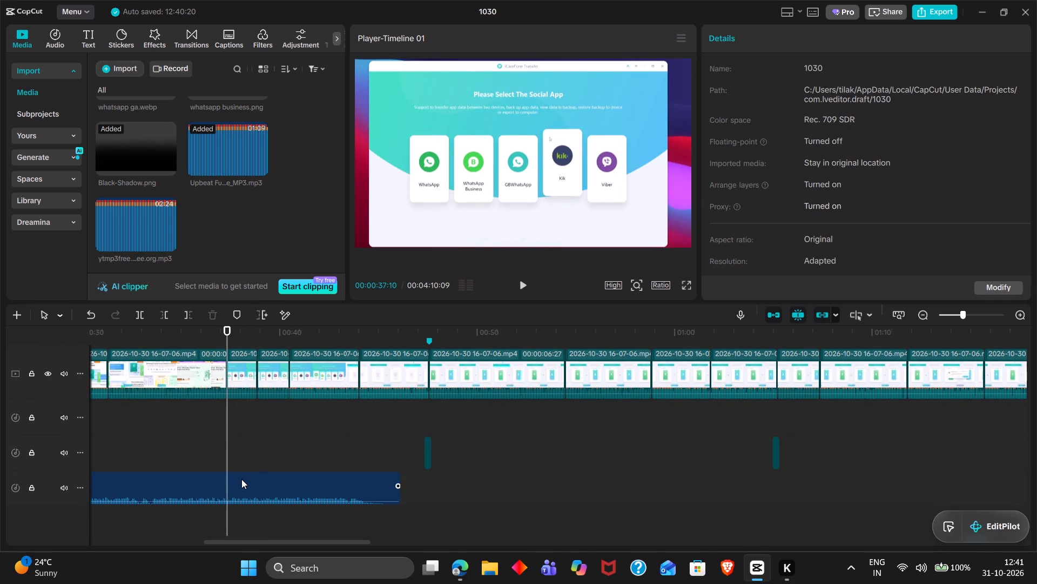
pyautogui.press('w')
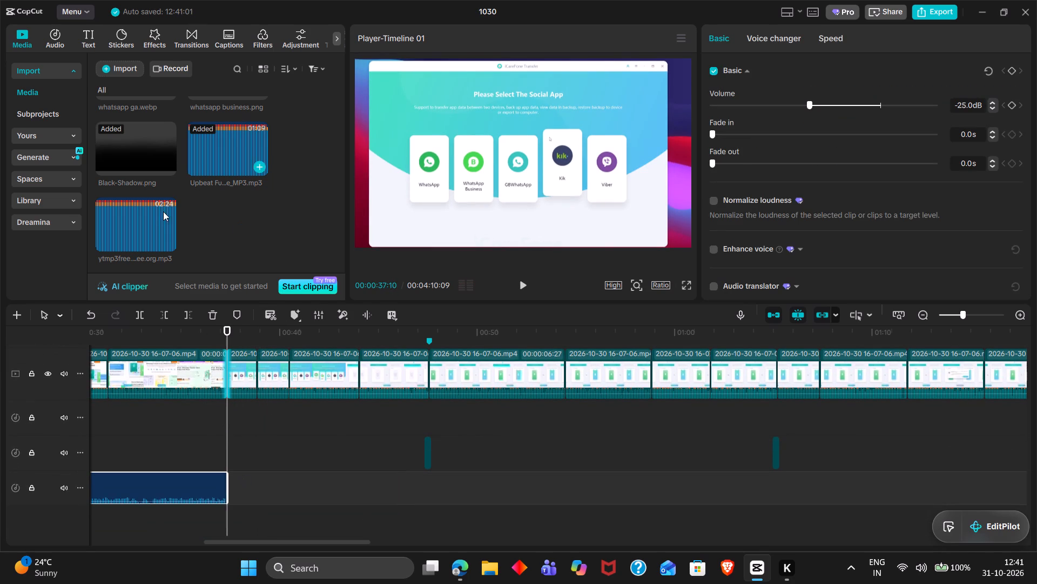
# Place the ytmp3free music on a new audio track below the Upbeat Funky music and trim its start to 00:00:37:10.
pyautogui.moveTo(151, 221); pyautogui.dragTo(190, 534)
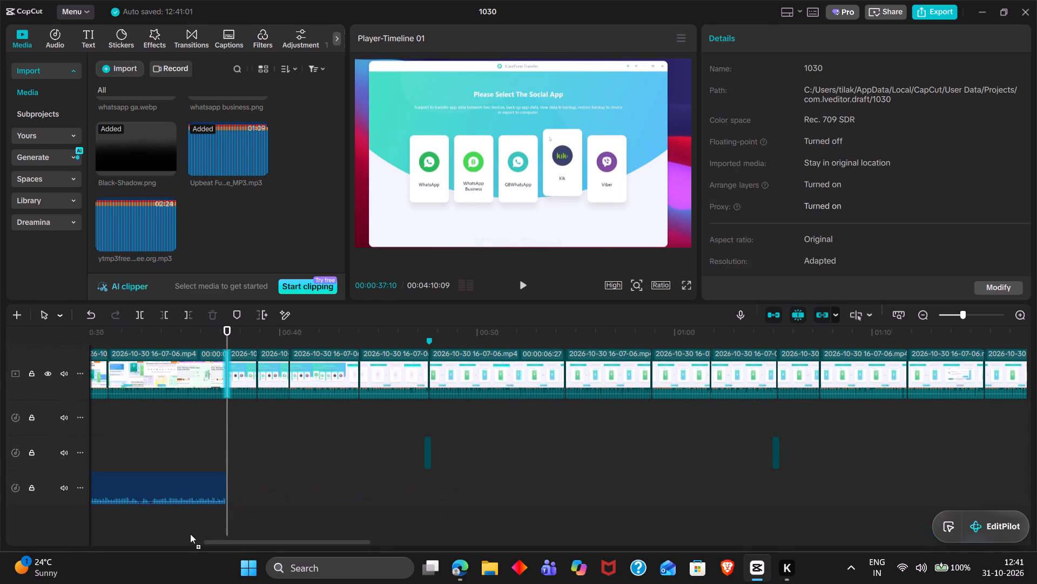
pyautogui.moveTo(190, 534); pyautogui.dragTo(65, 516)
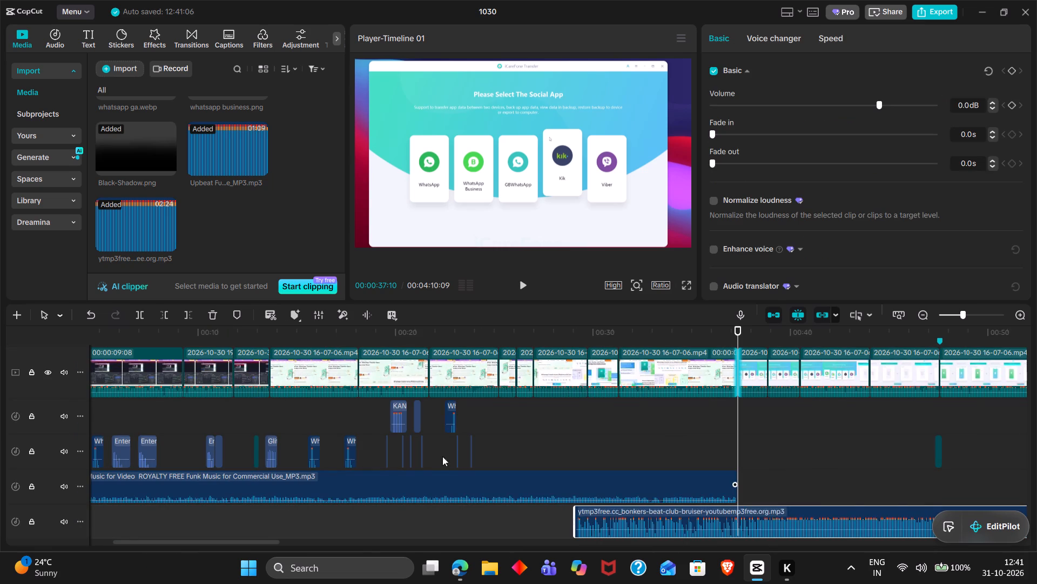
pyautogui.hscroll(-1, 459, 454)
pyautogui.moveTo(597, 522); pyautogui.dragTo(588, 519)
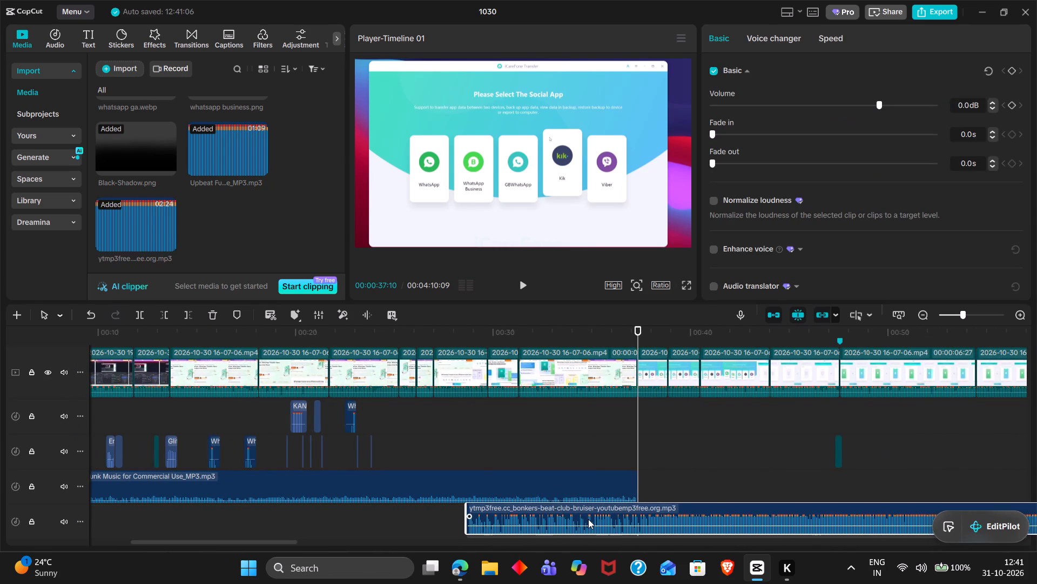
pyautogui.moveTo(588, 519); pyautogui.dragTo(588, 519)
pyautogui.press('q')
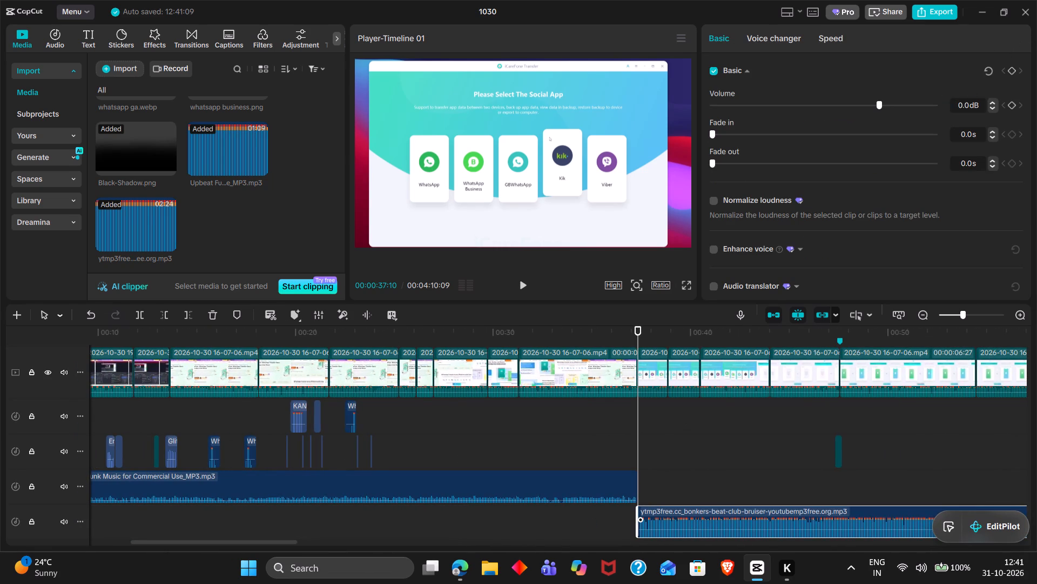
# Set the ytmp3free music's volume to -25 dB and play the timeline.
pyautogui.tripleClick(963, 105)
pyautogui.write('-25')
pyautogui.press('Return')
pyautogui.press('space')
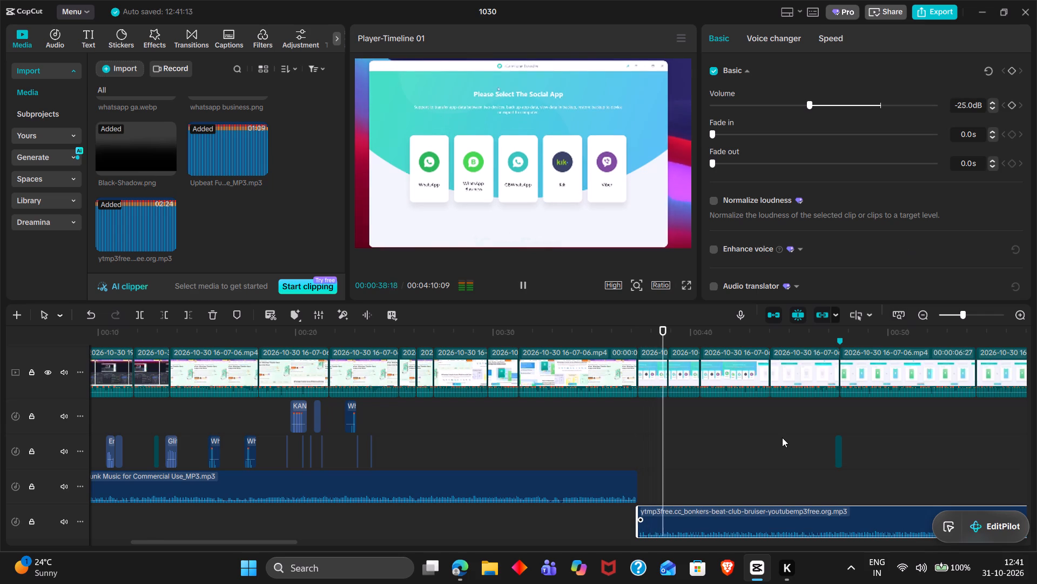
# Copy the ytmp3free music and paste it on a new audio track at 00:02:49:06, near the end of the first copy.
pyautogui.hscroll(-1, 782, 437)
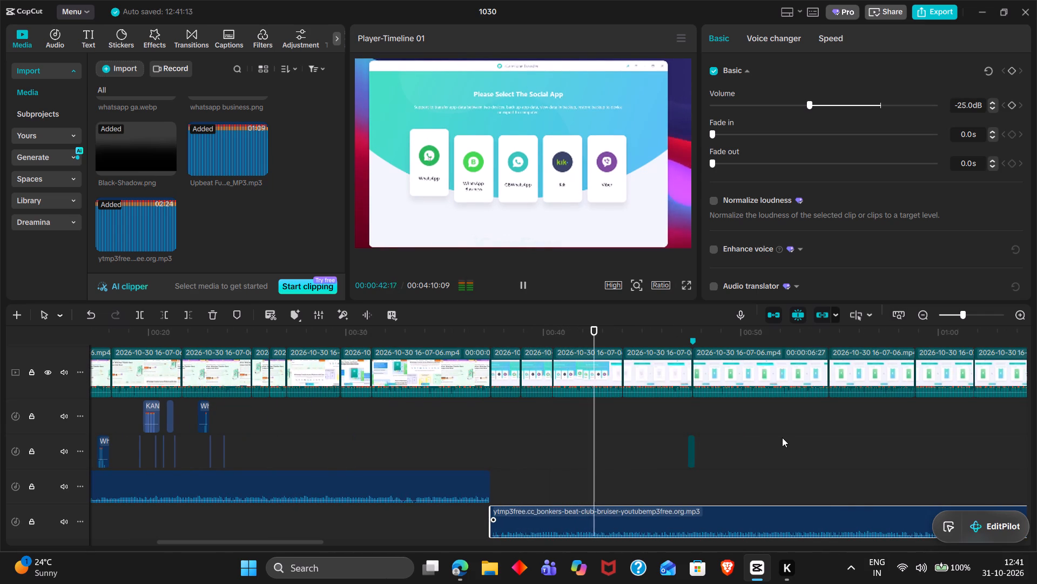
pyautogui.hscroll(-1, 782, 437)
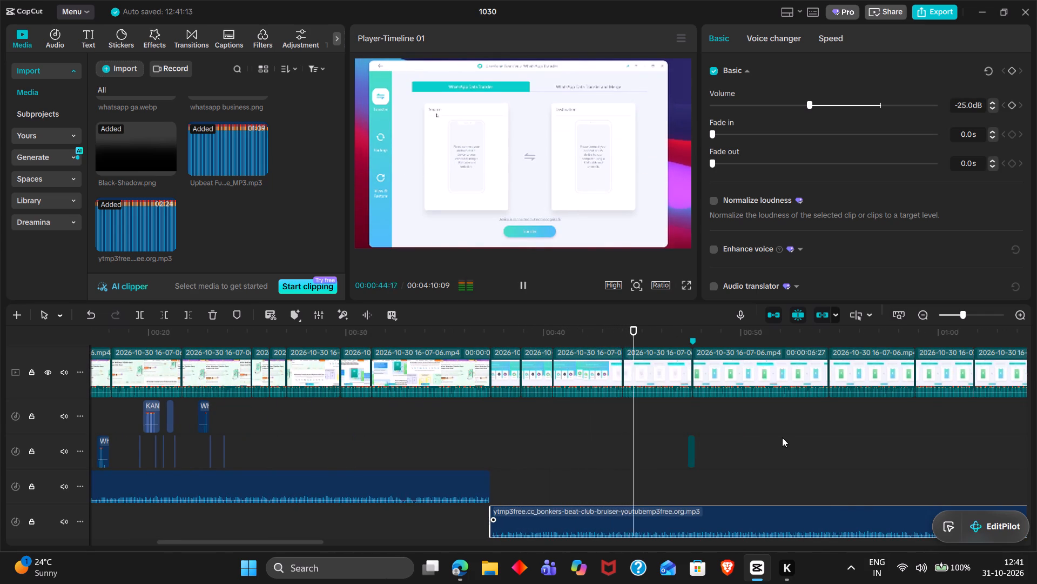
pyautogui.hscroll(-3, 782, 437)
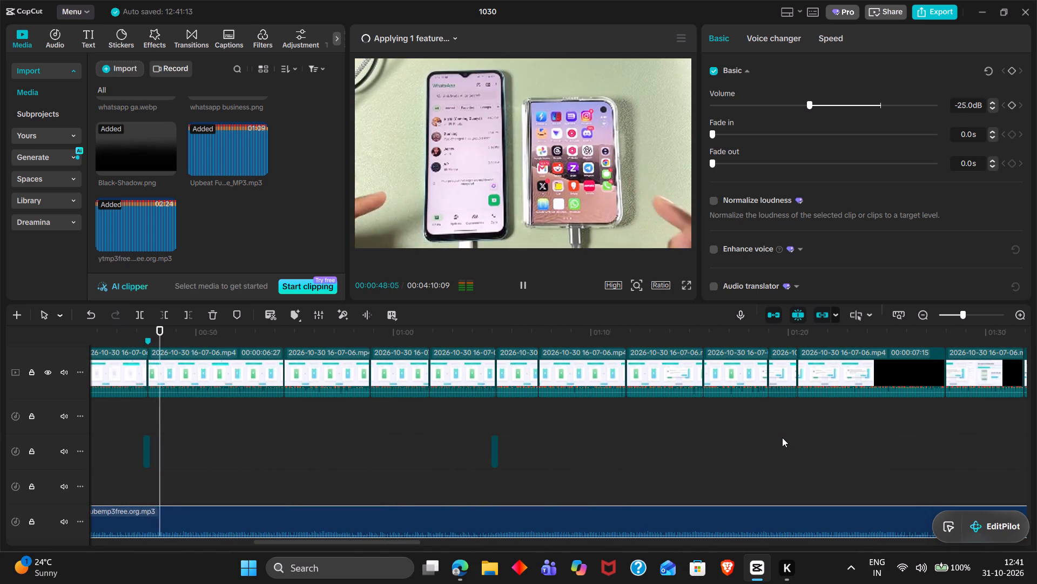
pyautogui.hotkey('ctrl', 'c')
pyautogui.hscroll(-4, 782, 437)
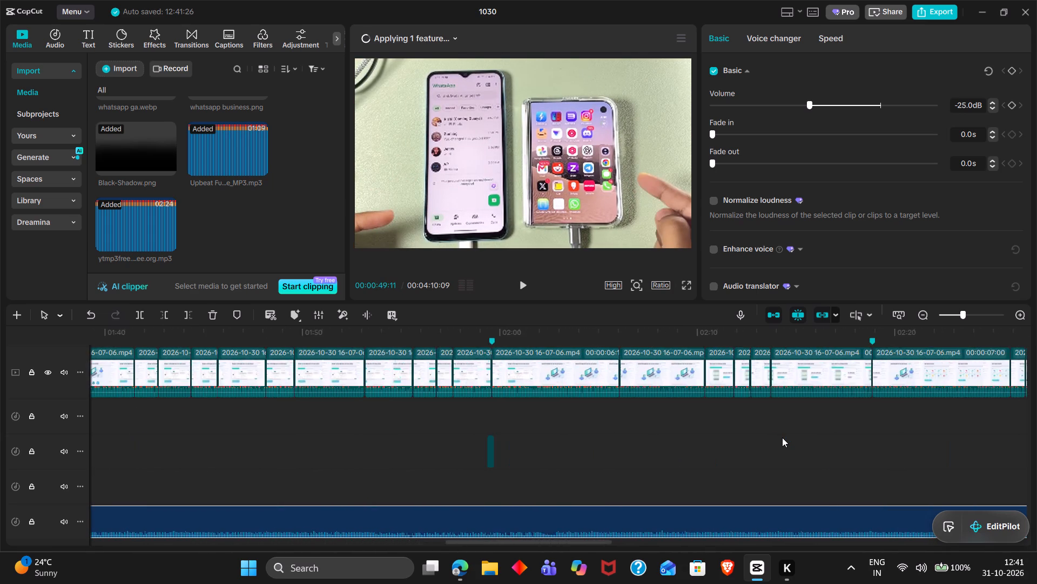
pyautogui.hscroll(-4, 782, 437)
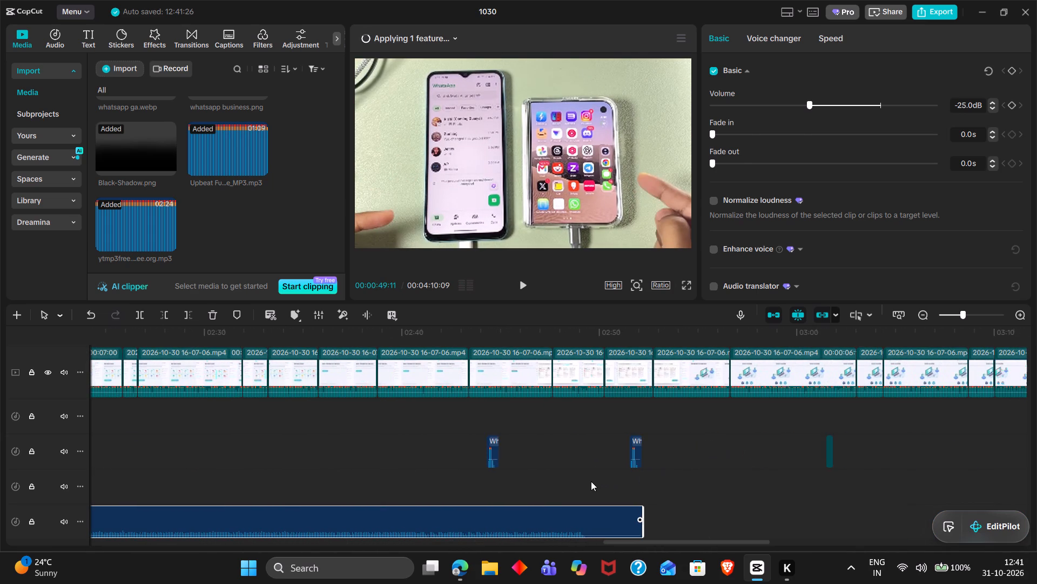
pyautogui.click(591, 481)
pyautogui.moveTo(591, 481); pyautogui.dragTo(583, 480)
pyautogui.hotkey('ctrl', 'v')
# Trim the end of the pasted ytmp3free music to 00:04:10:09, where the footage ends.
pyautogui.hscroll(-1, 583, 480)
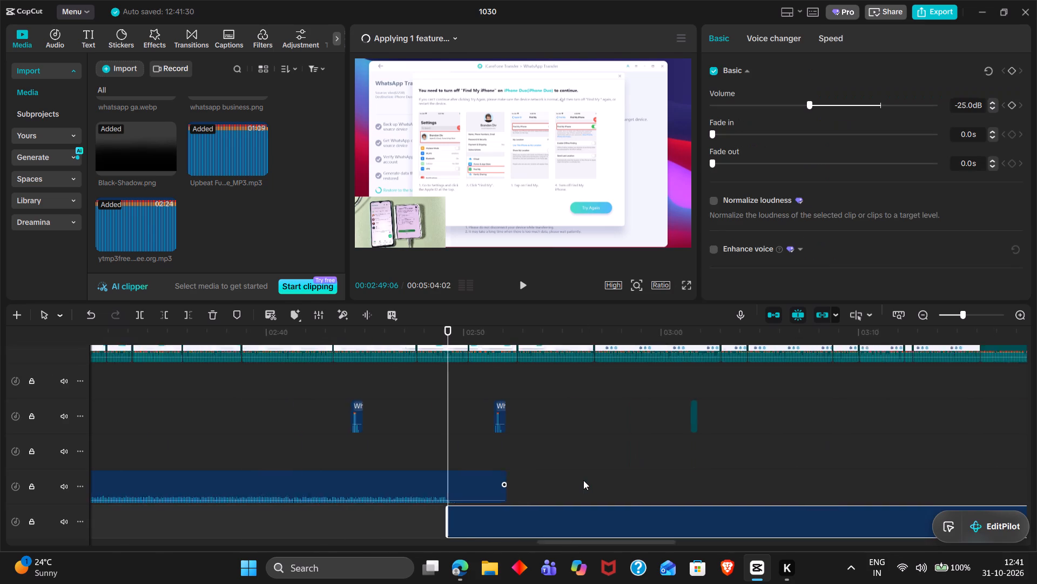
pyautogui.hscroll(-3, 583, 480)
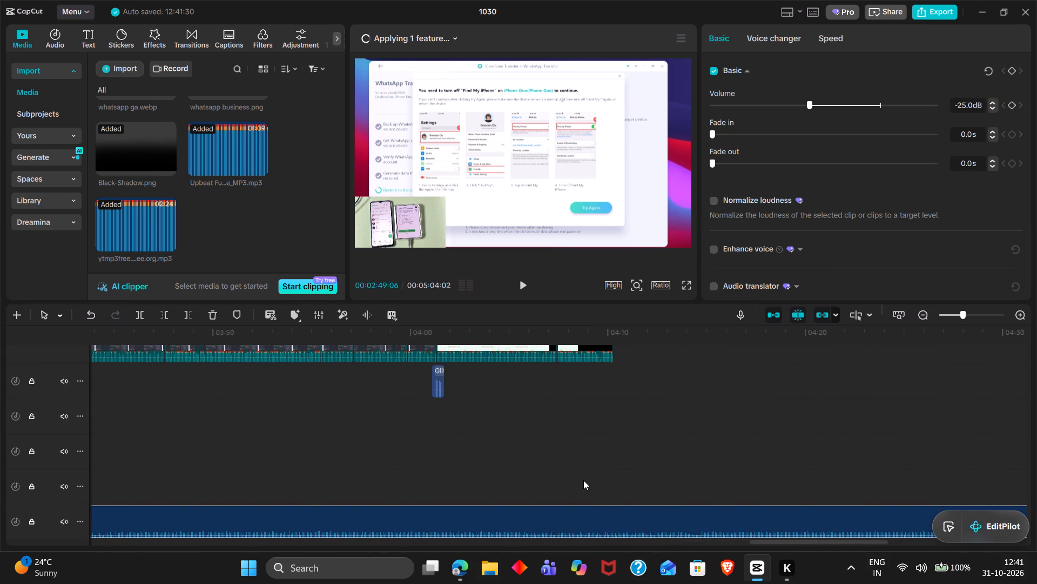
pyautogui.click(614, 333)
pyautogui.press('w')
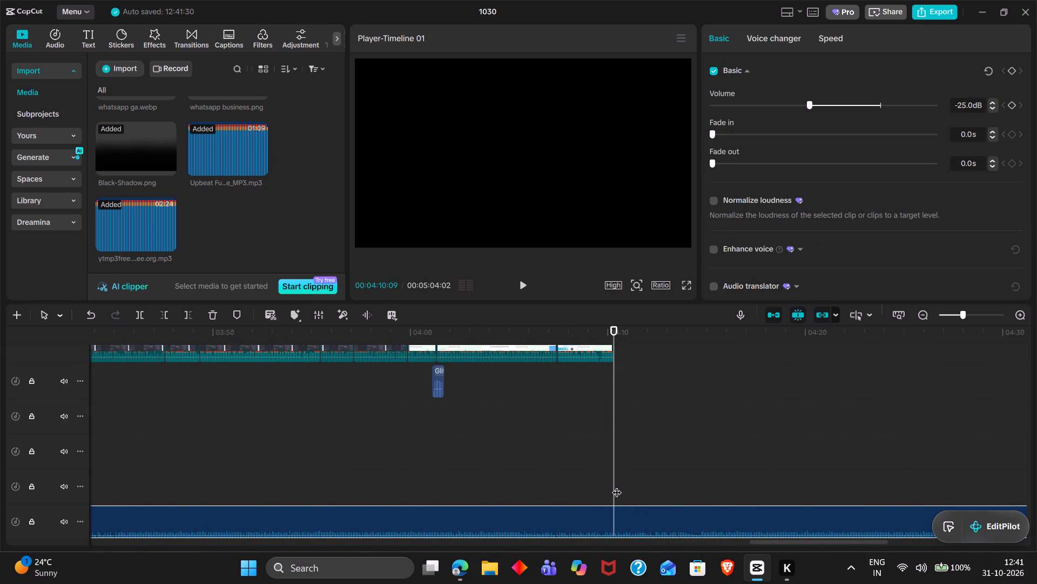
# Play the timeline from about 00:02:01:16 and look over the music, footage and text tracks through to the end of the video.
pyautogui.hscroll(8, 617, 486)
pyautogui.keyDown('ctrl'); pyautogui.scroll(-4, 617, 486); pyautogui.keyUp('ctrl')
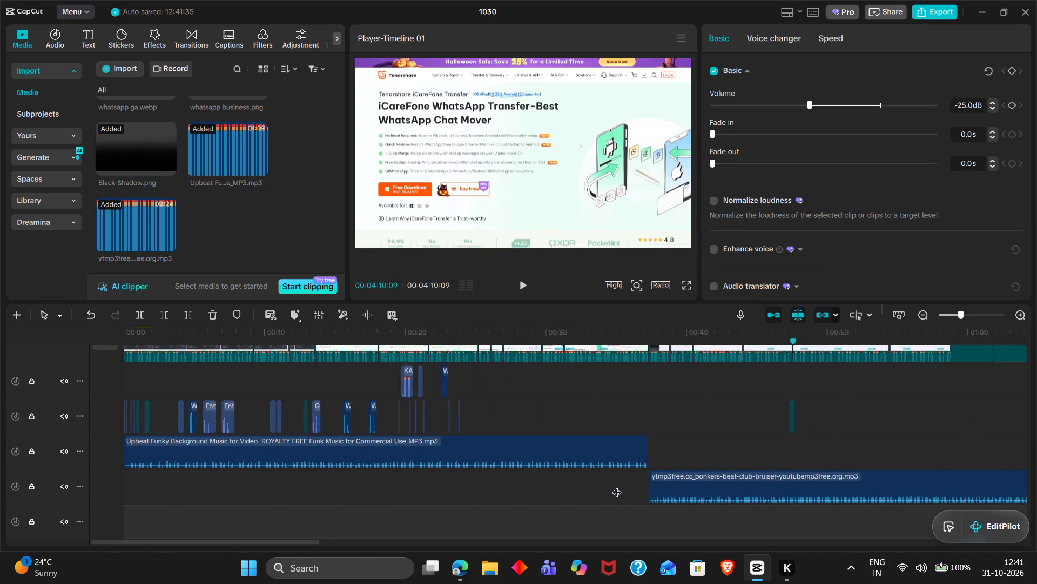
pyautogui.keyDown('ctrl'); pyautogui.scroll(-6, 617, 486); pyautogui.keyUp('ctrl')
pyautogui.scroll(1, 617, 486)
pyautogui.keyDown('ctrl'); pyautogui.scroll(-1, 617, 486); pyautogui.keyUp('ctrl')
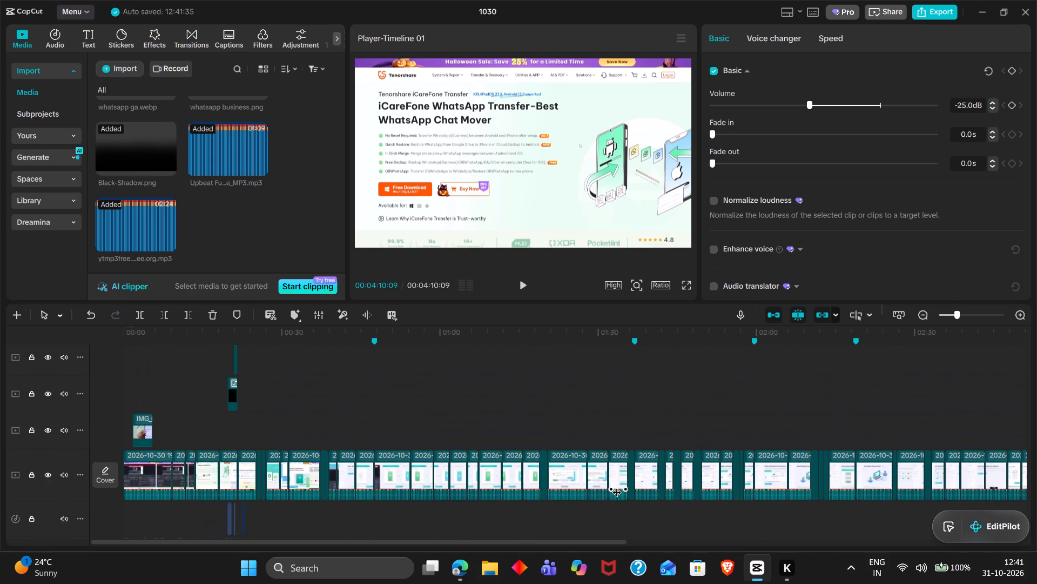
pyautogui.scroll(-4, 617, 486)
pyautogui.doubleClick(707, 512)
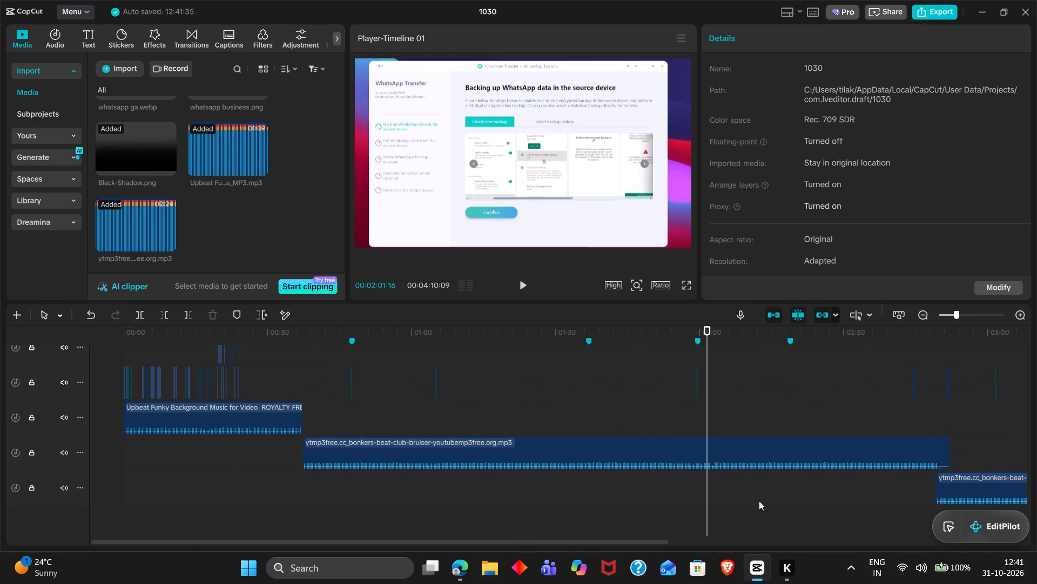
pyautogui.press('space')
pyautogui.hscroll(-1, 818, 495)
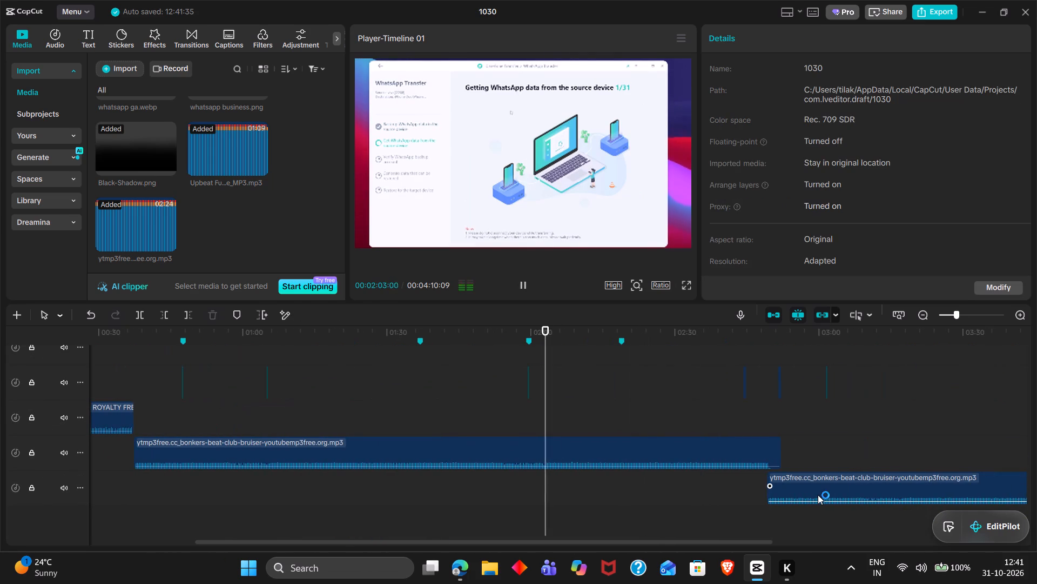
pyautogui.hscroll(-1, 818, 495)
pyautogui.scroll(1, 818, 495)
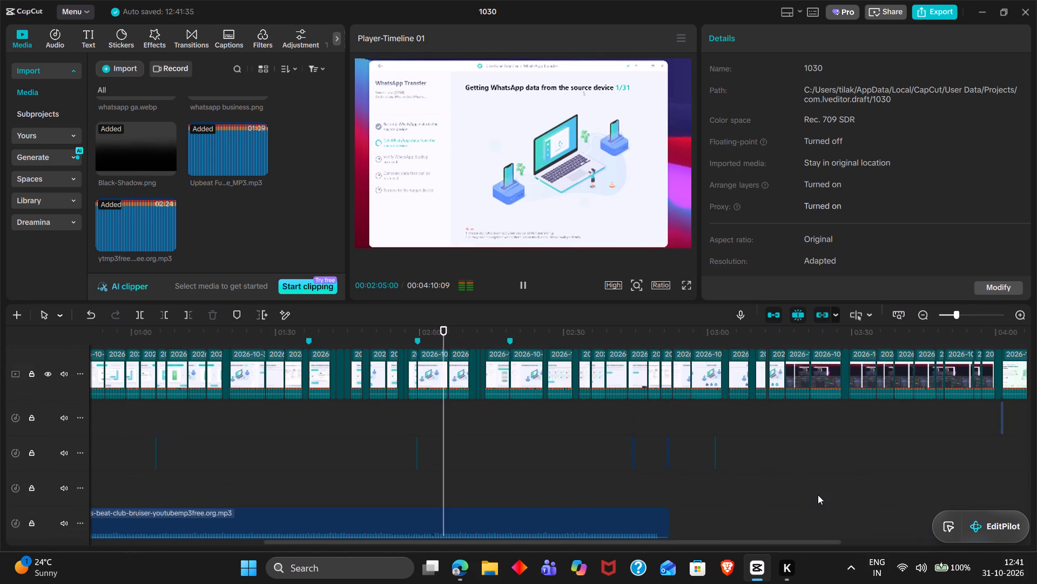
pyautogui.scroll(-2, 818, 495)
pyautogui.scroll(1, 818, 495)
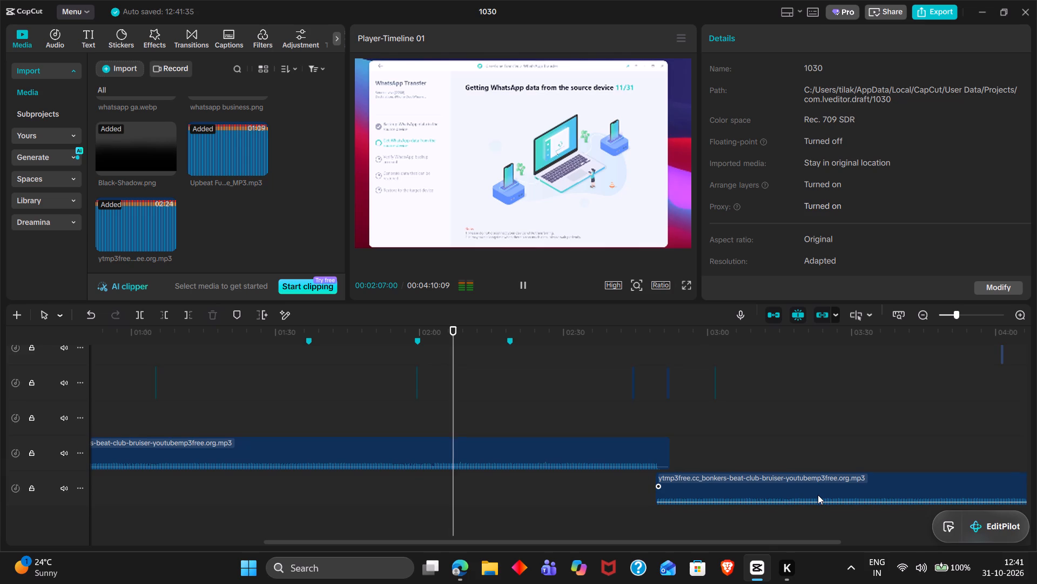
pyautogui.scroll(4, 818, 495)
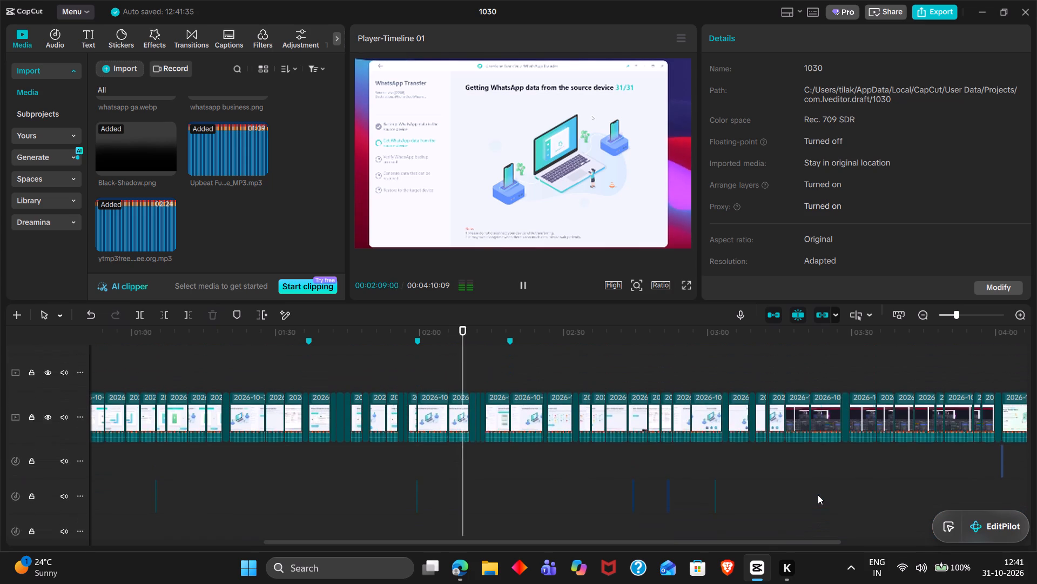
pyautogui.scroll(1, 818, 495)
pyautogui.scroll(-4, 818, 495)
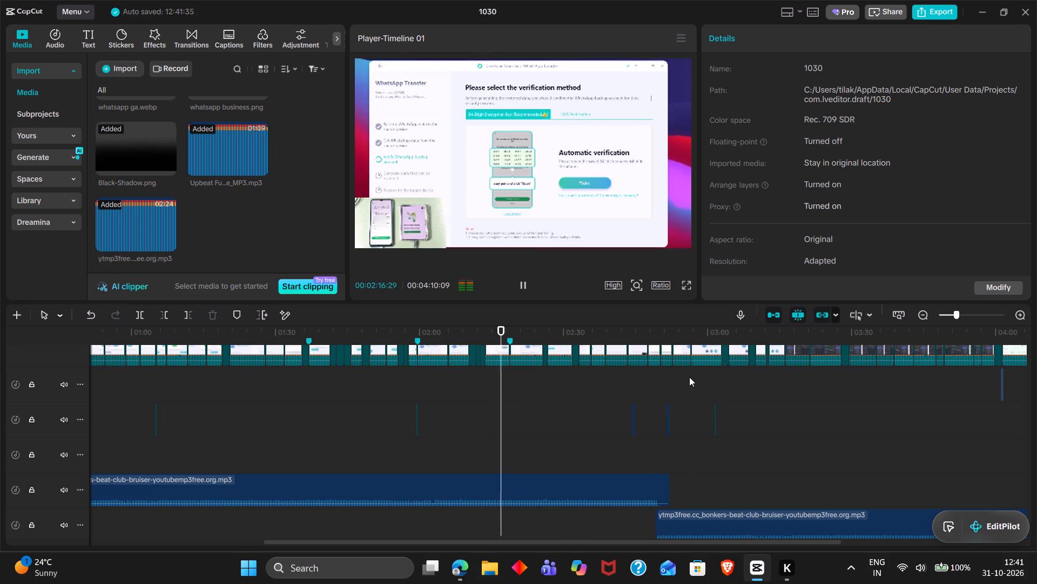
pyautogui.keyDown('ctrl'); pyautogui.scroll(-2, 623, 501); pyautogui.keyUp('ctrl')
pyautogui.hotkey('ctrl', 'space')
pyautogui.scroll(1, 623, 501)
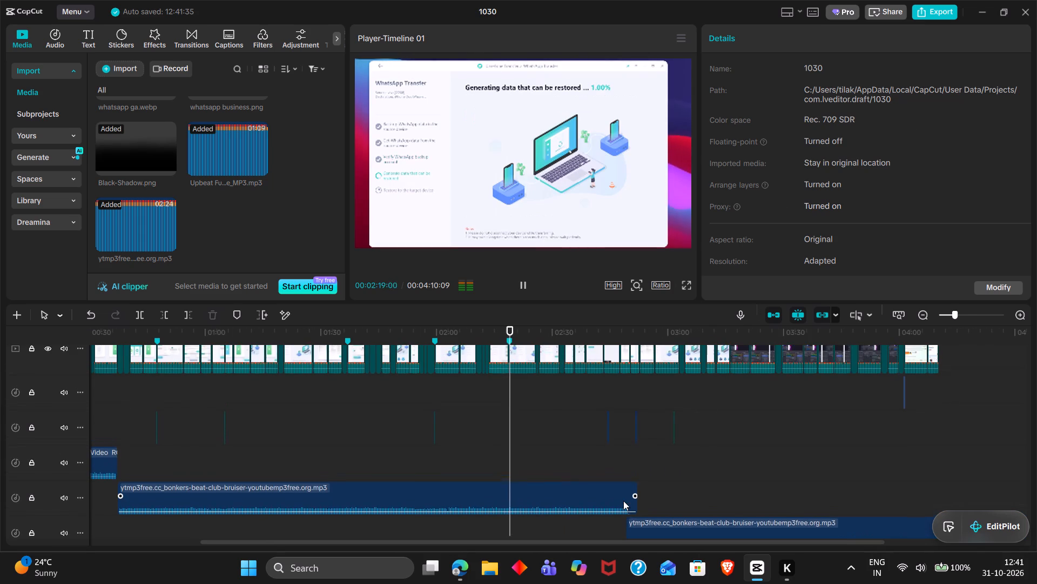
pyautogui.scroll(1, 623, 501)
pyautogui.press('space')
pyautogui.scroll(6, 623, 501)
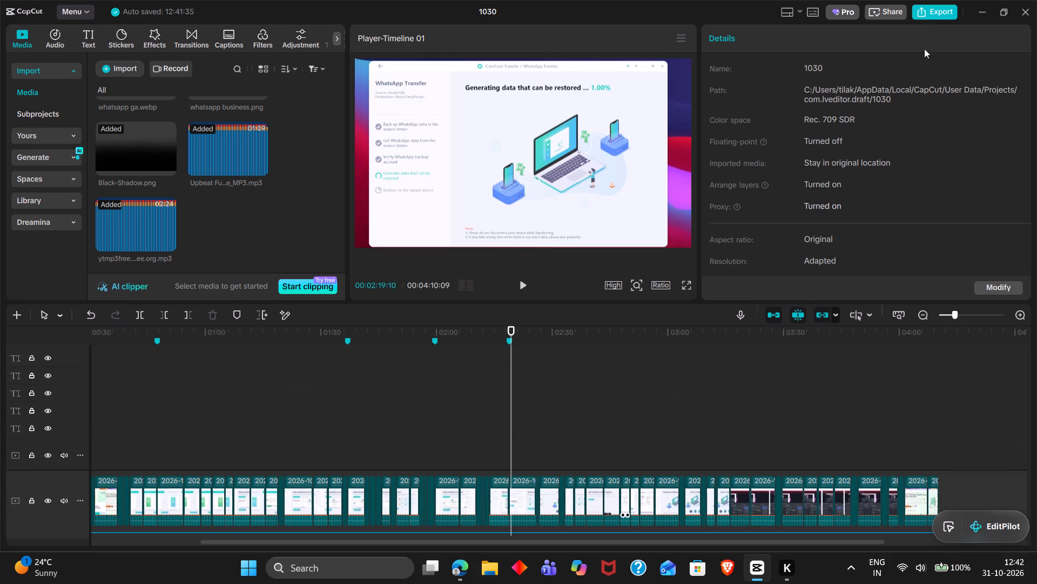
pyautogui.click(900, 416)
pyautogui.moveTo(900, 416); pyautogui.dragTo(952, 426)
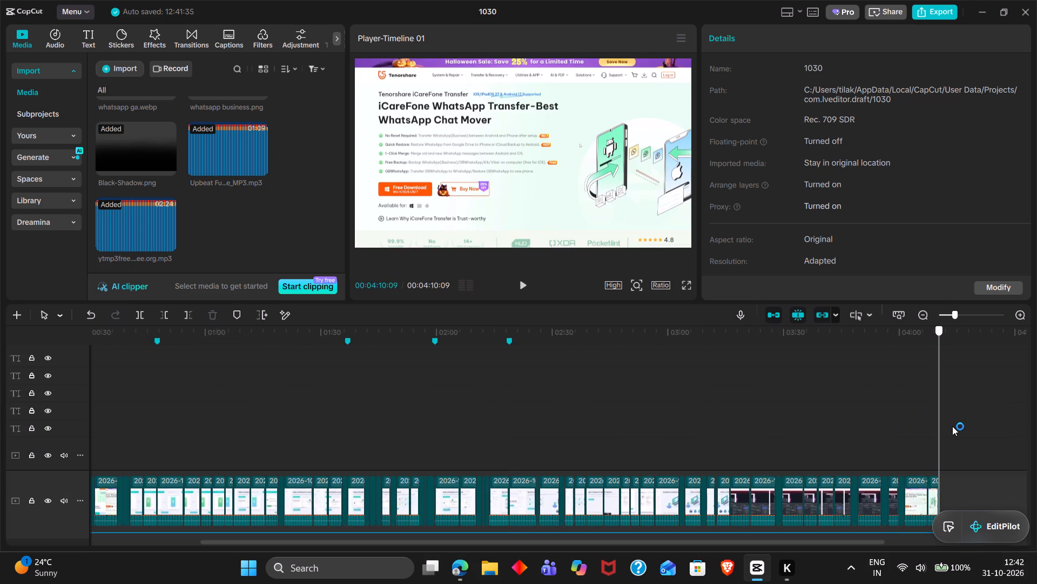
pyautogui.moveTo(952, 426); pyautogui.dragTo(952, 424)
pyautogui.hscroll(5, 666, 442)
pyautogui.doubleClick(604, 430)
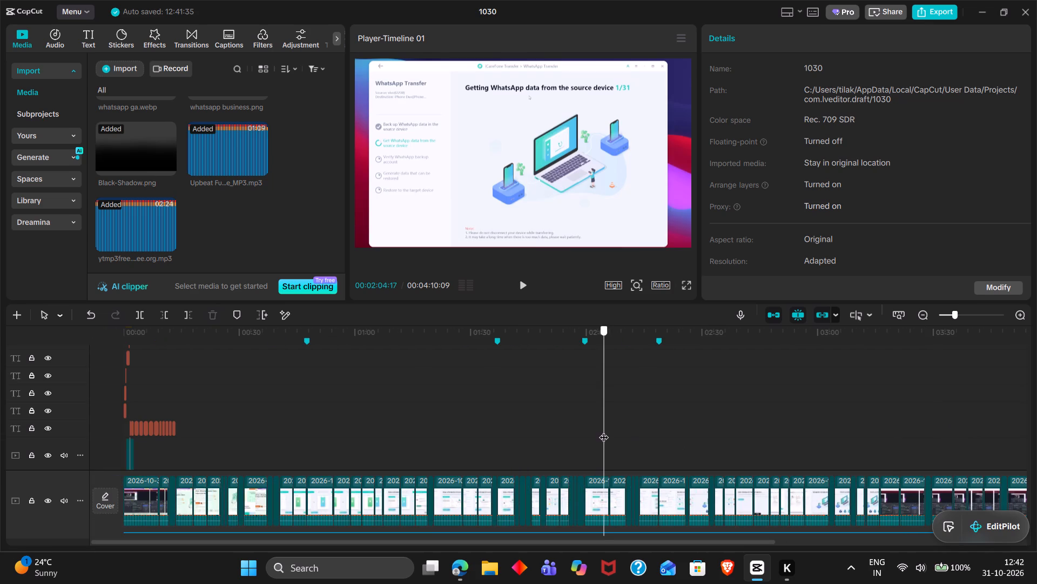
# Open the export settings for the 1030 project.
pyautogui.click(933, 5)
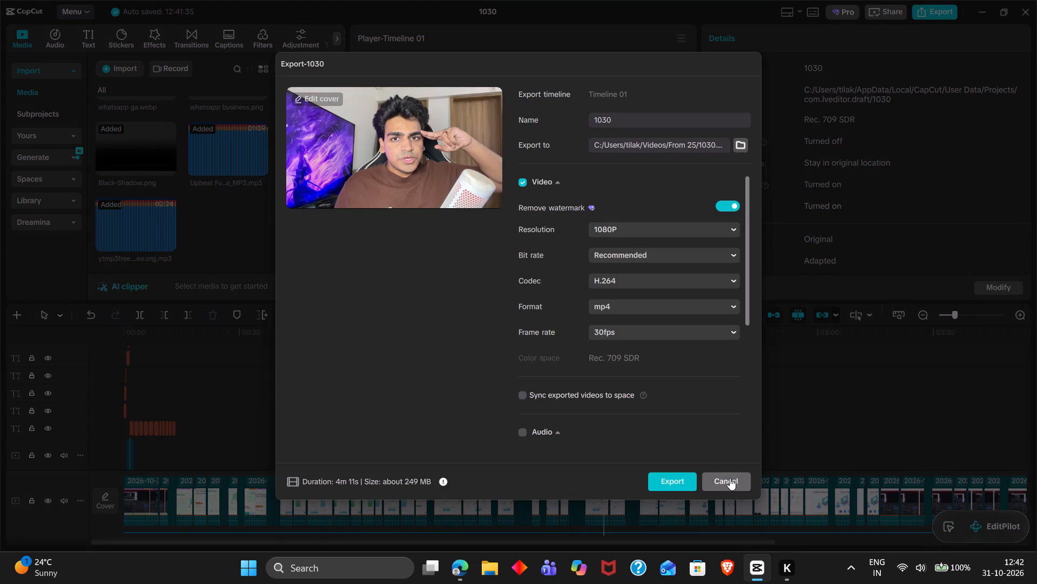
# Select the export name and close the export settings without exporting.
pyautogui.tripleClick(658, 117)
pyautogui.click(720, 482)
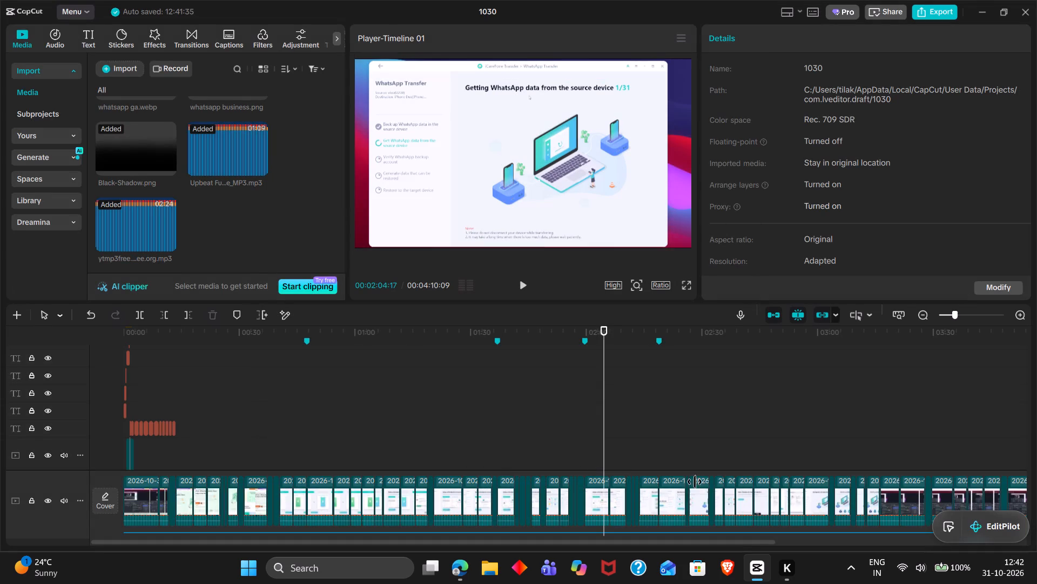
# Combine the row of existing green captions in the first 14 seconds into a compound clip.
pyautogui.keyDown('ctrl'); pyautogui.scroll(7, 191, 424); pyautogui.keyUp('ctrl')
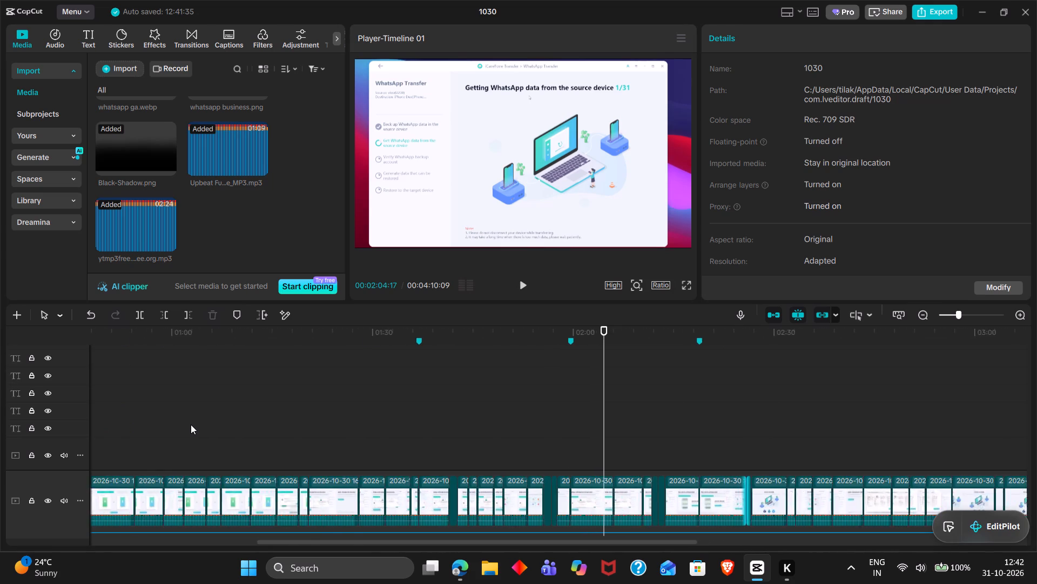
pyautogui.keyDown('ctrl'); pyautogui.scroll(1, 191, 424); pyautogui.keyUp('ctrl')
pyautogui.hscroll(4, 191, 424)
pyautogui.keyDown('ctrl'); pyautogui.scroll(1, 191, 424); pyautogui.keyUp('ctrl')
pyautogui.hscroll(1, 191, 424)
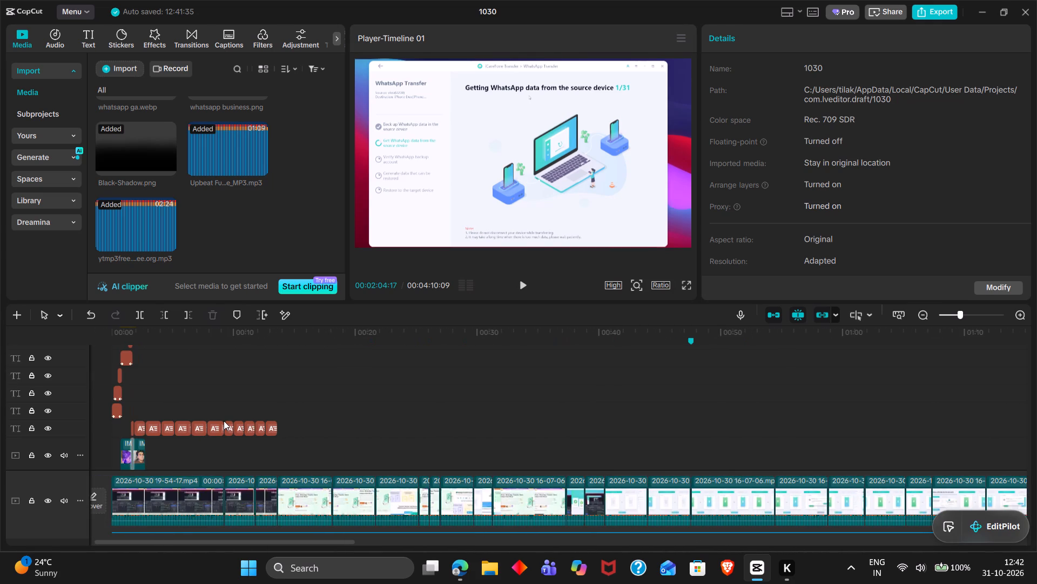
pyautogui.keyDown('ctrl'); pyautogui.scroll(3, 224, 421); pyautogui.keyUp('ctrl')
pyautogui.hscroll(4, 259, 425)
pyautogui.moveTo(404, 424); pyautogui.dragTo(142, 430)
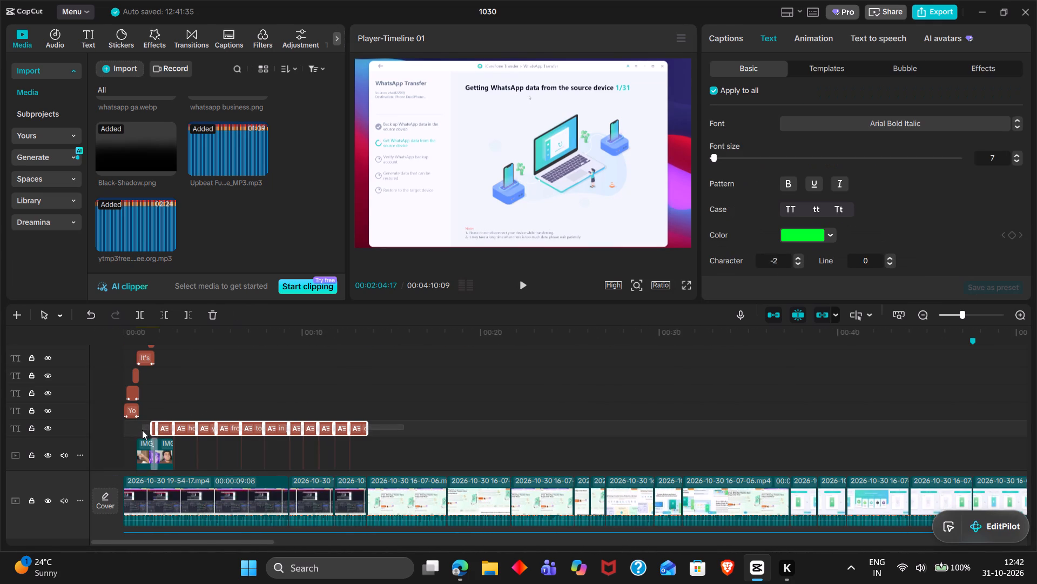
pyautogui.hotkey('alt', 'g')
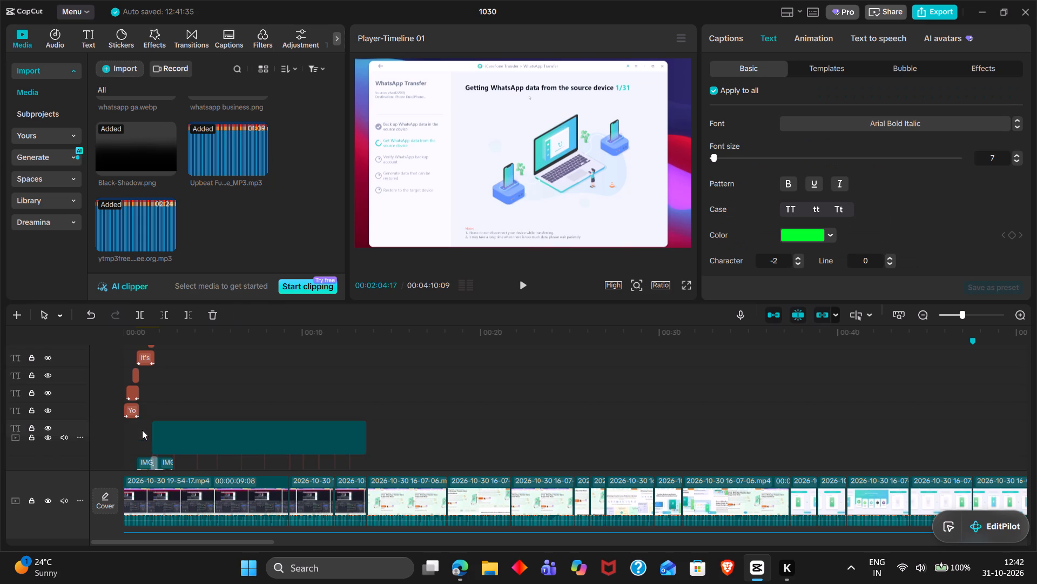
# Generate English auto captions, with bilingual captions set to None and the current captions kept.
pyautogui.doubleClick(363, 398)
pyautogui.moveTo(363, 398); pyautogui.dragTo(369, 399)
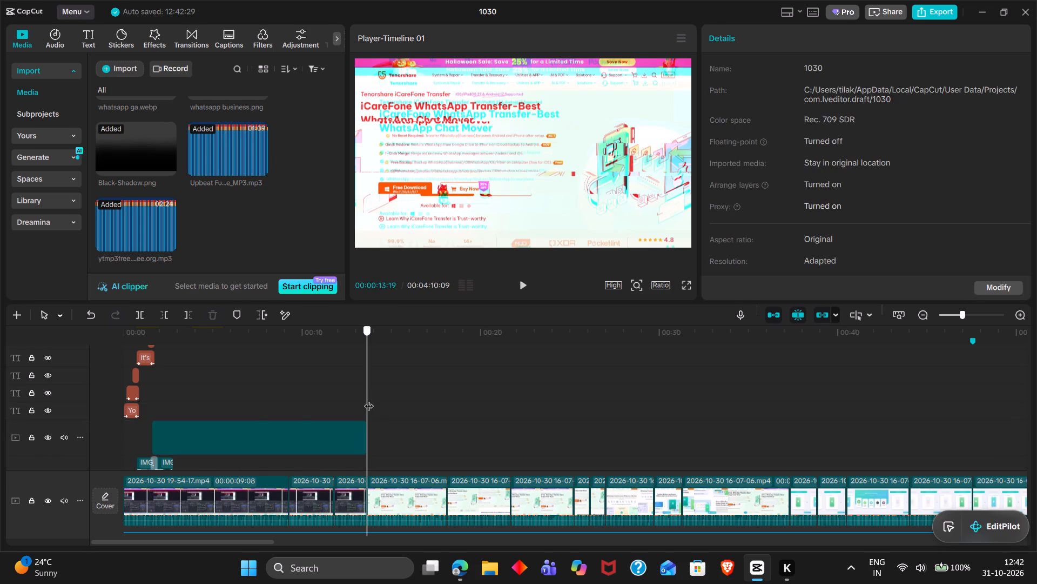
pyautogui.click(214, 38)
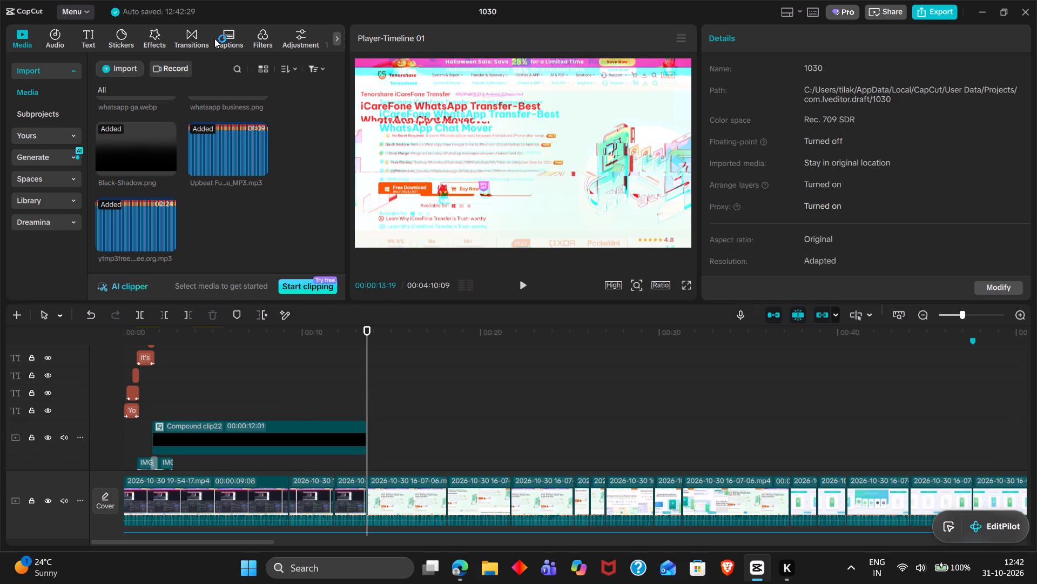
pyautogui.click(221, 45)
pyautogui.doubleClick(221, 45)
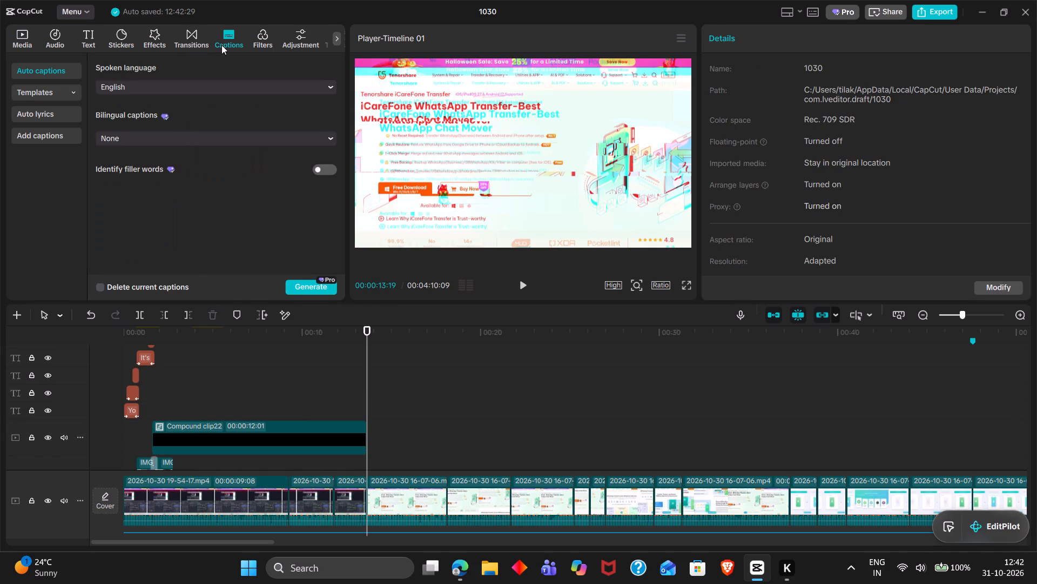
pyautogui.click(300, 289)
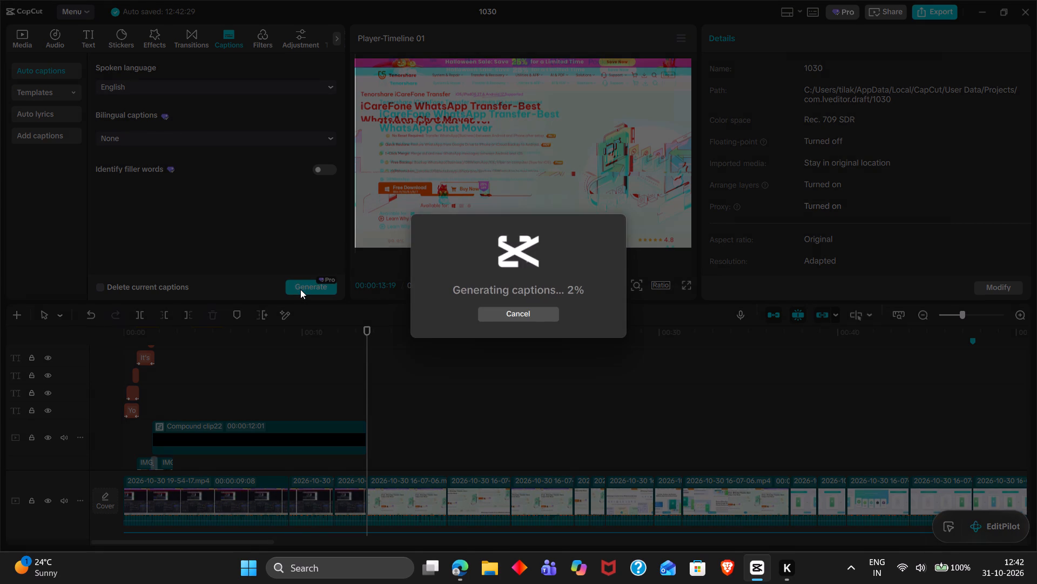
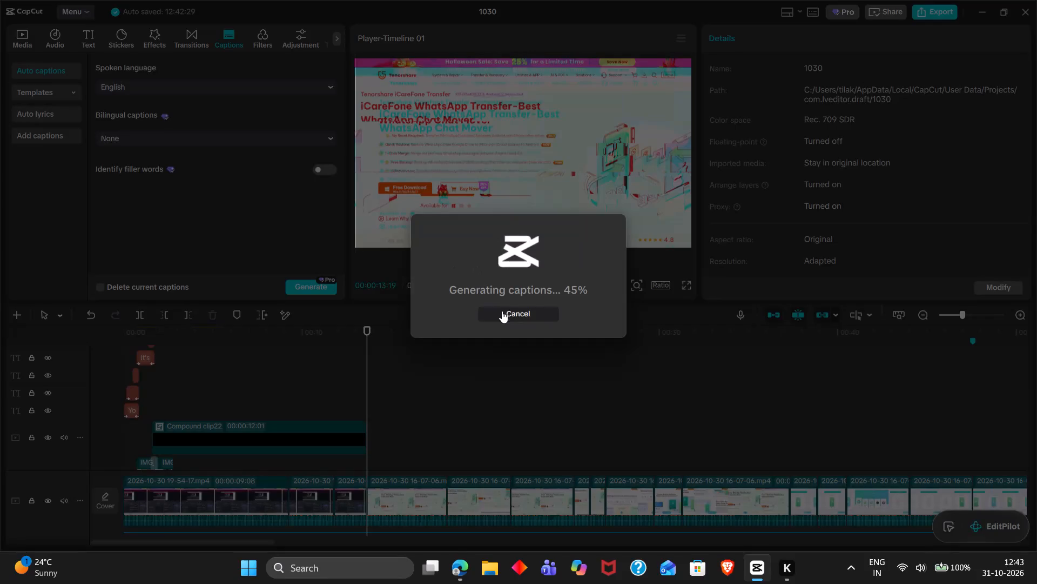
# Mute the tracks holding the captions compound clip, the short IMG clips near the start, and the WhatsApp logo clip.
pyautogui.scroll(-1, 89, 436)
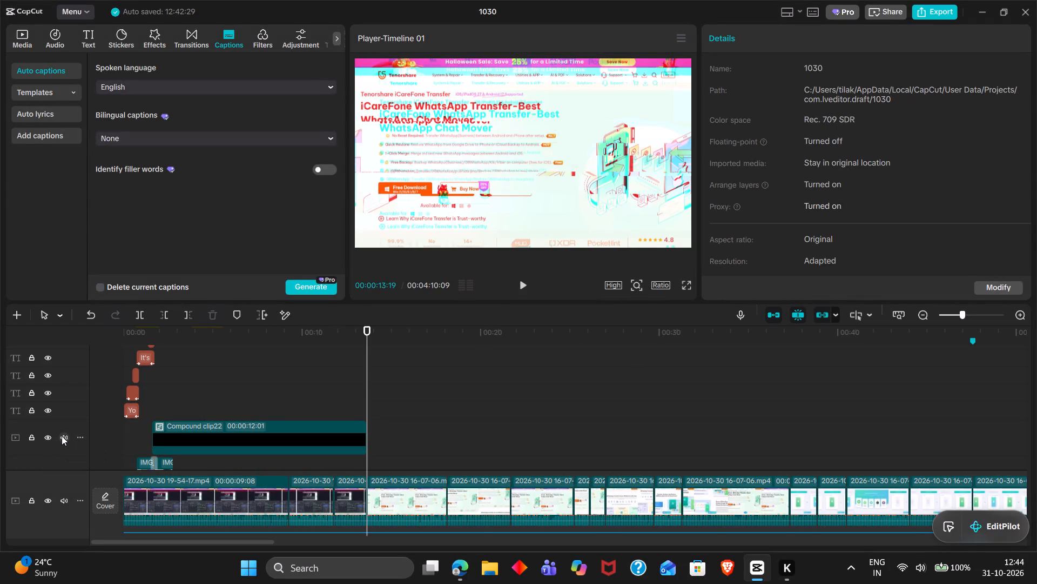
pyautogui.click(62, 436)
pyautogui.scroll(-1, 62, 436)
pyautogui.scroll(-1, 73, 389)
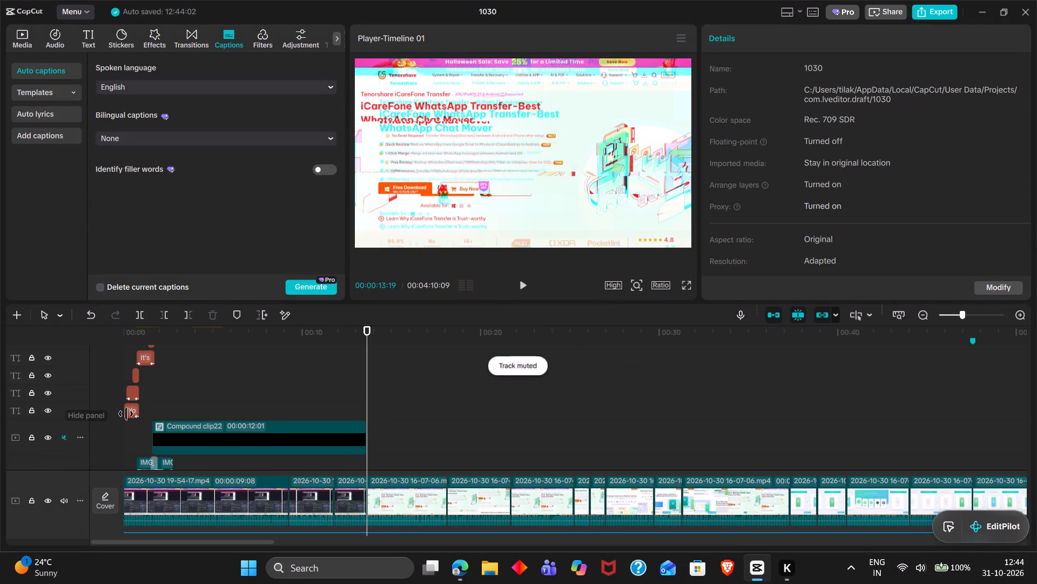
pyautogui.scroll(-1, 126, 414)
pyautogui.click(64, 382)
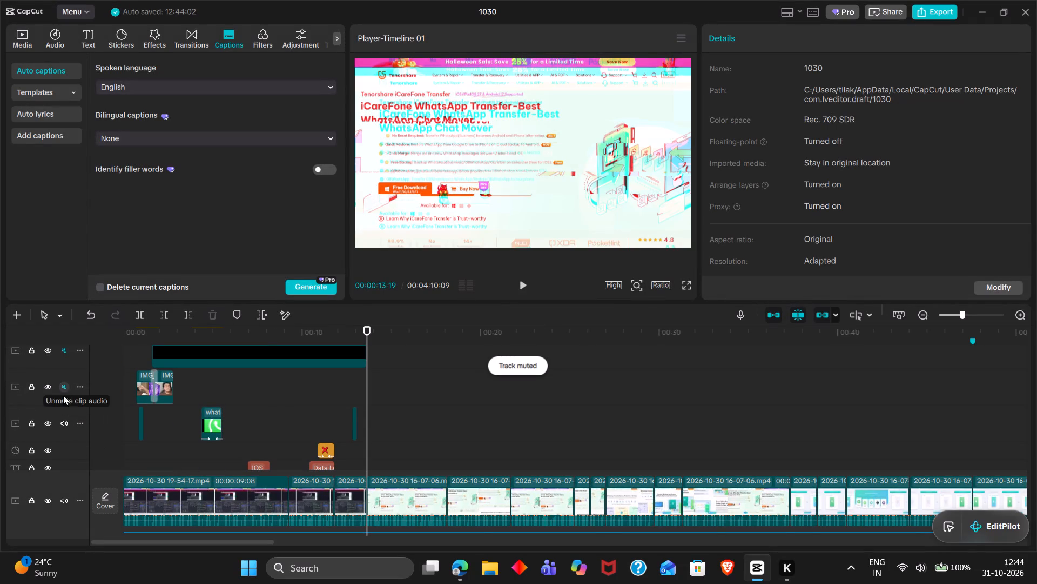
pyautogui.click(64, 425)
# Mute the overlay track with the second WhatsApp clip near 00:23 and the IMG_0872.MOV overlay track.
pyautogui.scroll(-2, 135, 432)
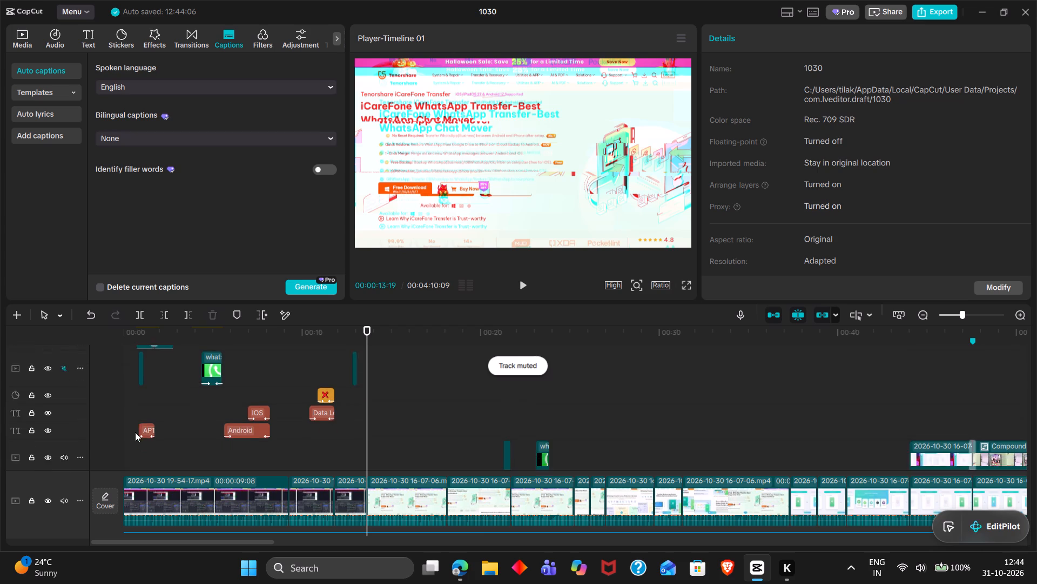
pyautogui.scroll(-2, 135, 432)
pyautogui.click(65, 412)
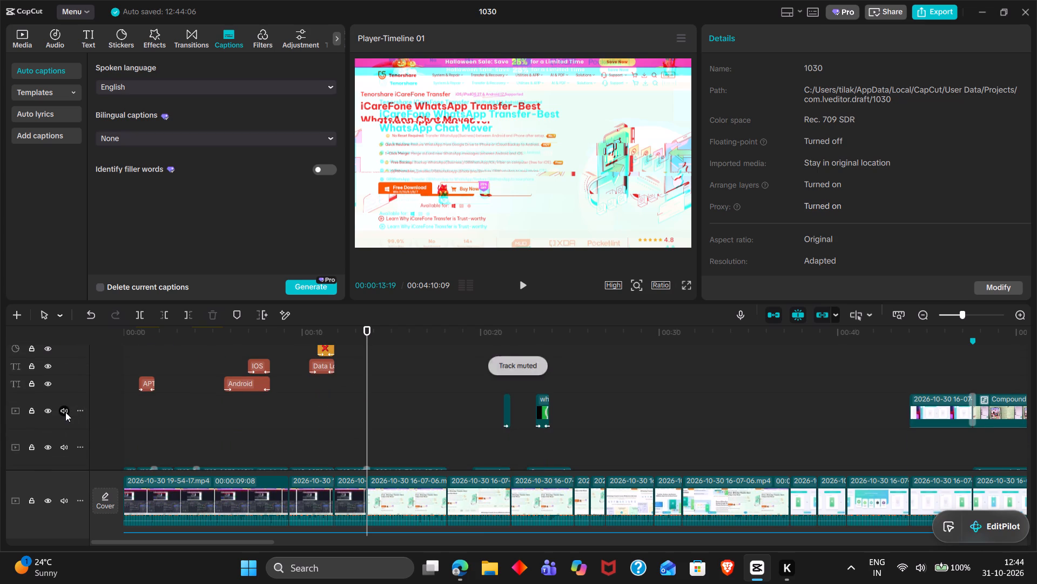
pyautogui.click(64, 448)
# Mute the four overlay tracks holding the download clips and compound clips near 00:20.
pyautogui.scroll(-1, 198, 422)
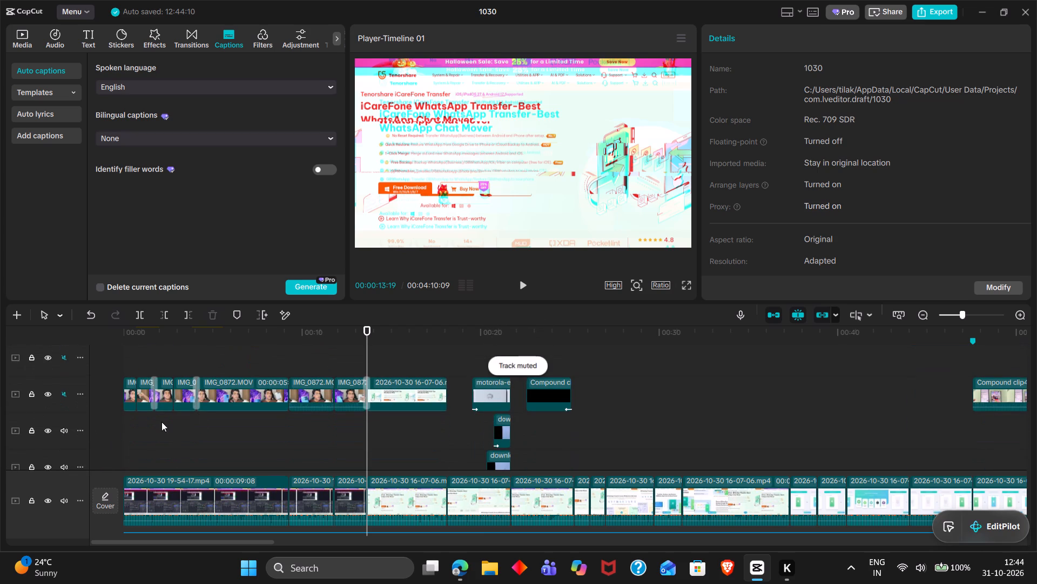
pyautogui.scroll(-1, 157, 422)
pyautogui.click(65, 410)
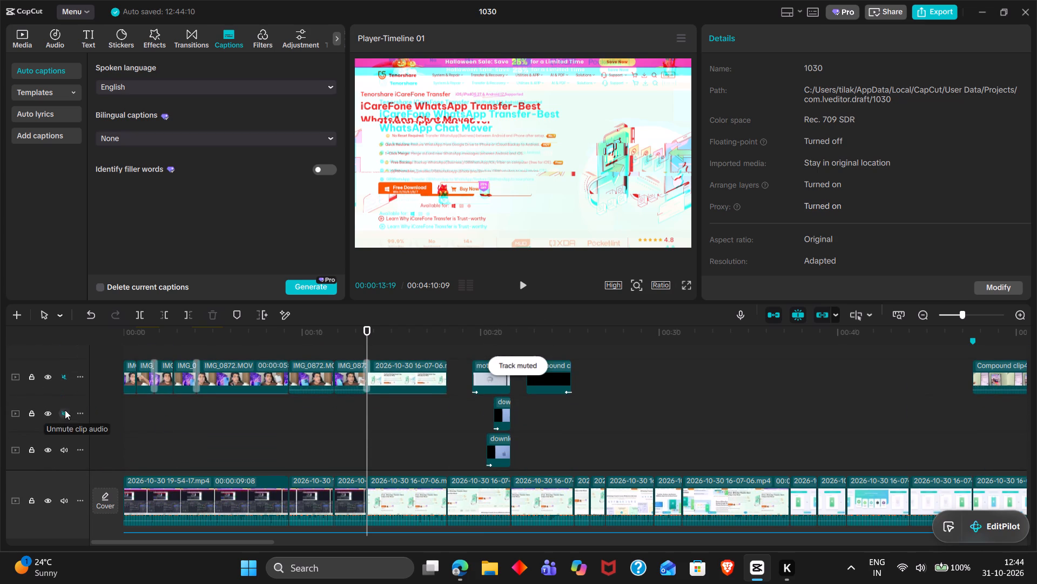
pyautogui.click(67, 450)
pyautogui.scroll(-2, 162, 446)
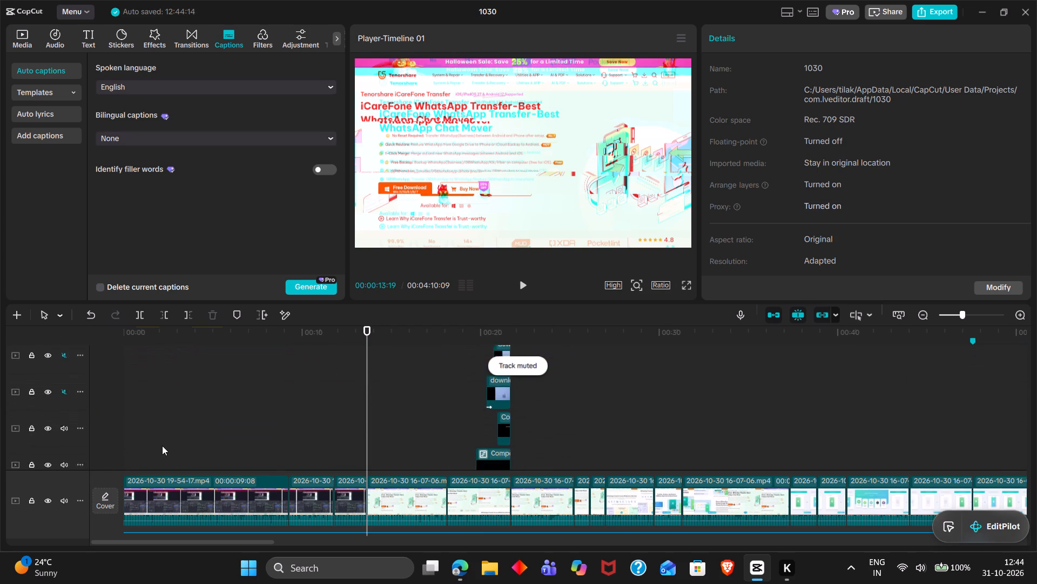
pyautogui.scroll(-1, 162, 446)
pyautogui.click(60, 381)
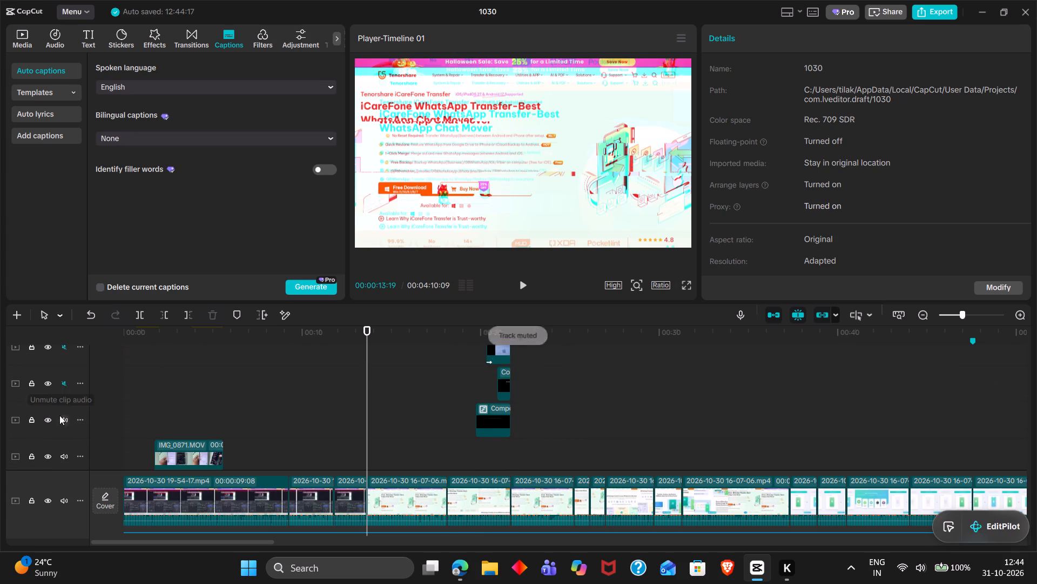
pyautogui.click(65, 423)
# Mute the IMG_0871.MOV overlay track just above the main video track.
pyautogui.scroll(-1, 160, 405)
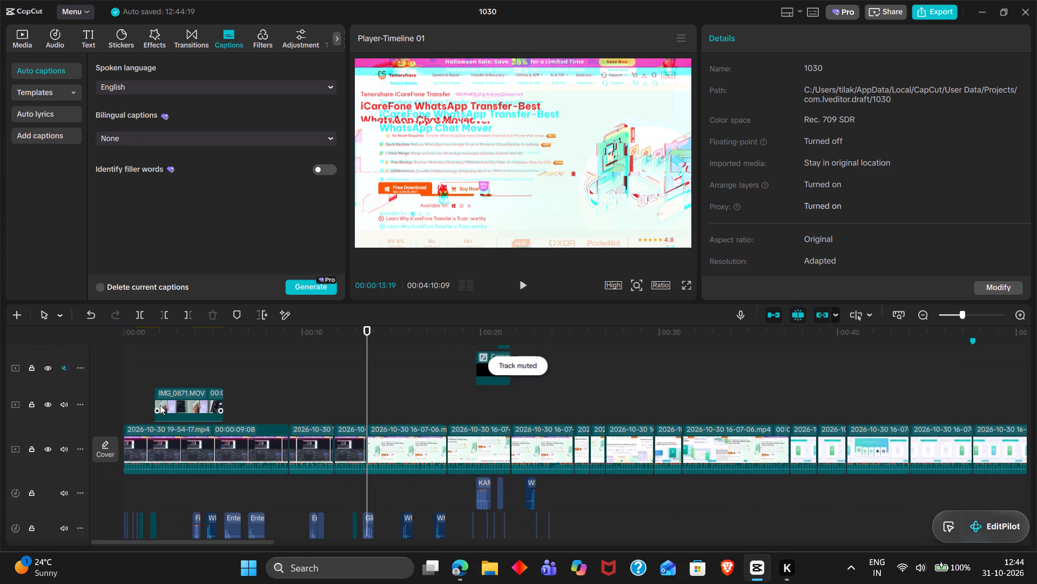
pyautogui.scroll(-1, 160, 405)
pyautogui.click(63, 389)
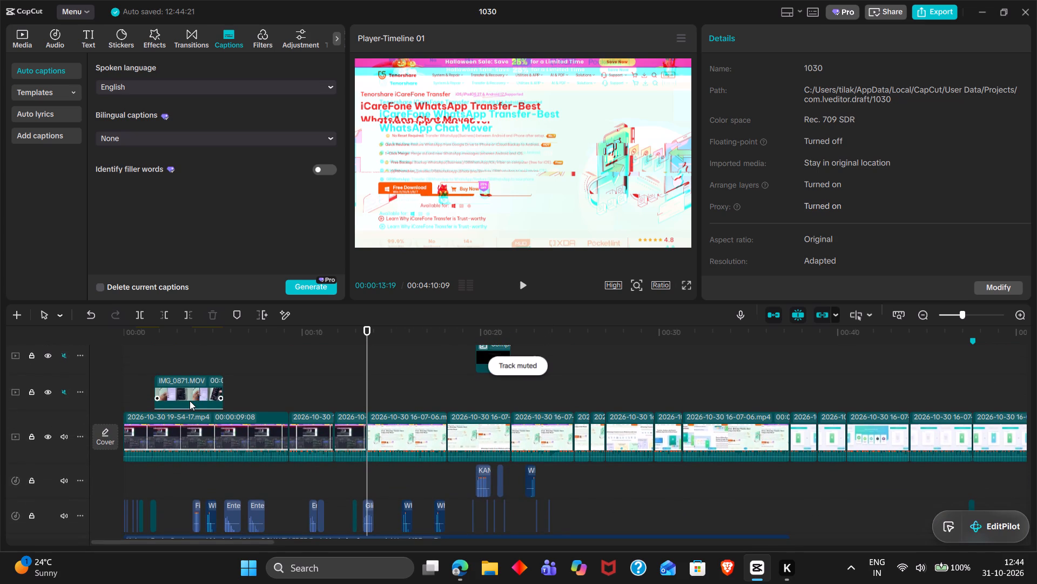
pyautogui.scroll(-1, 151, 486)
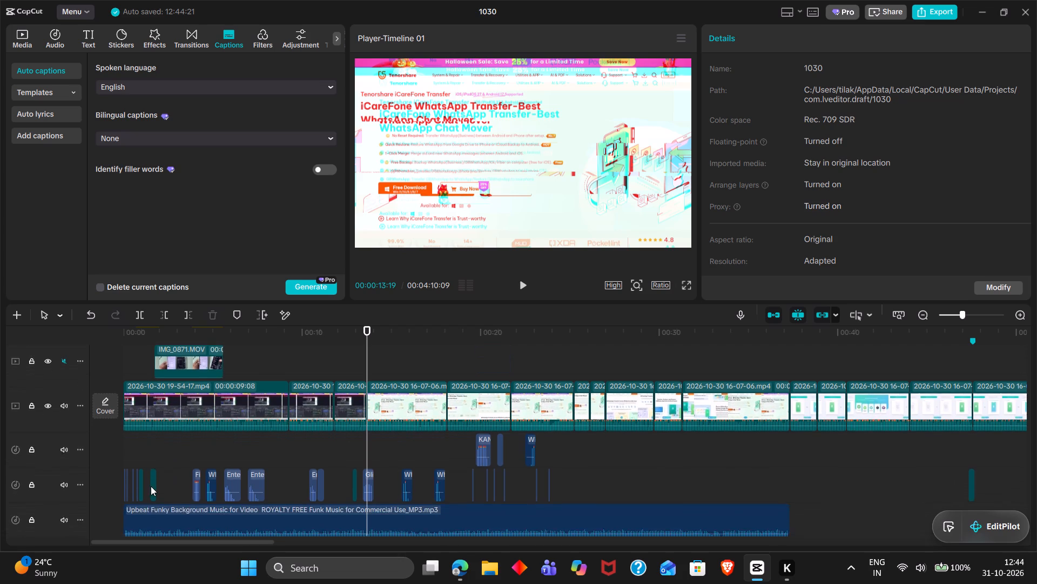
pyautogui.scroll(-1, 151, 486)
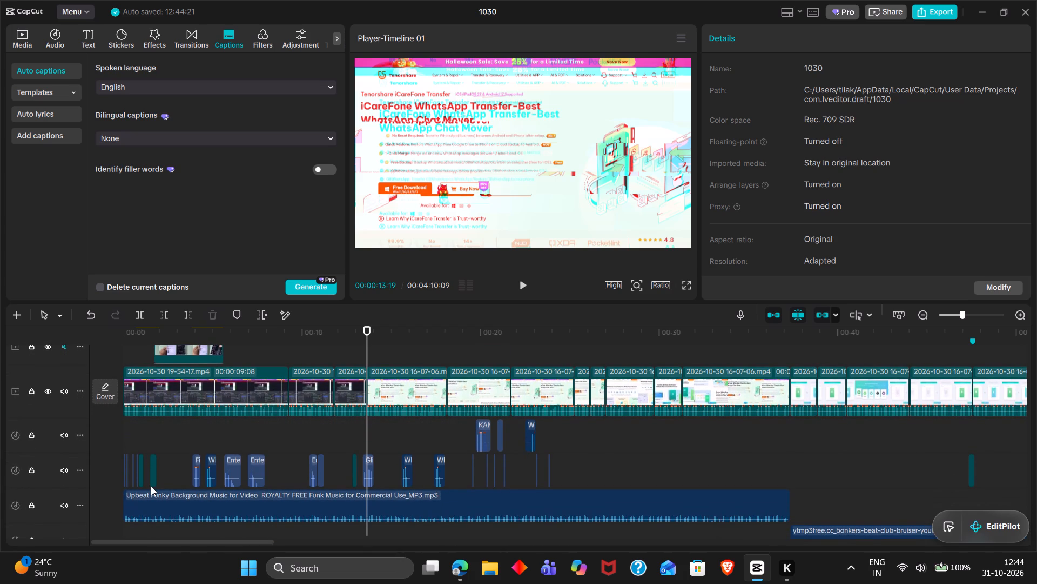
pyautogui.scroll(1, 213, 423)
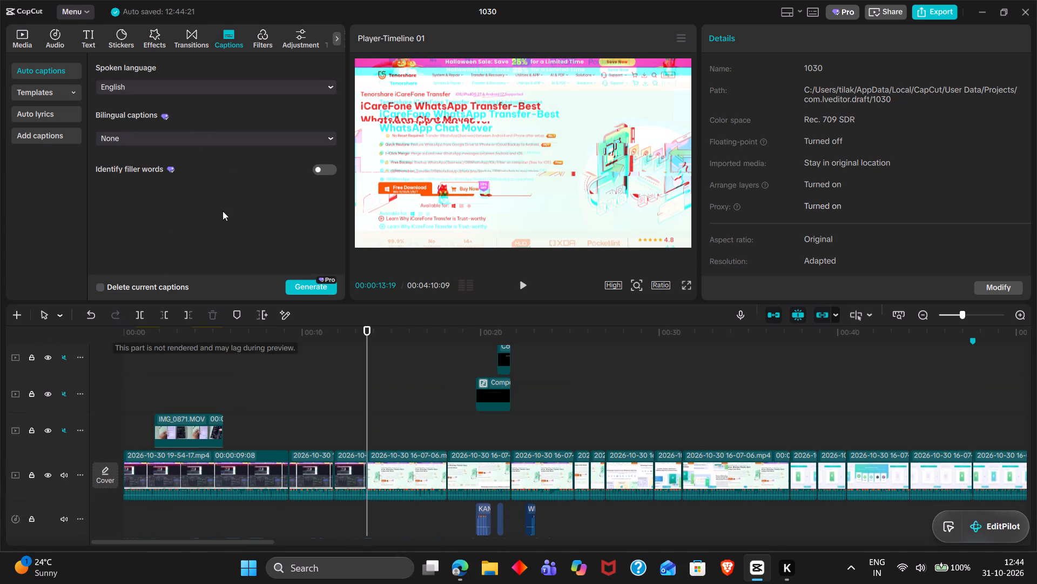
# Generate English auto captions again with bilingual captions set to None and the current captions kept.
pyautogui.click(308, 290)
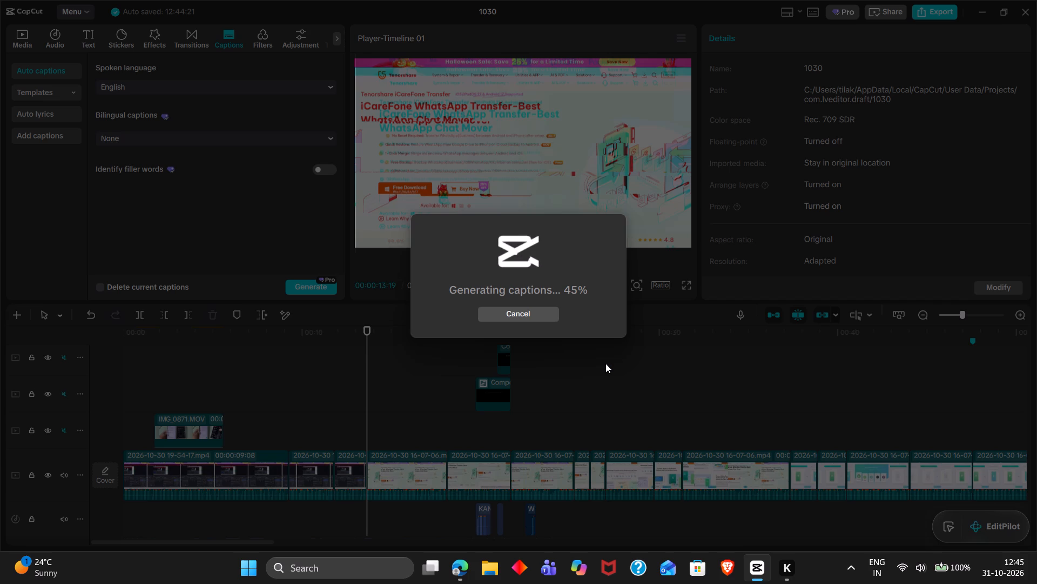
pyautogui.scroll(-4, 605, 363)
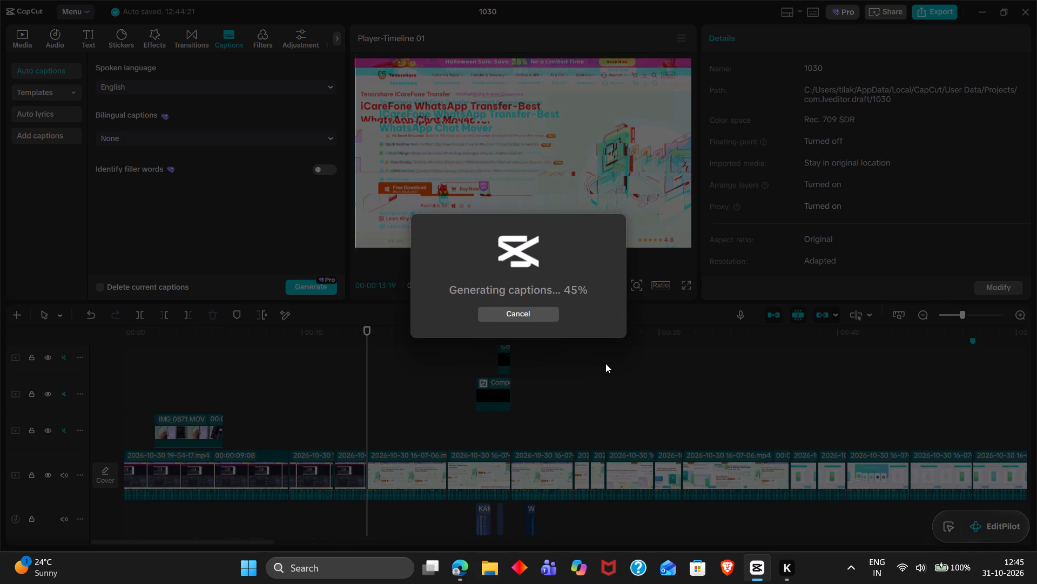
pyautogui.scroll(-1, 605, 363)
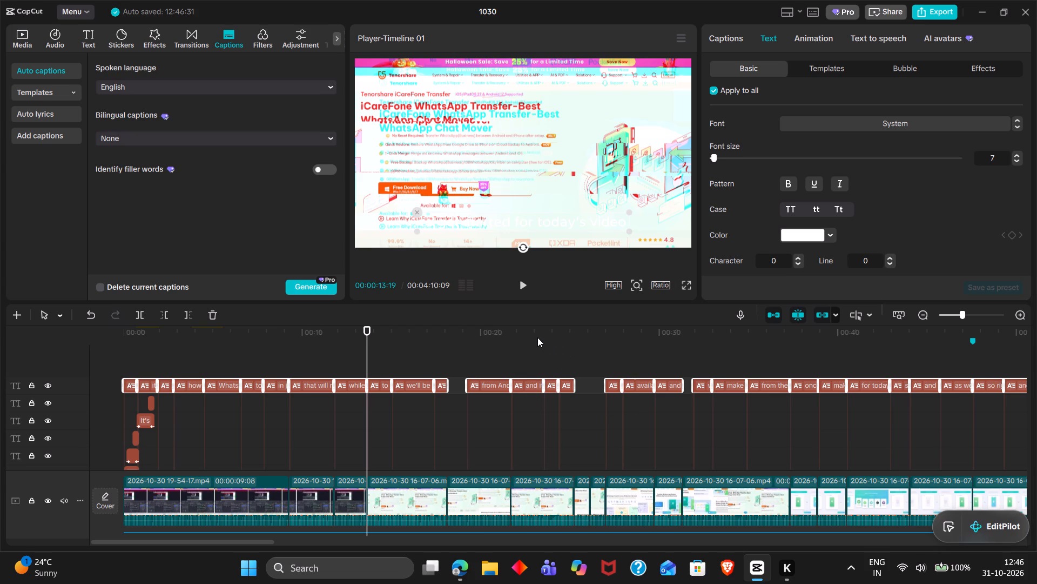
# Play the video briefly from about 00:19 and examine the generated captions along the whole timeline.
pyautogui.click(479, 350)
pyautogui.moveTo(479, 350); pyautogui.dragTo(472, 350)
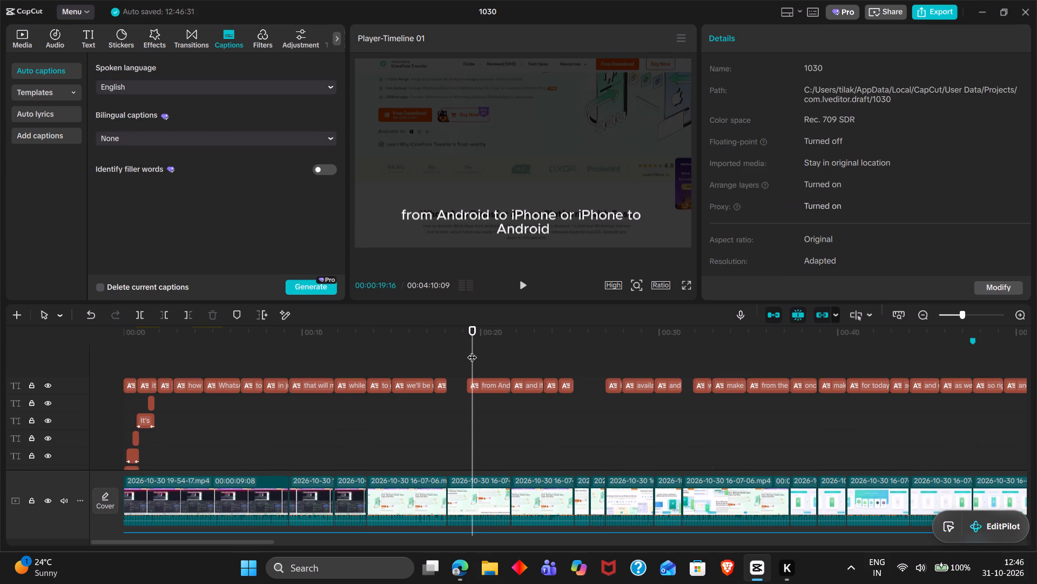
pyautogui.press('space')
pyautogui.press('space')
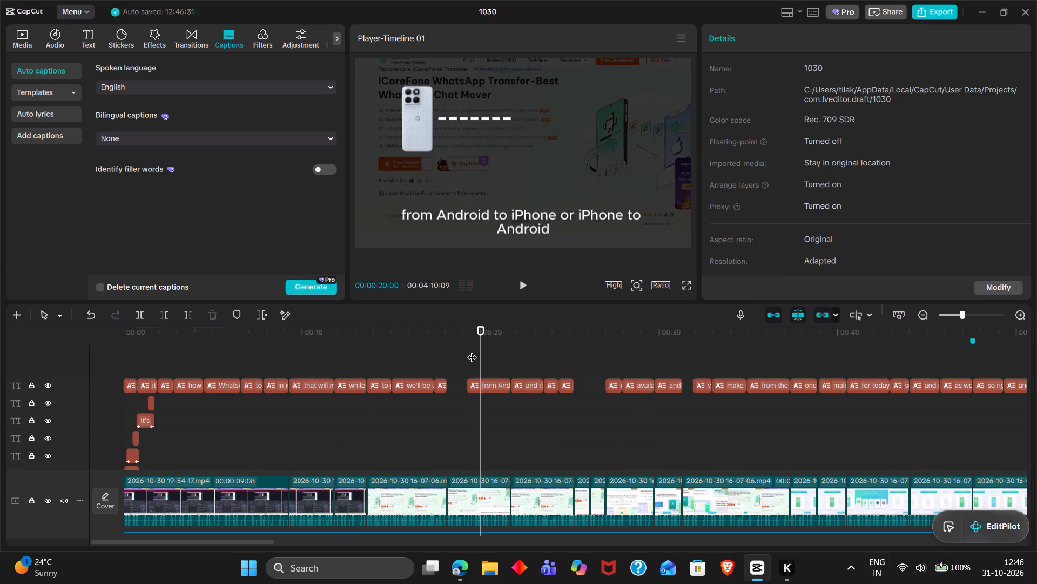
pyautogui.keyDown('ctrl'); pyautogui.scroll(2, 479, 400); pyautogui.keyUp('ctrl')
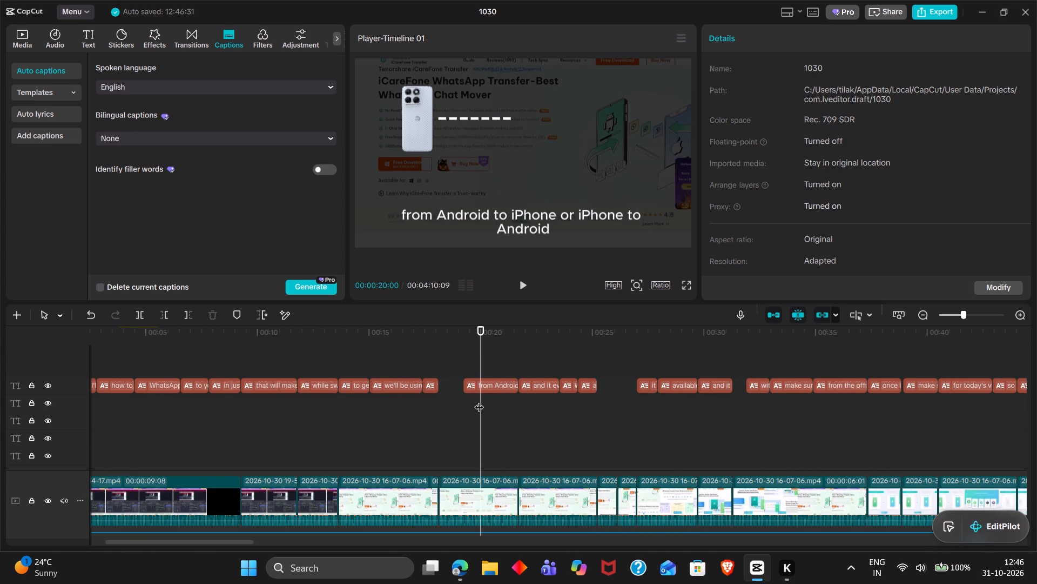
pyautogui.keyDown('ctrl'); pyautogui.scroll(-1, 479, 400); pyautogui.keyUp('ctrl')
pyautogui.scroll(-1, 479, 400)
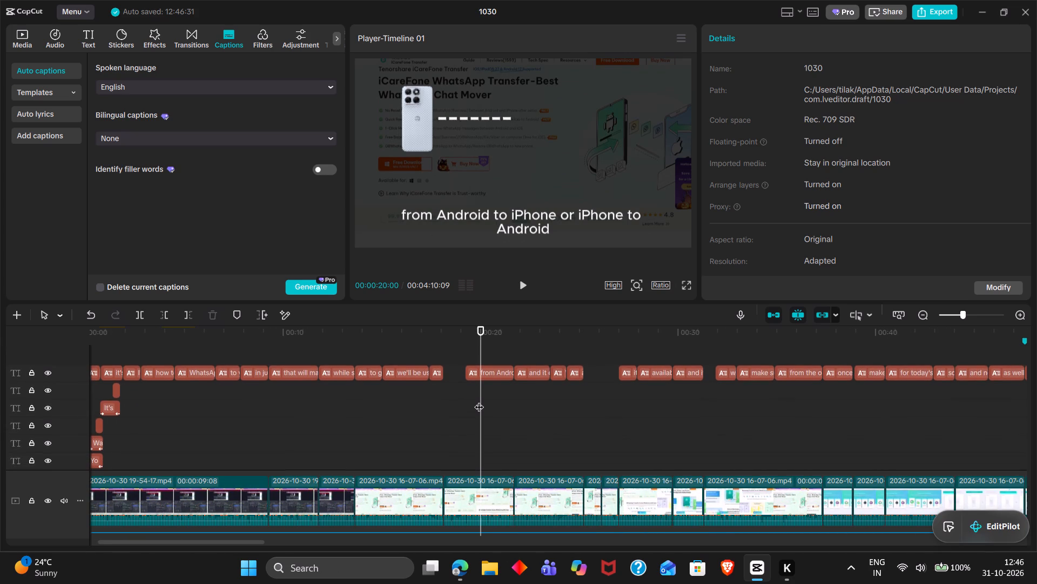
pyautogui.keyDown('ctrl'); pyautogui.scroll(-1, 479, 400); pyautogui.keyUp('ctrl')
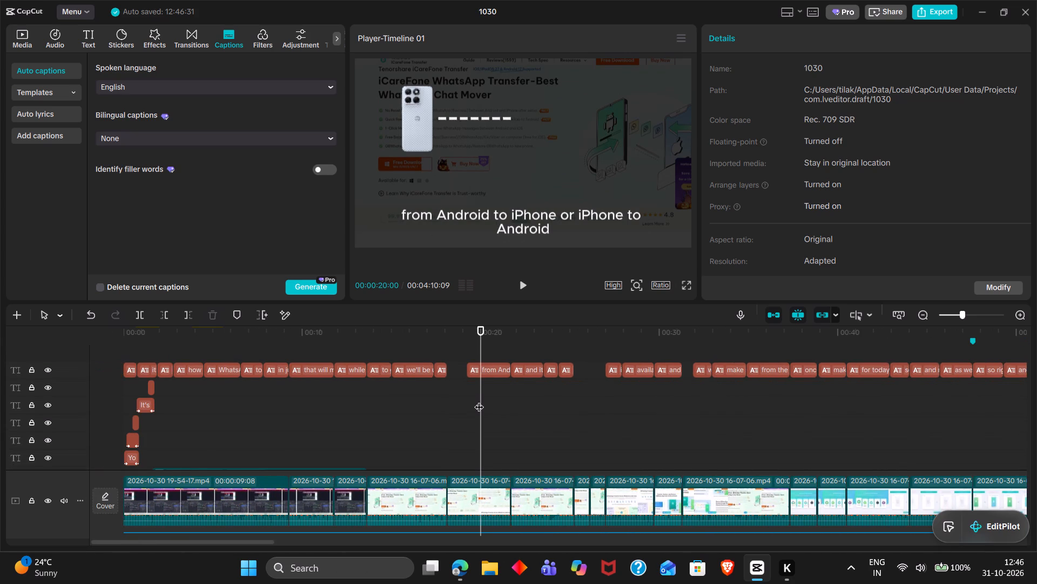
pyautogui.keyDown('ctrl'); pyautogui.scroll(-7, 479, 400); pyautogui.keyUp('ctrl')
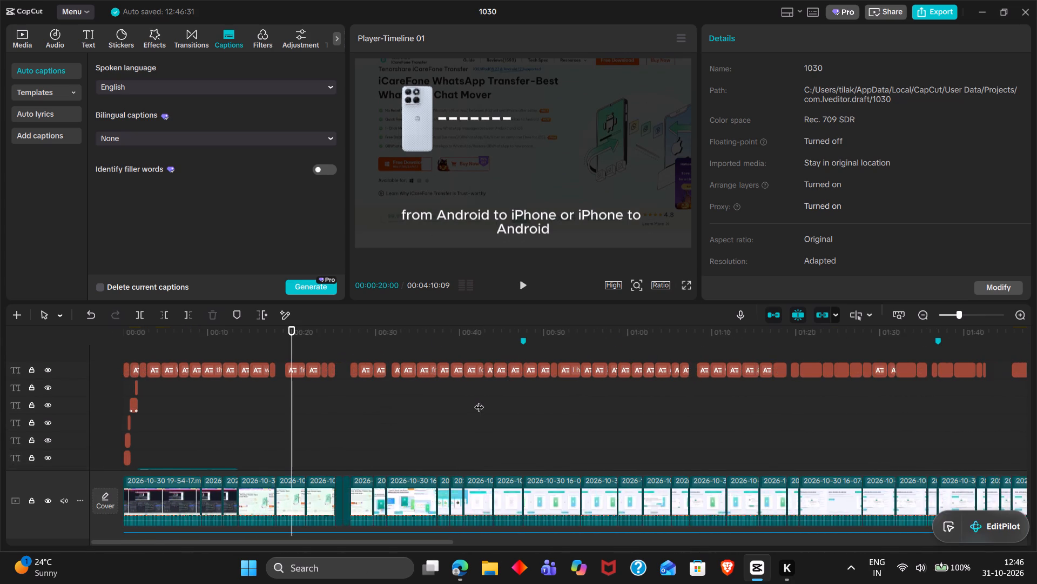
pyautogui.keyDown('ctrl'); pyautogui.scroll(-7, 479, 400); pyautogui.keyUp('ctrl')
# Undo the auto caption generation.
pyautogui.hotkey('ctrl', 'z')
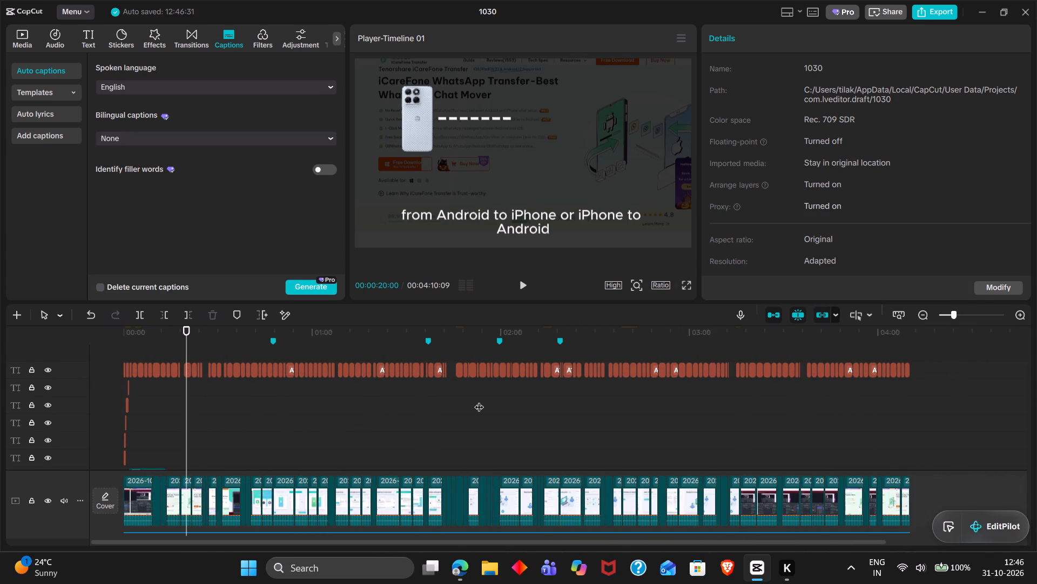
# Play the end of the captions compound clip from about 12 seconds to check the existing captions.
pyautogui.scroll(3, 479, 400)
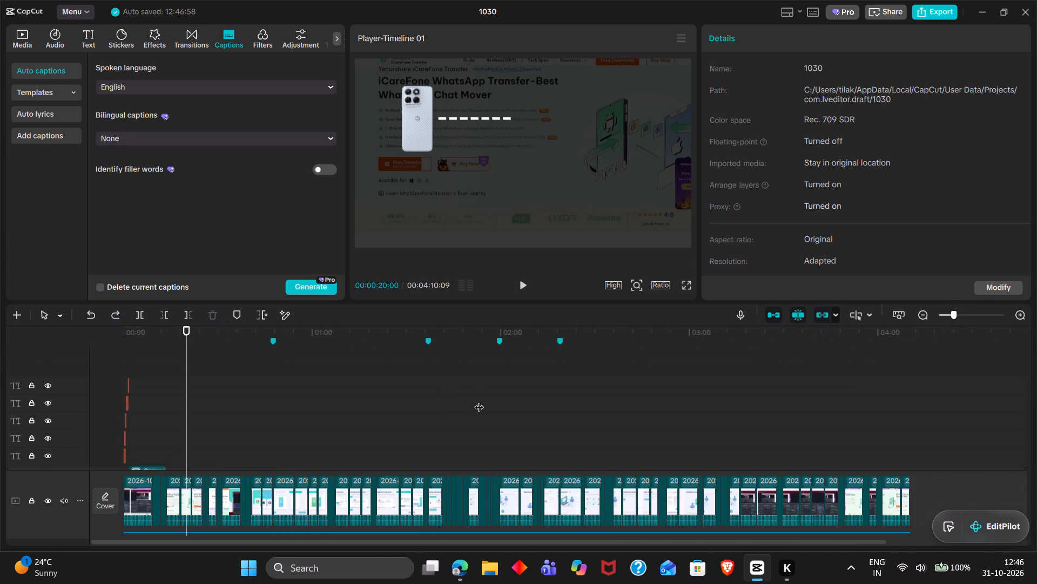
pyautogui.keyDown('ctrl'); pyautogui.scroll(12, 479, 400); pyautogui.keyUp('ctrl')
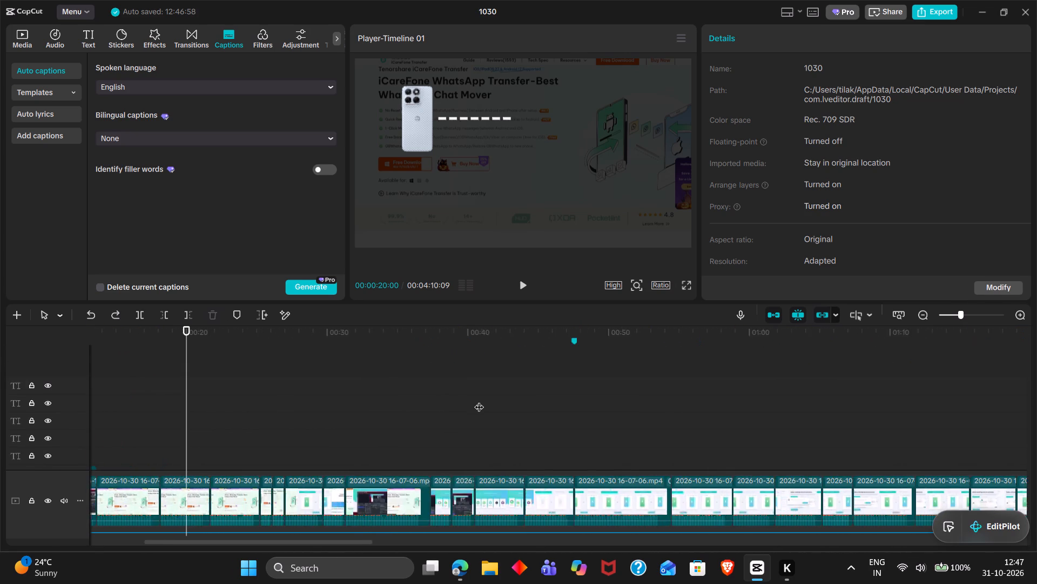
pyautogui.keyDown('ctrl'); pyautogui.scroll(4, 479, 400); pyautogui.keyUp('ctrl')
pyautogui.hscroll(5, 479, 400)
pyautogui.scroll(-2, 479, 400)
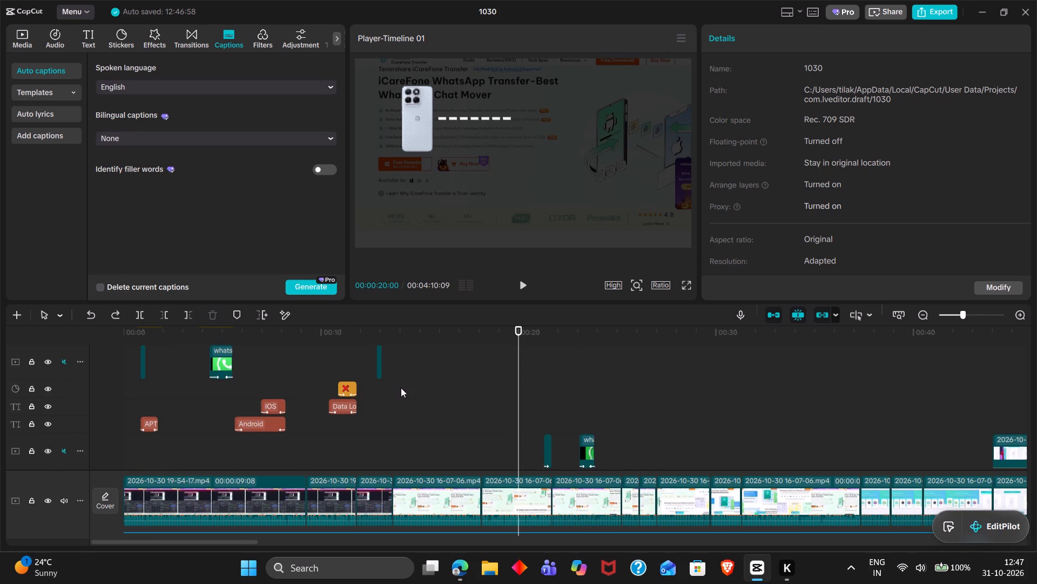
pyautogui.scroll(1, 401, 388)
pyautogui.doubleClick(369, 360)
pyautogui.press('space')
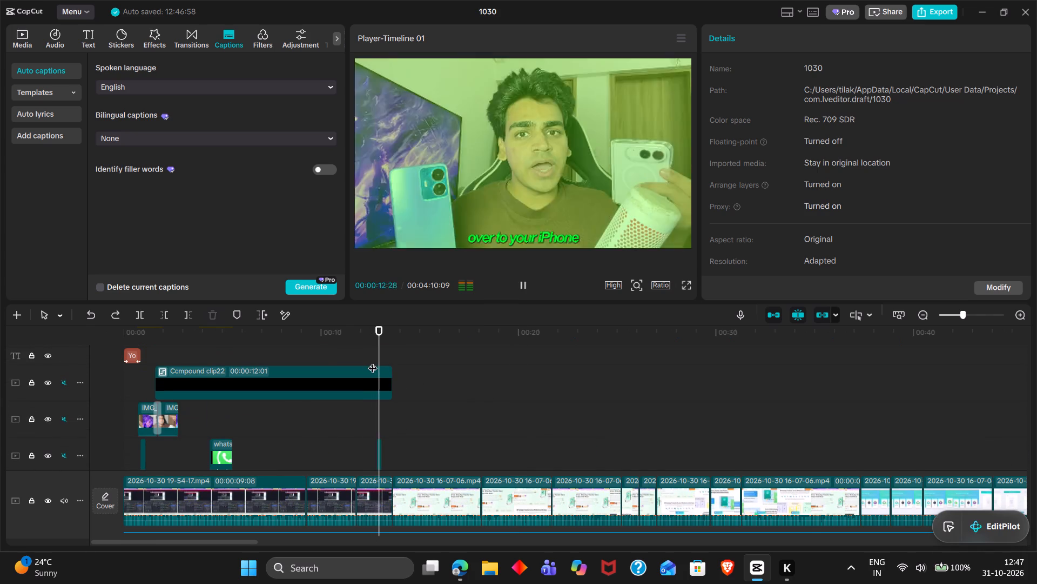
# Open the export settings and name the exported file "video no.16".
pyautogui.click(938, 11)
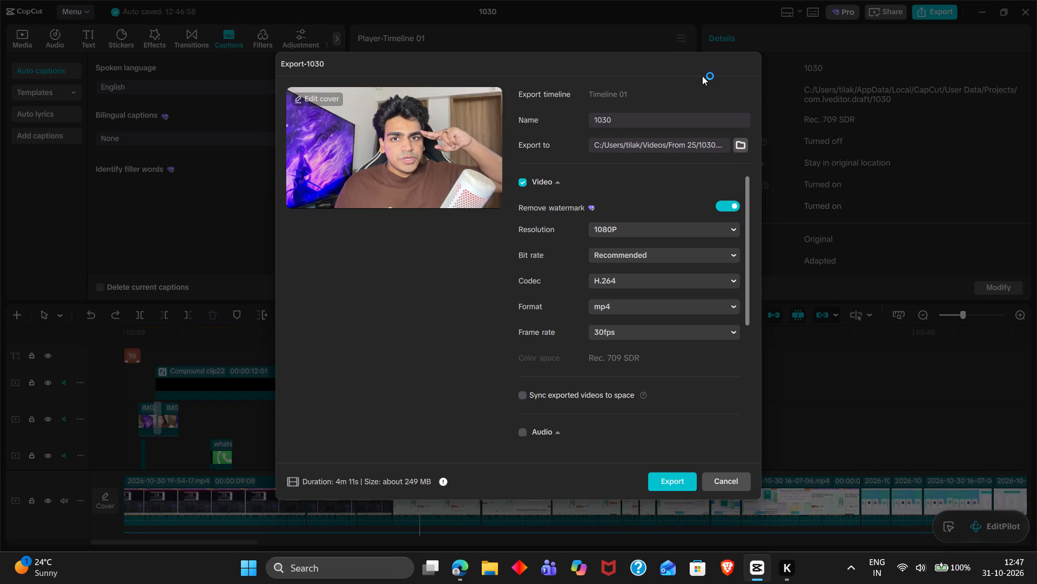
pyautogui.tripleClick(606, 124)
pyautogui.press('BackSpace')
pyautogui.click(621, 125)
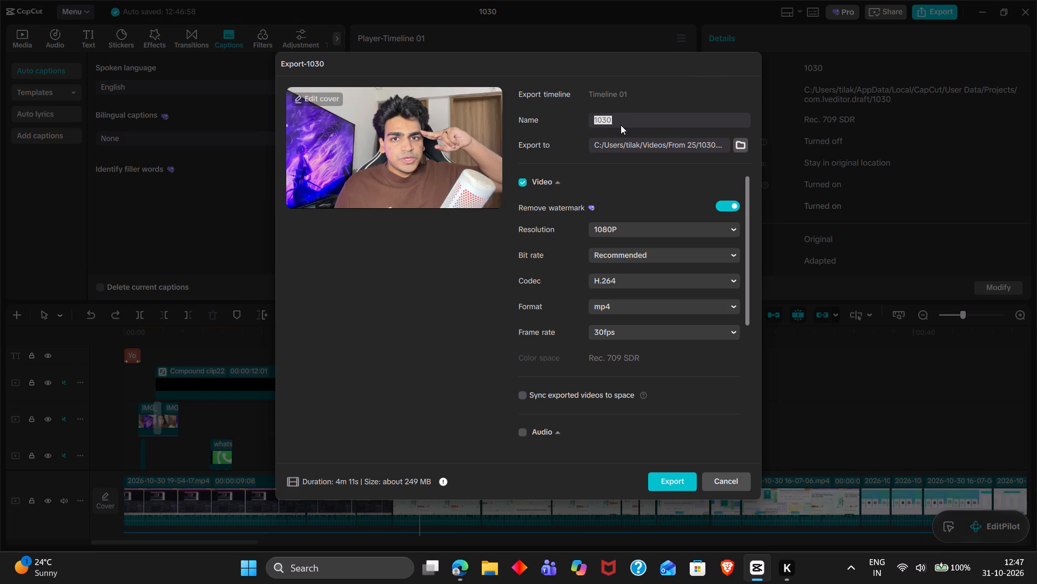
pyautogui.click(621, 125)
pyautogui.doubleClick(620, 123)
pyautogui.write('vu')
pyautogui.press('BackSpace')
pyautogui.write('ideo no.16')
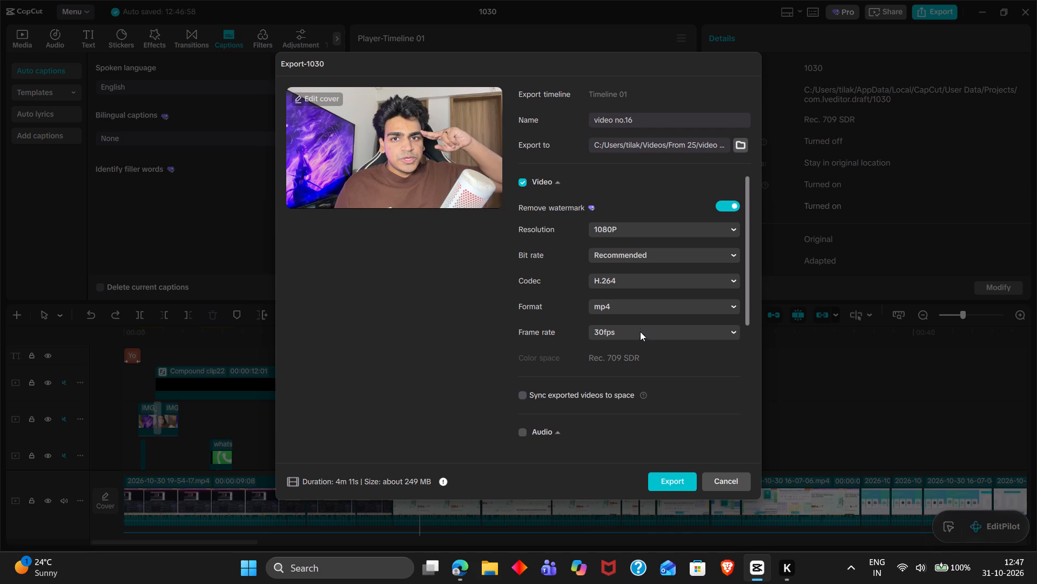
# Set the export frame rate to 60fps and start the export as a 1080P H.264 mp4.
pyautogui.click(640, 334)
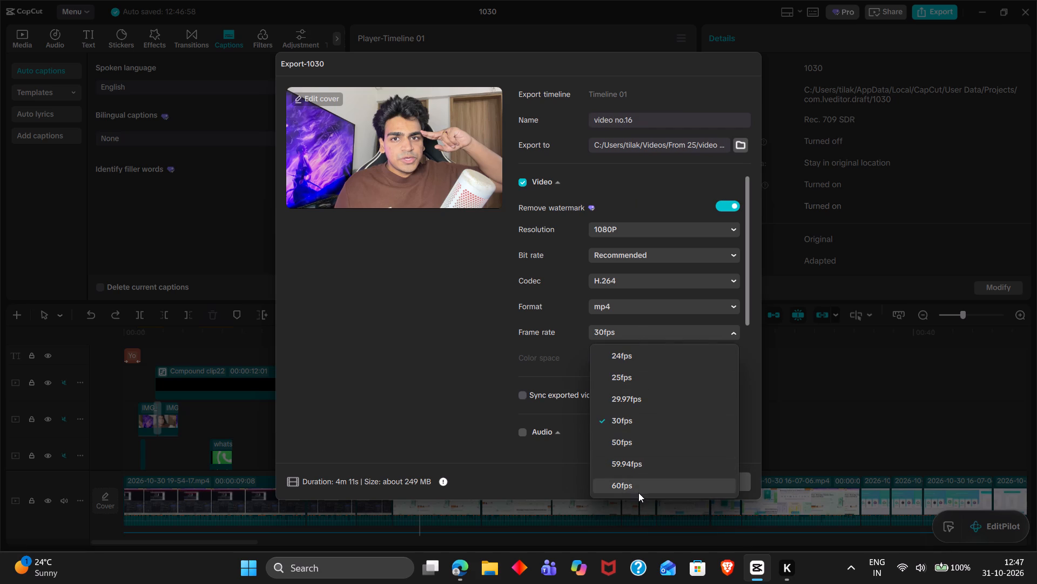
pyautogui.click(637, 486)
pyautogui.scroll(-1, 662, 379)
pyautogui.scroll(1, 671, 403)
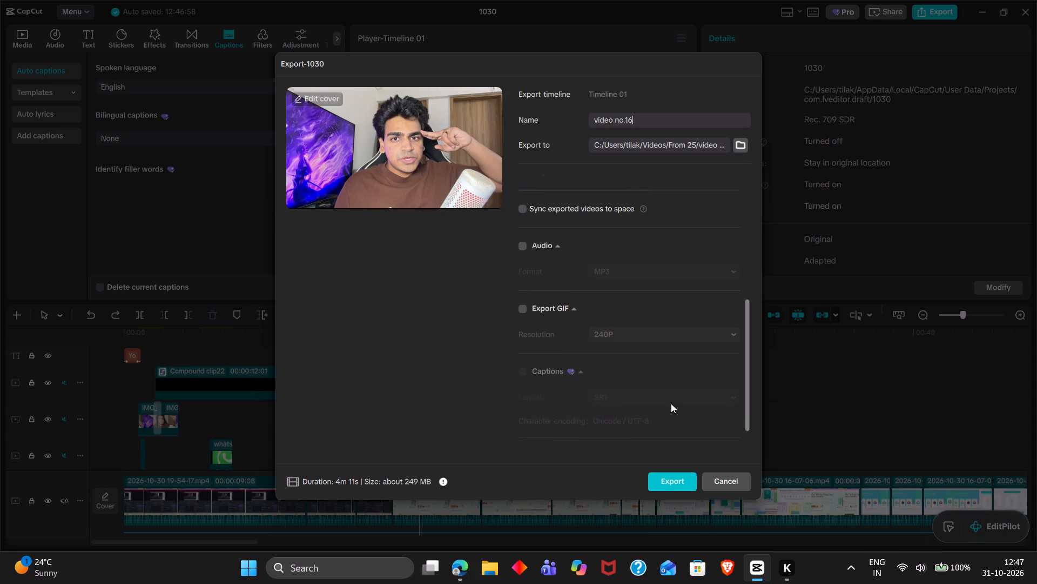
pyautogui.scroll(1, 671, 403)
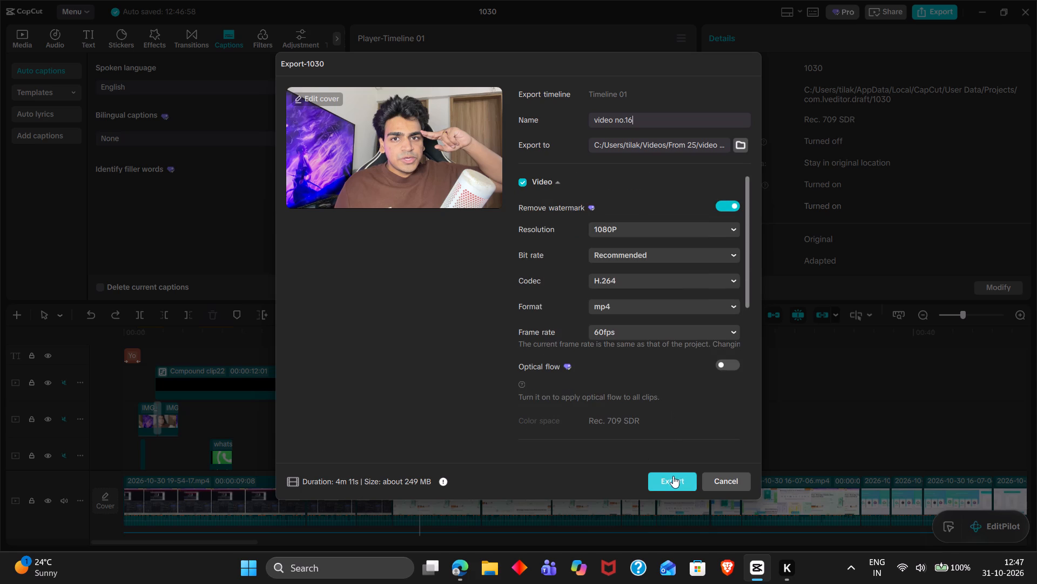
pyautogui.click(673, 476)
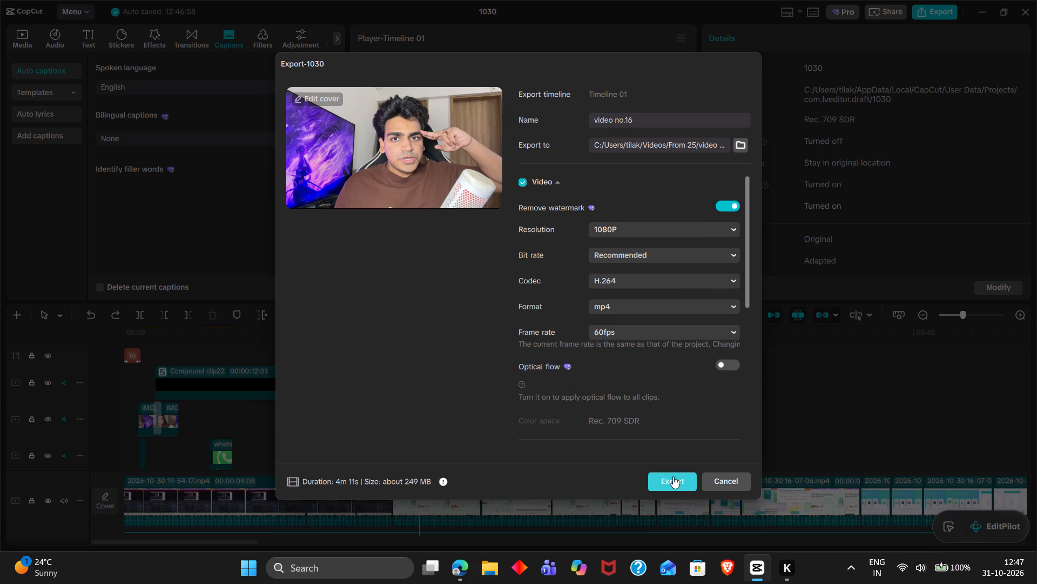